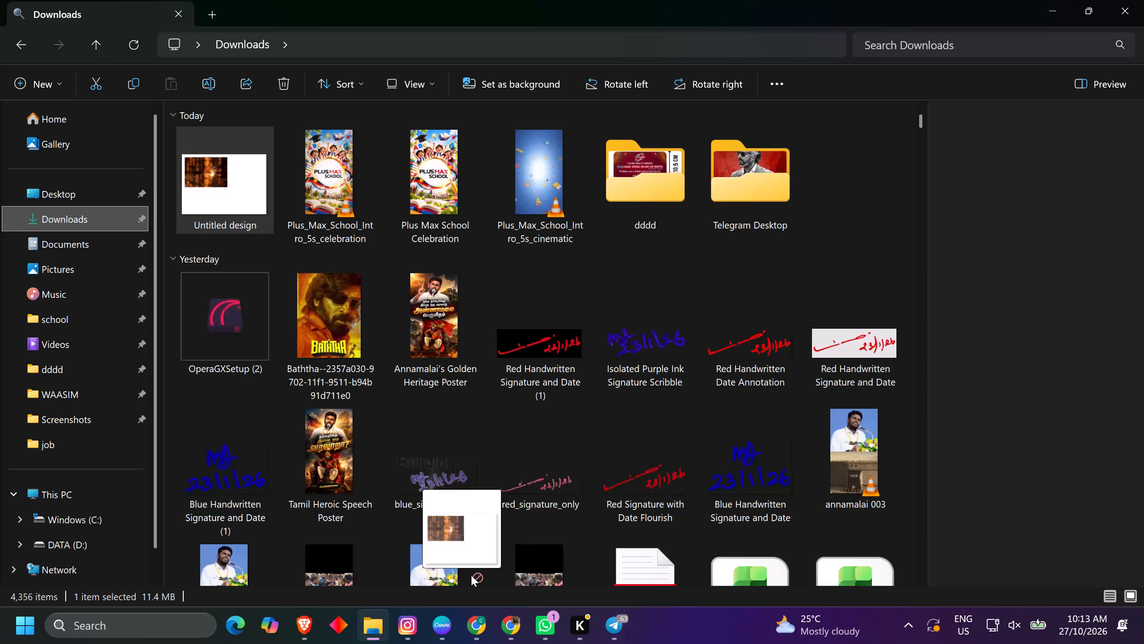
Open the Downloads folder and look through its recent files, from today's items down to last week's.
click(91, 222)
click(89, 204)
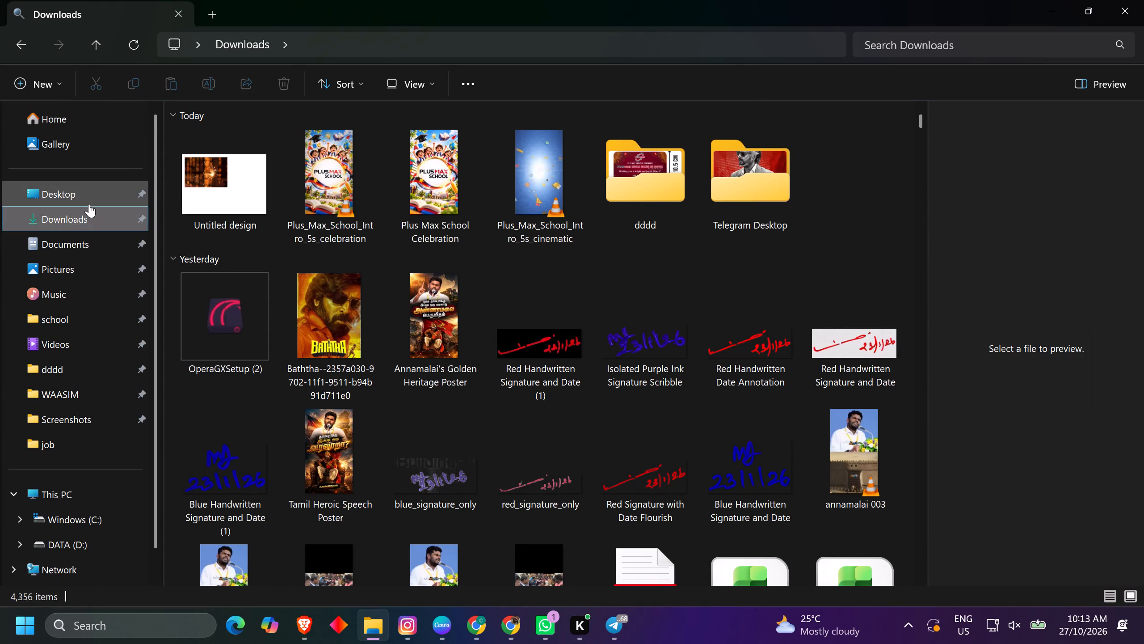
click(89, 204)
click(89, 217)
scroll(511, 309, down, 1)
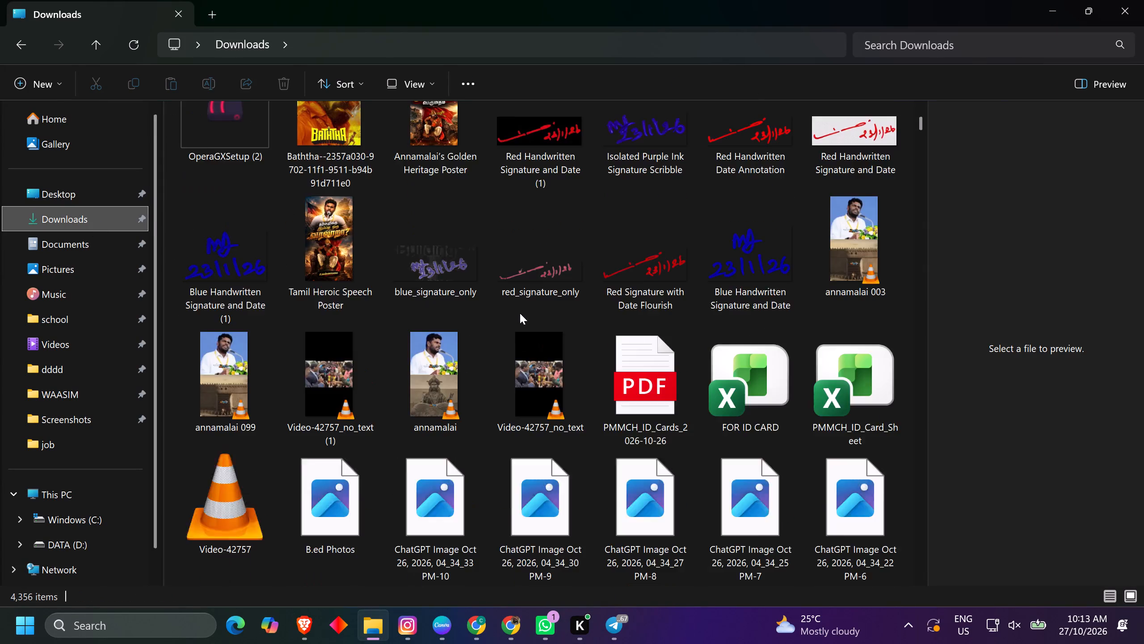
scroll(520, 313, down, 3)
scroll(520, 313, up, 1)
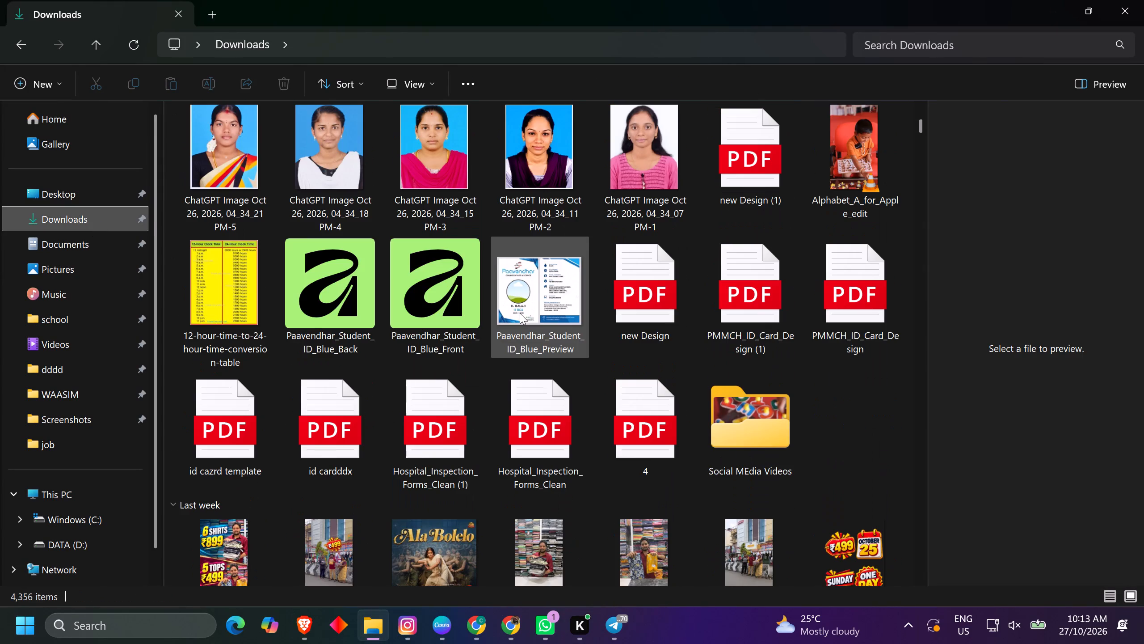
scroll(520, 313, up, 9)
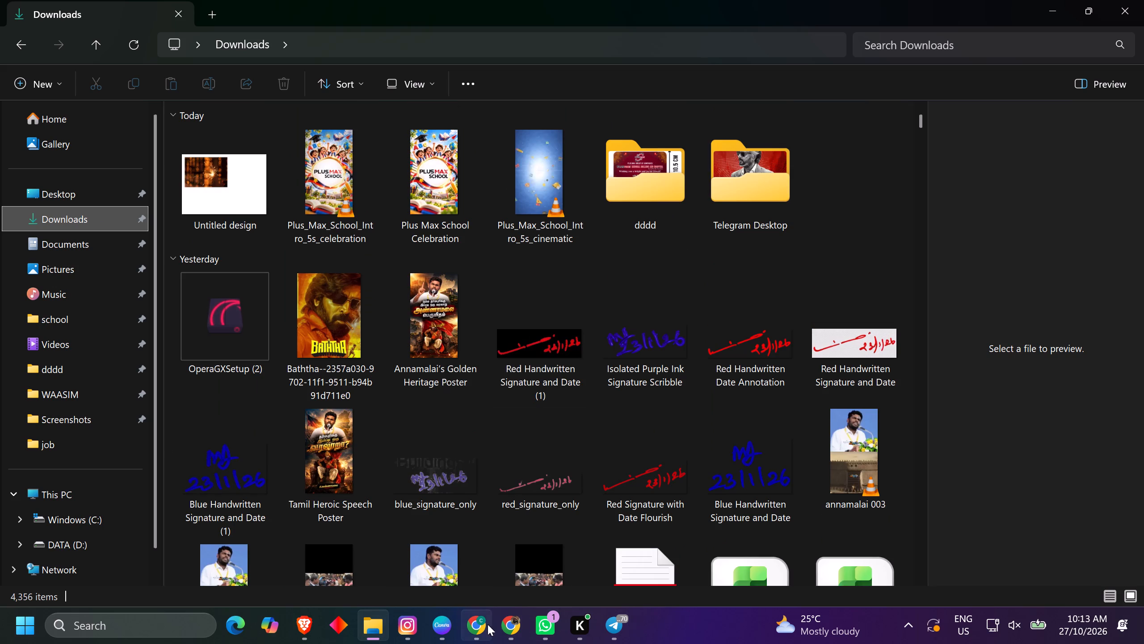
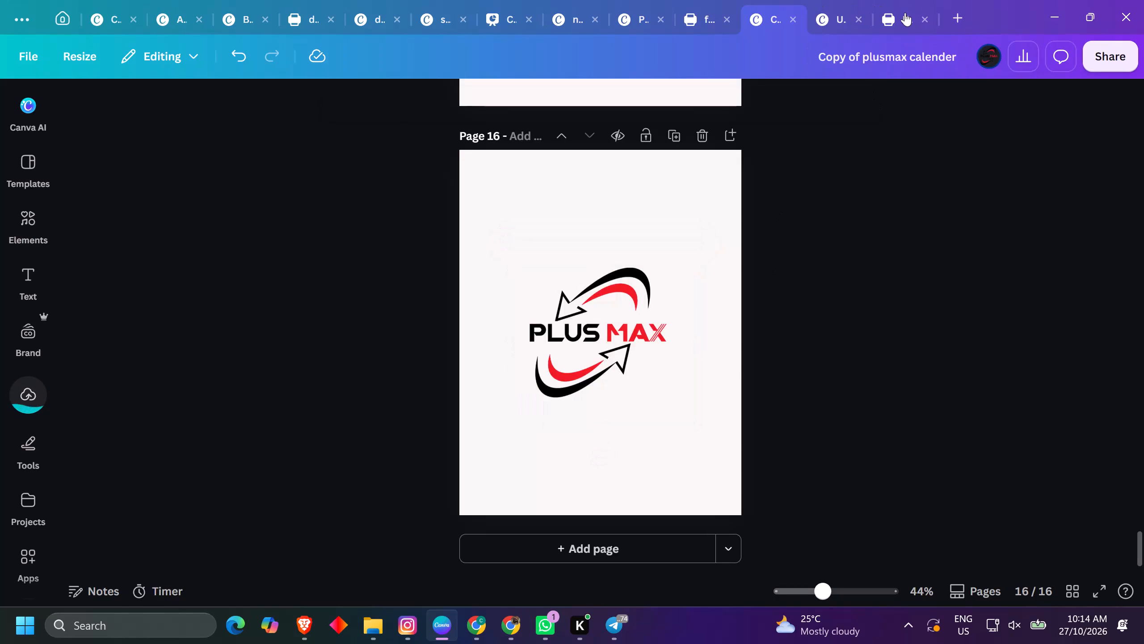
Paste the copied Diwali greeting card image into the untitled A4 landscape design and move it toward the page's right half.
click(905, 13)
click(967, 314)
key(ctrl+v)
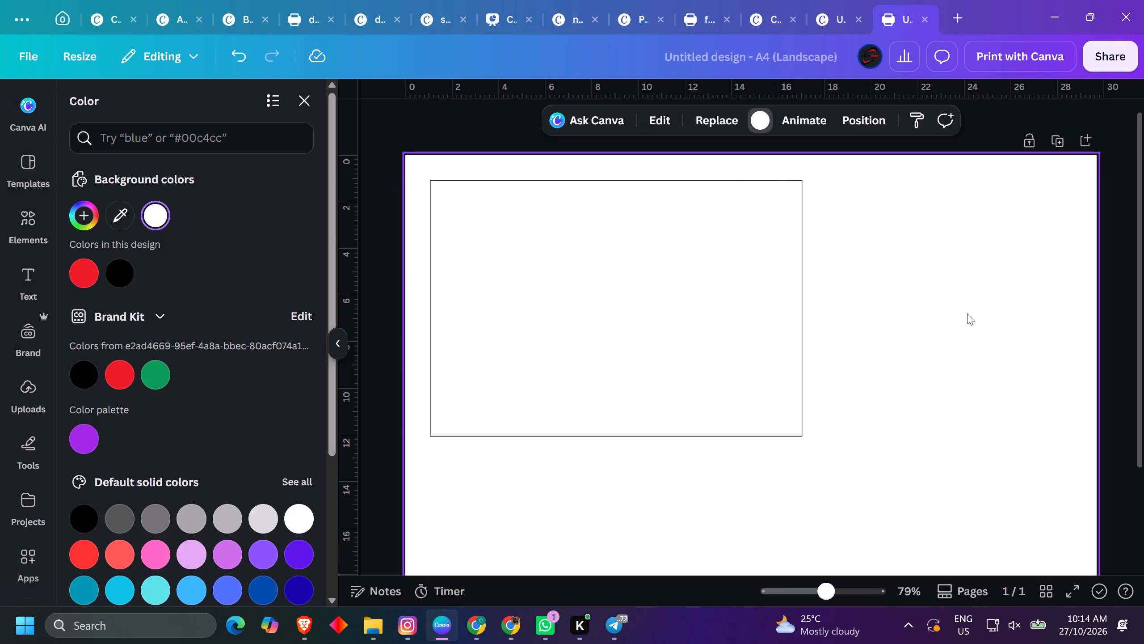
scroll(918, 377, down, 5)
drag(610, 167, 1011, 308)
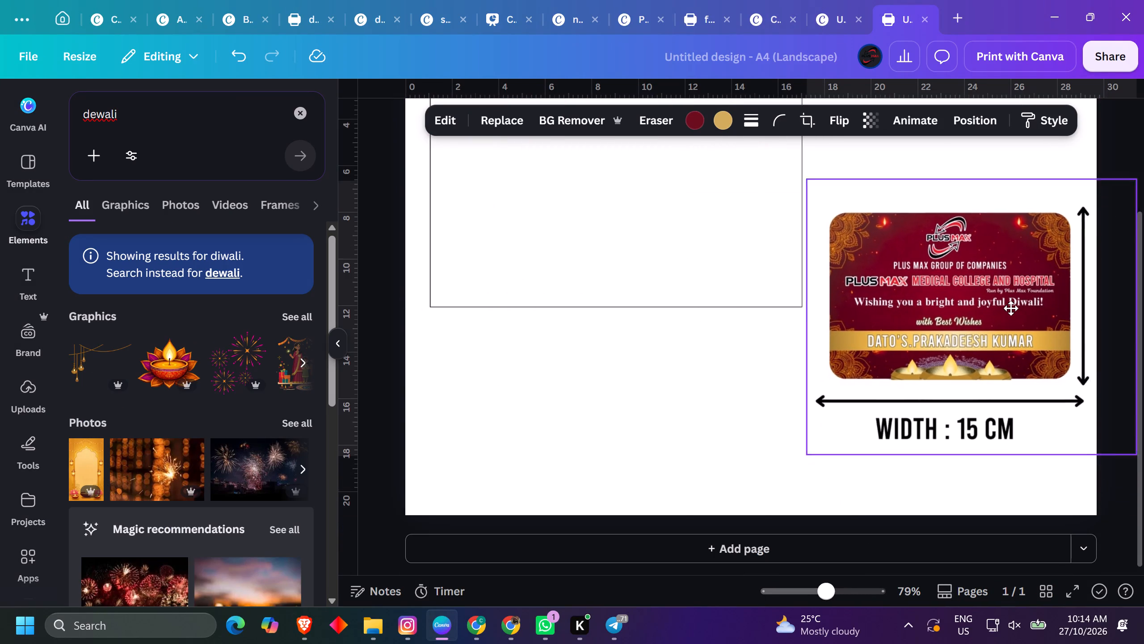
drag(1011, 308, 1014, 246)
ctrl+scroll(1014, 246, up, 2)
drag(1014, 246, 854, 304)
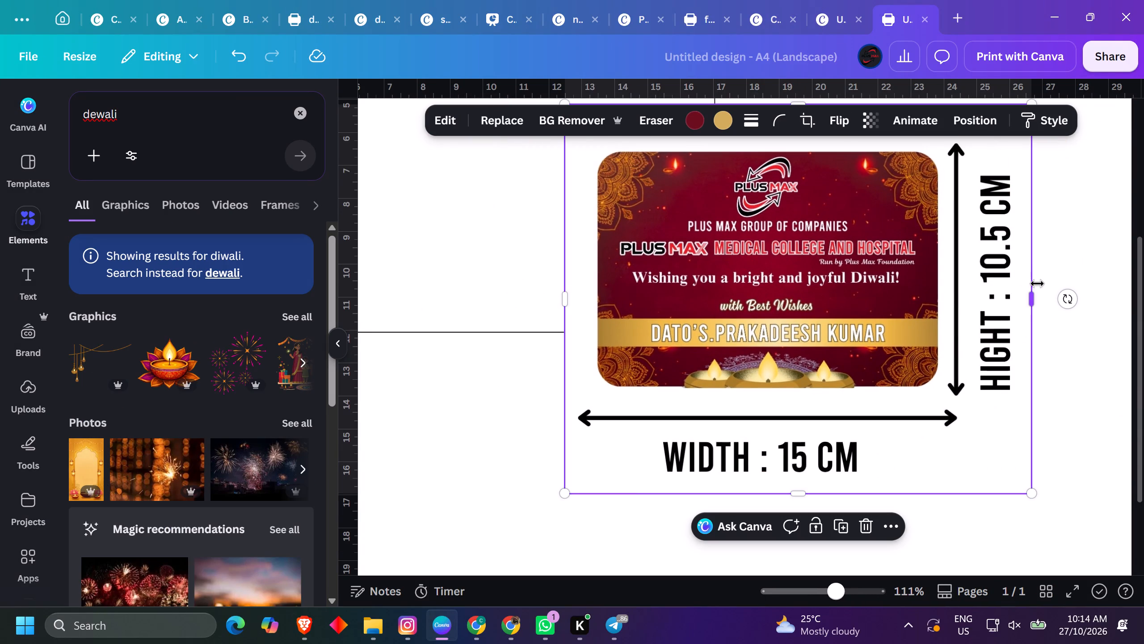
Crop the Diwali card image on all four sides close to the card, cutting off the width and height arrows and labels.
drag(1036, 286, 947, 312)
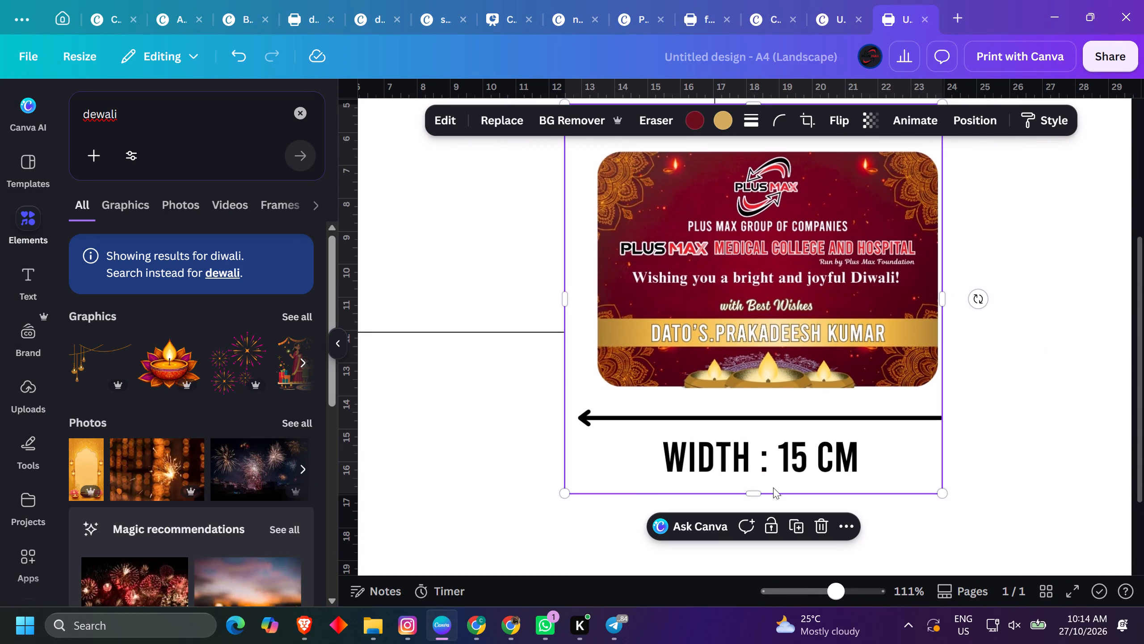
drag(757, 493, 757, 393)
drag(564, 257, 564, 257)
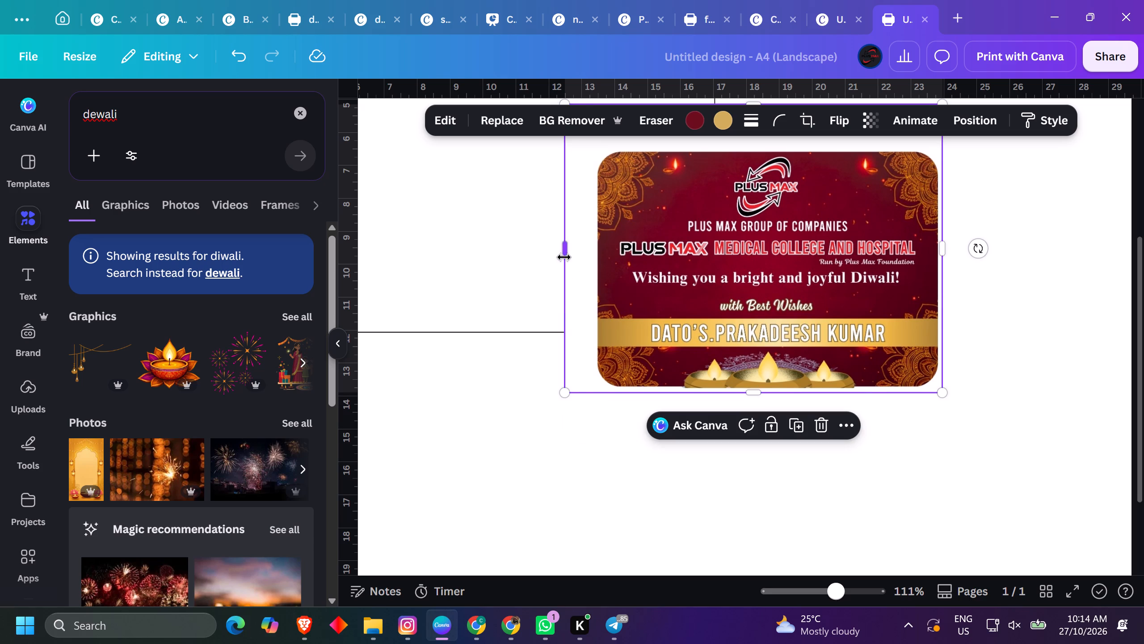
drag(564, 257, 592, 252)
scroll(840, 280, up, 3)
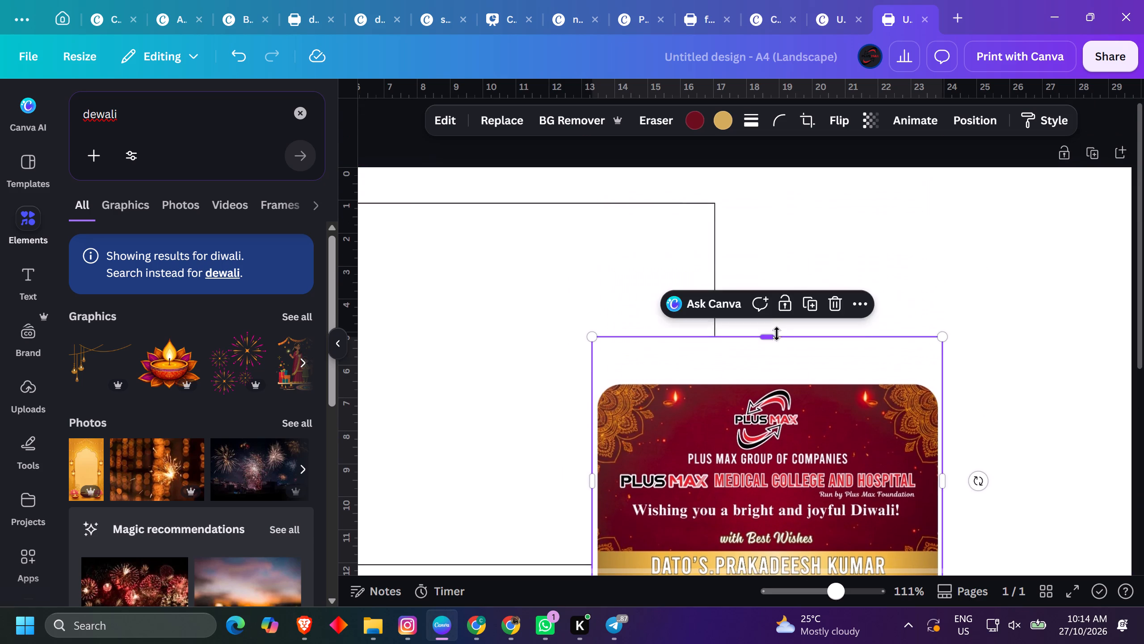
drag(777, 334, 777, 376)
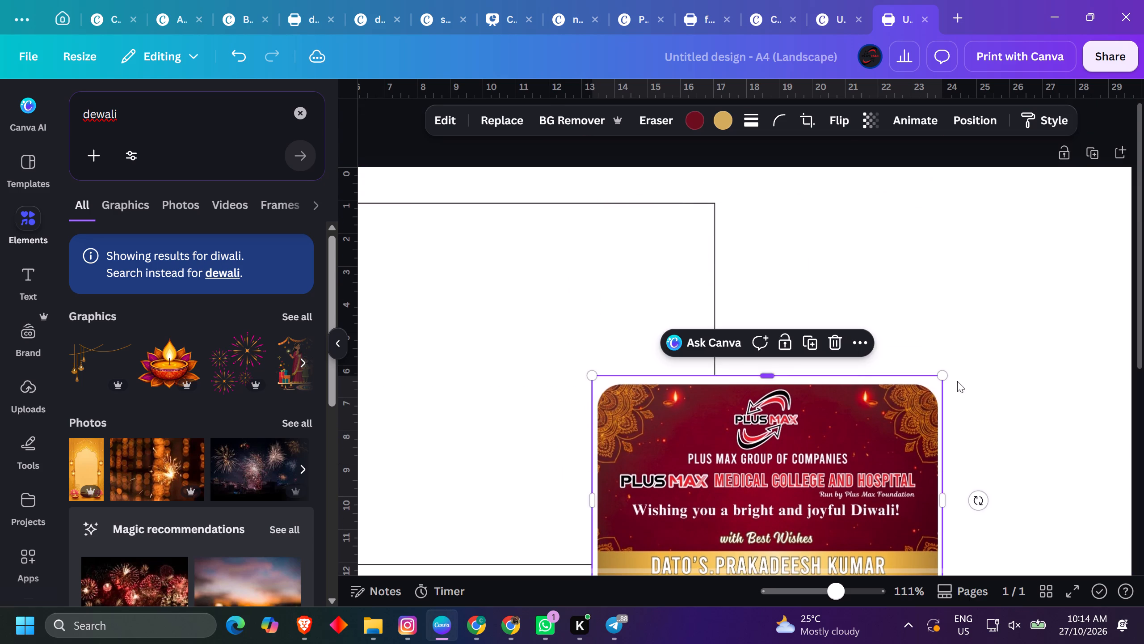
Move the cropped Diwali card to the page's upper right area, beside the outlined rectangle.
click(982, 381)
drag(849, 469, 1011, 321)
ctrl+scroll(1015, 318, down, 2)
click(978, 402)
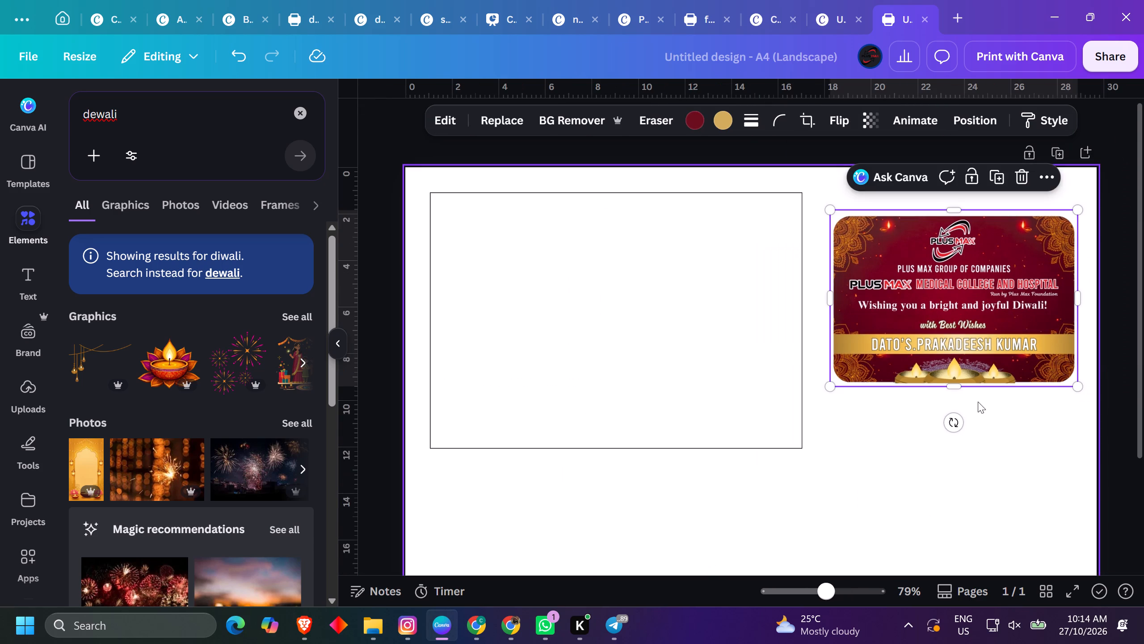
Download only the cropped Diwali card selection as a PNG at the maximum size.
click(987, 337)
right_click(987, 337)
click(893, 517)
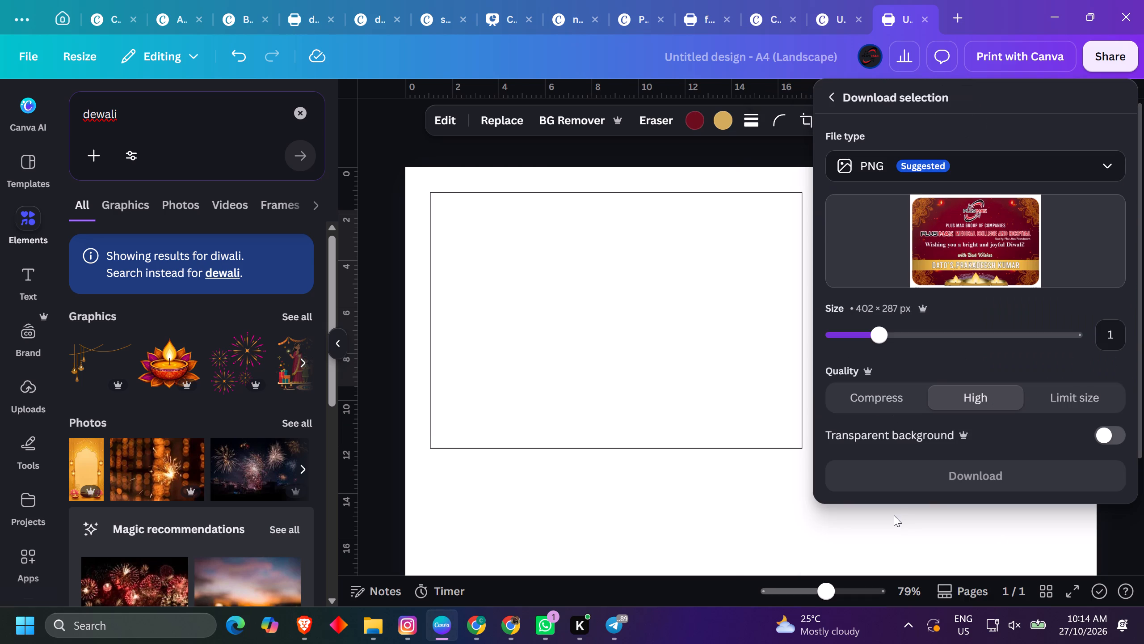
drag(955, 337, 1143, 373)
click(1055, 452)
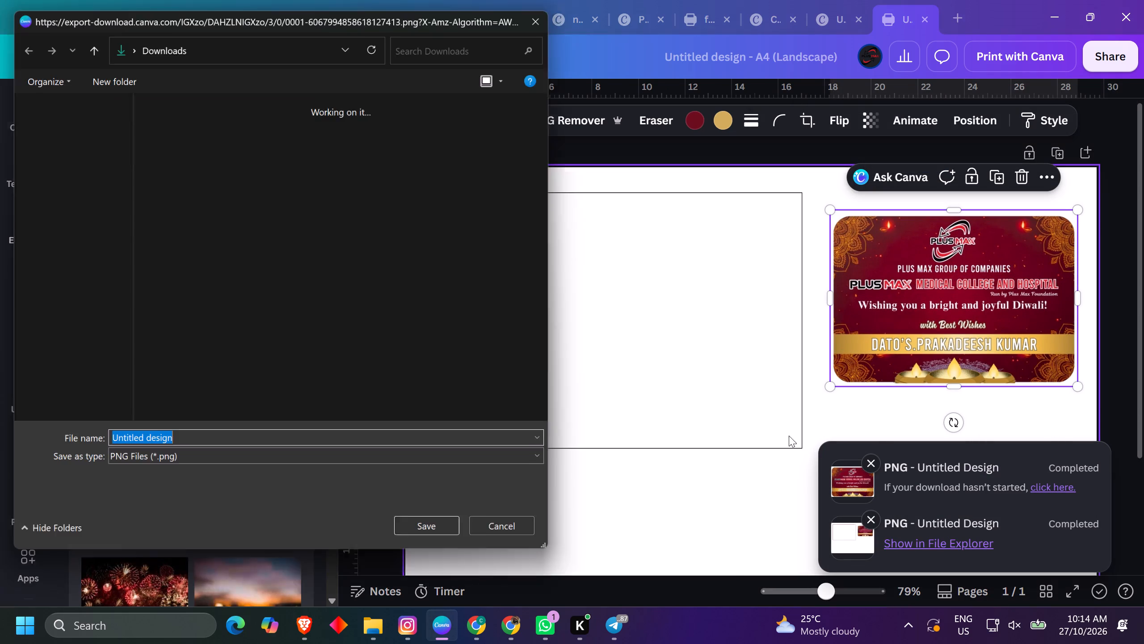
Save the exported card PNG in Downloads as "diwali desgin".
click(42, 164)
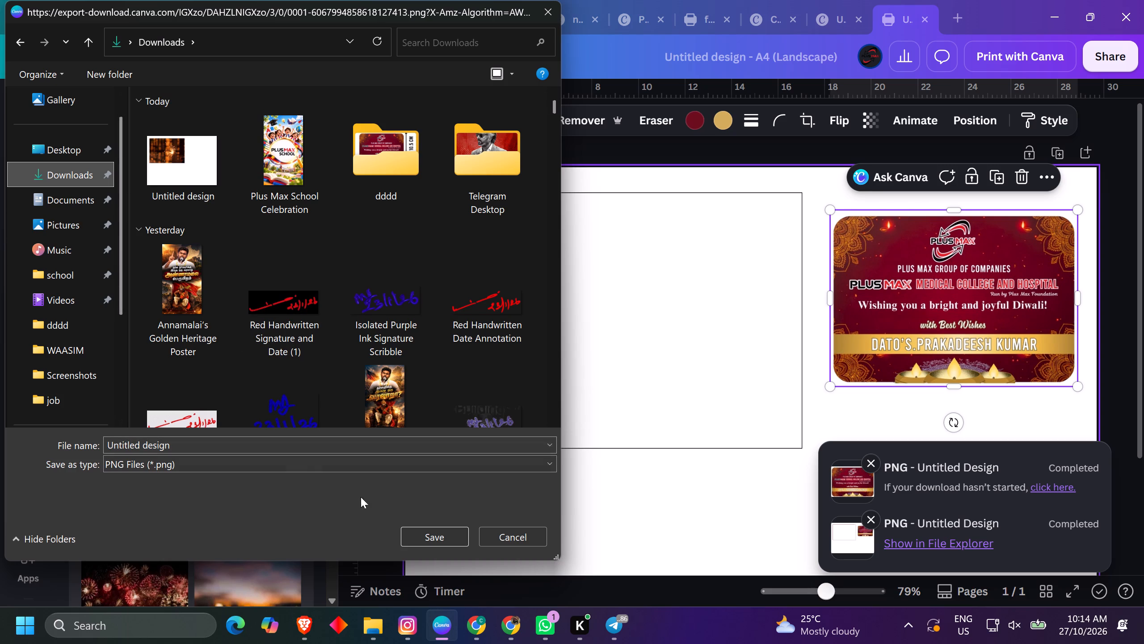
click(370, 442)
key(BackSpace)
text(diwali desgin)
key(Return)
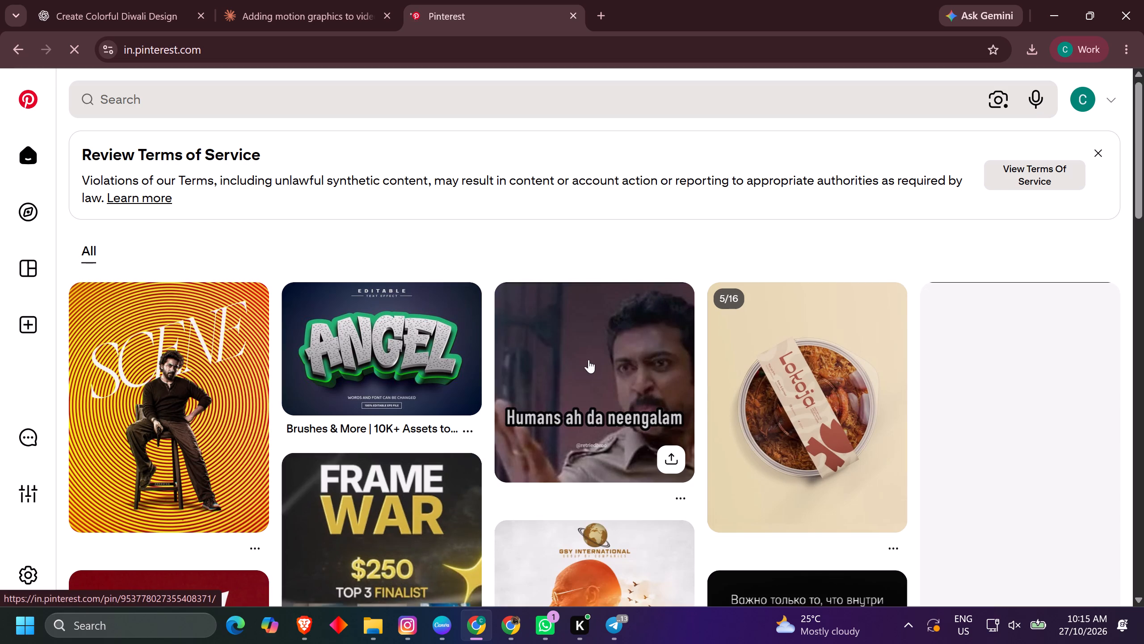
Search Pinterest for "diwali gift card".
scroll(751, 400, down, 7)
scroll(753, 399, up, 7)
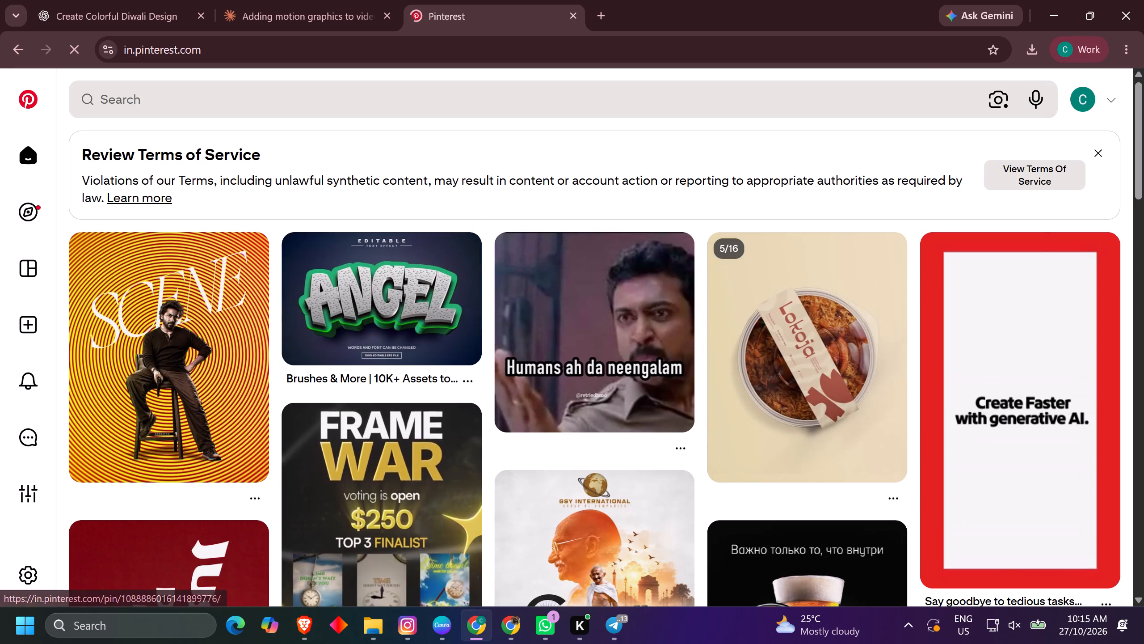
click(299, 95)
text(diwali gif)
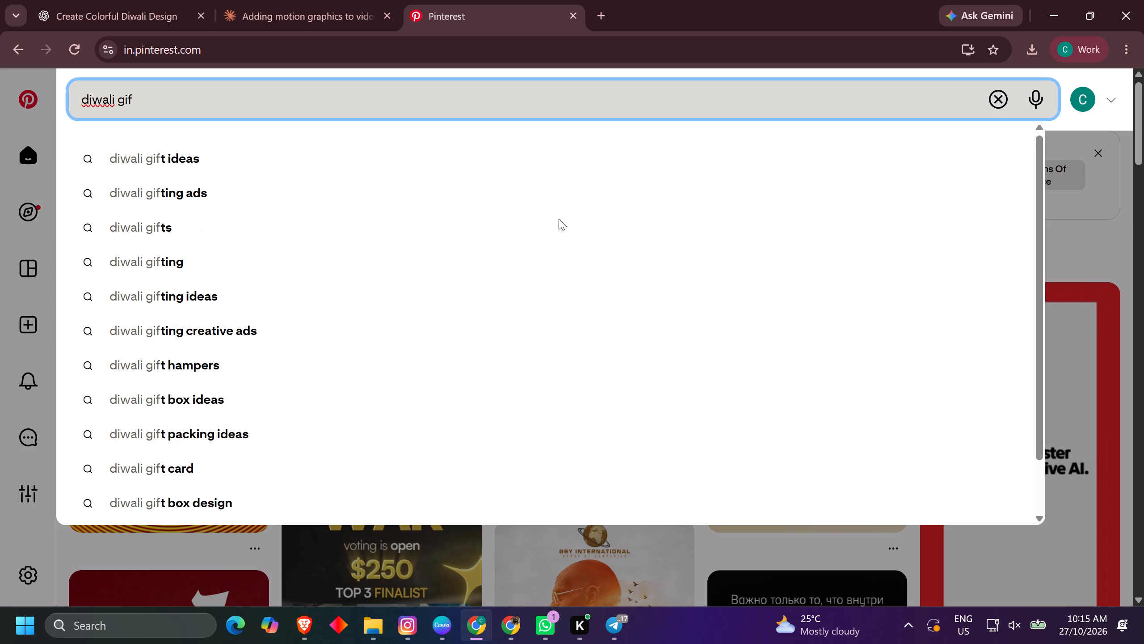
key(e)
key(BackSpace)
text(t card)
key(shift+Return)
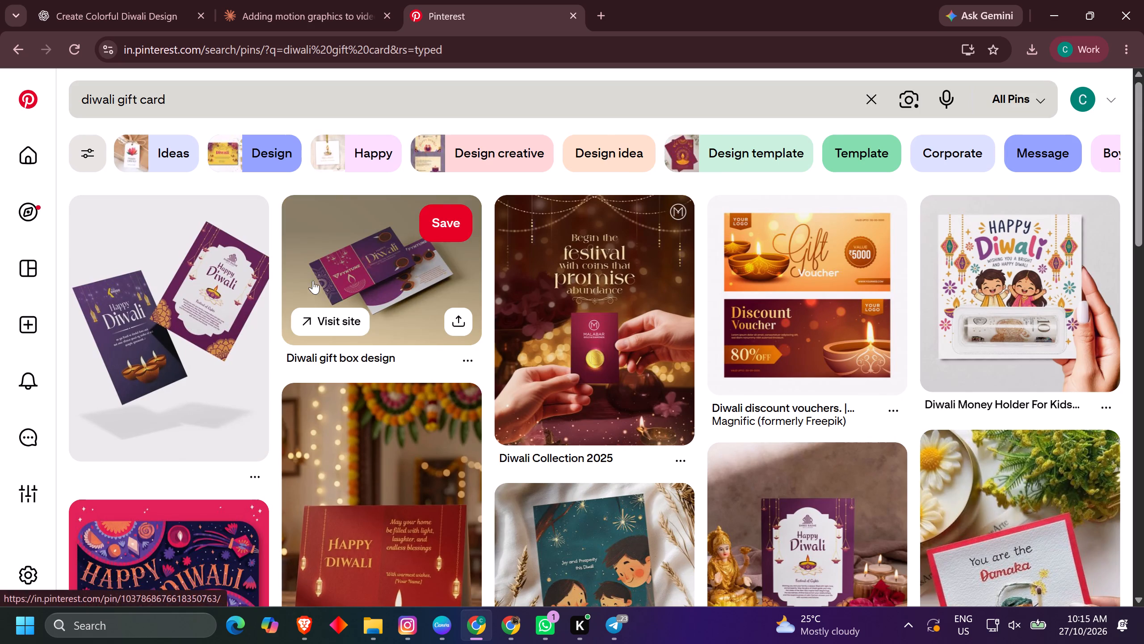
Look through the Diwali gift card pins for an attractive card design to use as a reference.
scroll(1019, 351, down, 4)
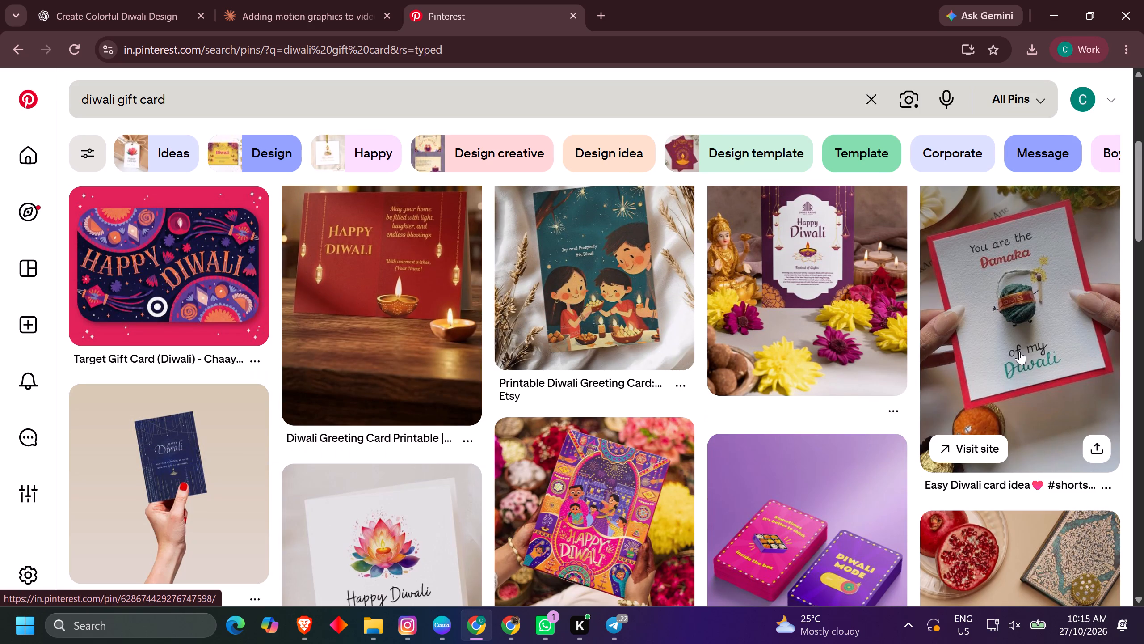
scroll(1013, 353, up, 1)
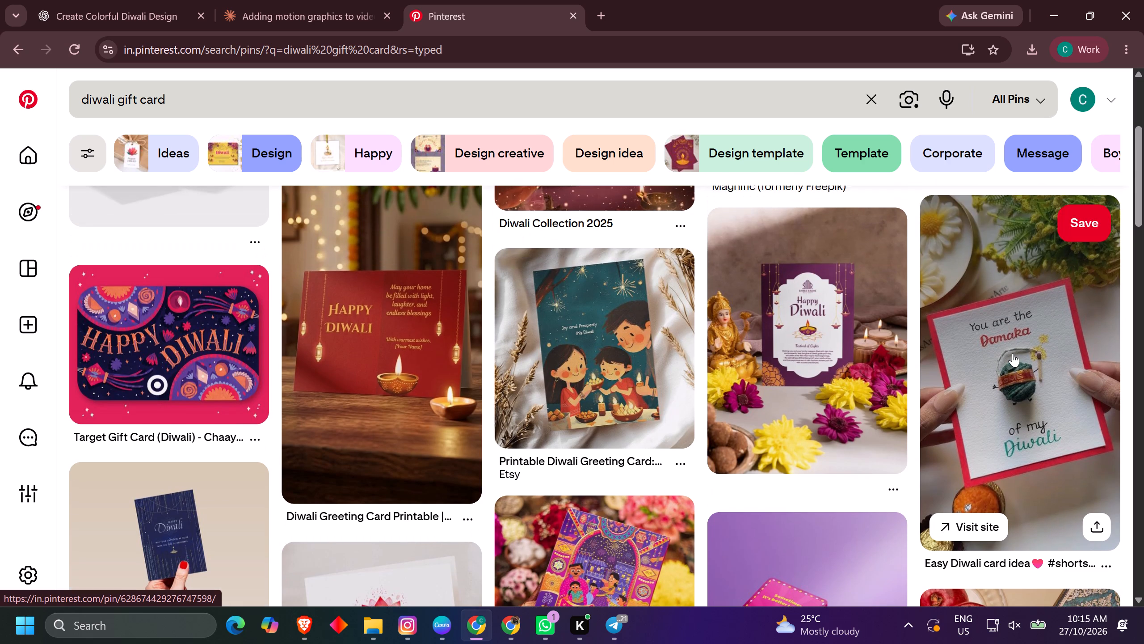
scroll(579, 398, down, 5)
scroll(577, 342, down, 1)
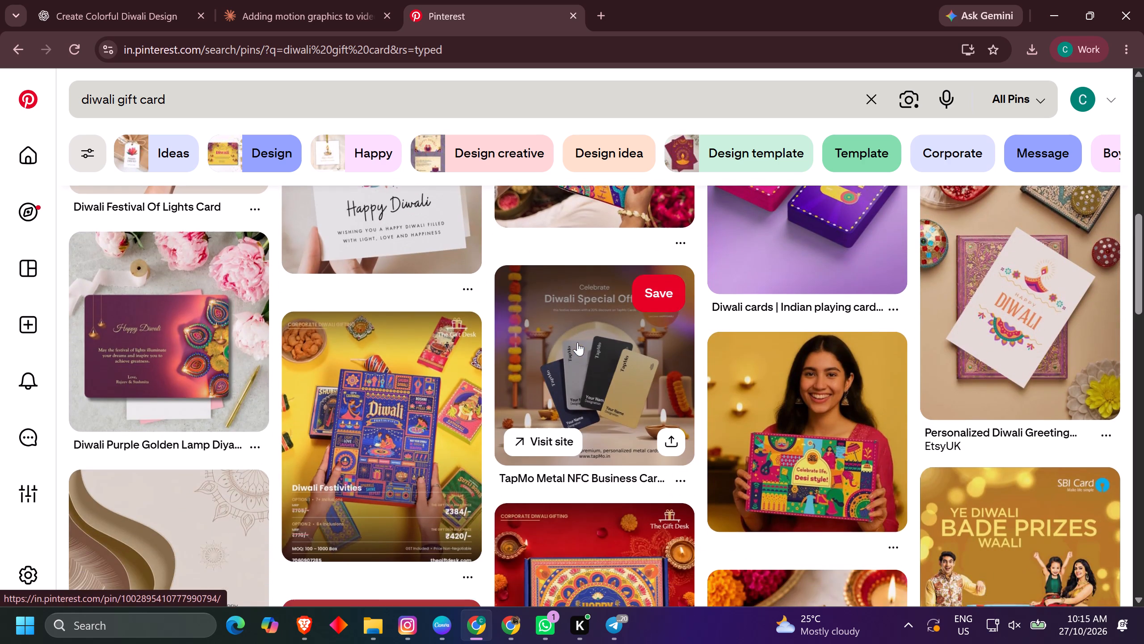
scroll(847, 323, up, 2)
scroll(834, 331, down, 7)
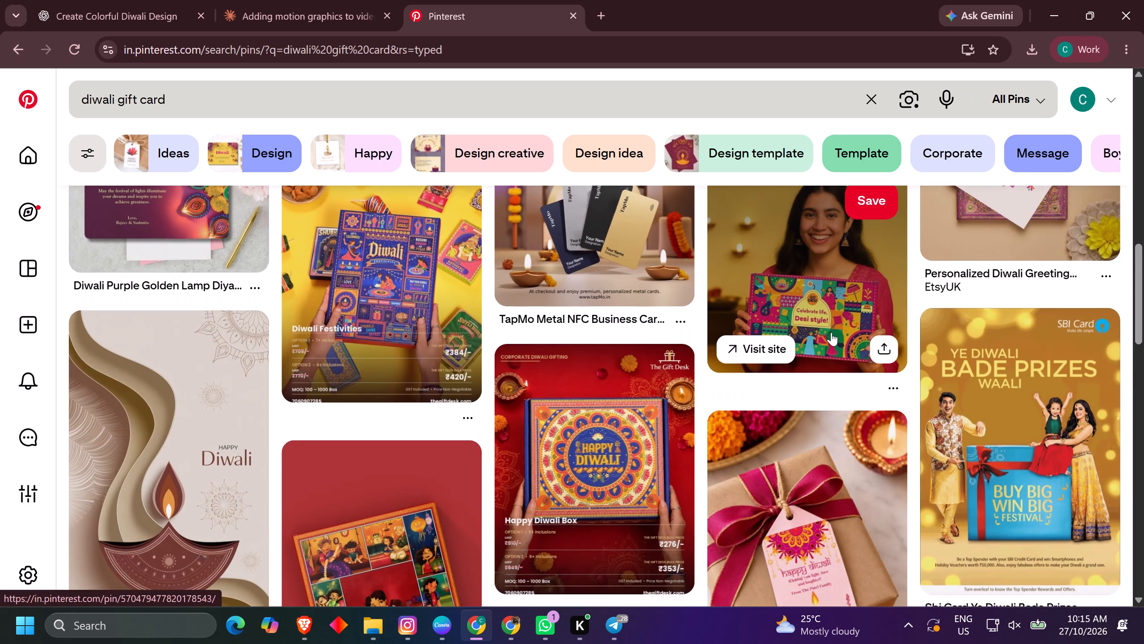
scroll(831, 332, down, 4)
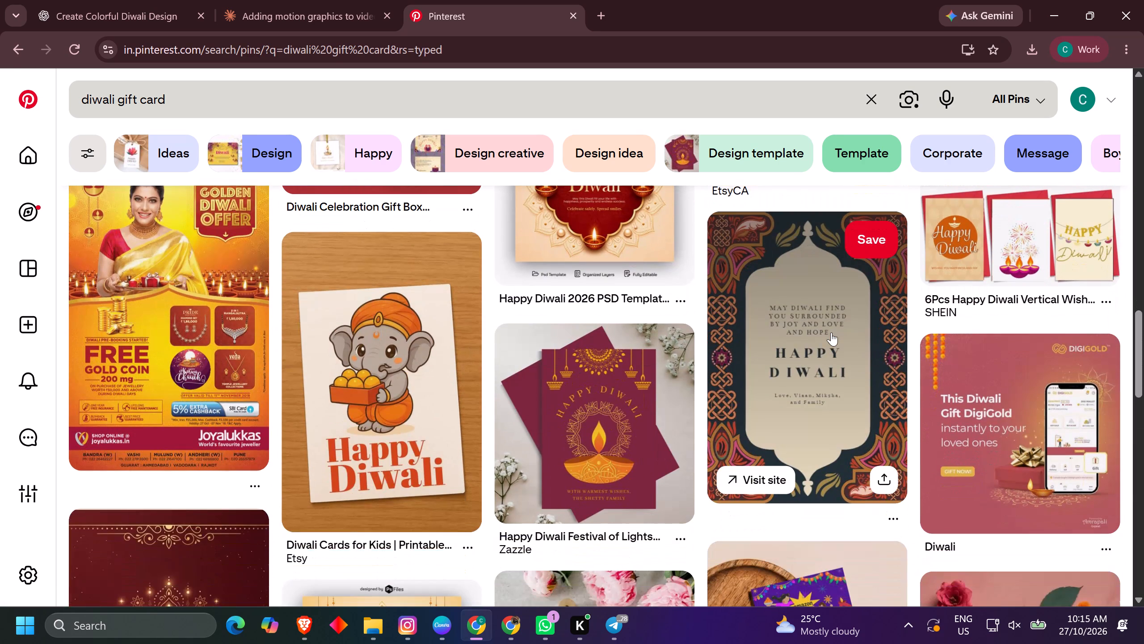
scroll(831, 332, down, 6)
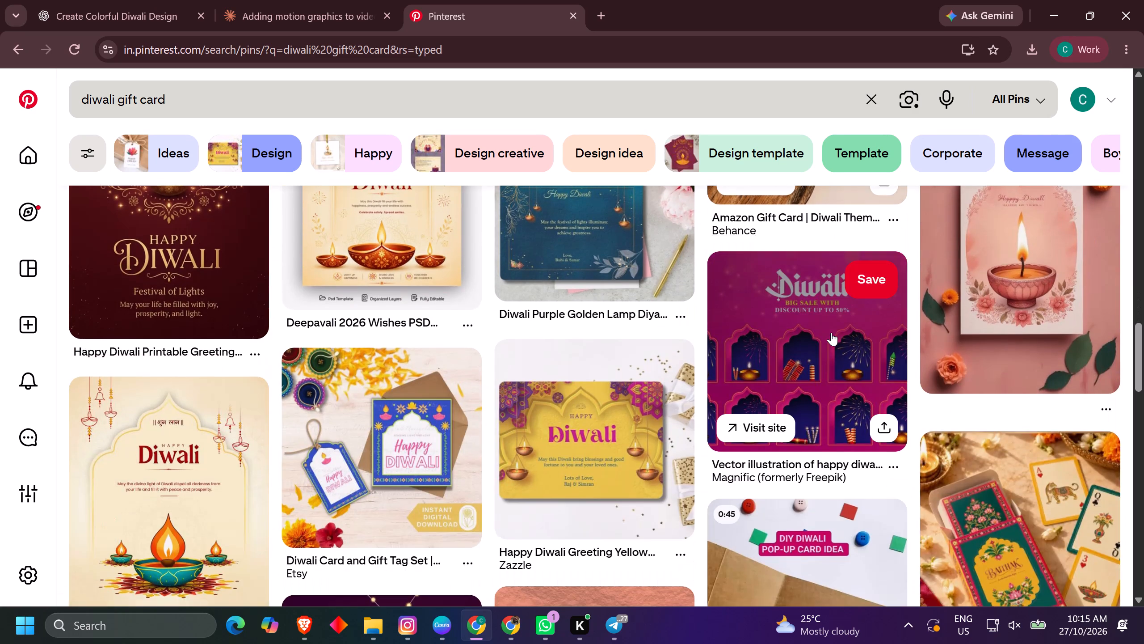
scroll(831, 332, down, 4)
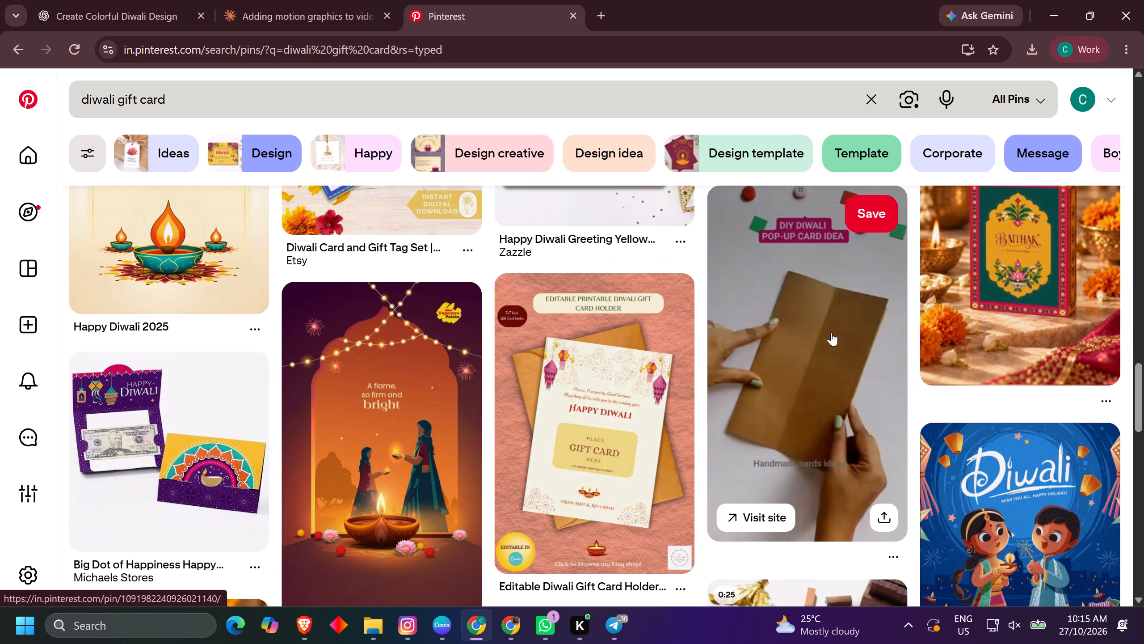
scroll(831, 332, down, 5)
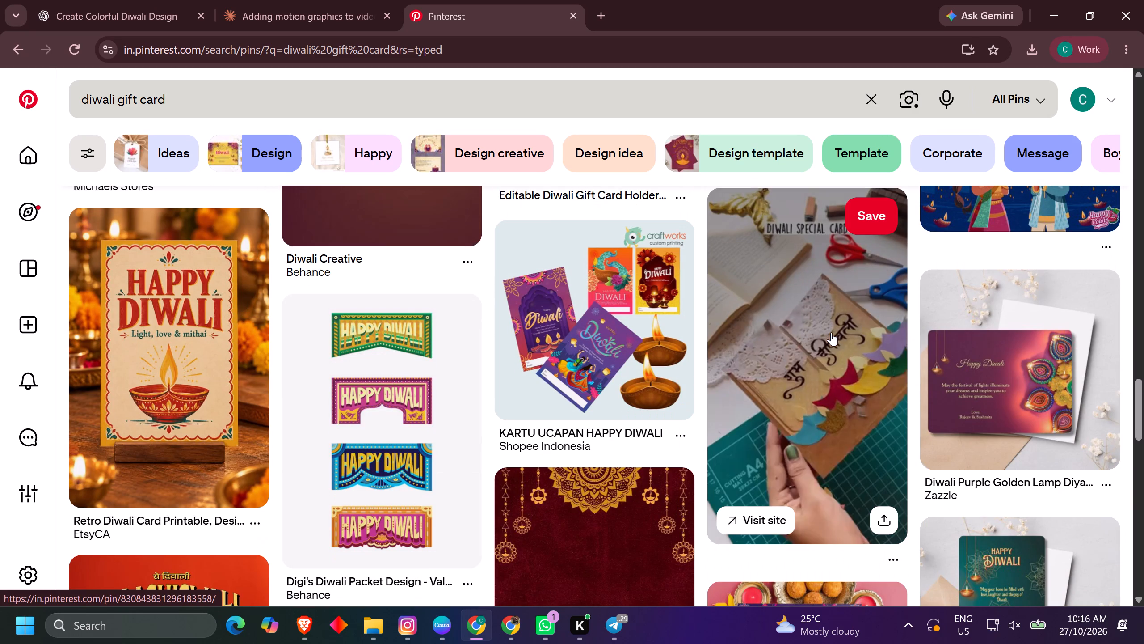
scroll(831, 332, down, 5)
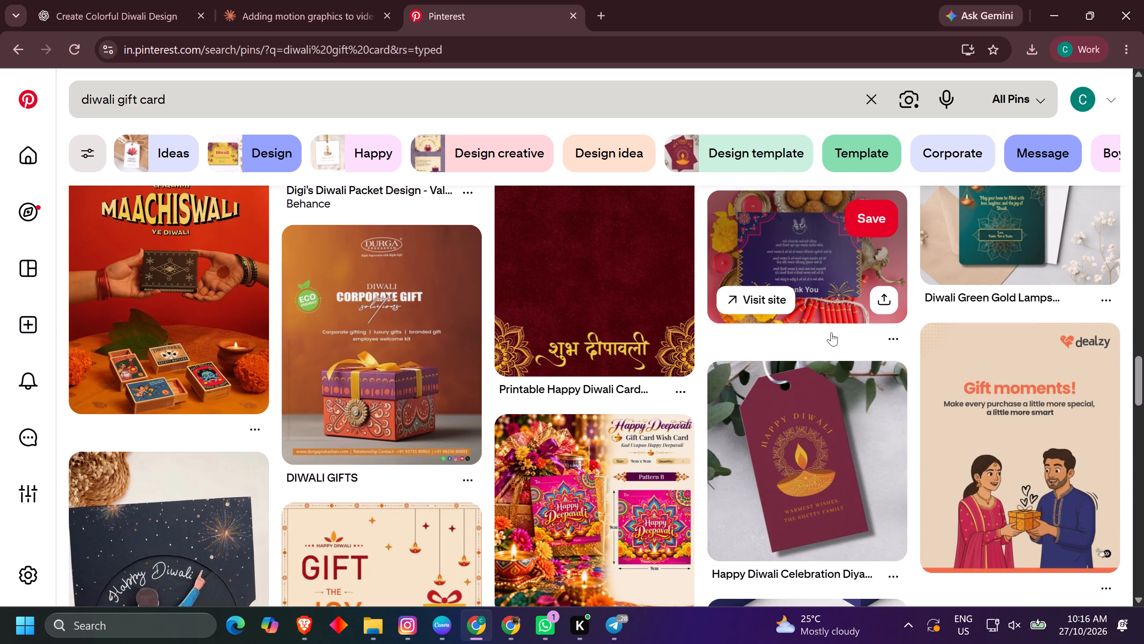
scroll(831, 332, down, 6)
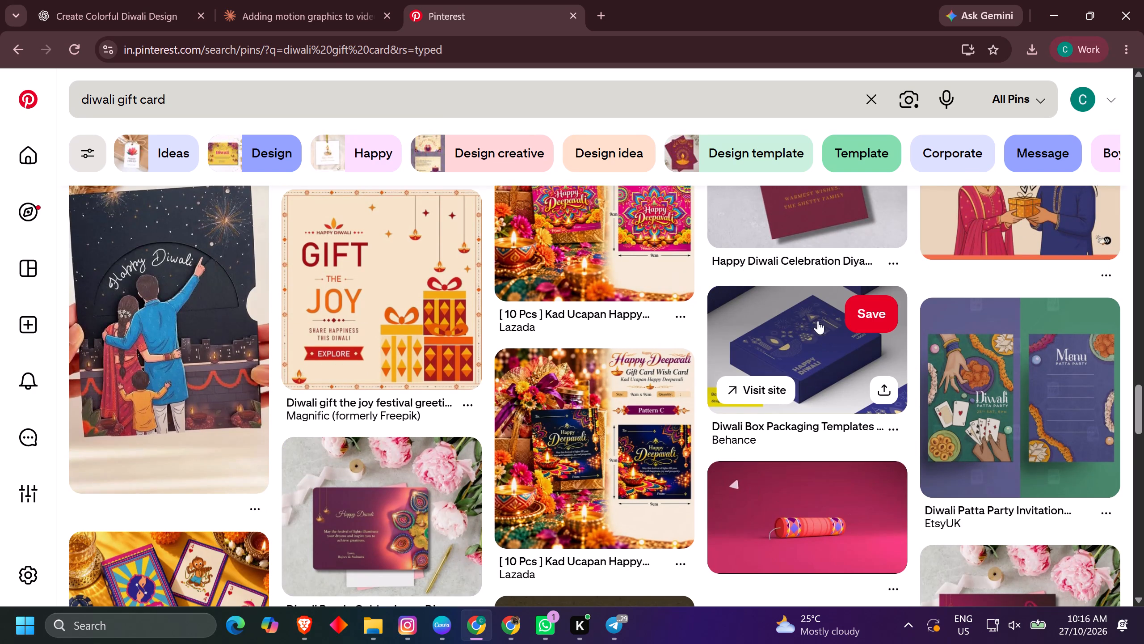
scroll(818, 321, down, 2)
scroll(818, 321, up, 2)
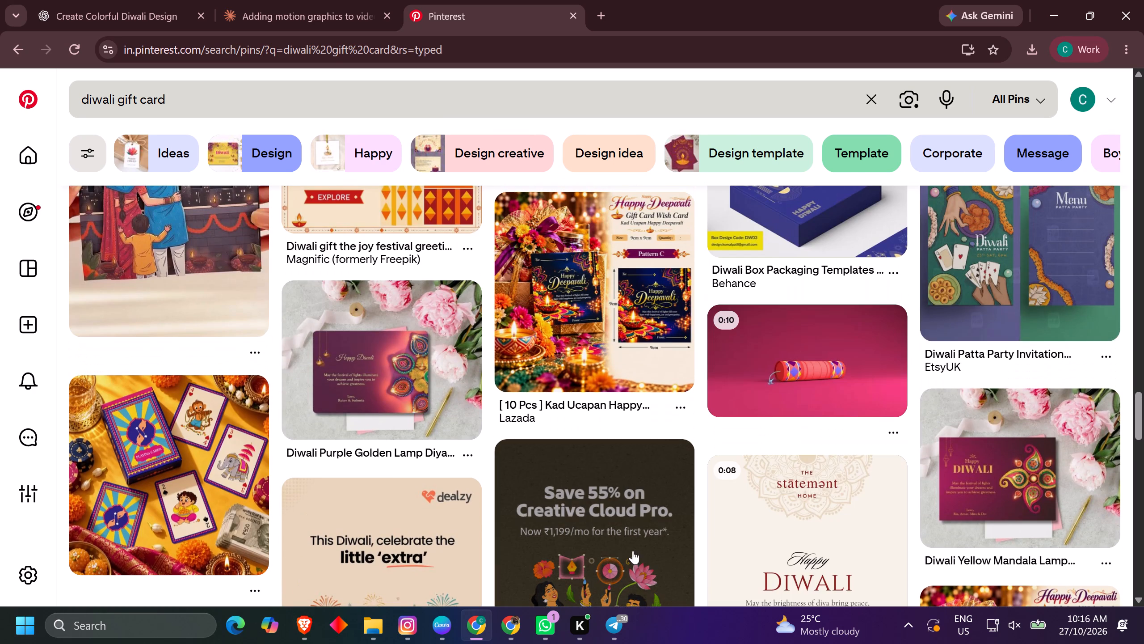
Switch to Canva, clear the "dewali" element search, and look through the element categories and A4 landscape templates.
click(435, 636)
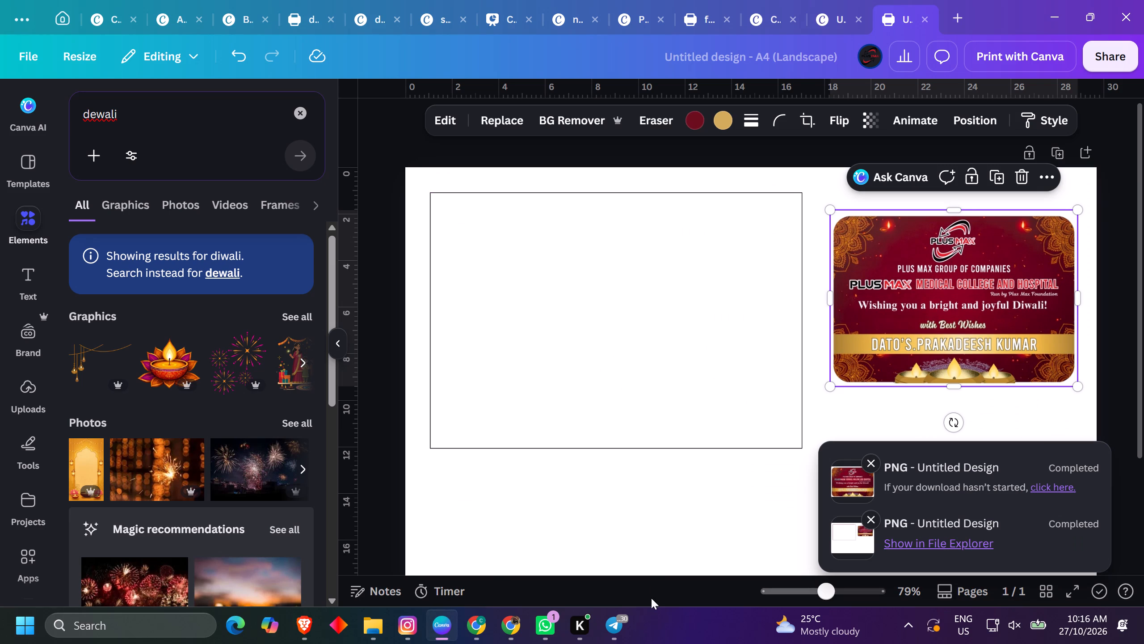
click(639, 494)
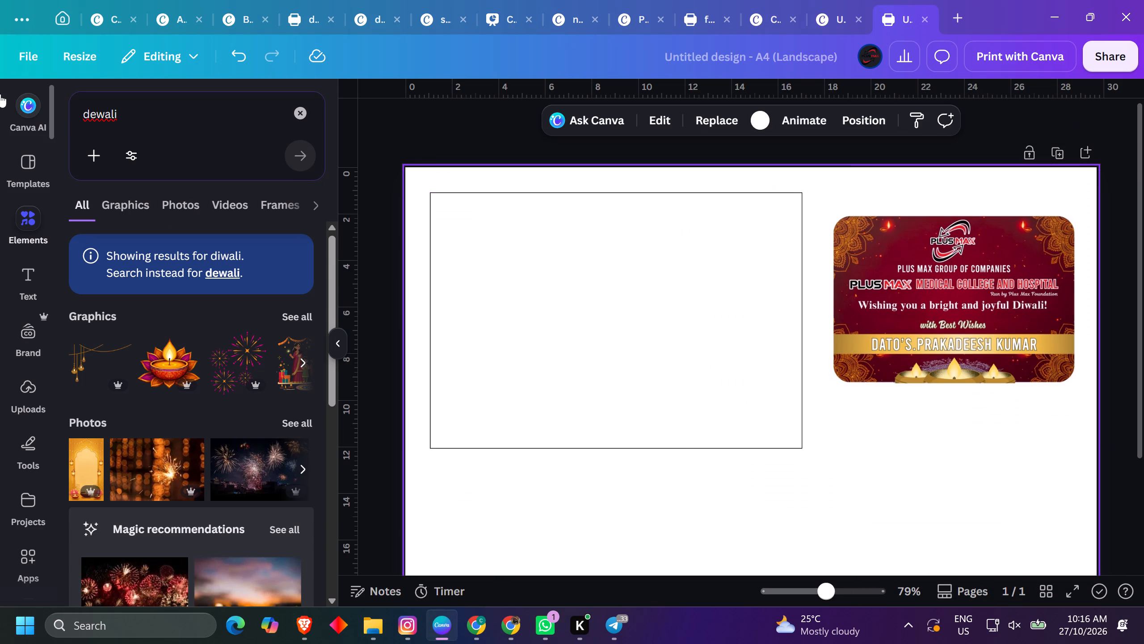
scroll(160, 316, down, 2)
click(305, 113)
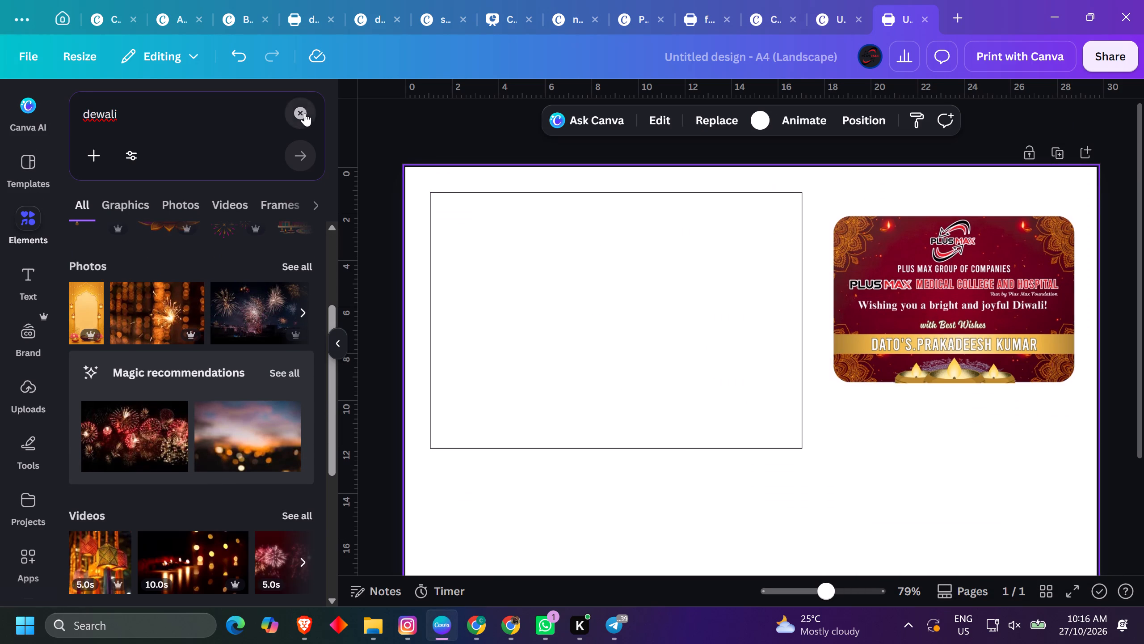
scroll(250, 356, down, 3)
click(298, 422)
scroll(298, 422, down, 10)
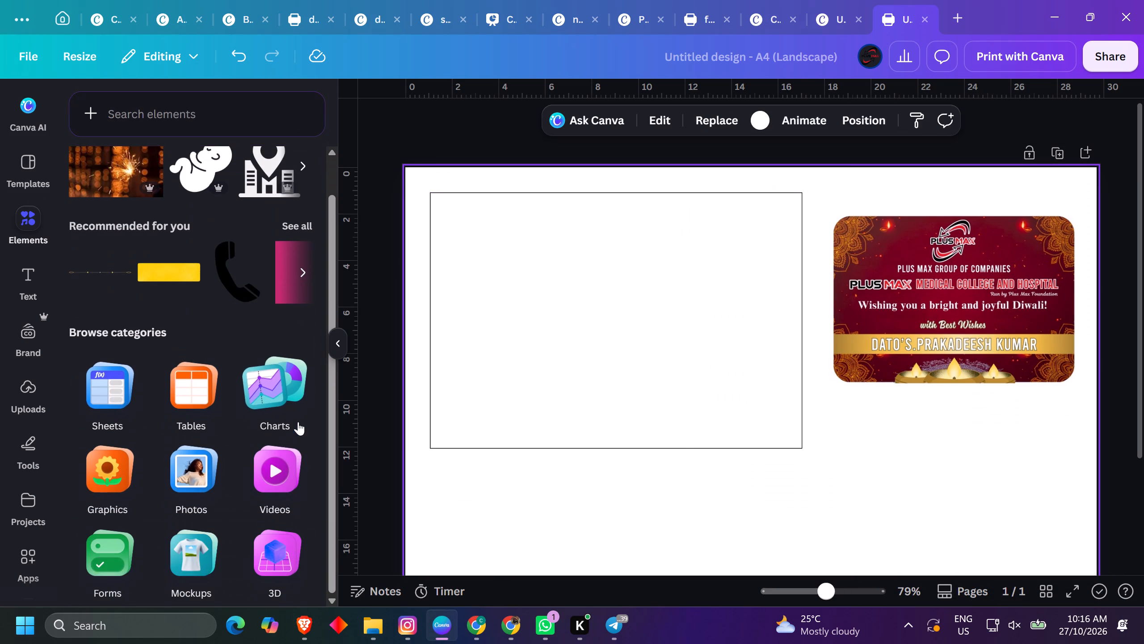
click(21, 179)
scroll(176, 343, down, 4)
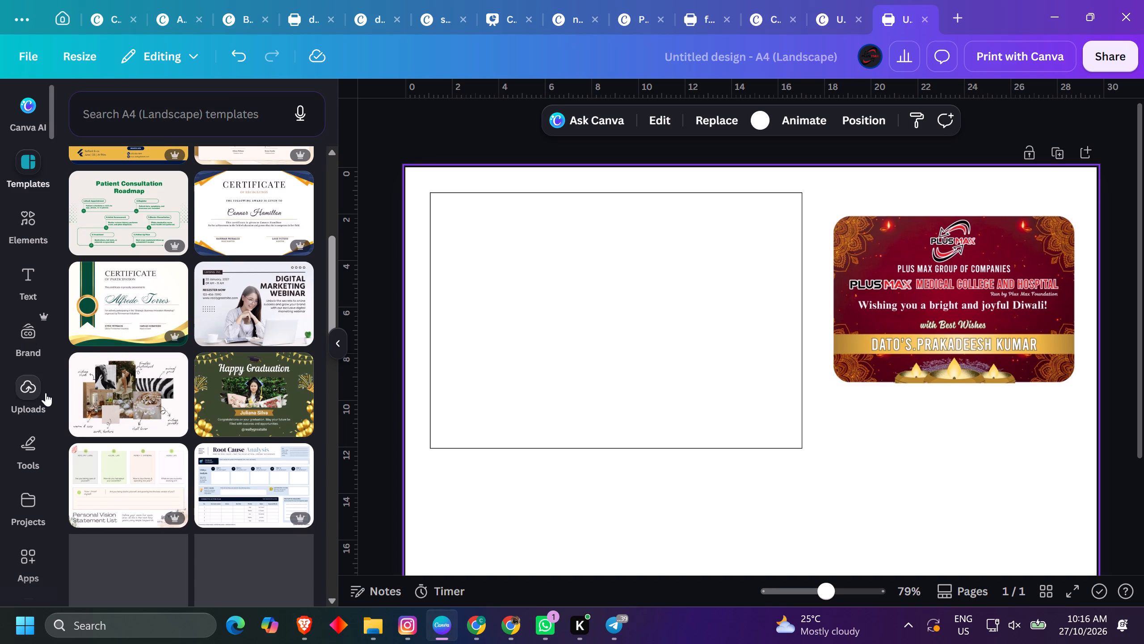
click(31, 241)
scroll(234, 284, down, 11)
scroll(189, 436, up, 7)
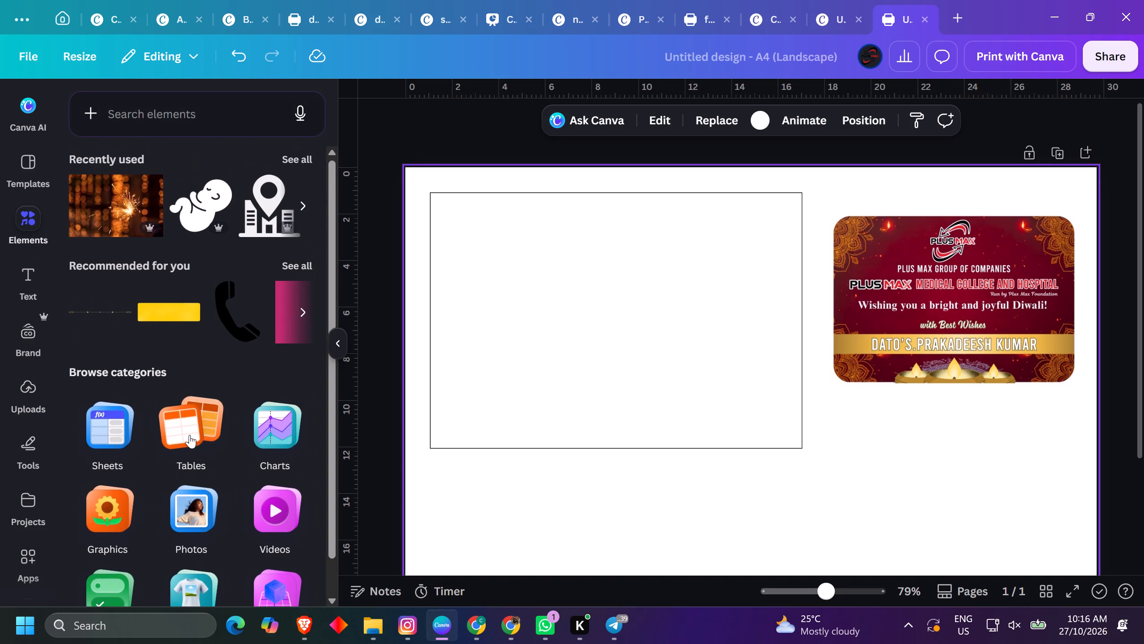
scroll(189, 435, up, 5)
Search elements for "frame" and place the square landscape frame against the upper-left corner of the outlined rectangle.
click(174, 108)
text(frsa)
key(BackSpace)
text(am)
key(BackSpace)
key(BackSpace)
key(BackSpace)
text(ame)
key(Return)
drag(90, 290, 635, 218)
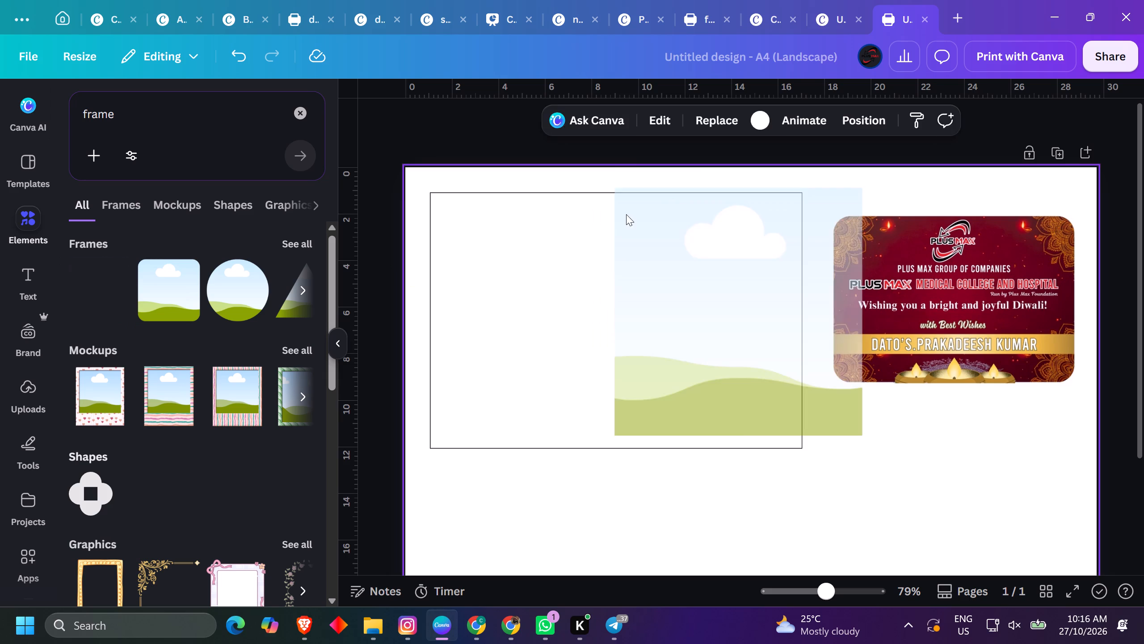
drag(730, 335, 550, 341)
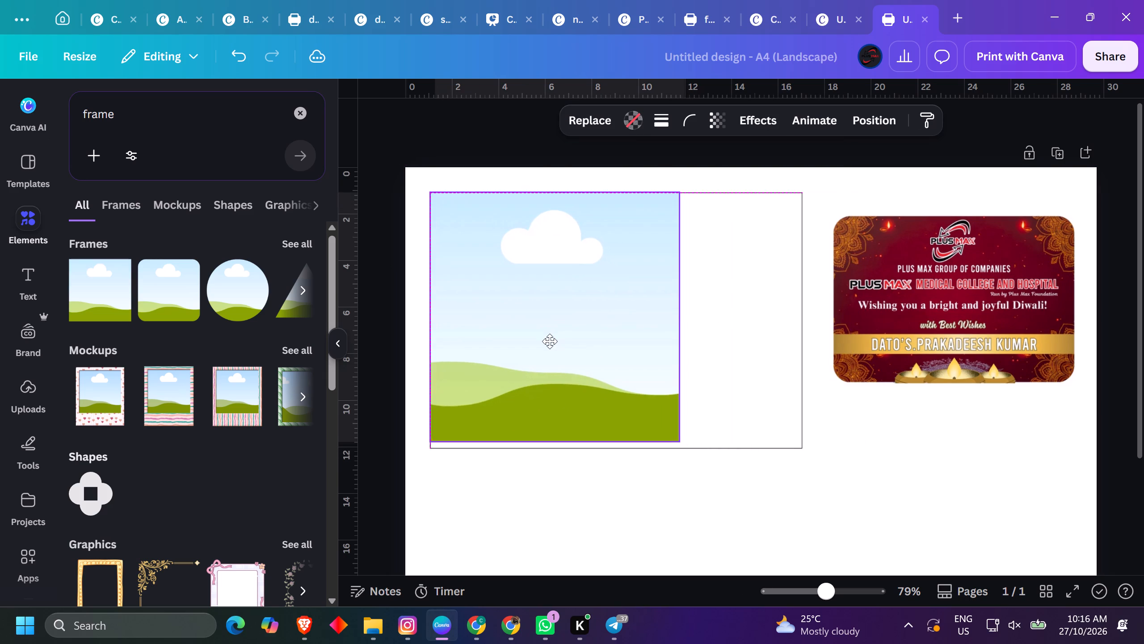
drag(550, 341, 549, 340)
Stretch the frame's width and height so it covers the whole outlined rectangle.
drag(680, 323, 797, 348)
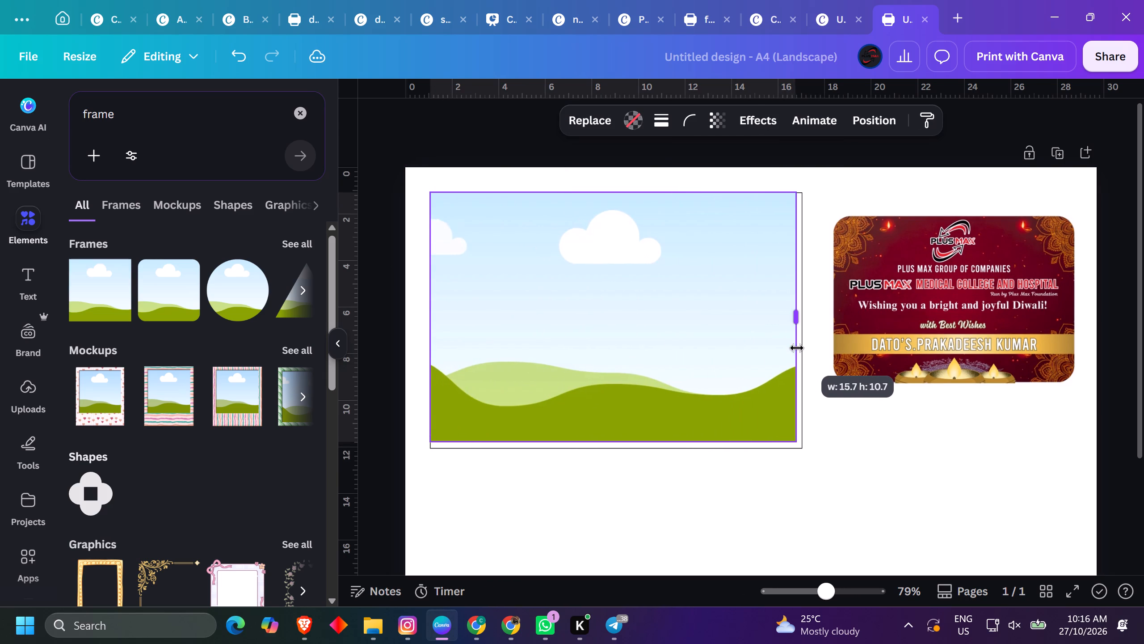
drag(797, 348, 800, 347)
drag(623, 443, 623, 448)
click(801, 511)
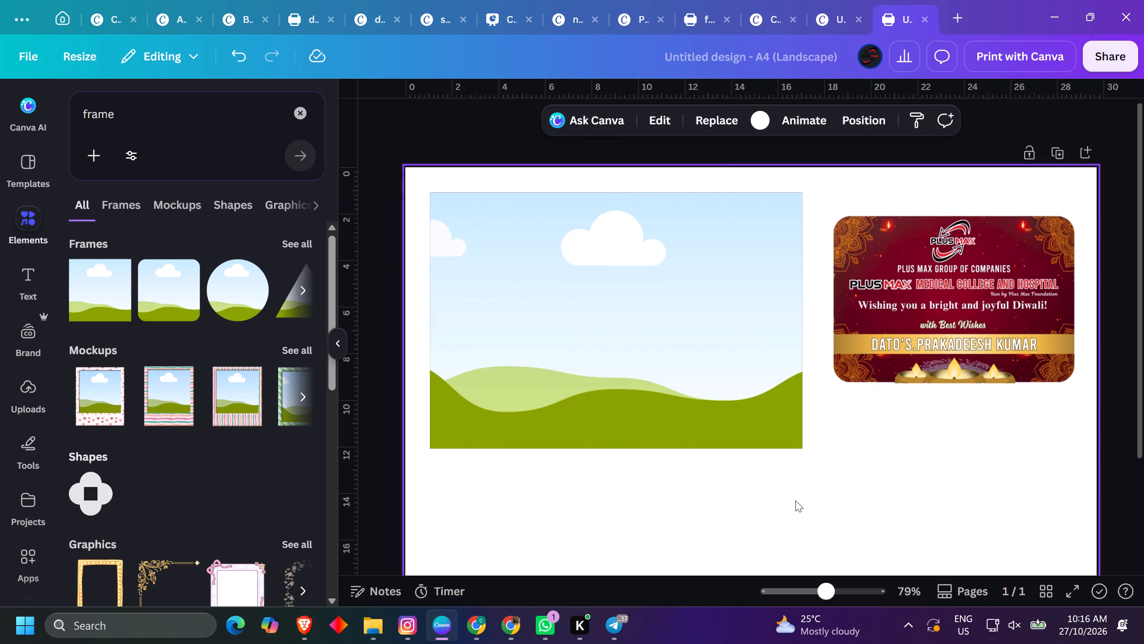
Delete the old red Plus Max Diwali card beside the frame.
click(728, 290)
click(892, 386)
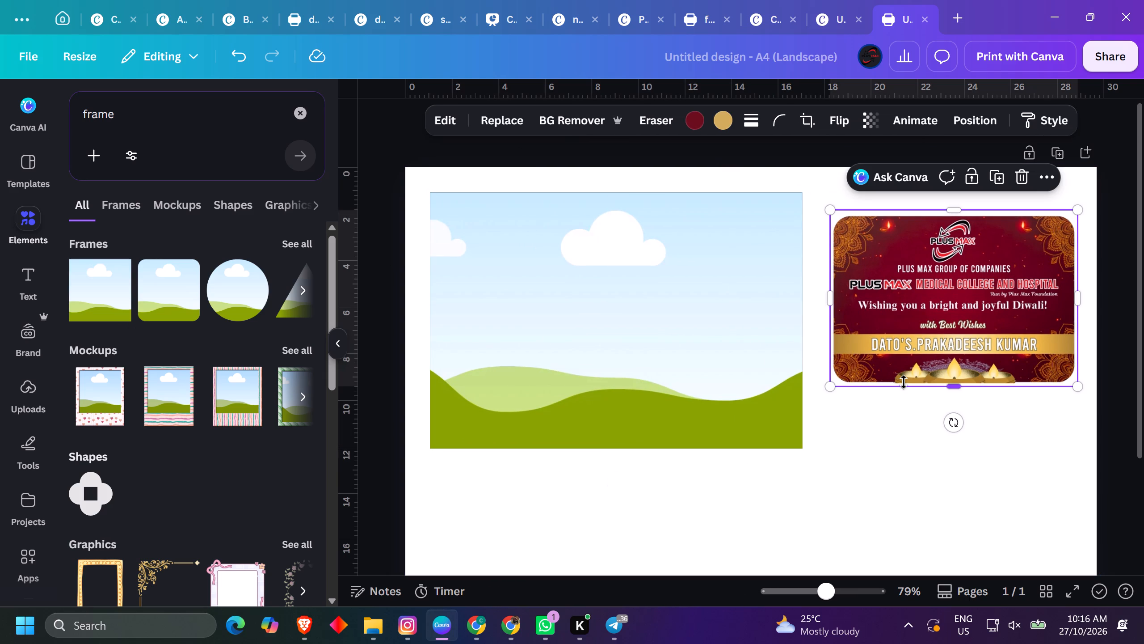
key(Delete)
Round the frame's corners to a little over 36.
click(754, 369)
click(691, 119)
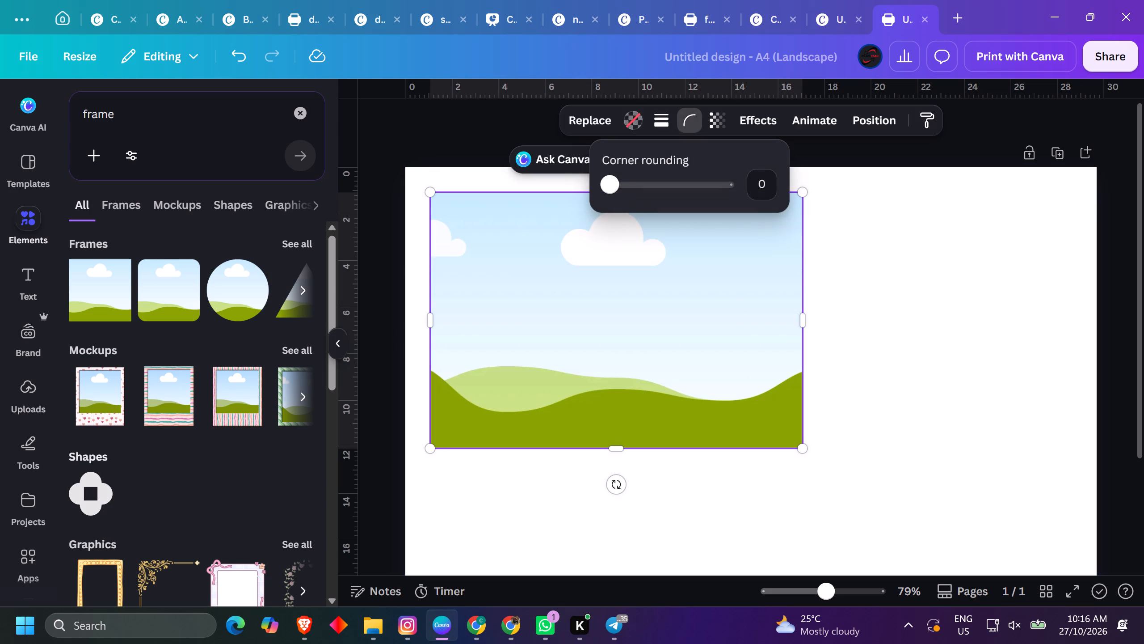
drag(615, 188, 652, 186)
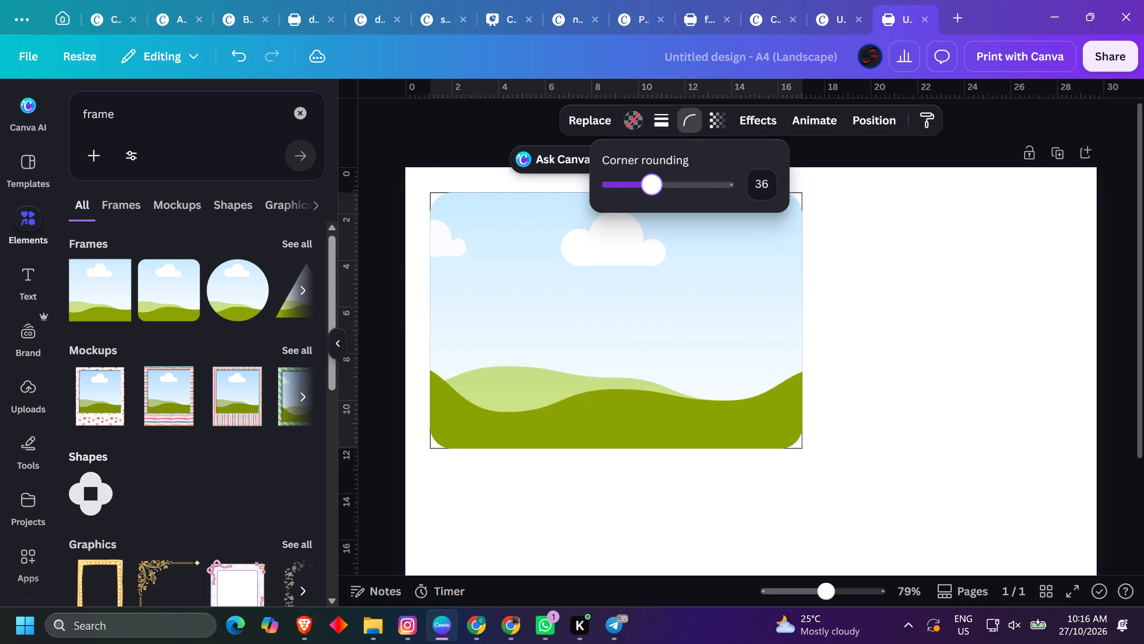
drag(652, 186, 654, 186)
double_click(995, 383)
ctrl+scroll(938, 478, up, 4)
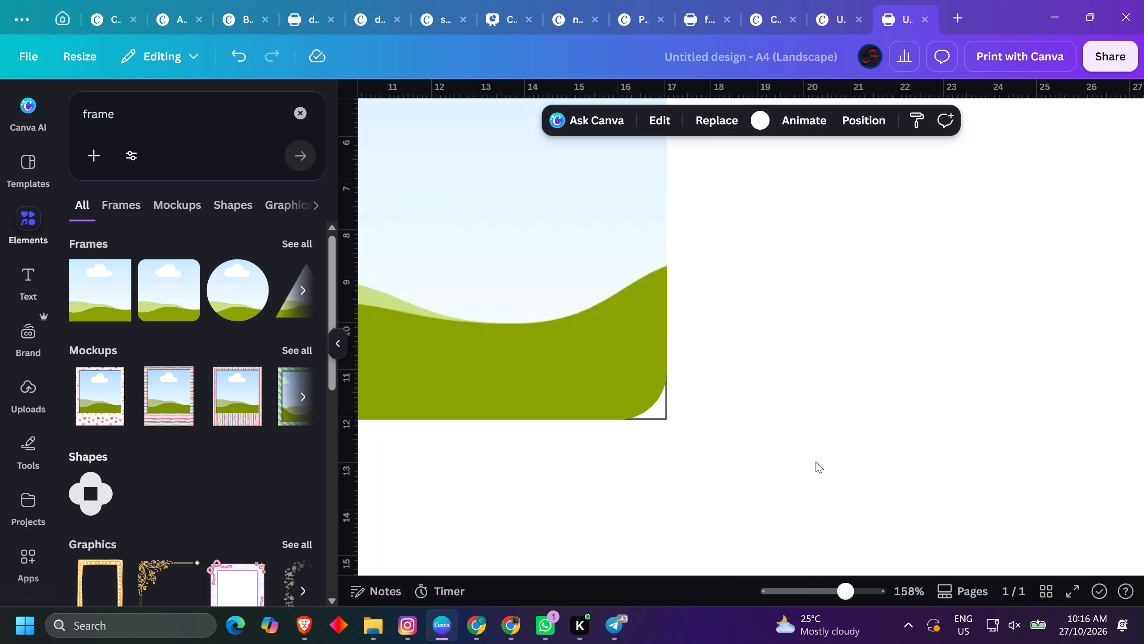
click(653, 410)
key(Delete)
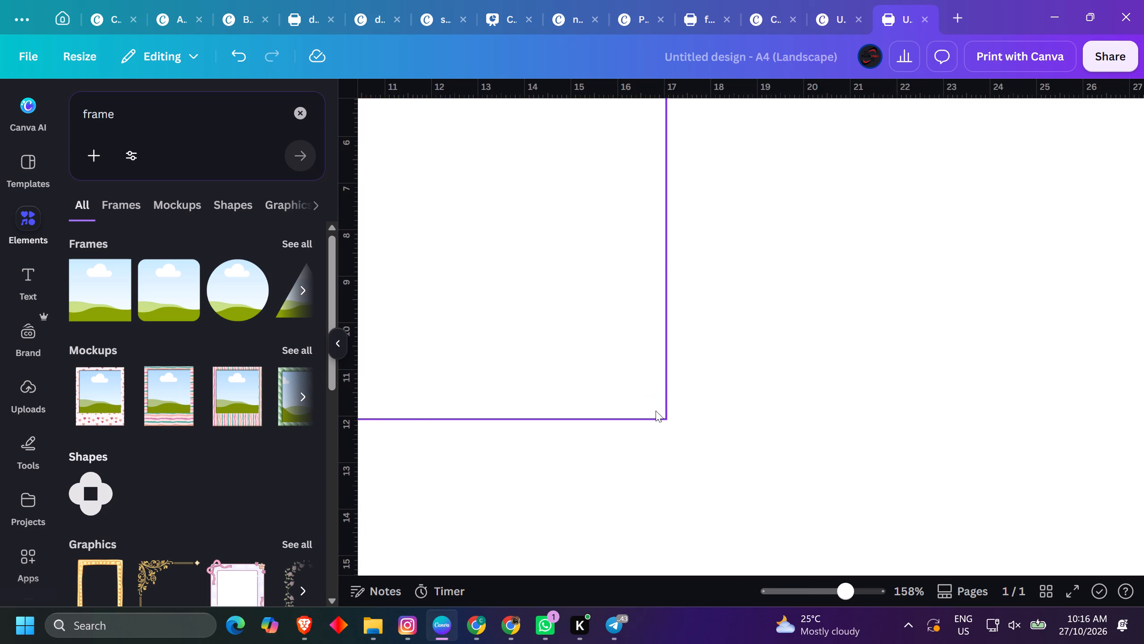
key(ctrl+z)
Send the frame backward behind the outlined rectangle and delete the rectangle.
click(669, 361)
click(651, 360)
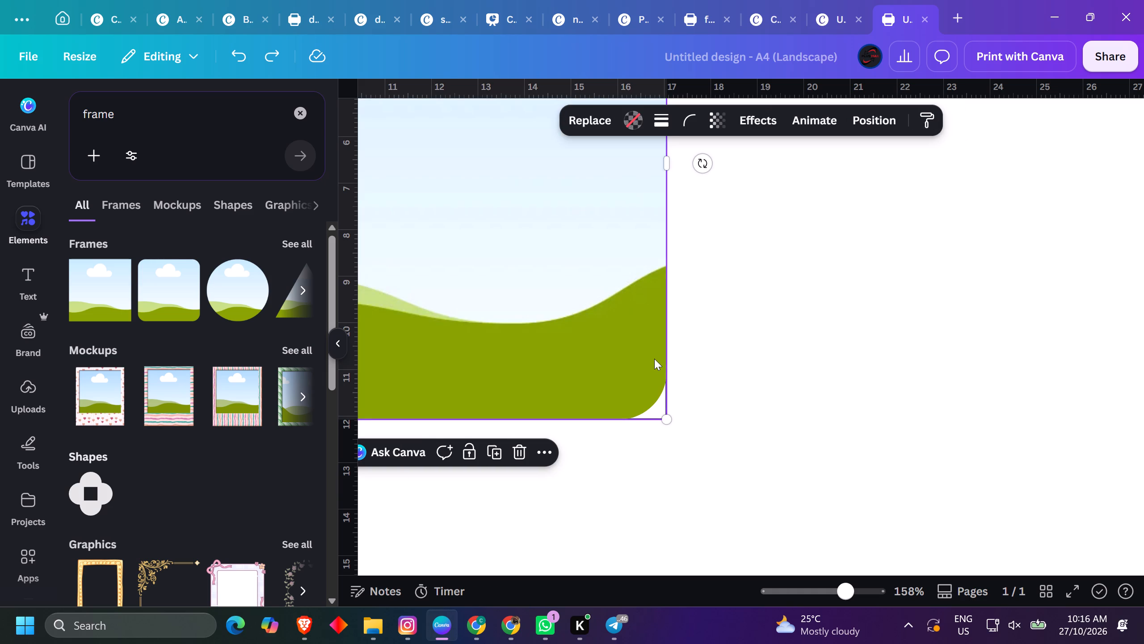
key(ctrl+bracketleft)
click(650, 362)
key(Delete)
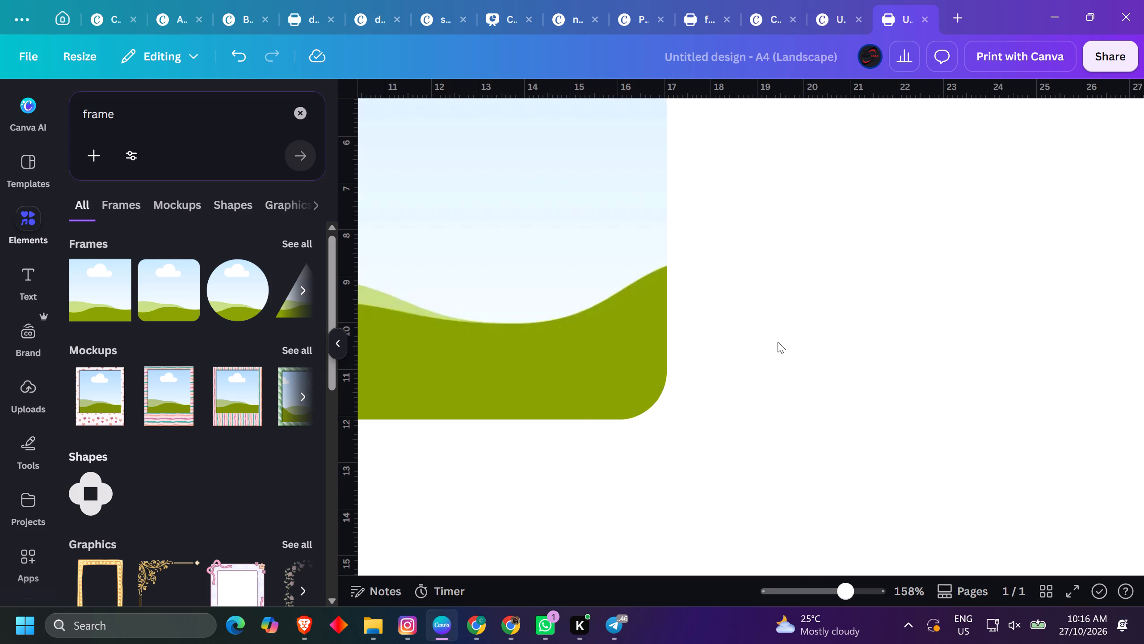
Move the frame backward in the layer order and delete the leftover shapes hidden behind it, including the red rectangle.
ctrl+scroll(778, 342, down, 9)
click(636, 264)
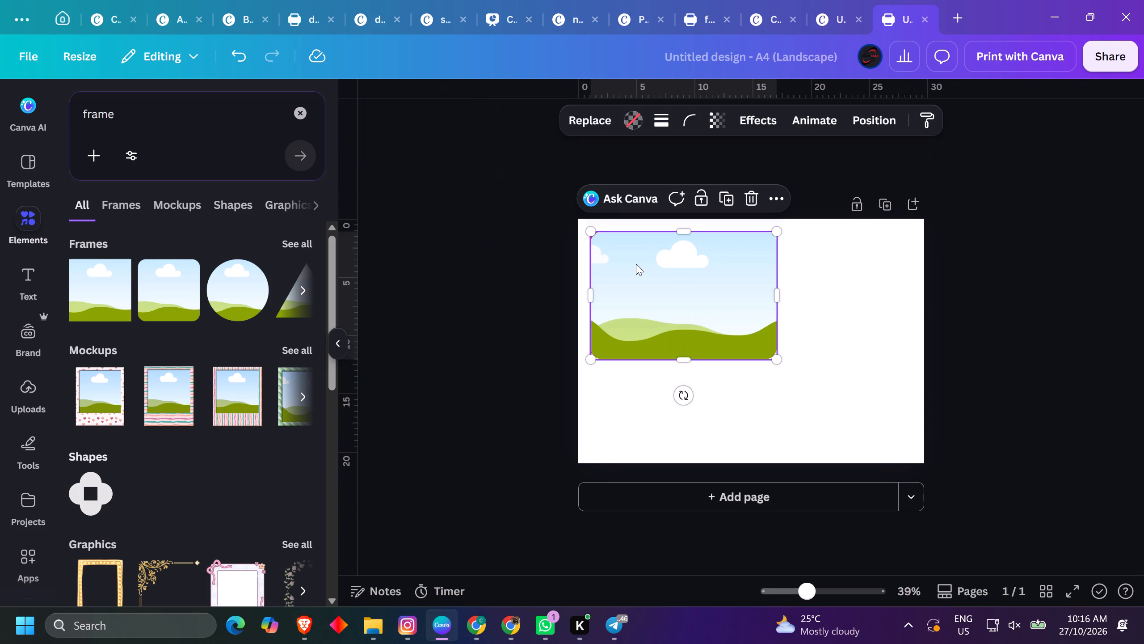
key(ctrl+bracketright)
key(ctrl+bracketleft)
ctrl+click(636, 264)
key(Delete)
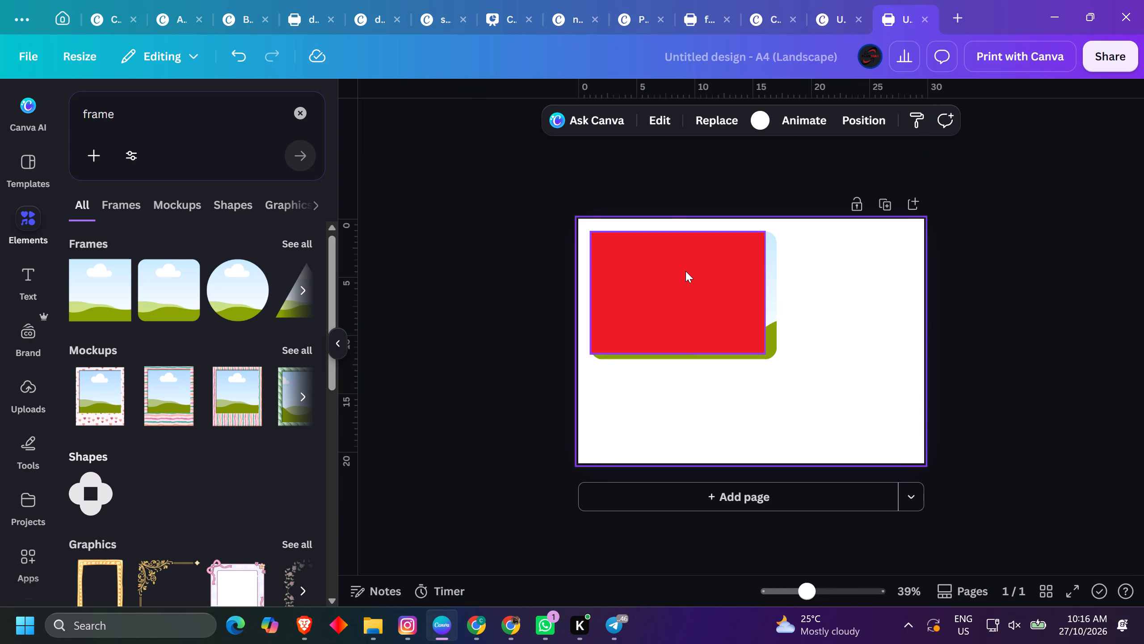
key(Delete)
click(895, 335)
click(739, 322)
key(Delete)
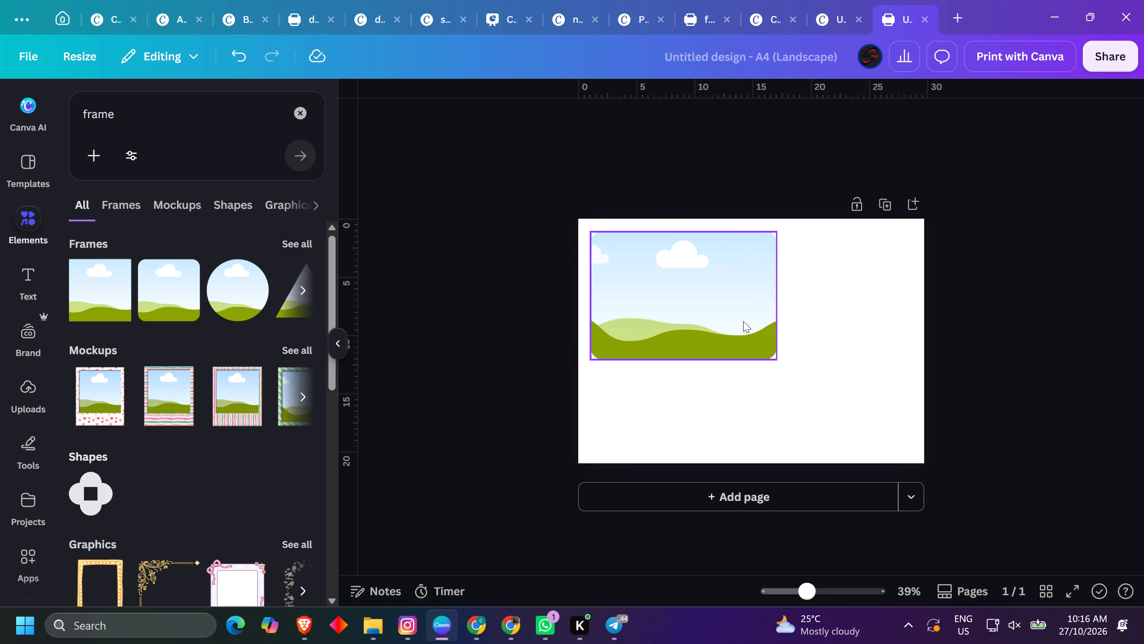
click(903, 336)
Enlarge the rounded frame proportionally from its lower-right corner to about 16.5 by 11.4 cm.
ctrl+scroll(691, 321, up, 5)
click(736, 327)
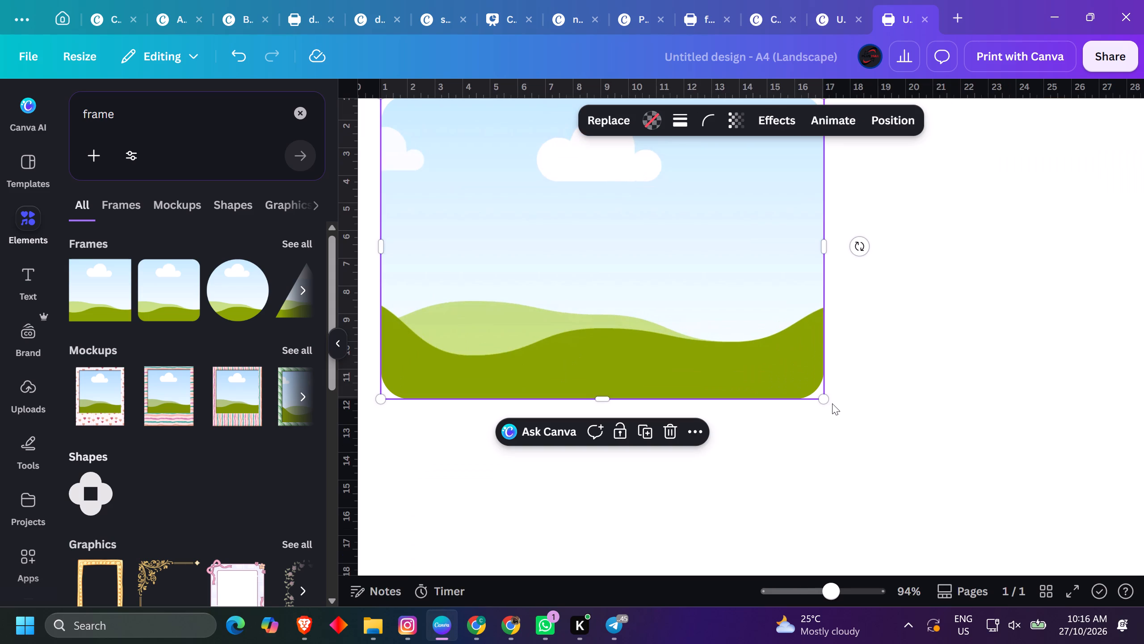
drag(824, 401, 837, 410)
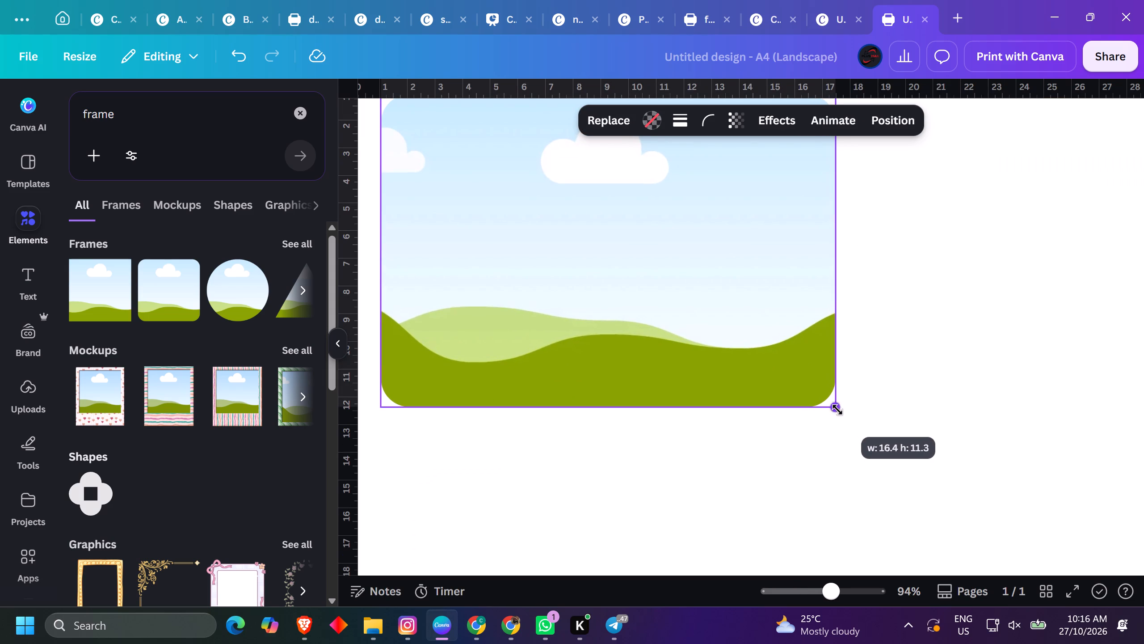
drag(837, 410, 840, 411)
click(893, 353)
Check the enlarged frame's dimensions and position on the page.
ctrl+scroll(856, 343, down, 4)
click(638, 260)
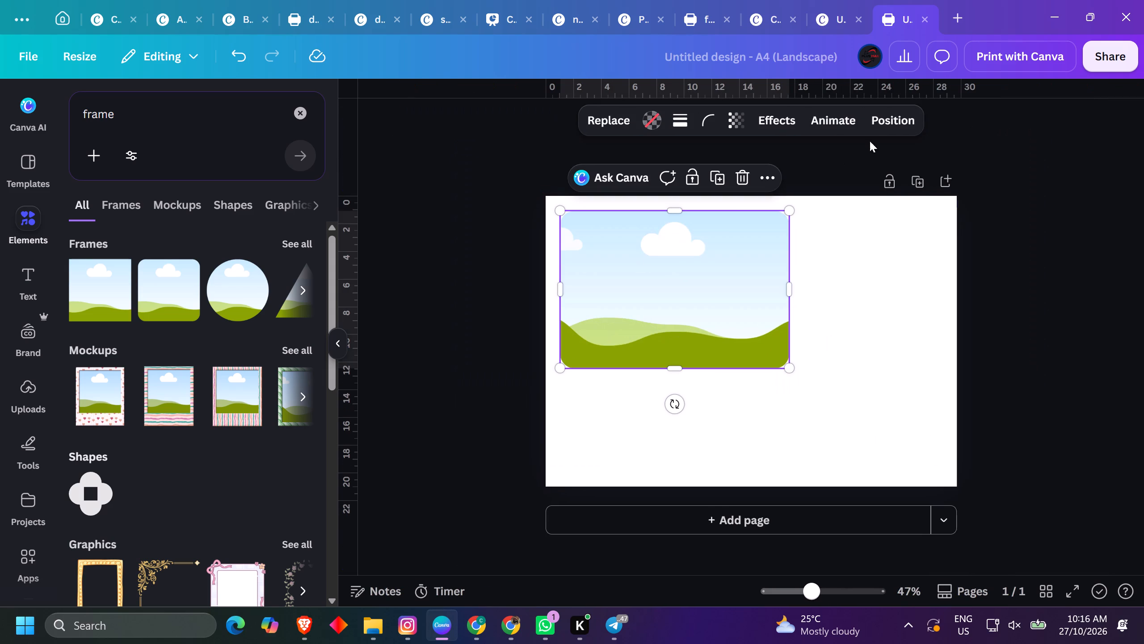
click(876, 125)
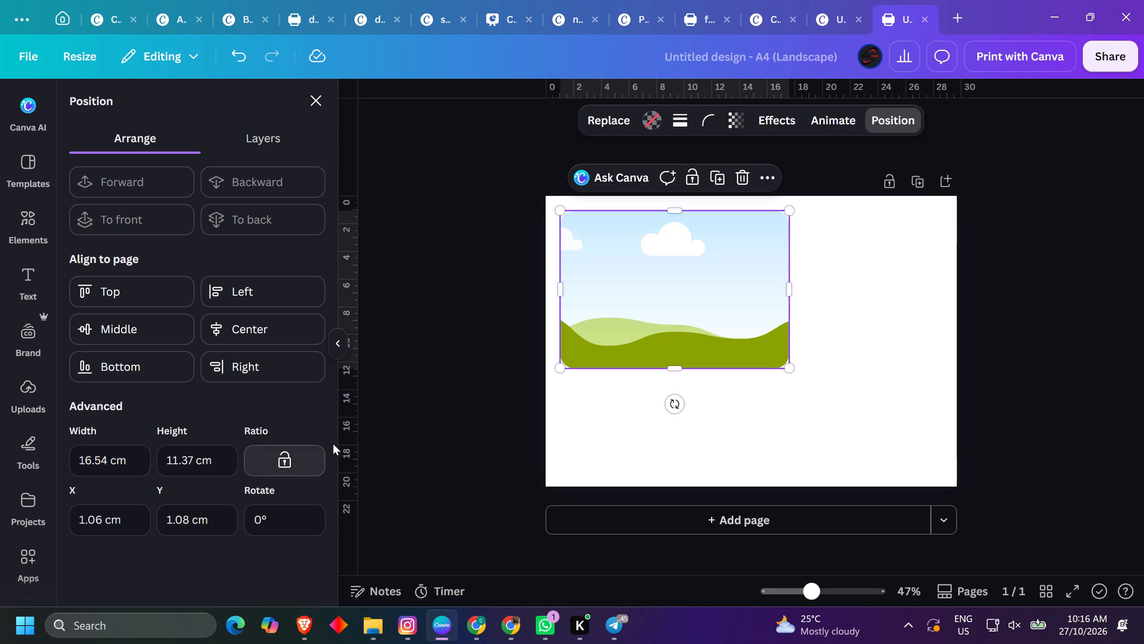
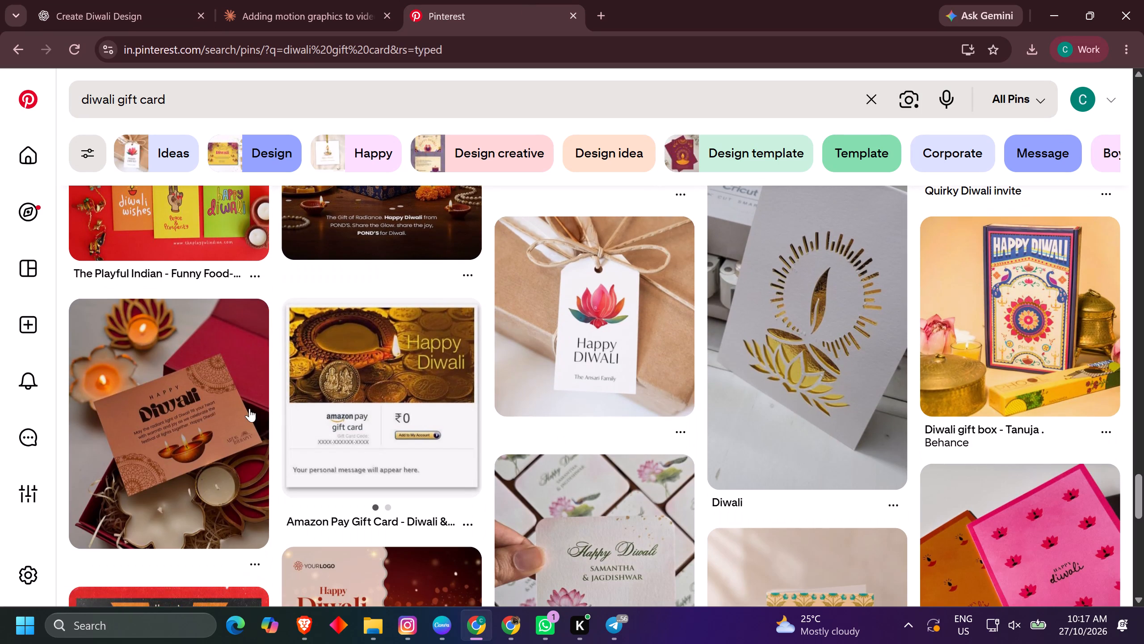
click(244, 408)
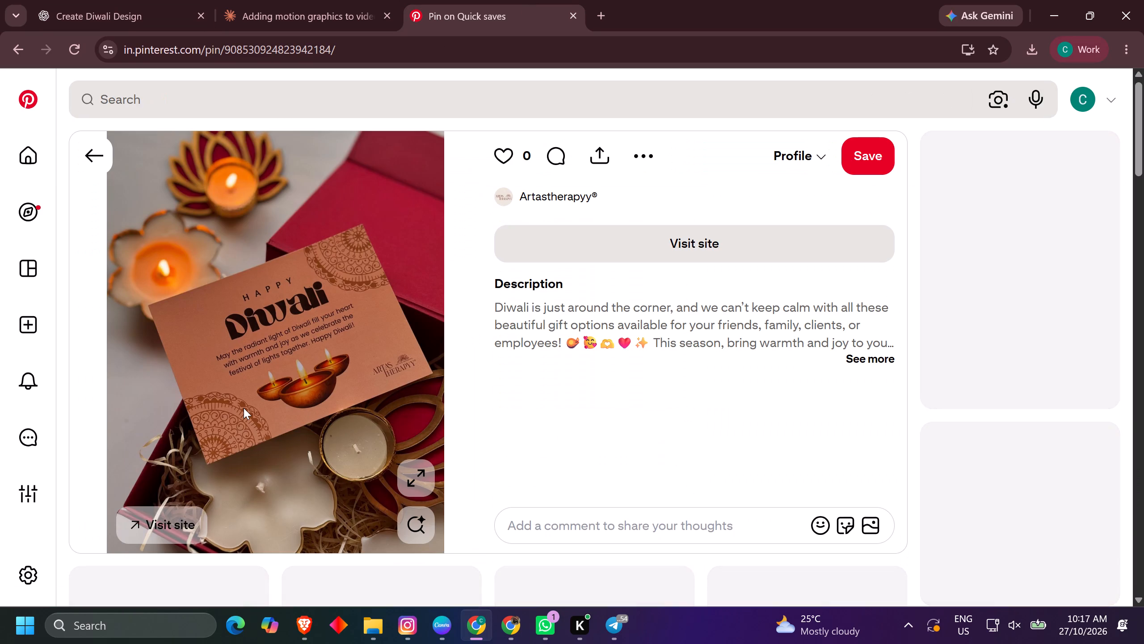
scroll(244, 408, down, 3)
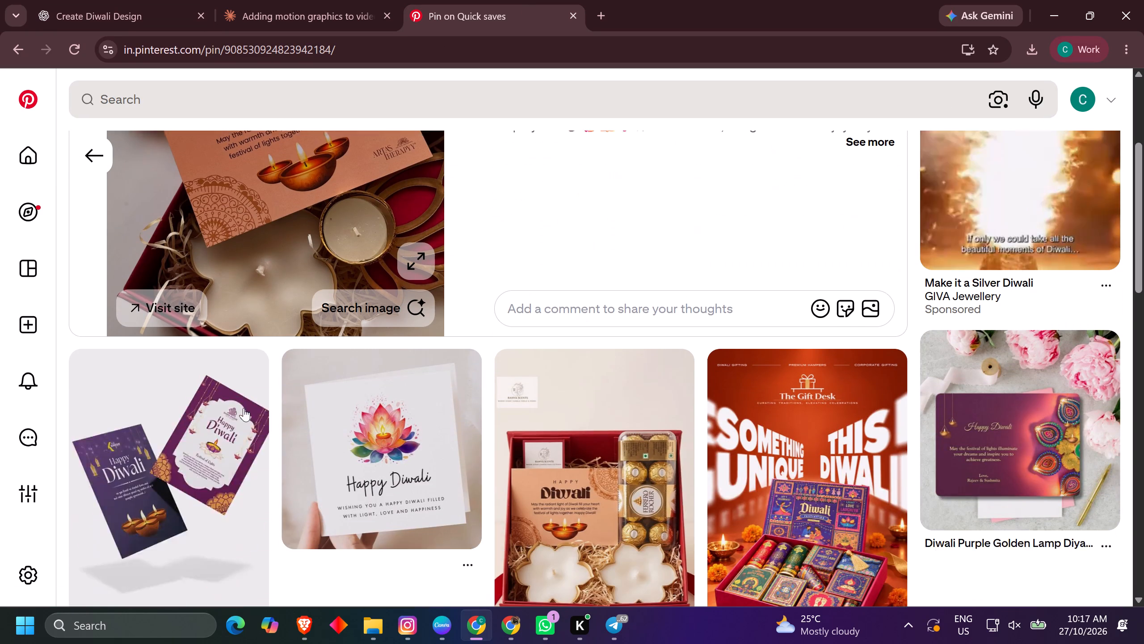
click(1039, 469)
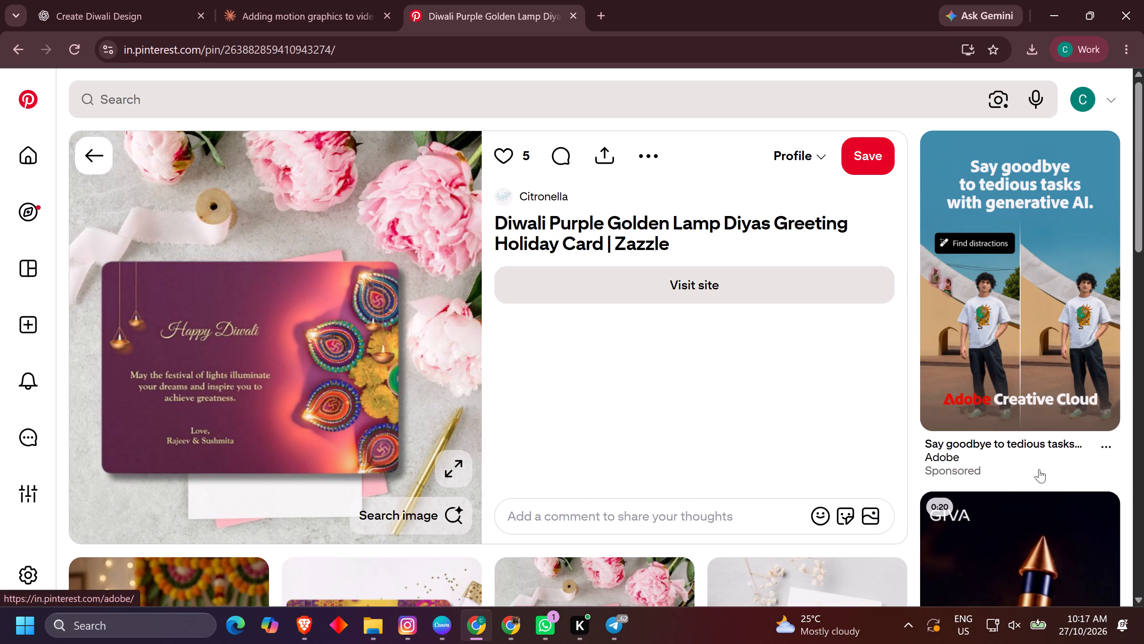
Examine the related Diwali card and poster designs below the purple golden lamp diyas card for layout and colour ideas.
scroll(1039, 469, down, 5)
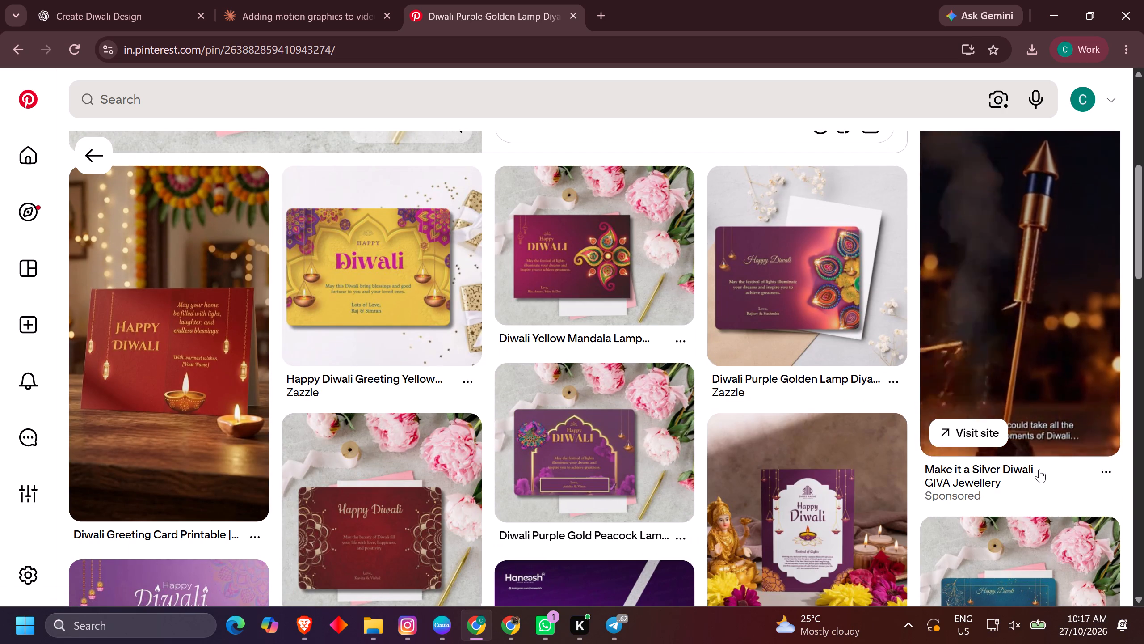
scroll(1039, 469, down, 3)
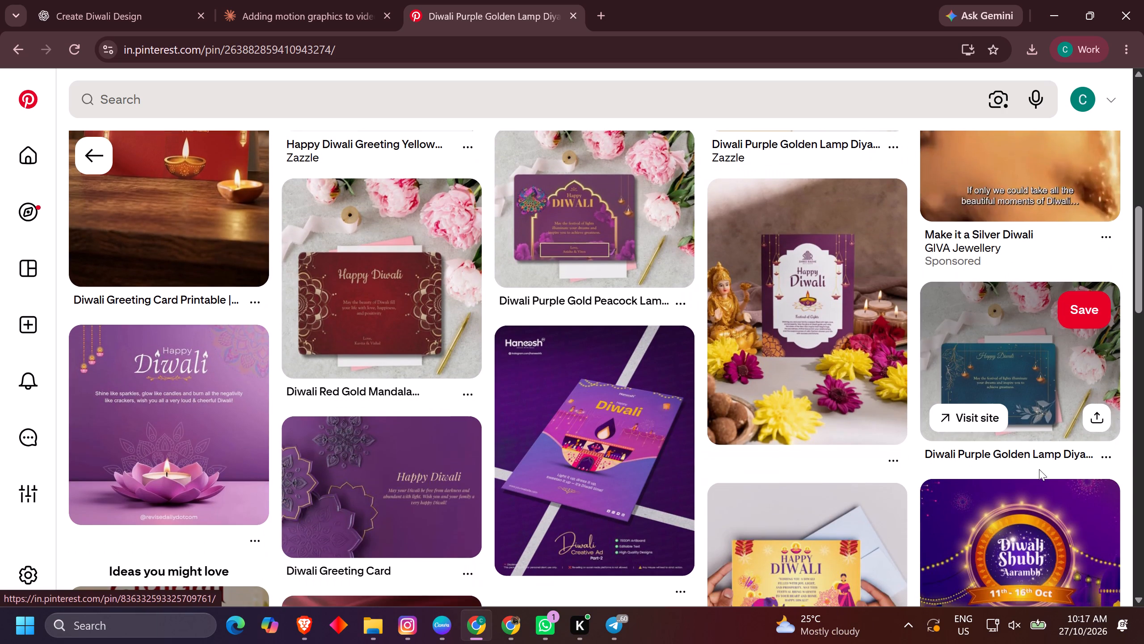
scroll(1039, 469, down, 2)
scroll(1039, 469, up, 3)
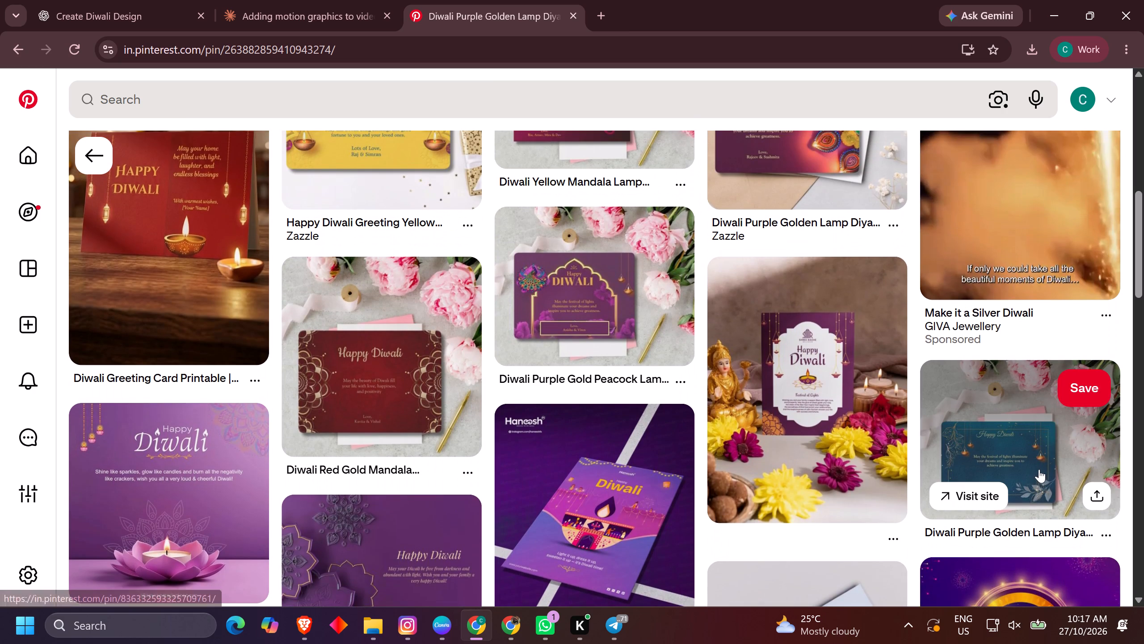
scroll(1027, 469, down, 5)
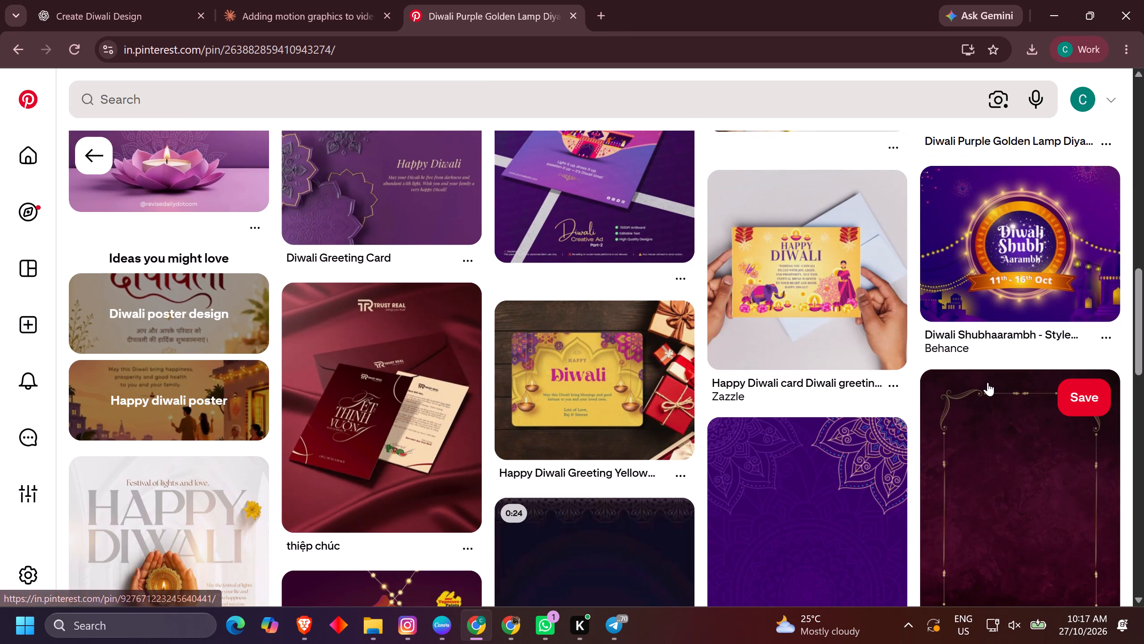
scroll(991, 410, down, 5)
scroll(653, 452, down, 2)
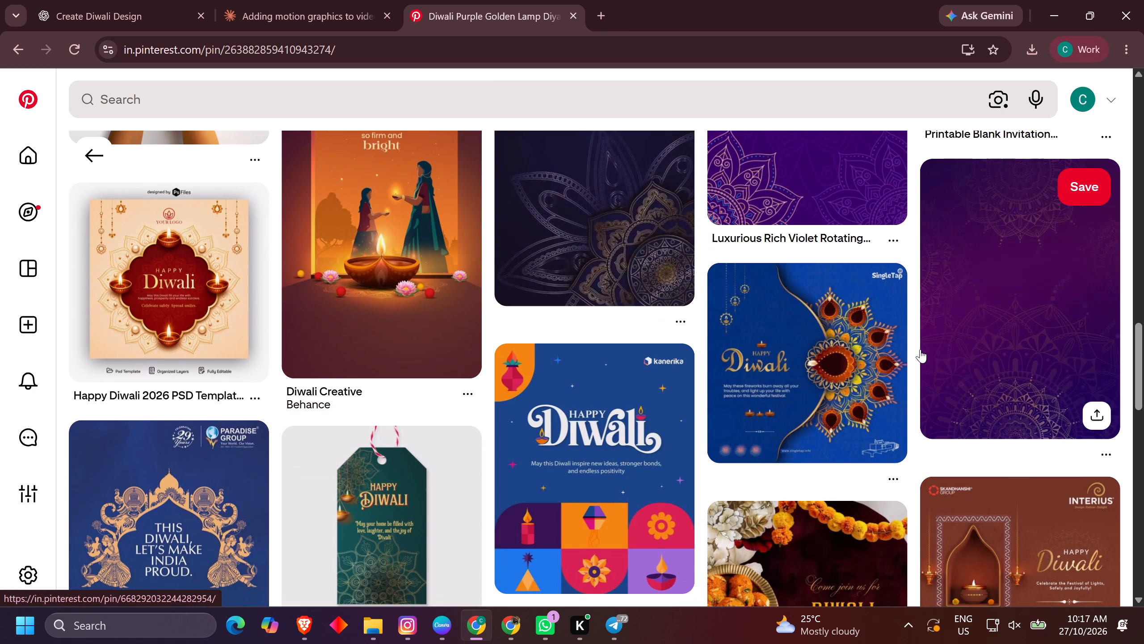
scroll(920, 349, up, 2)
scroll(1014, 475, down, 5)
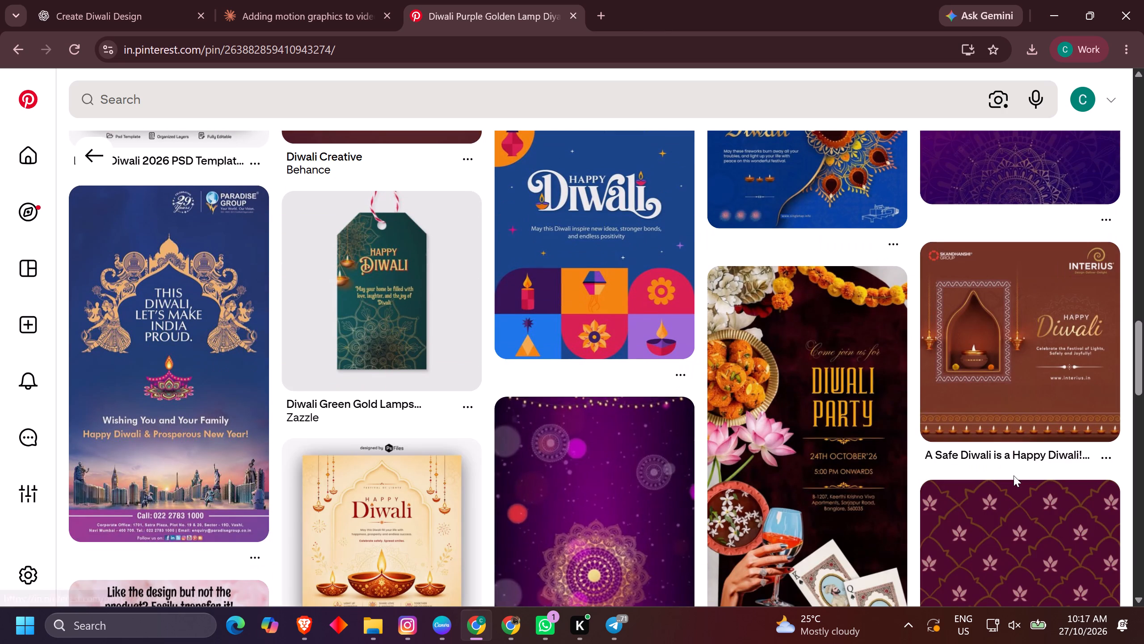
scroll(1014, 475, up, 3)
Open the purple mandala background pin, look through its similar backgrounds, and return to the lamp diyas card's related pins.
click(1041, 339)
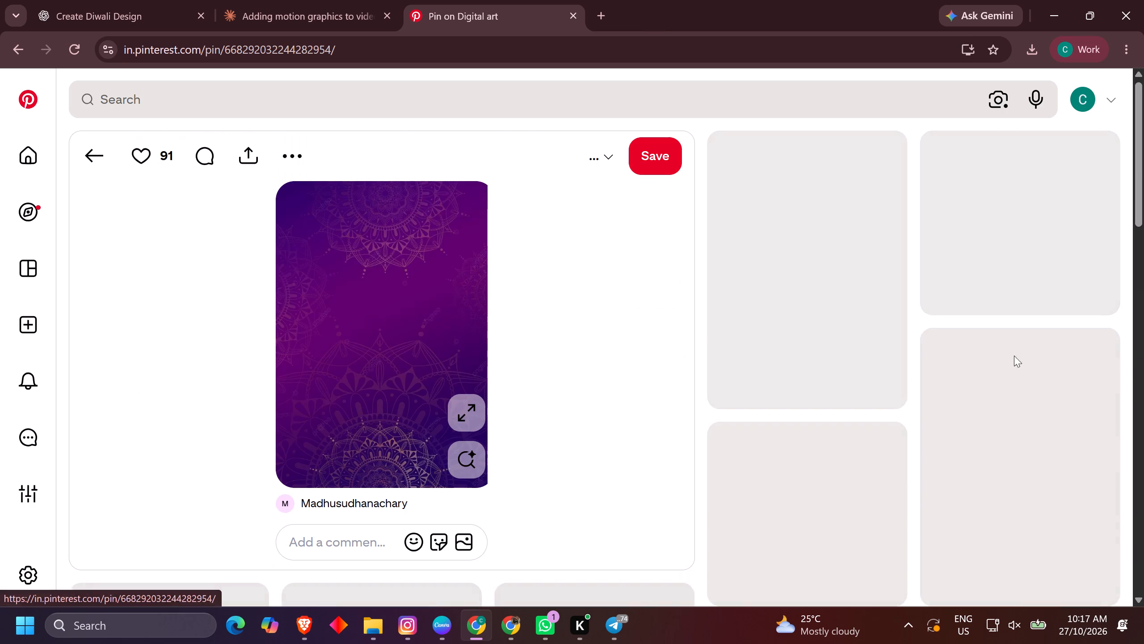
scroll(708, 447, down, 9)
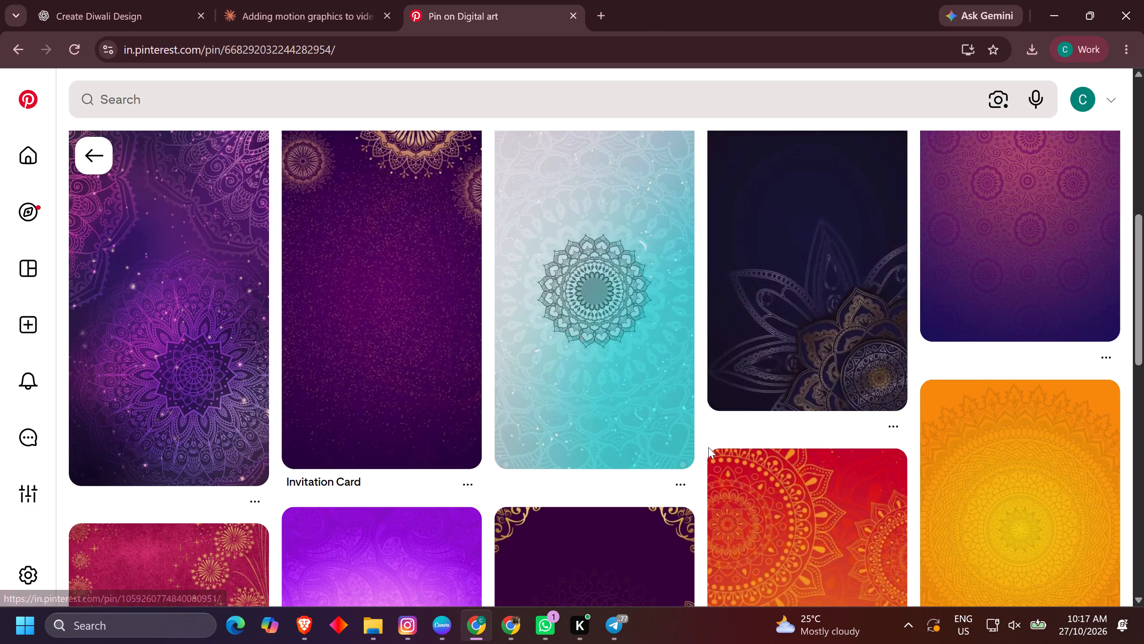
scroll(708, 447, down, 1)
click(102, 166)
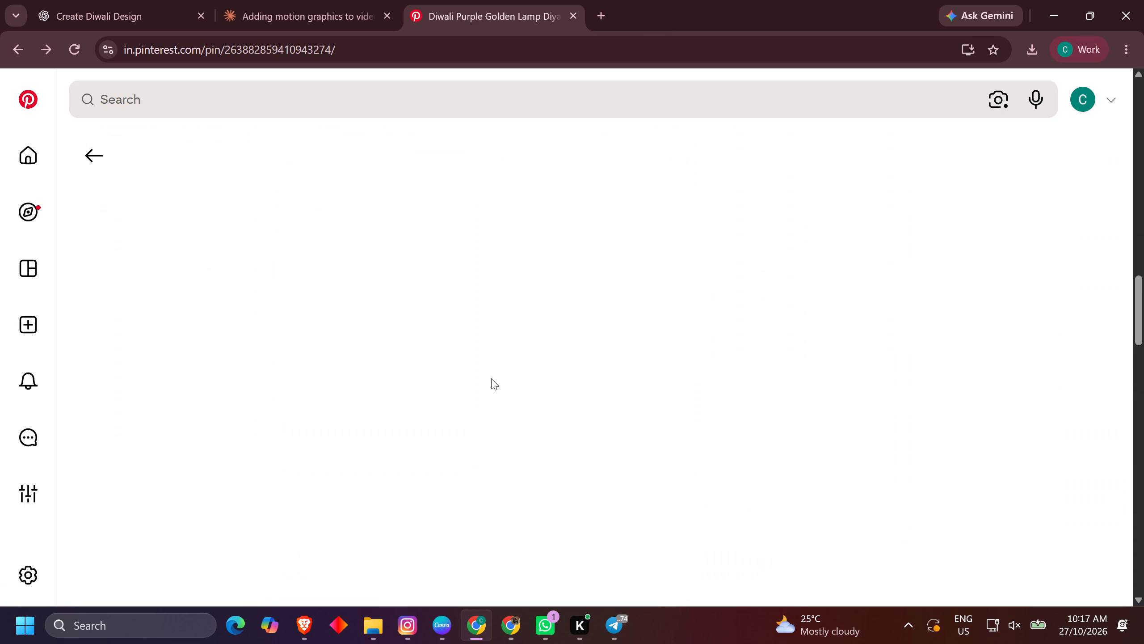
Browse further related Diwali designs, examine the colourful peacock illustration and its similar pins, and return to the lamp diyas card page.
scroll(492, 380, down, 12)
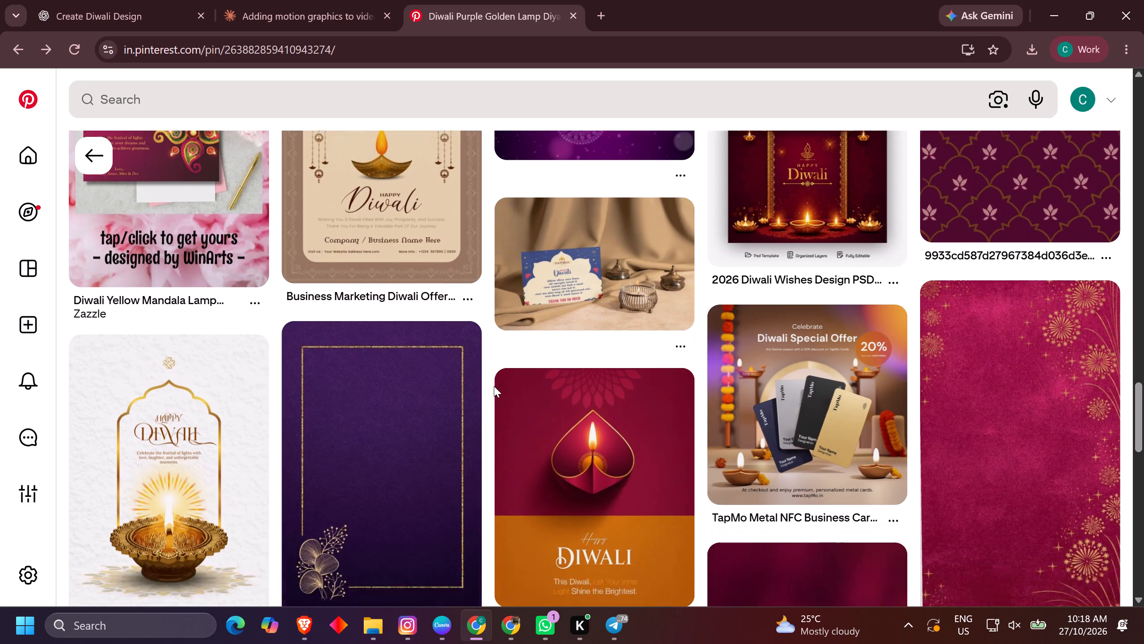
scroll(494, 386, down, 4)
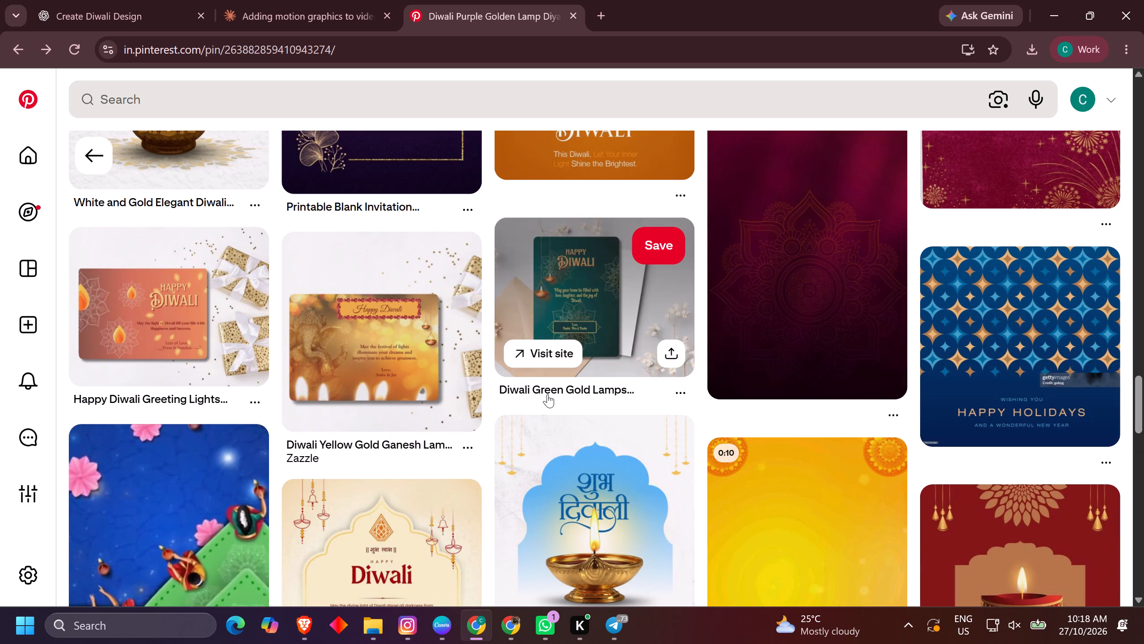
scroll(582, 439, down, 5)
scroll(1001, 469, down, 4)
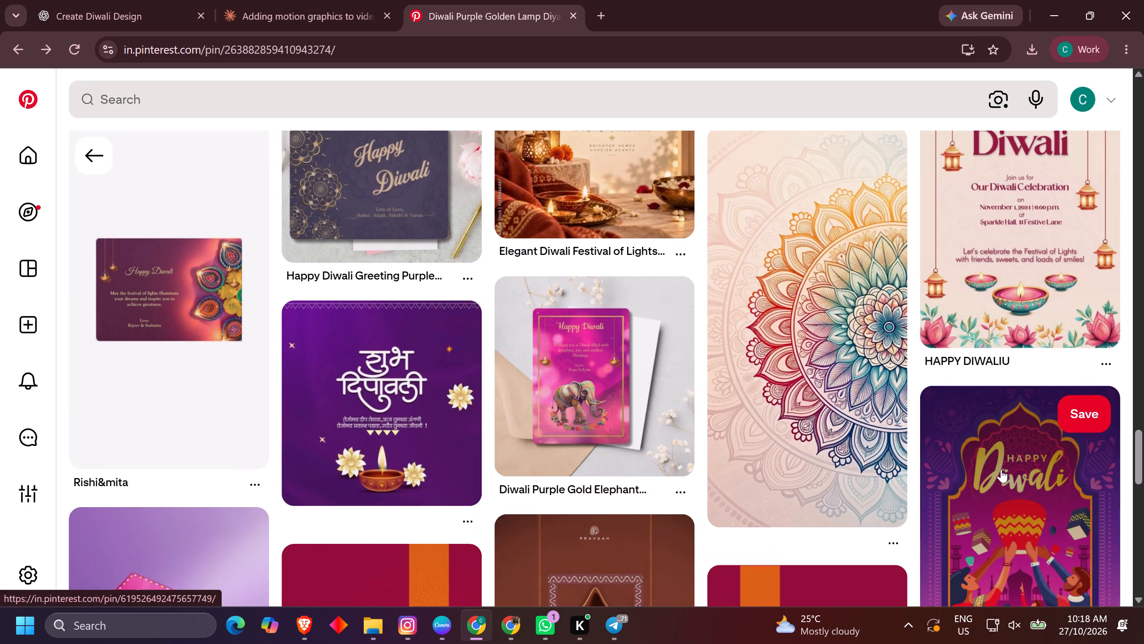
scroll(1001, 469, down, 4)
scroll(757, 490, down, 3)
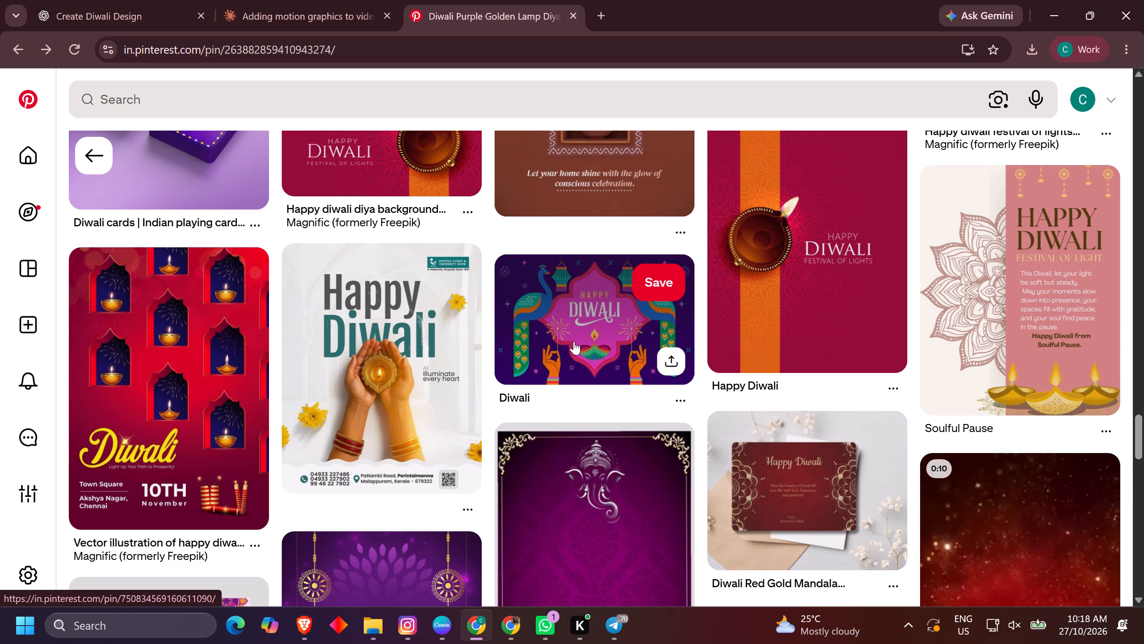
click(574, 341)
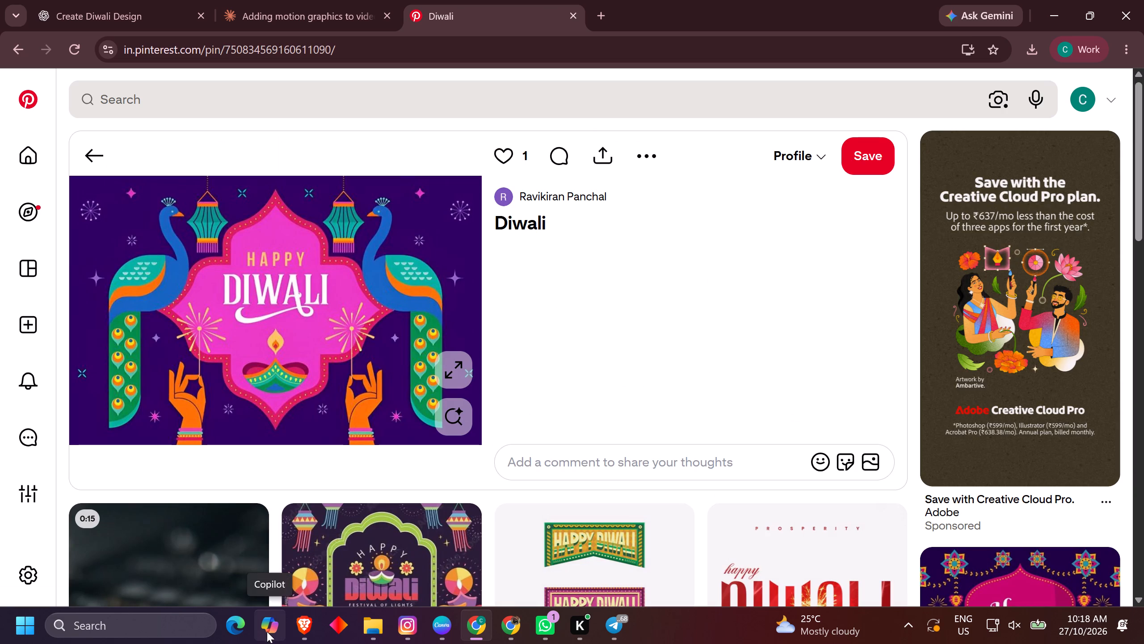
scroll(604, 525, down, 4)
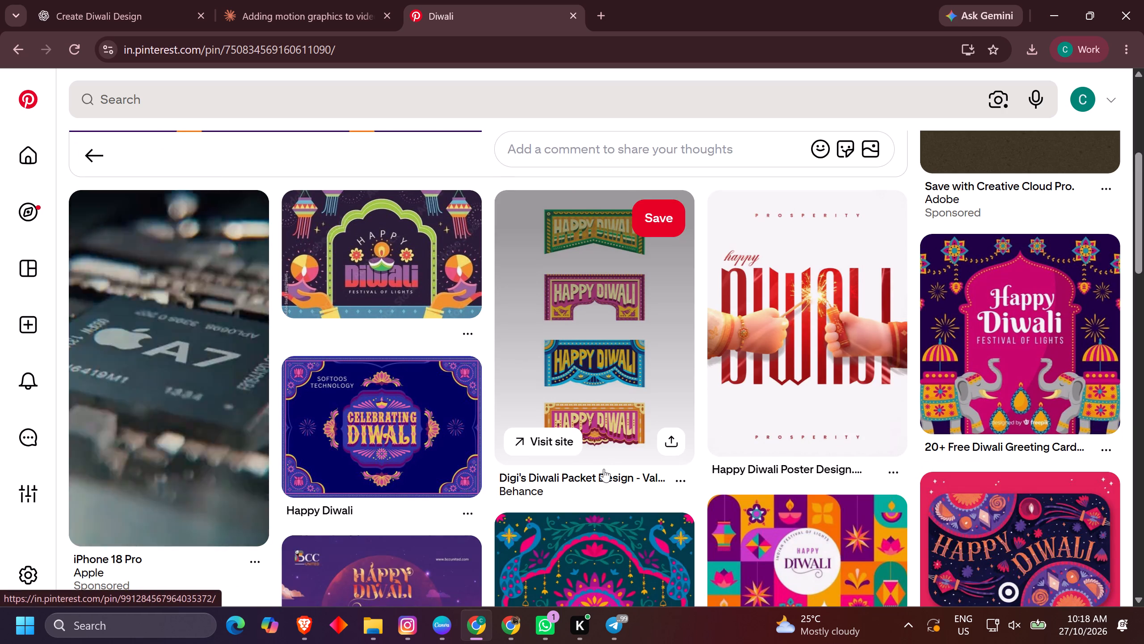
scroll(660, 375, down, 4)
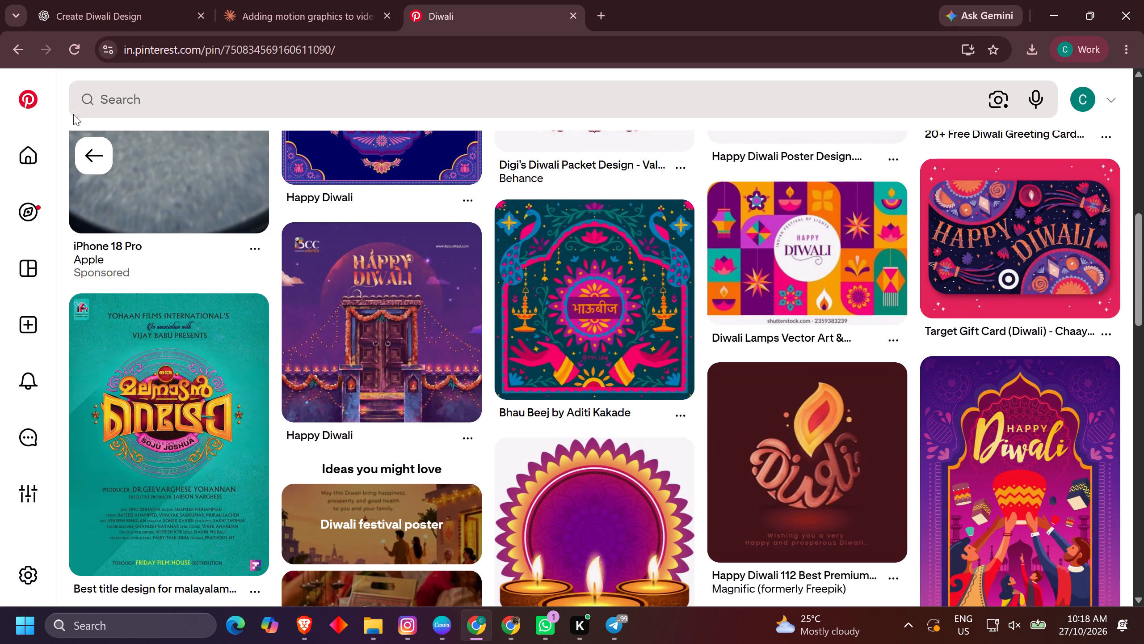
click(90, 139)
Find and open the pink elephant lamps holiday card among the related pins and view its similar designs.
scroll(495, 373, up, 5)
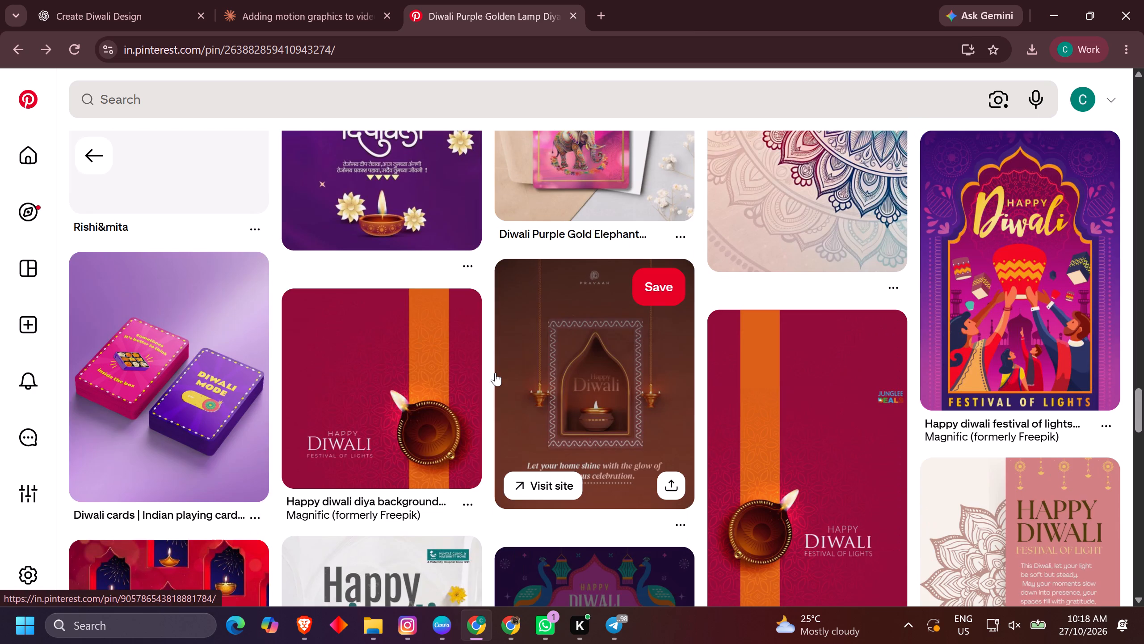
scroll(495, 373, up, 4)
scroll(751, 392, up, 1)
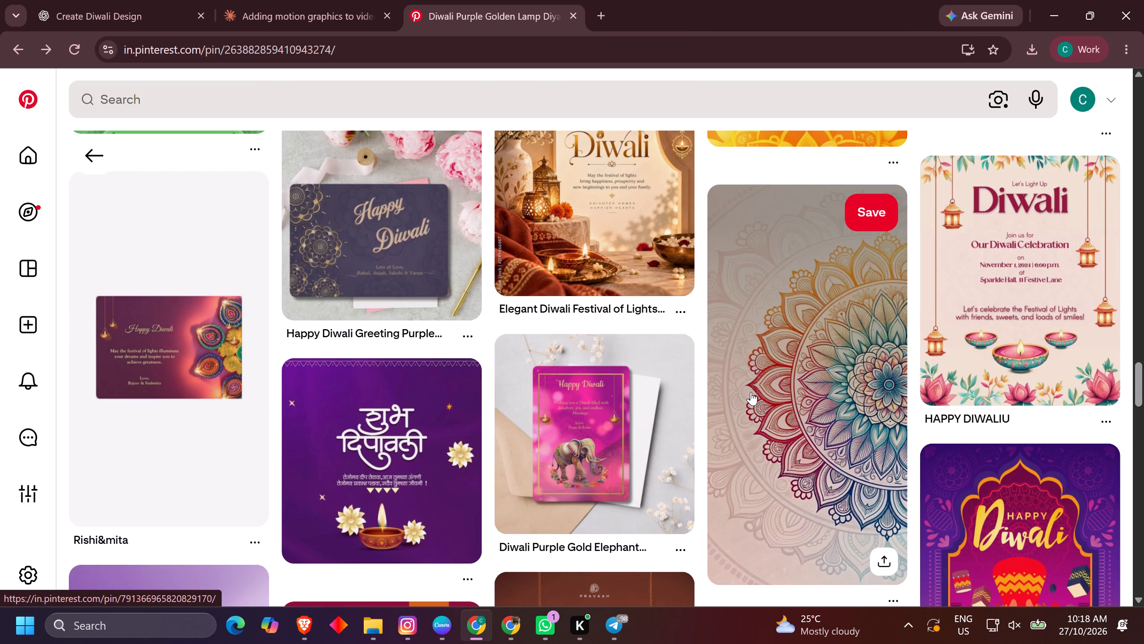
scroll(751, 392, up, 1)
click(563, 564)
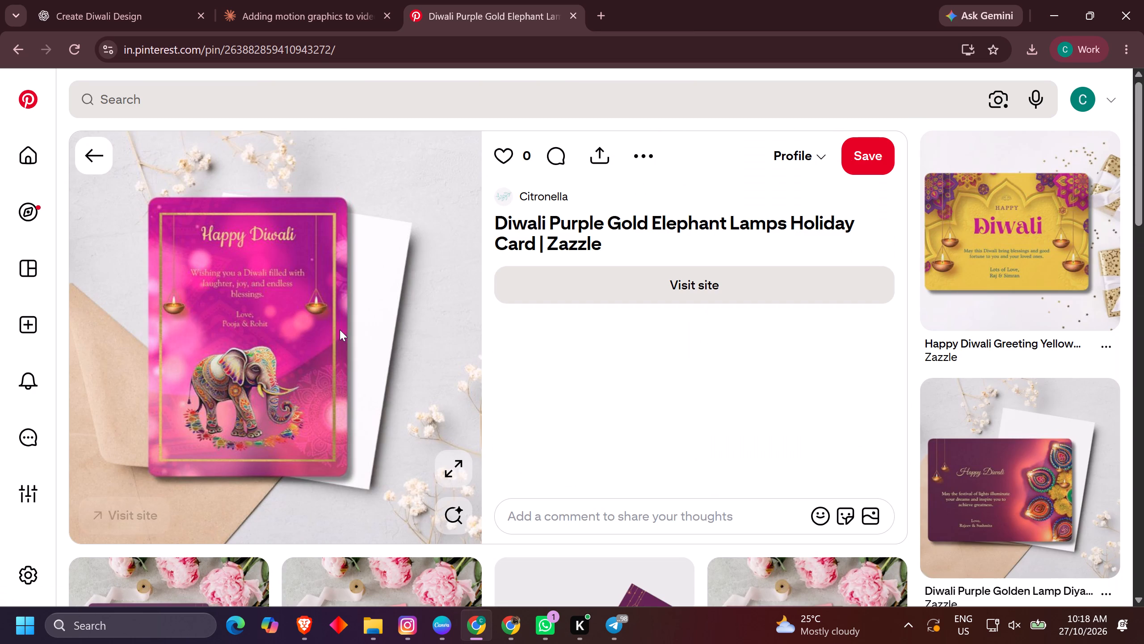
scroll(340, 330, down, 4)
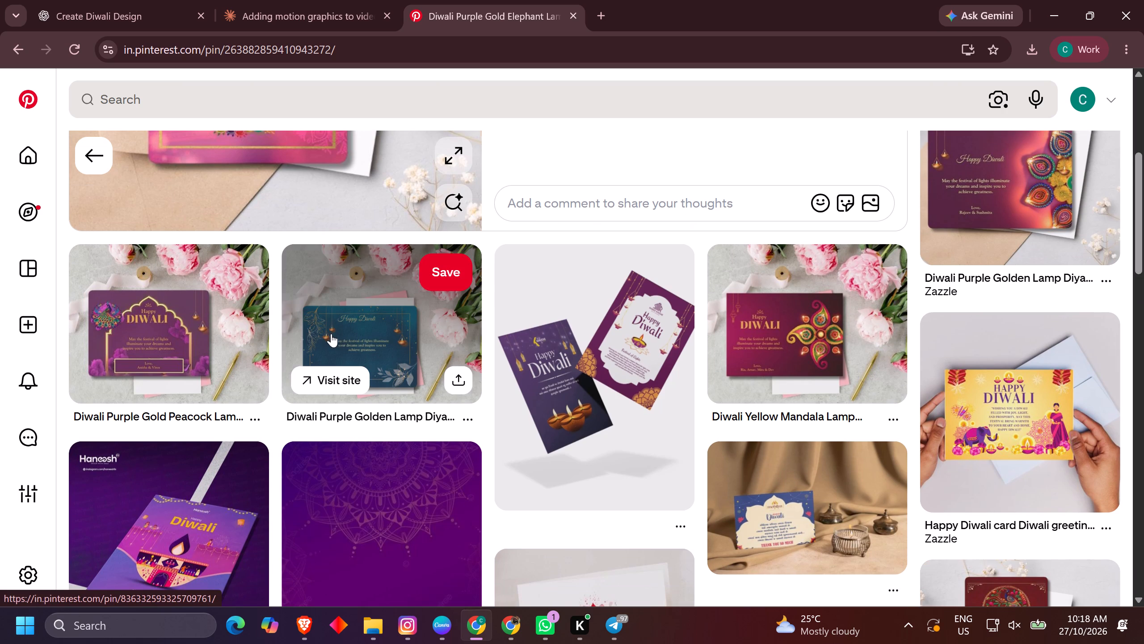
Open the teal golden lamp diyas greeting card pin and examine its layout and full description.
click(346, 341)
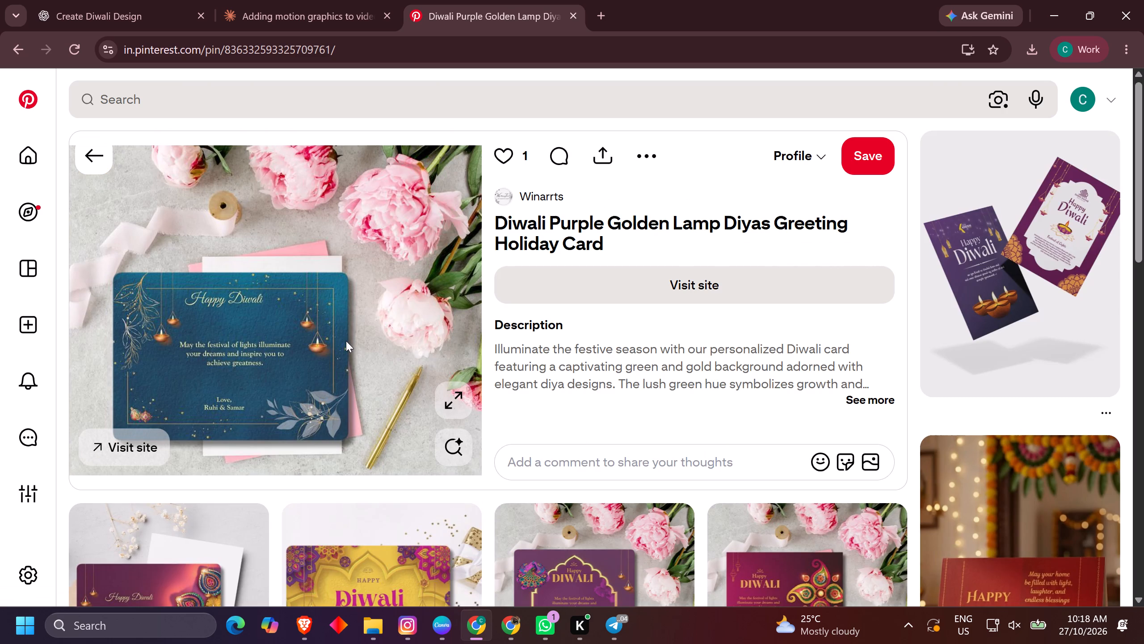
scroll(346, 341, down, 2)
scroll(346, 341, up, 1)
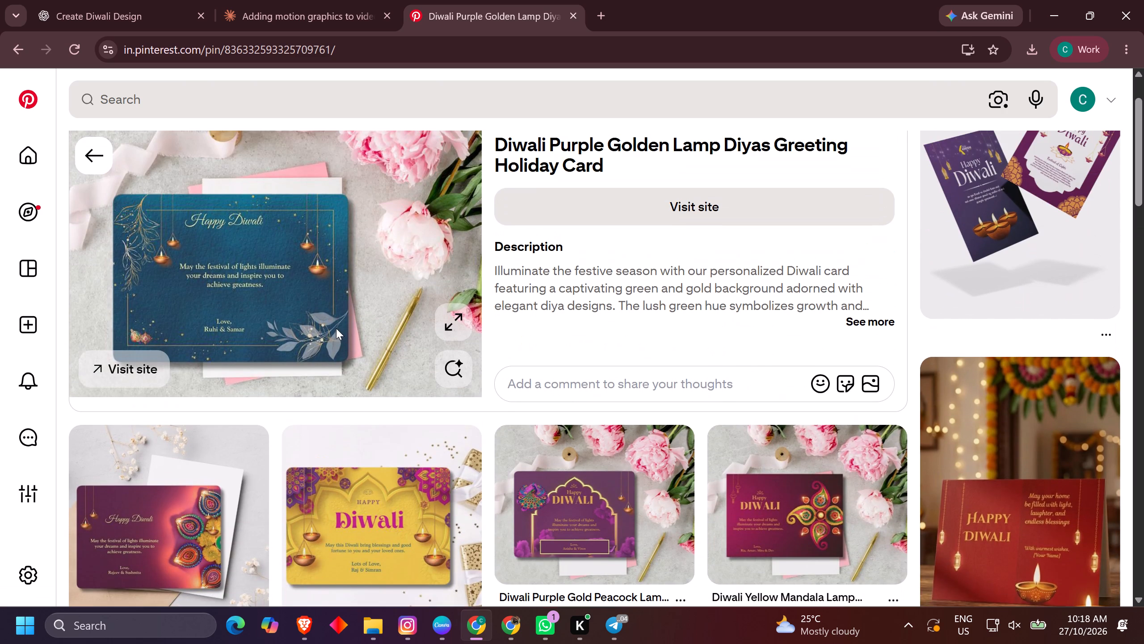
scroll(336, 328, up, 2)
click(625, 378)
click(853, 394)
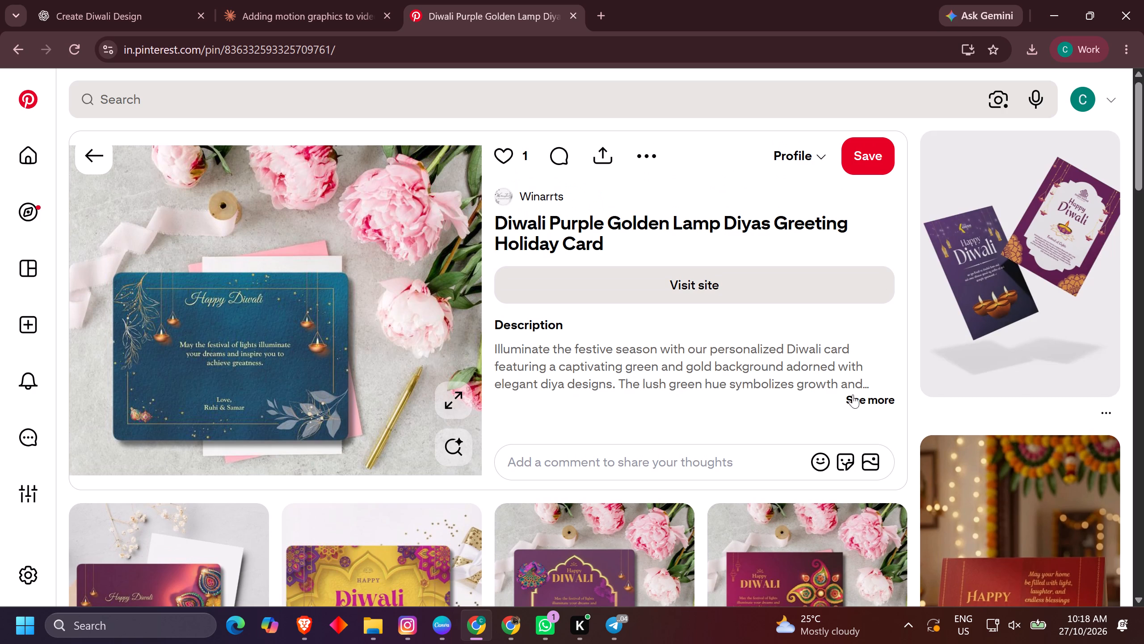
scroll(728, 364, down, 3)
scroll(357, 299, down, 1)
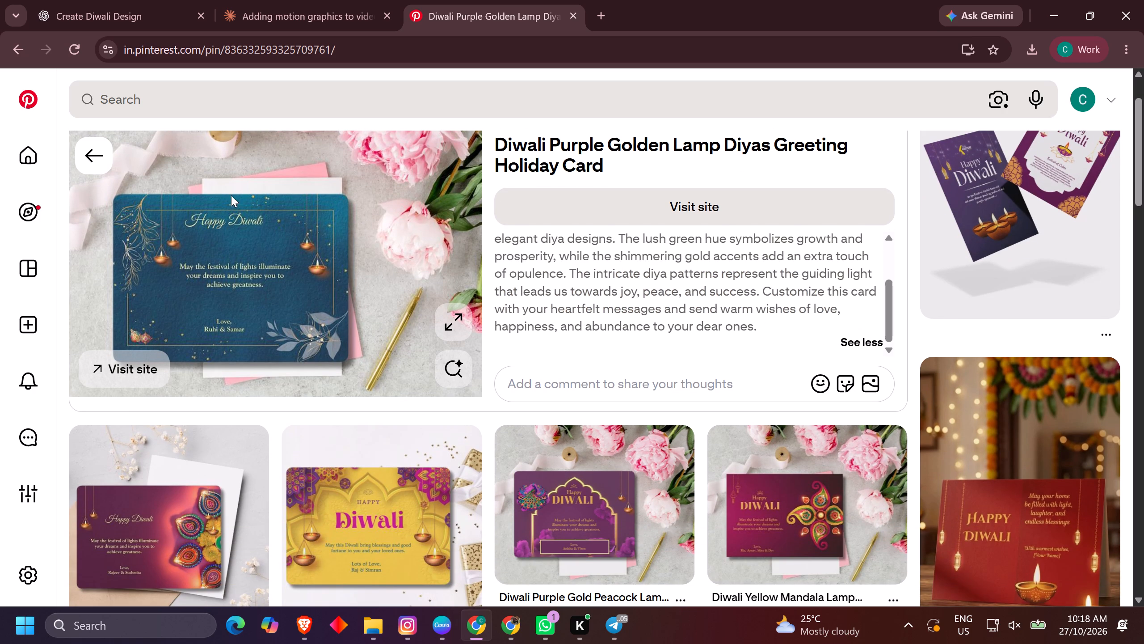
Open the purple Diwali card pin with the colourful mandala diyas and look through its related designs for a suitable background.
scroll(519, 359, down, 3)
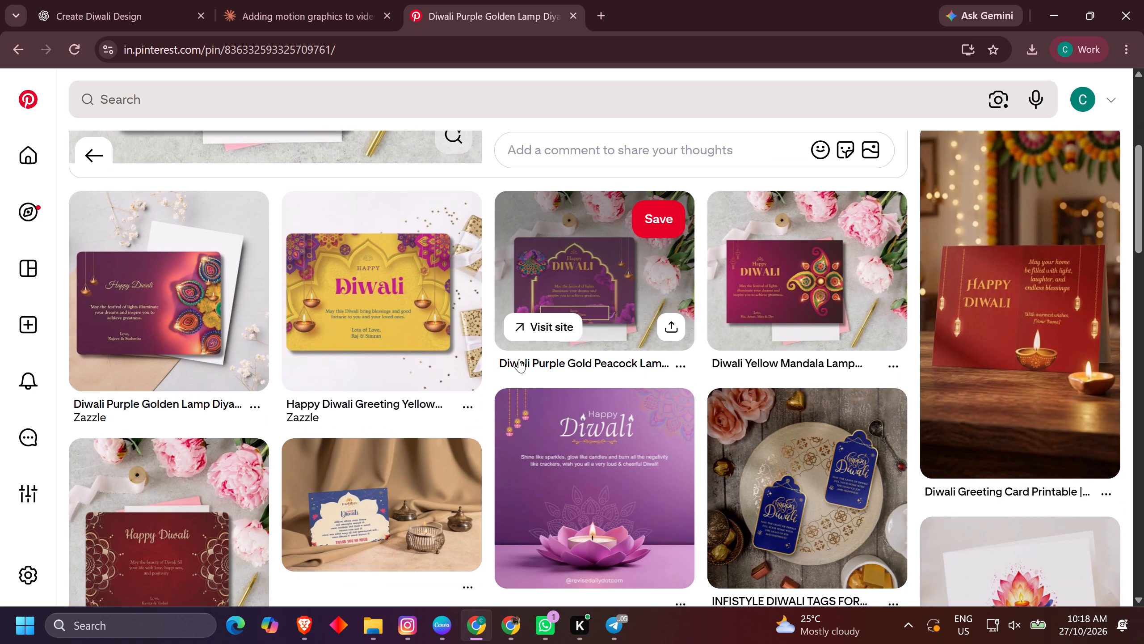
scroll(540, 346, down, 2)
click(239, 164)
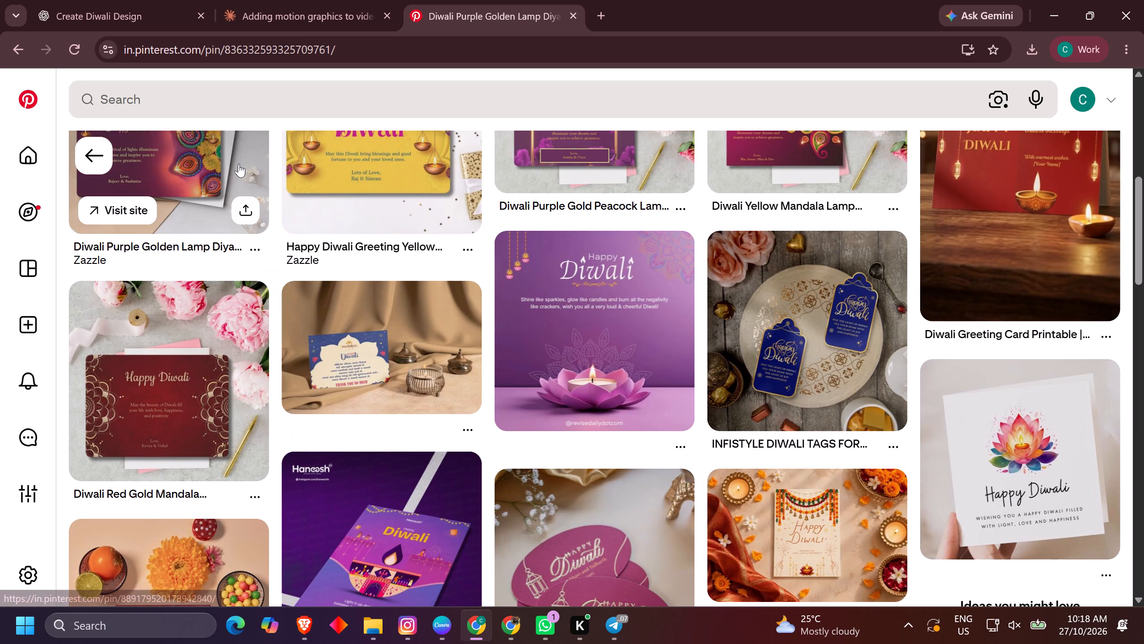
scroll(530, 329, down, 4)
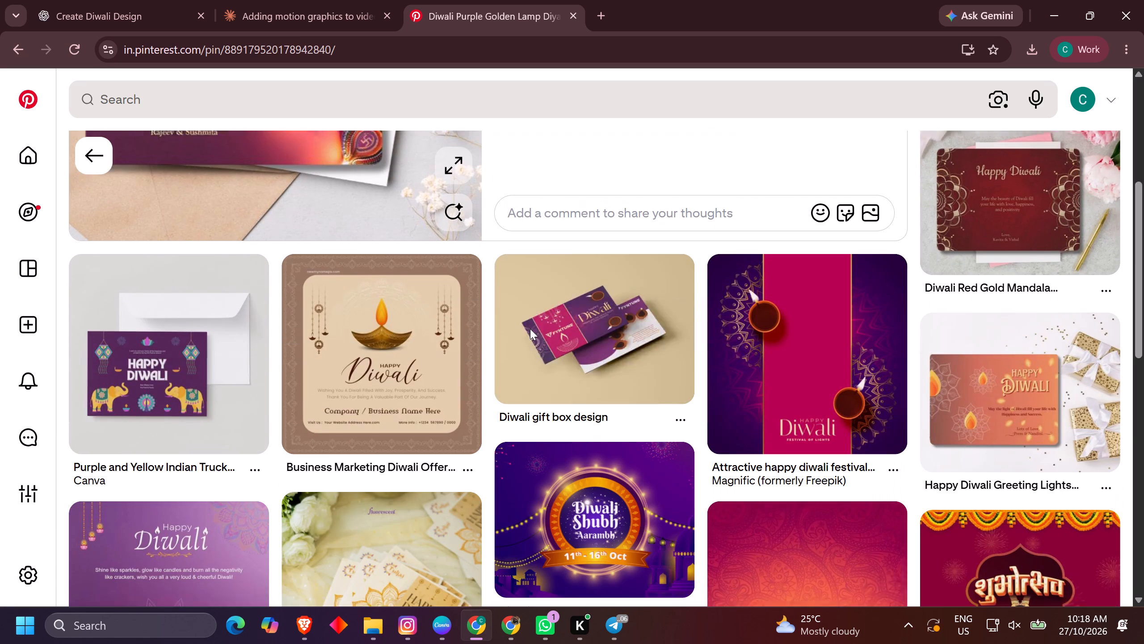
scroll(559, 327, down, 7)
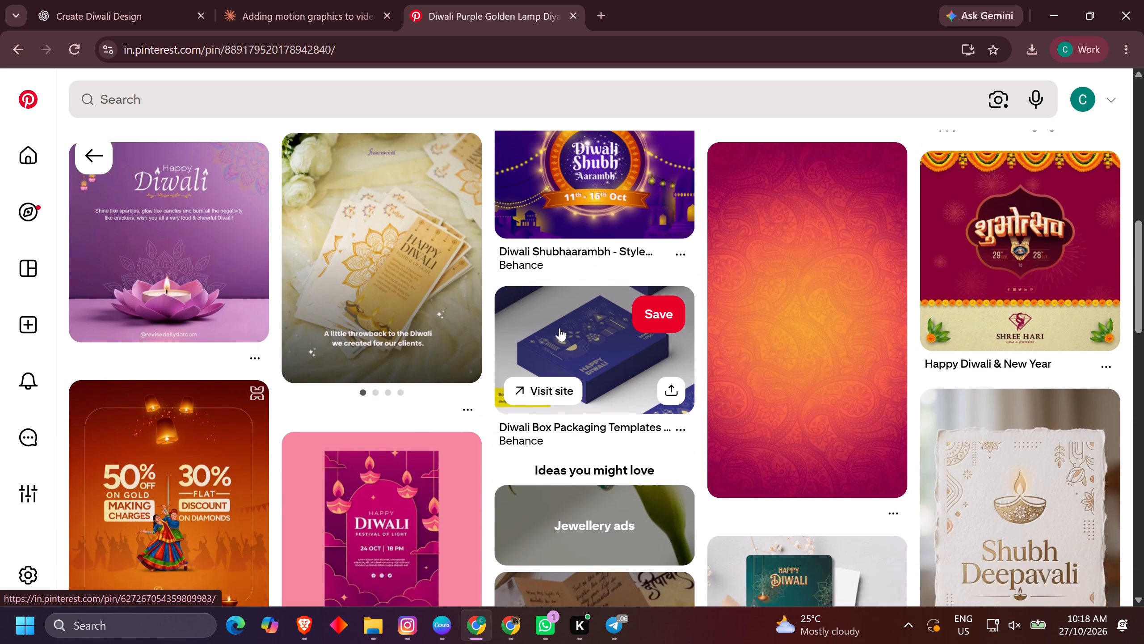
scroll(559, 328, down, 9)
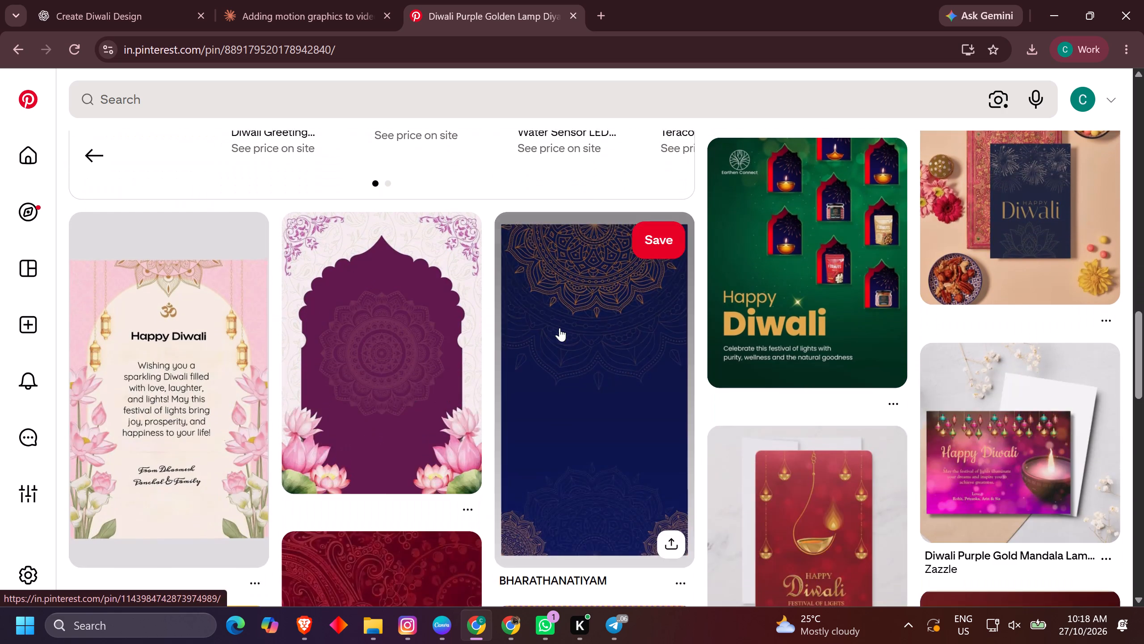
scroll(559, 328, down, 2)
scroll(859, 216, down, 5)
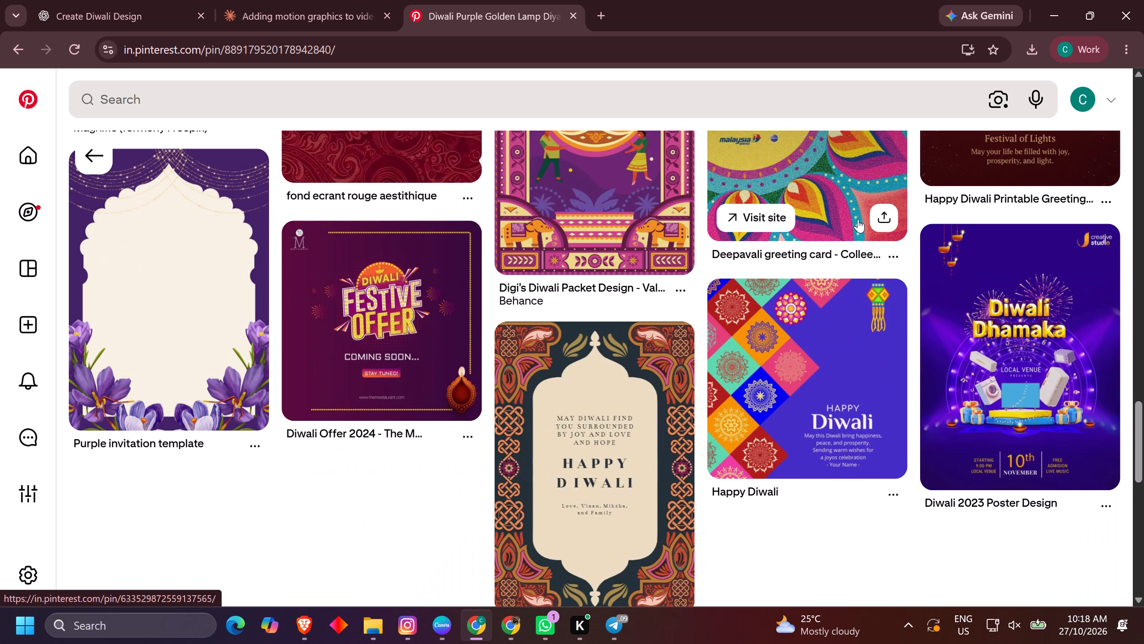
scroll(851, 473, down, 9)
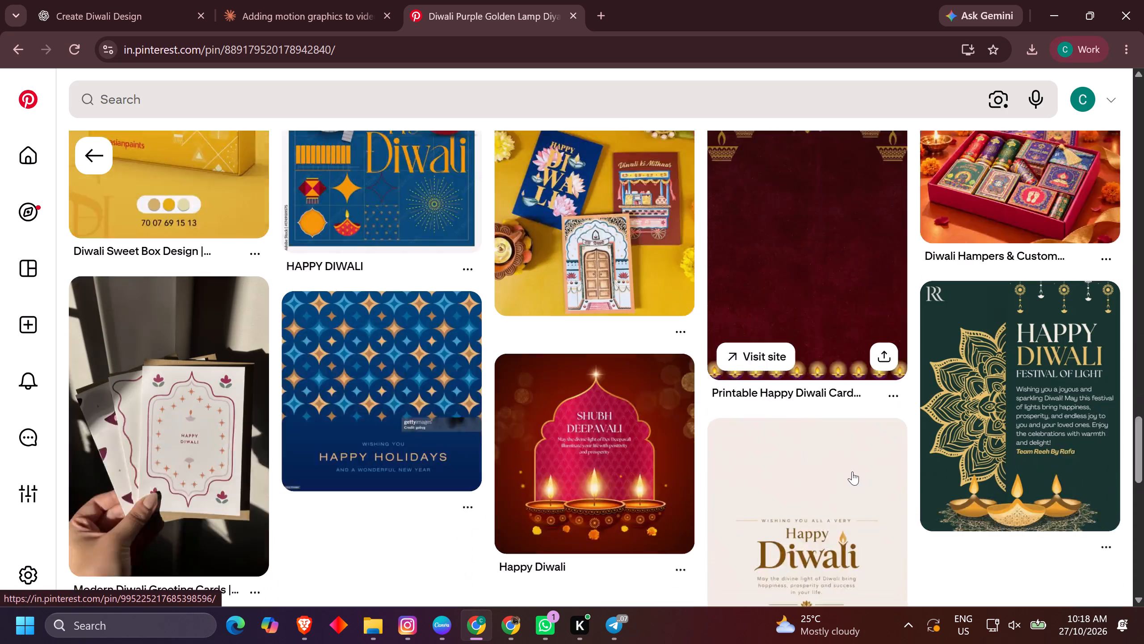
scroll(852, 471, down, 7)
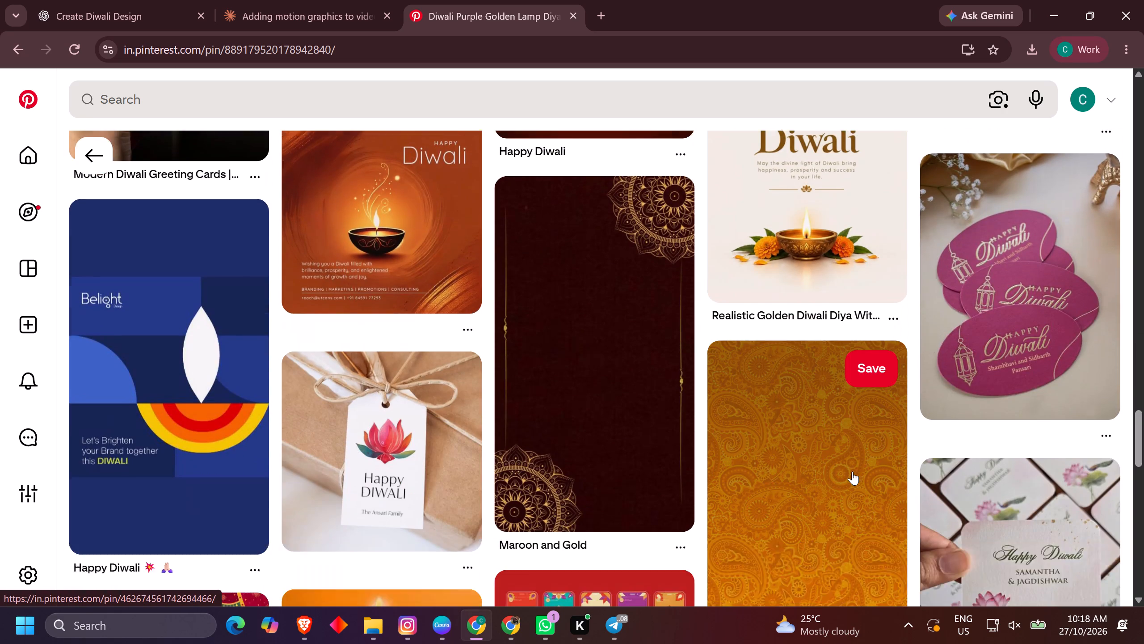
scroll(852, 471, down, 10)
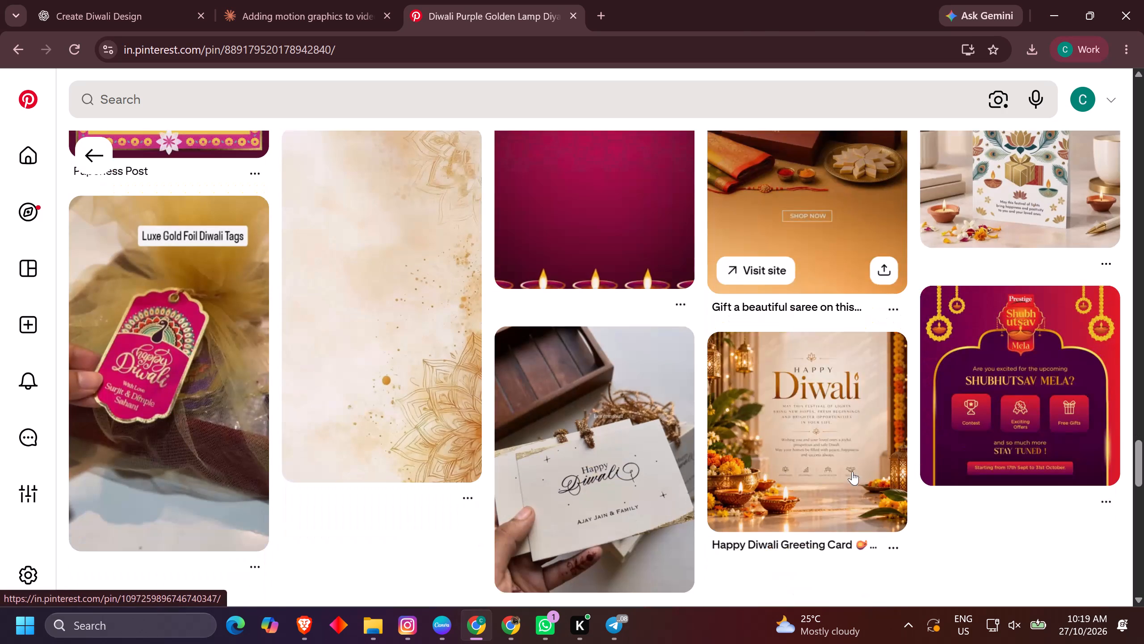
scroll(852, 471, down, 7)
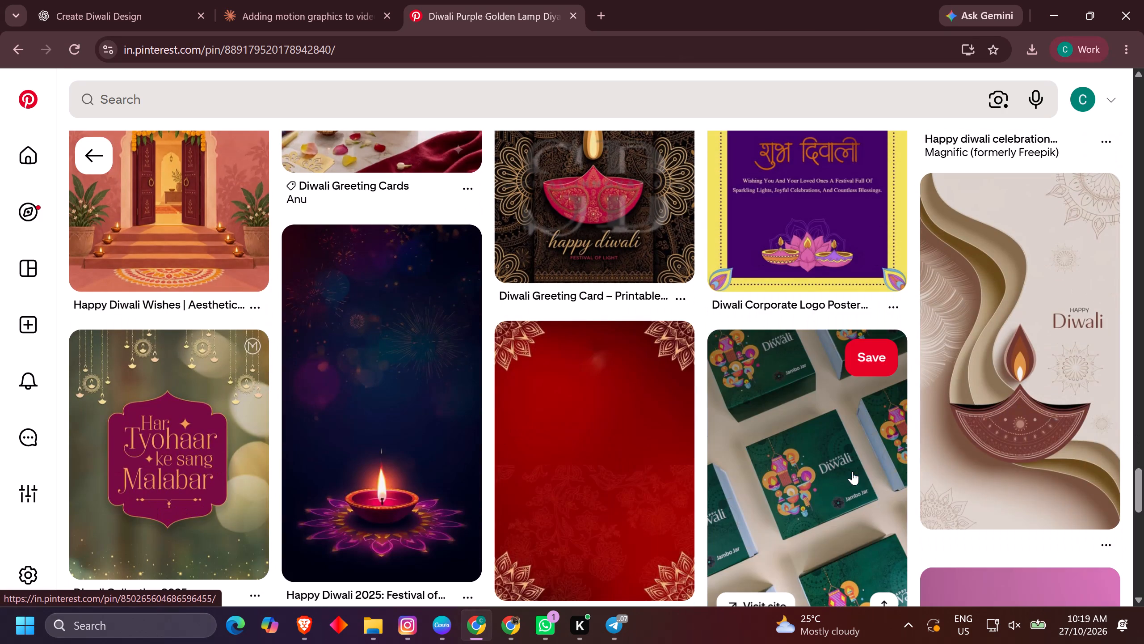
Copy the red background image with gold mandala corners from its pin and paste it into the A4 landscape design in Canva.
click(646, 436)
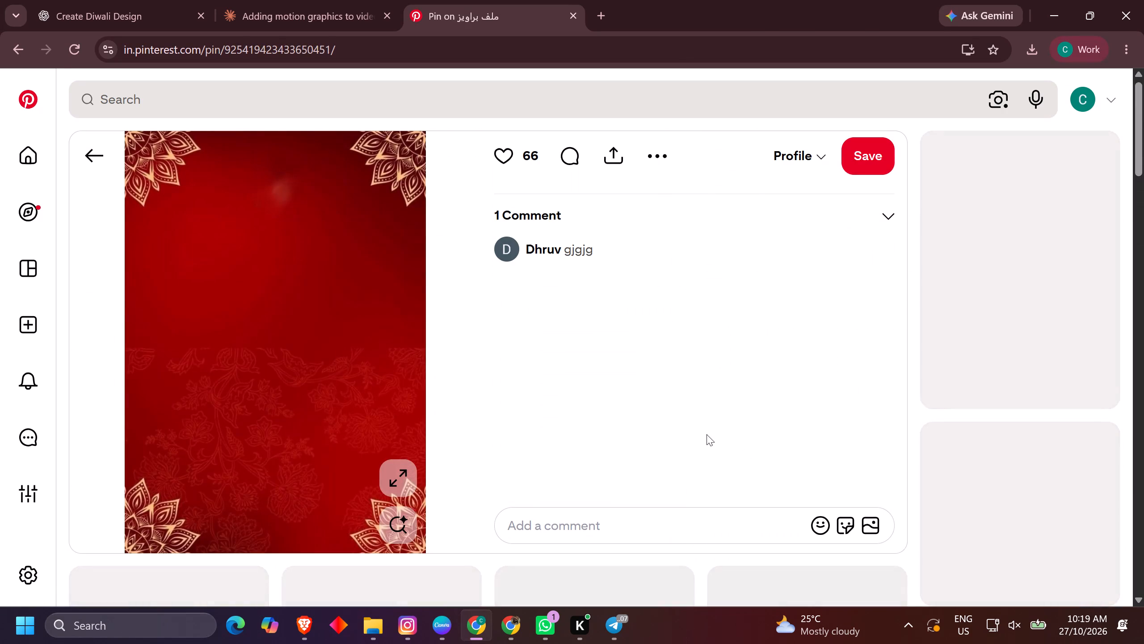
right_click(285, 264)
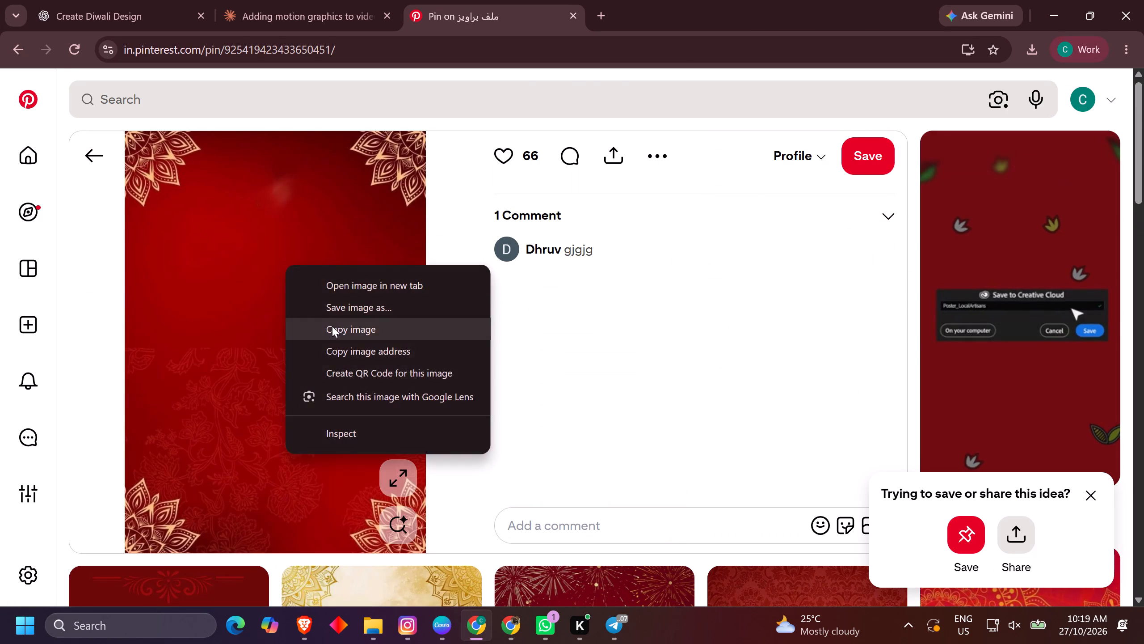
click(332, 326)
scroll(386, 335, down, 5)
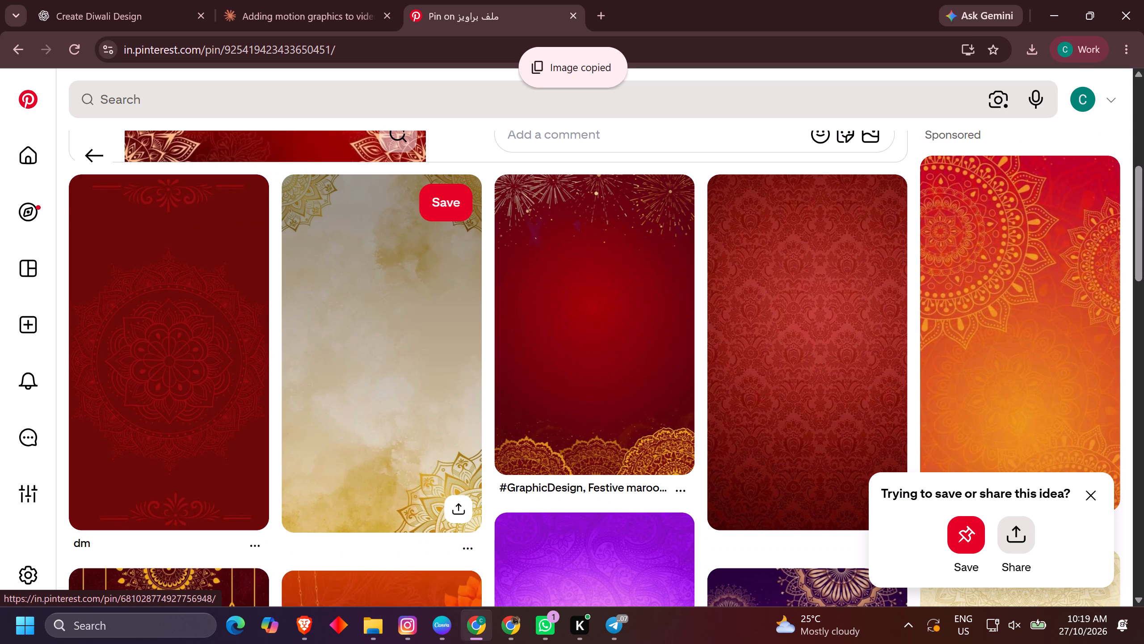
click(454, 643)
click(524, 401)
key(ctrl+v)
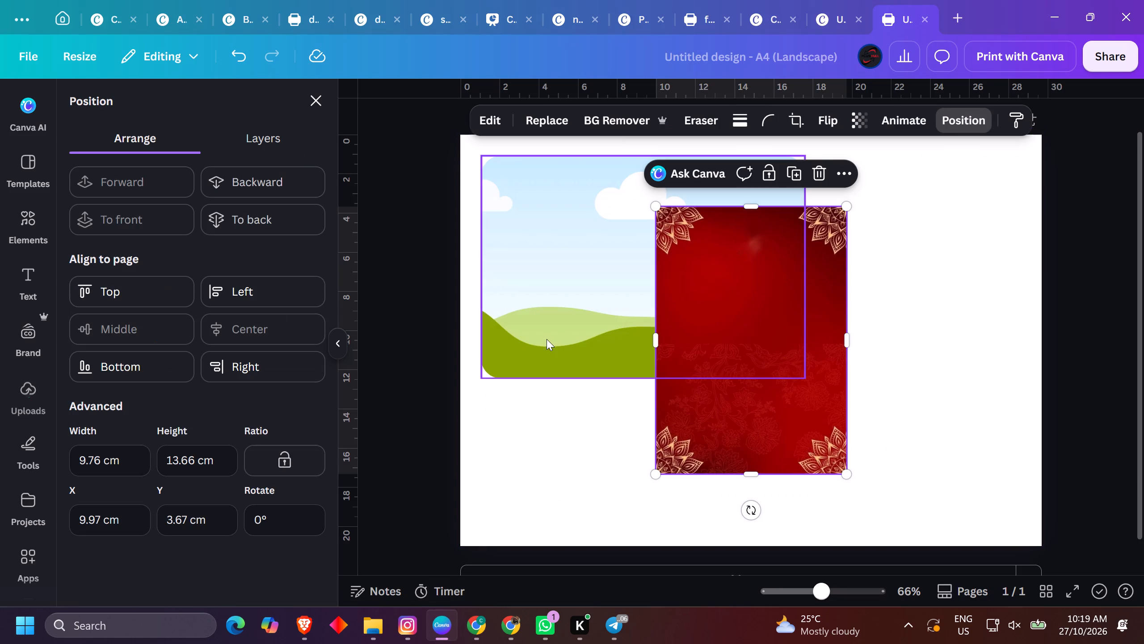
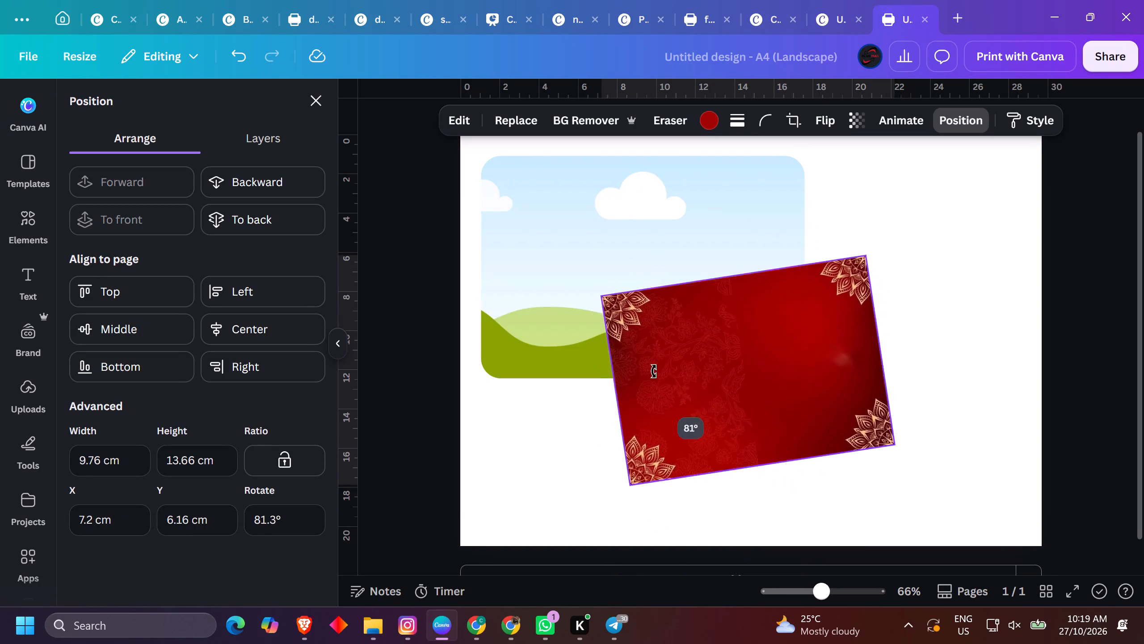
drag(654, 371, 653, 377)
drag(579, 372, 578, 369)
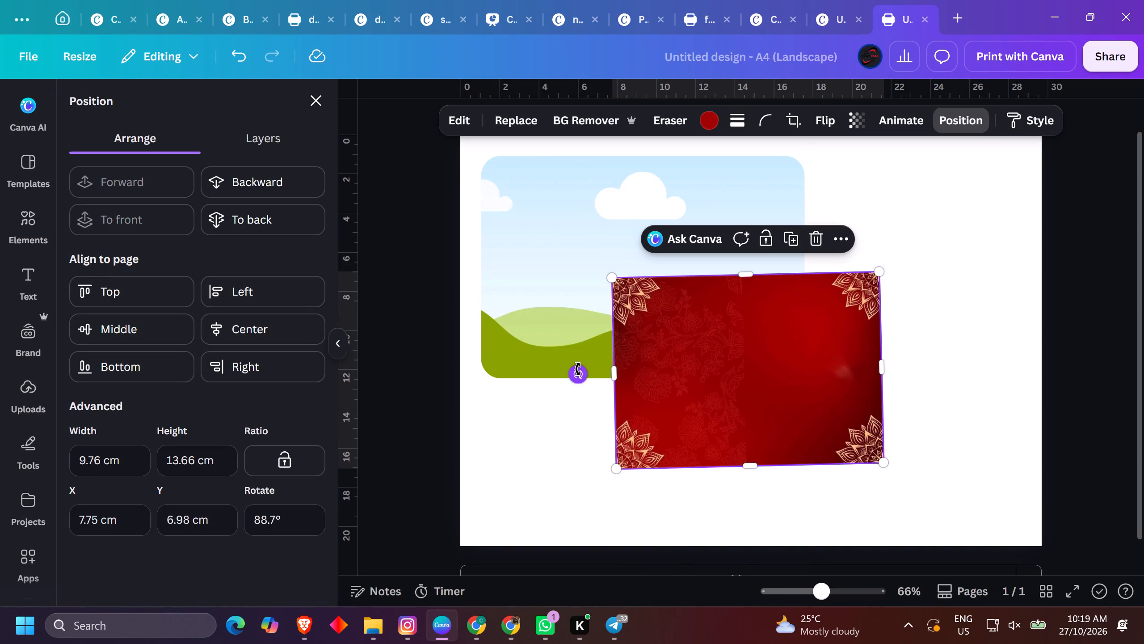
drag(578, 369, 578, 367)
drag(822, 395, 716, 292)
double_click(962, 358)
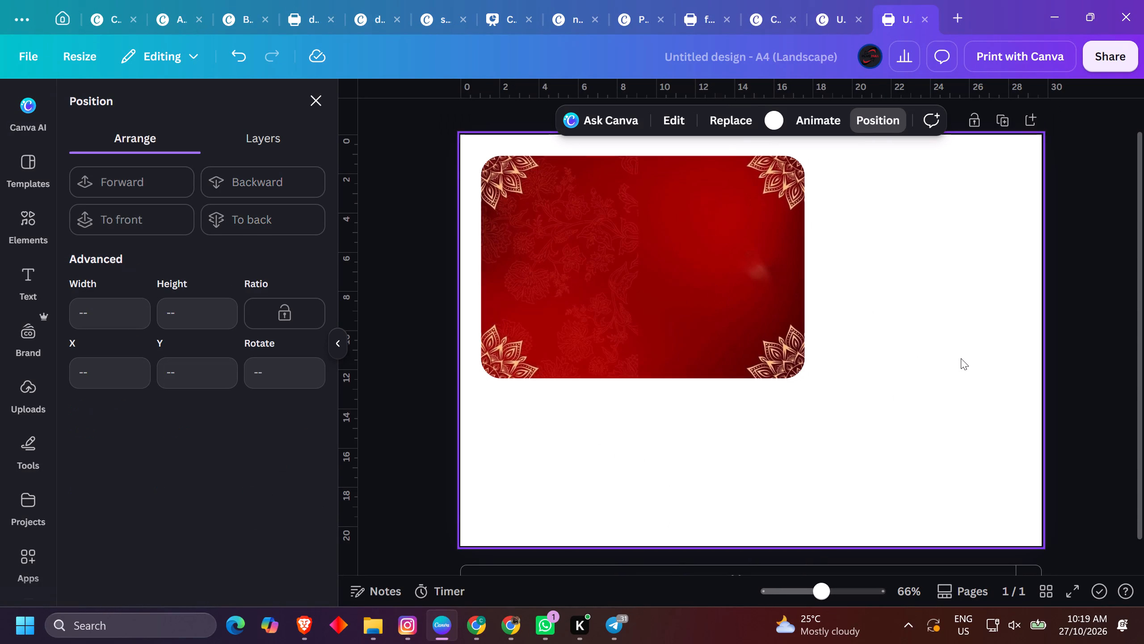
click(937, 364)
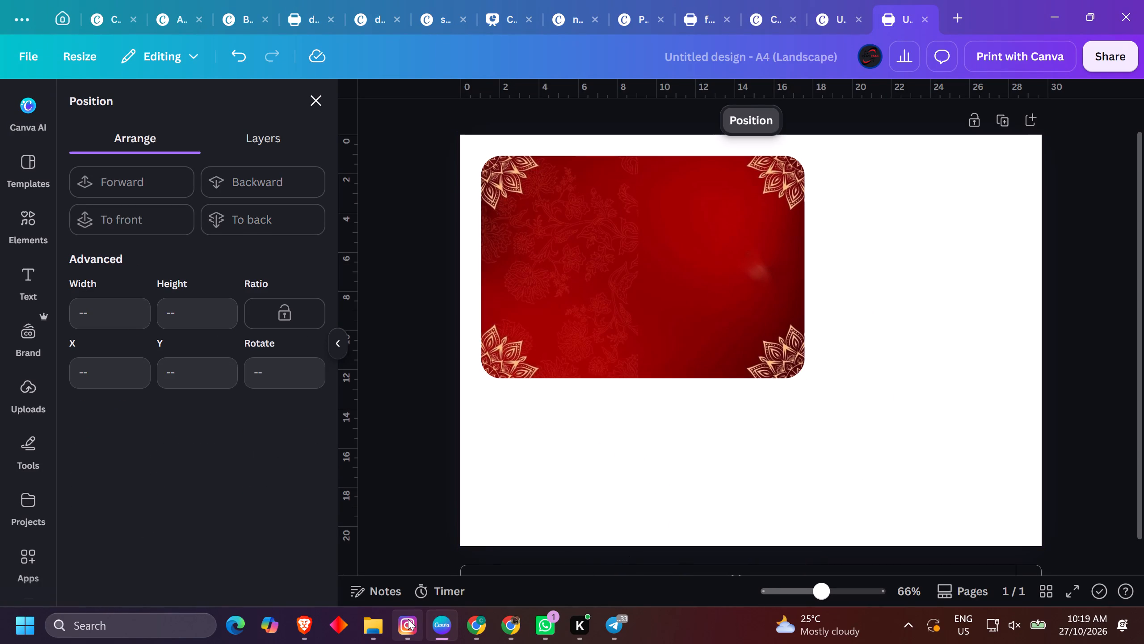
Insert the "diwali desgin" image from Downloads, scale it to about 9.87 × 7.05 cm and place it beside the red card.
click(383, 623)
drag(216, 306, 487, 629)
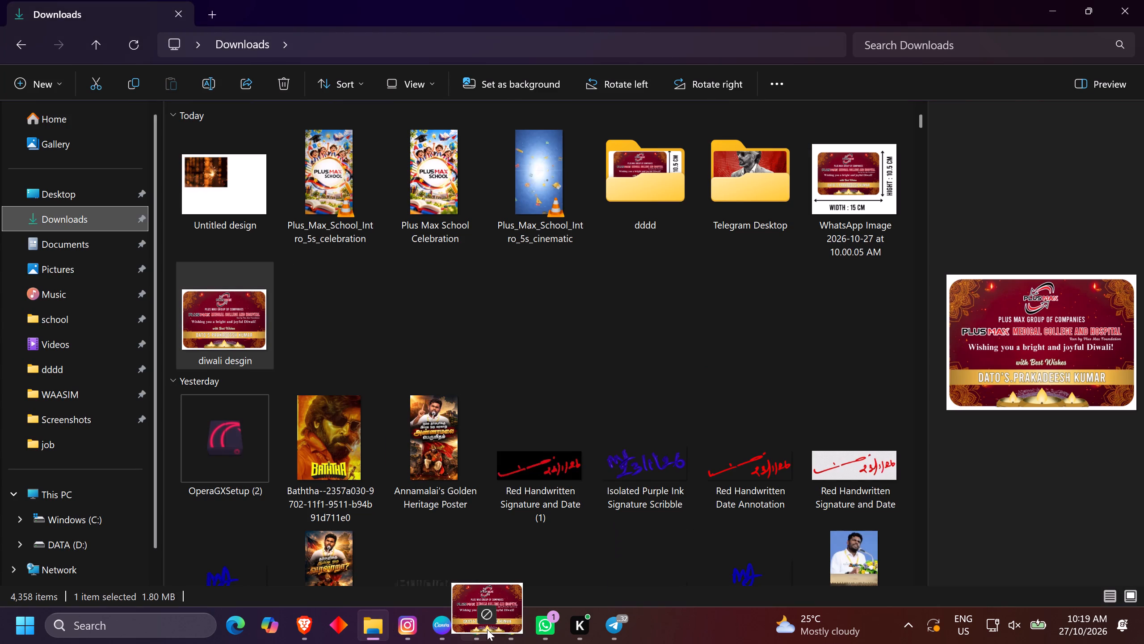
drag(487, 629, 841, 409)
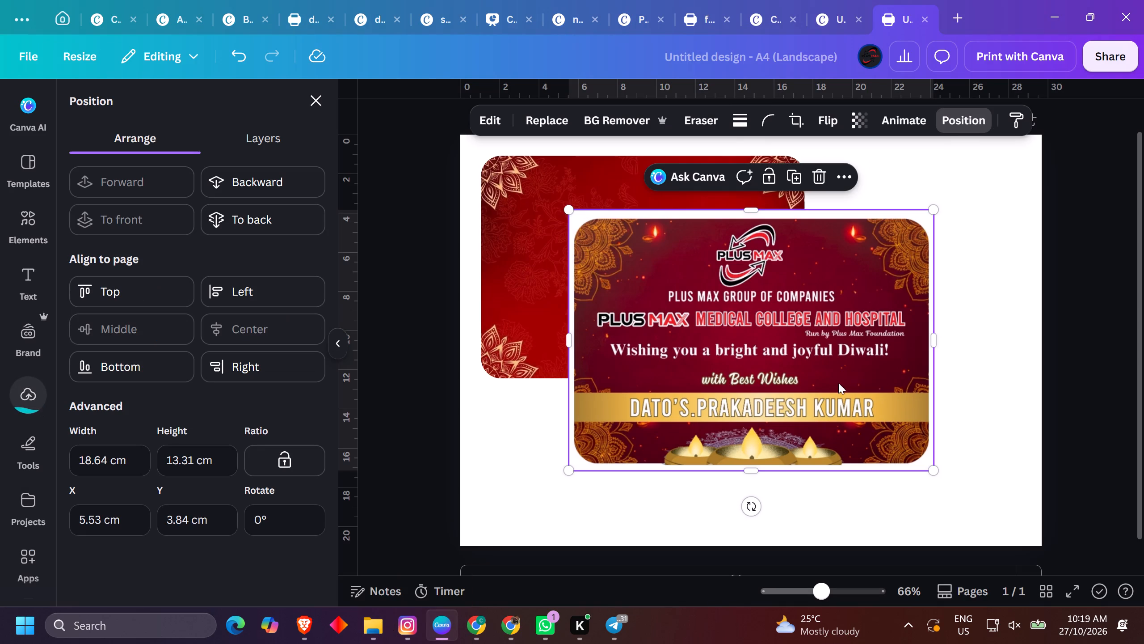
drag(933, 213, 803, 395)
drag(698, 400, 970, 251)
ctrl+scroll(970, 251, up, 6)
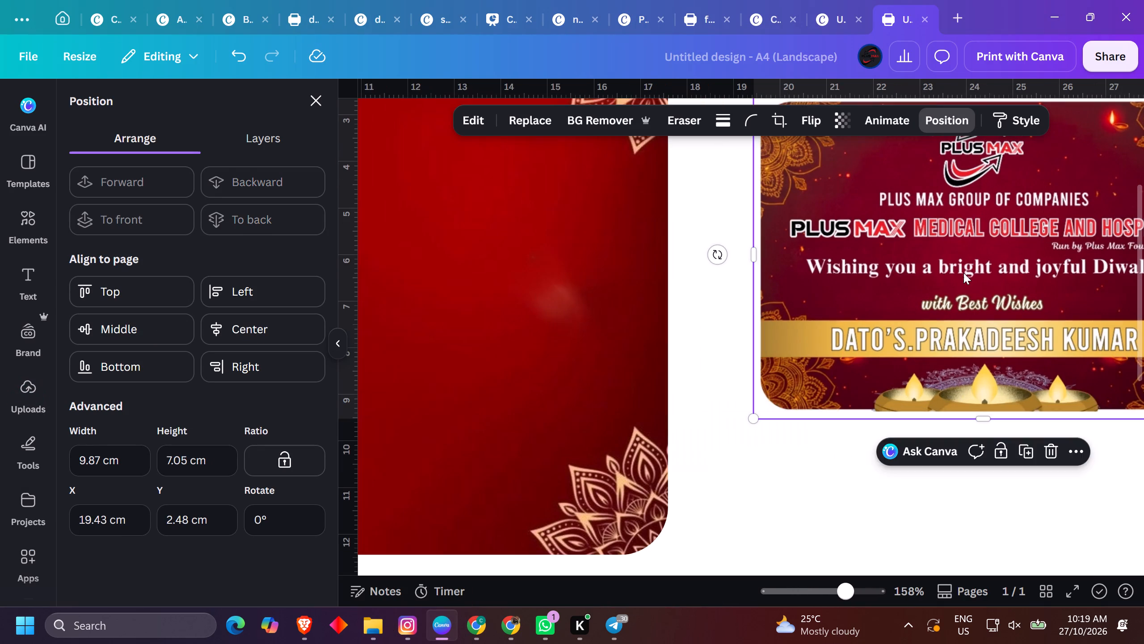
drag(972, 280, 942, 332)
ctrl+scroll(930, 328, down, 4)
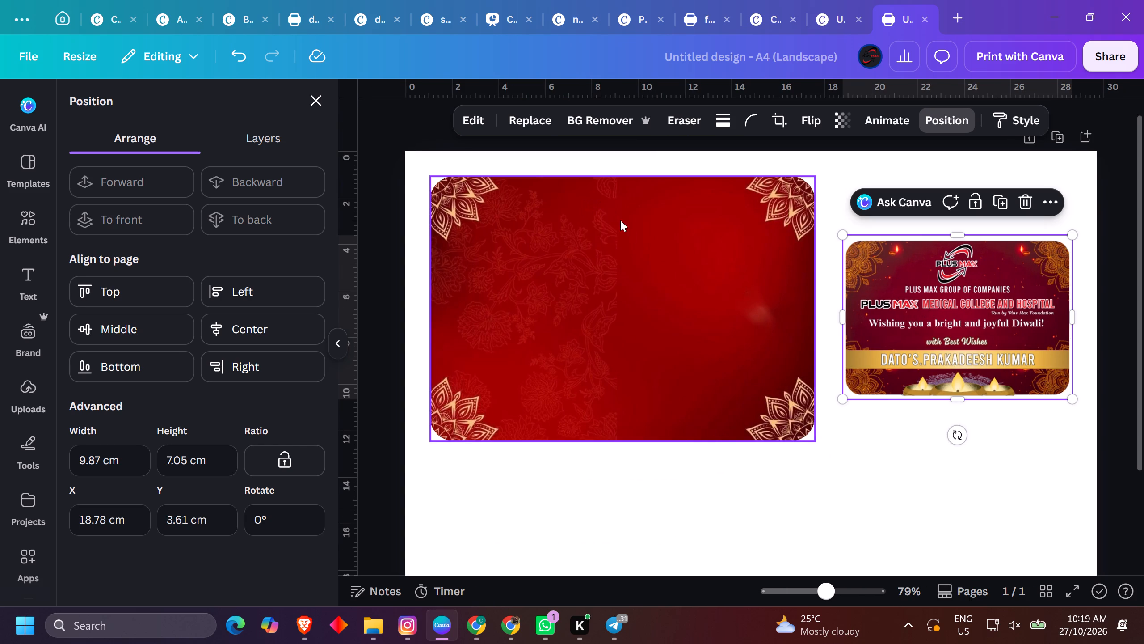
click(648, 495)
Copy the PLUS MAX logo from page 16 of the Copy of plusmax calender design and paste it into the A4 landscape design.
click(631, 337)
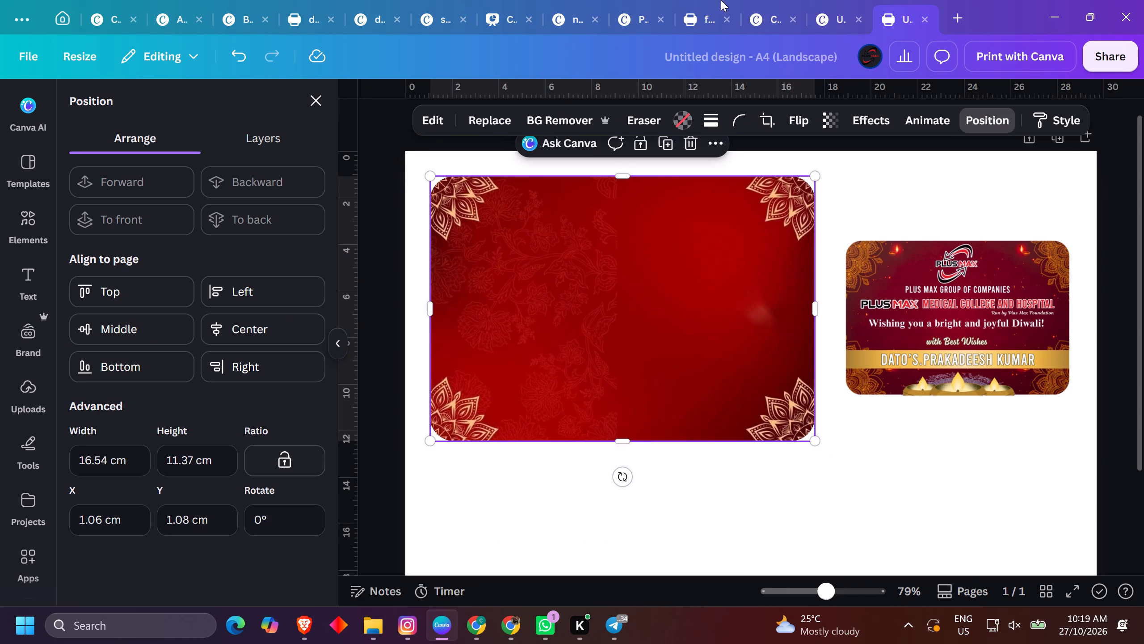
click(829, 18)
click(755, 7)
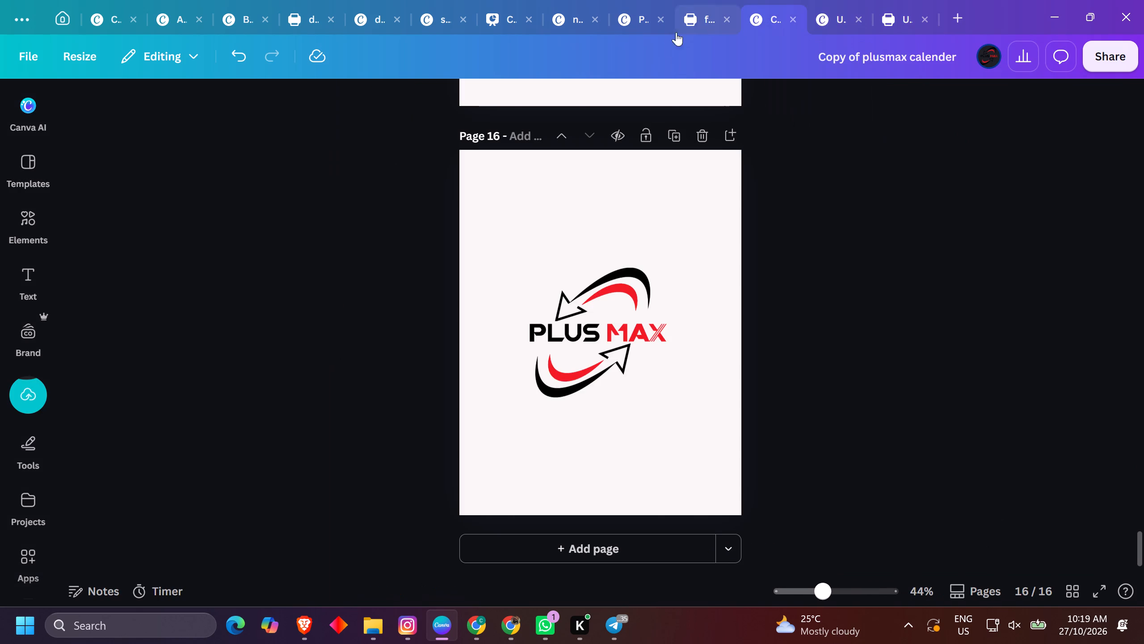
click(603, 344)
key(ctrl+c)
click(907, 2)
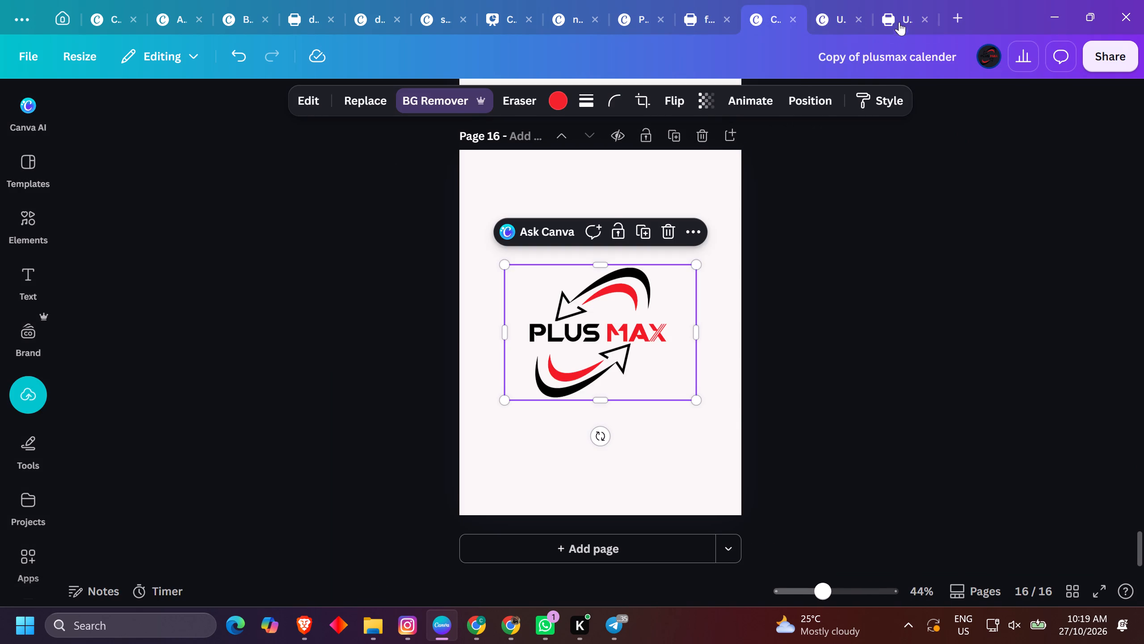
click(904, 4)
click(901, 18)
click(616, 220)
key(v)
key(ctrl+v)
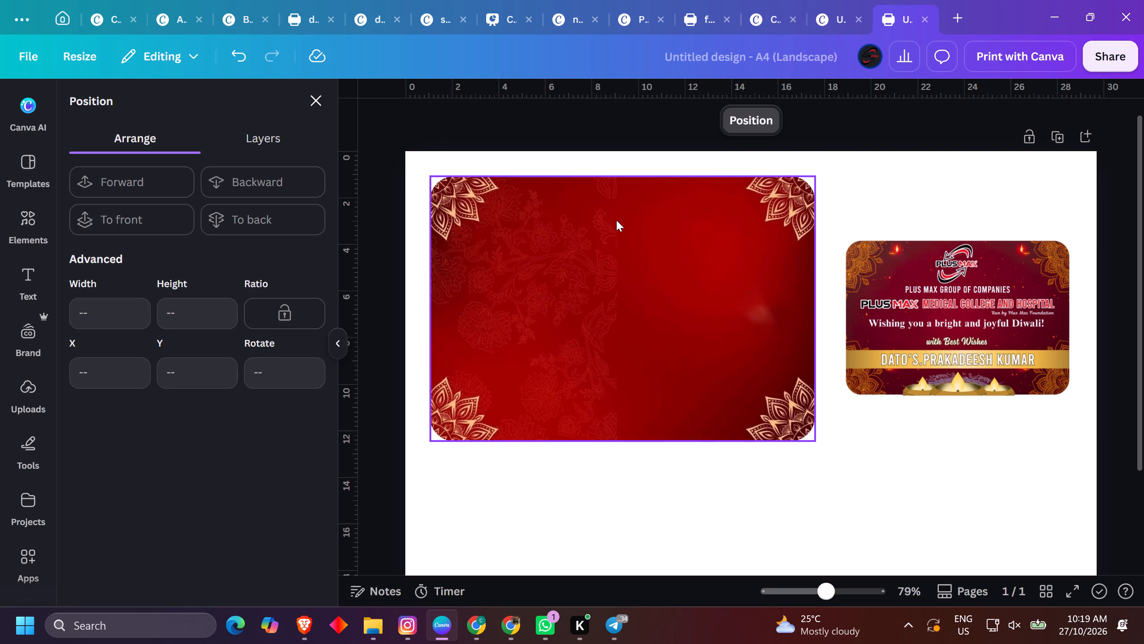
Shrink the pasted PLUS MAX logo proportionally to about 3.72 × 2.63 cm, keeping it out of the picture frame.
ctrl+scroll(722, 293, down, 4)
drag(695, 436, 698, 305)
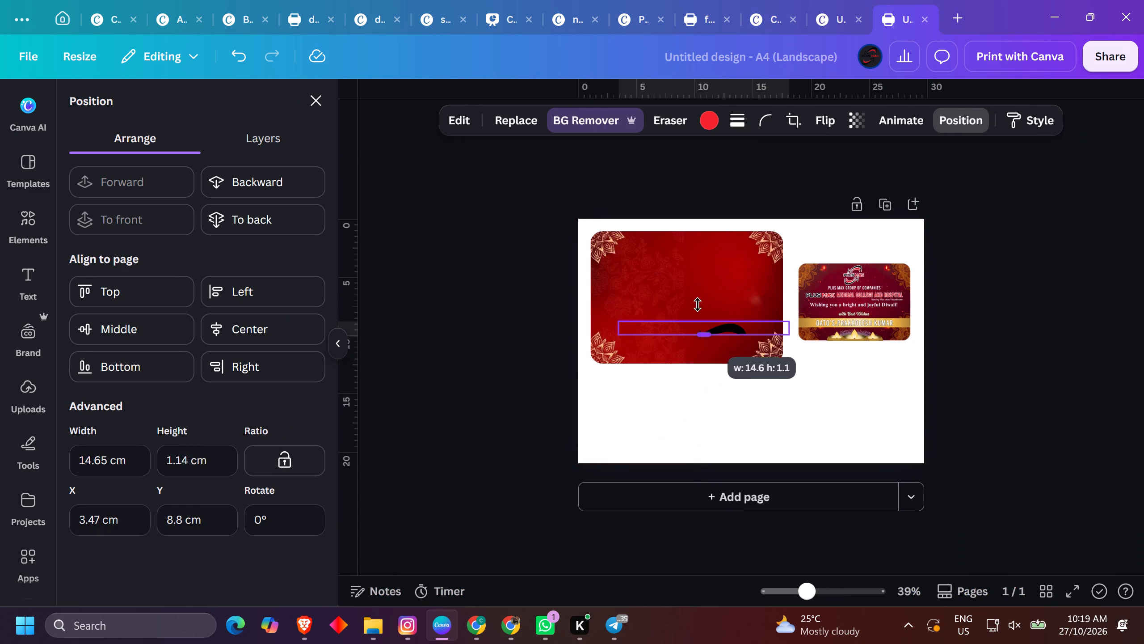
drag(698, 305, 698, 303)
key(ctrl+z)
drag(788, 440, 704, 362)
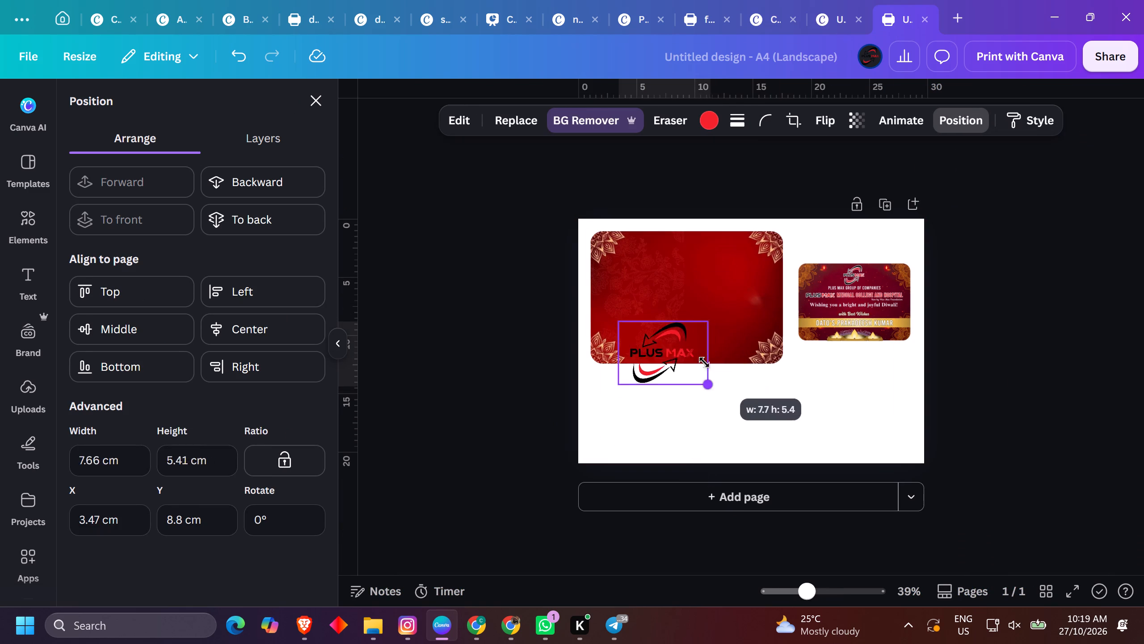
drag(704, 362, 667, 341)
drag(650, 341, 652, 335)
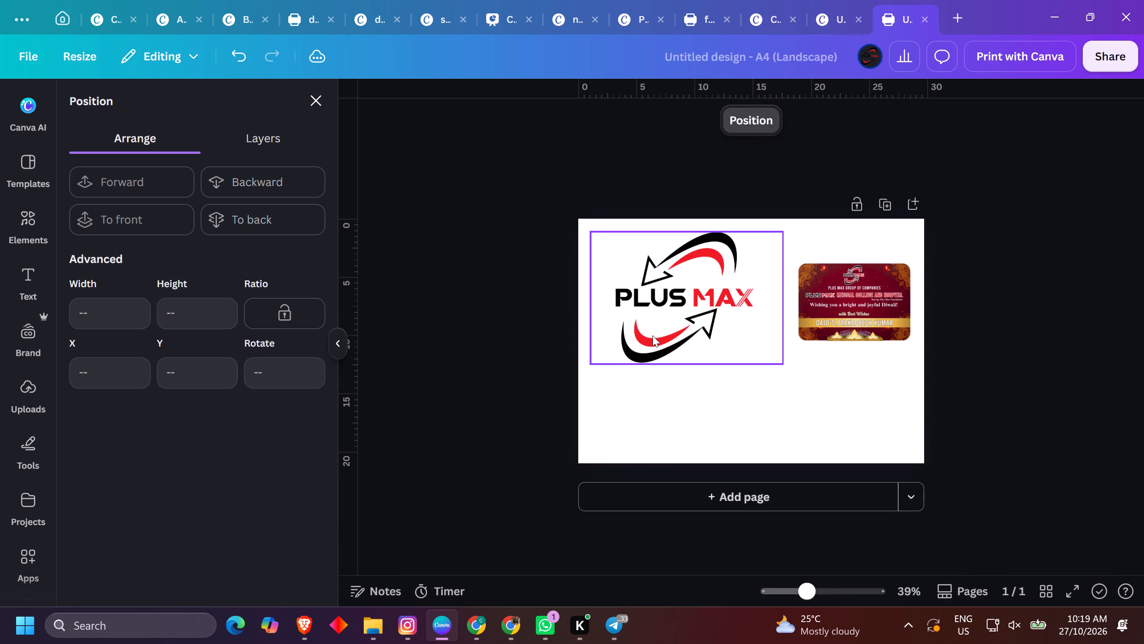
key(ctrl+z)
Lock the framed red background in place and move the PLUS MAX logo to the blank area below it.
click(750, 299)
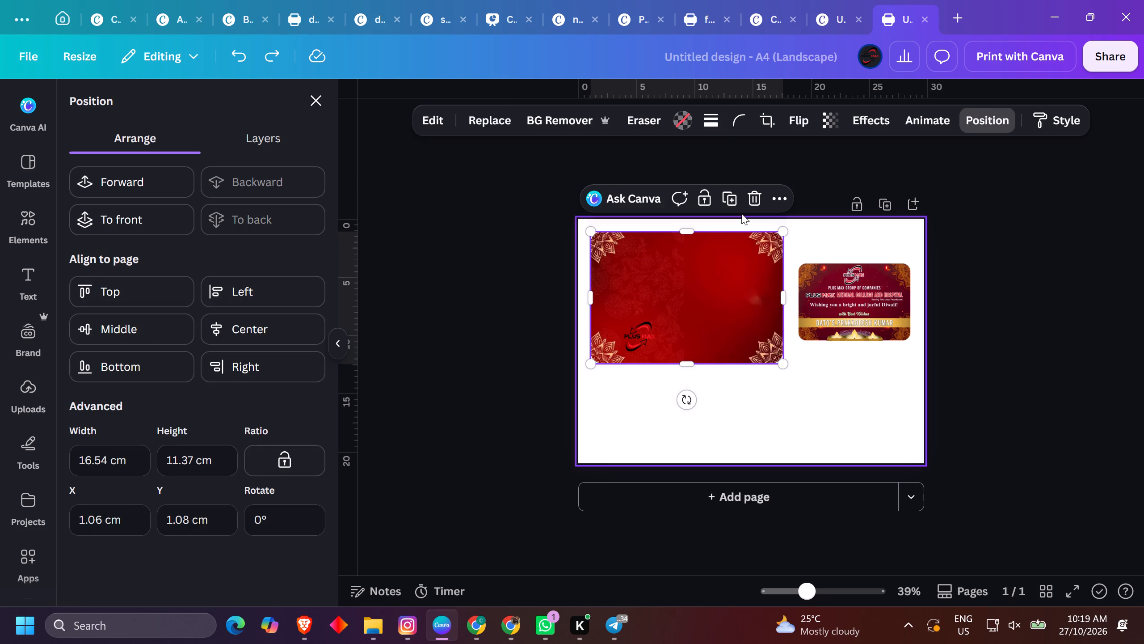
click(701, 193)
click(680, 367)
drag(626, 330, 664, 431)
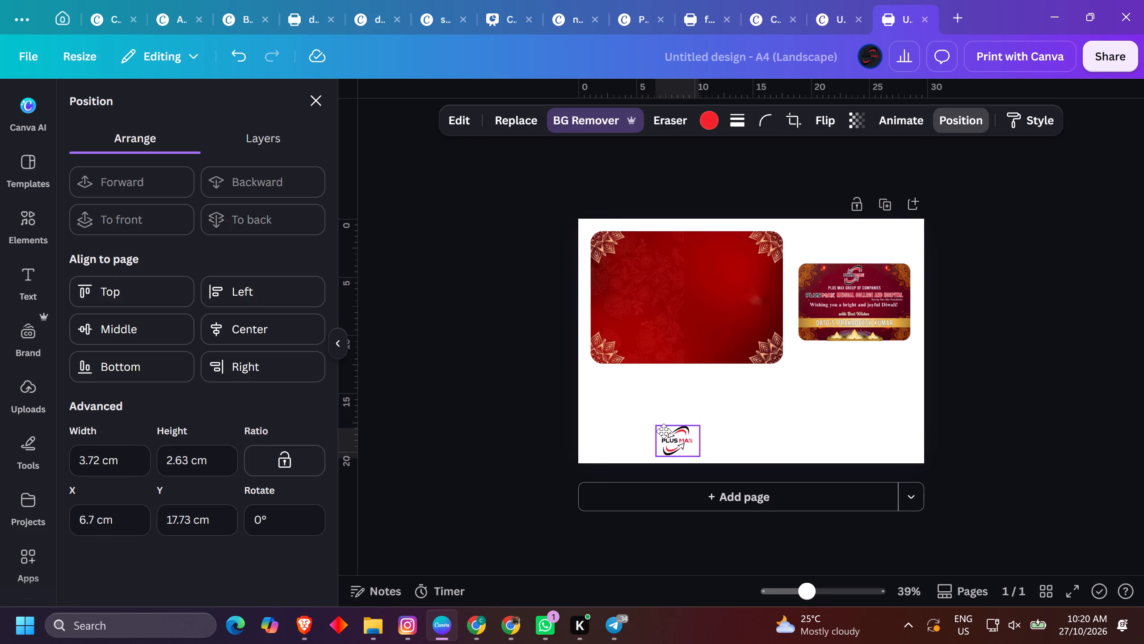
drag(664, 431, 672, 399)
click(681, 305)
ctrl+scroll(655, 282, up, 3)
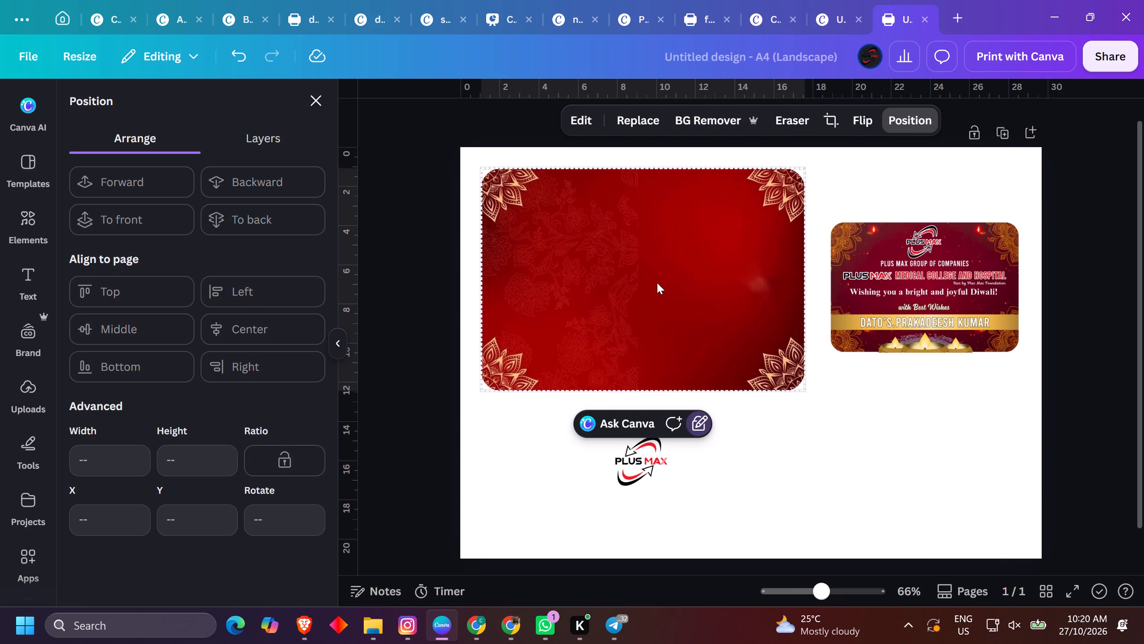
click(657, 283)
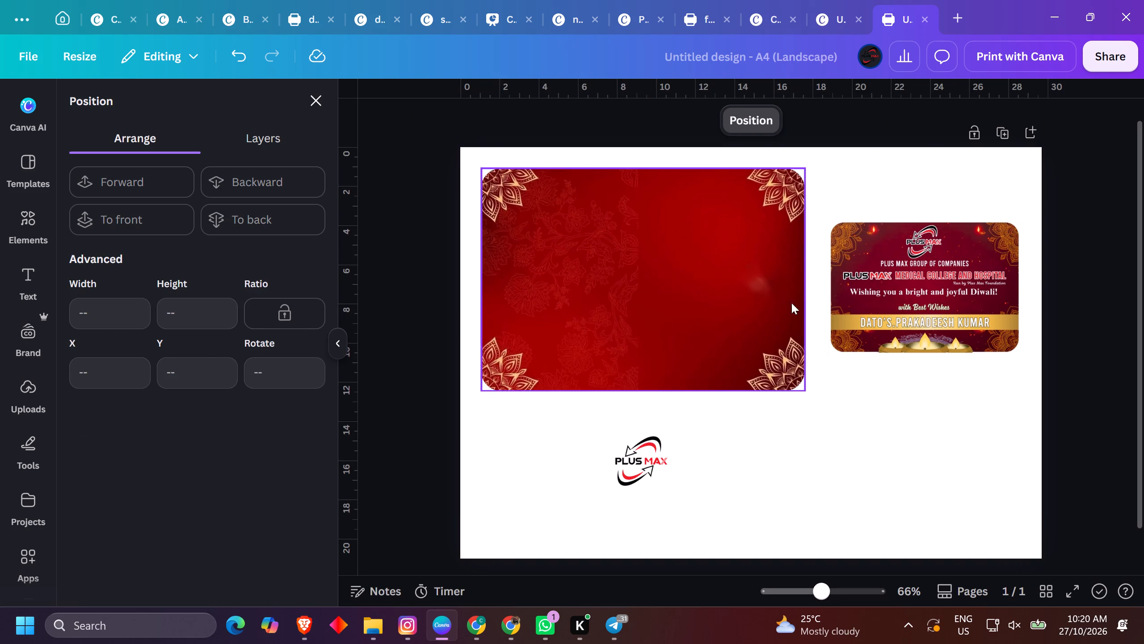
click(777, 299)
Position the PLUS MAX logo at the top centre of the red card and reduce it to about 2.94 × 2.08 cm.
drag(658, 463, 689, 425)
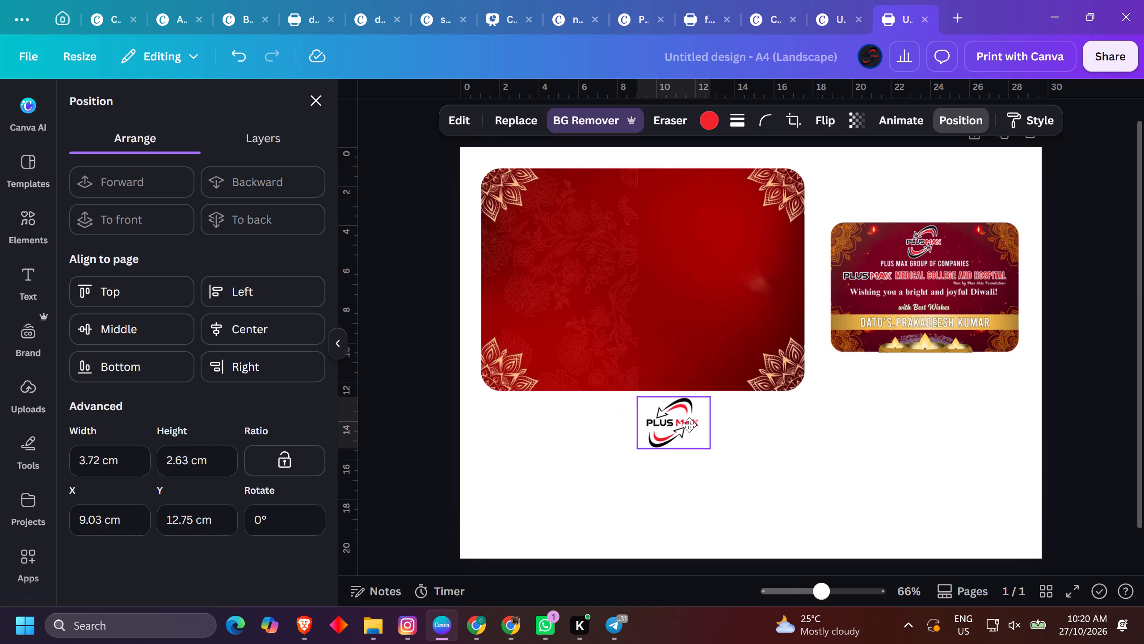
drag(689, 425, 665, 267)
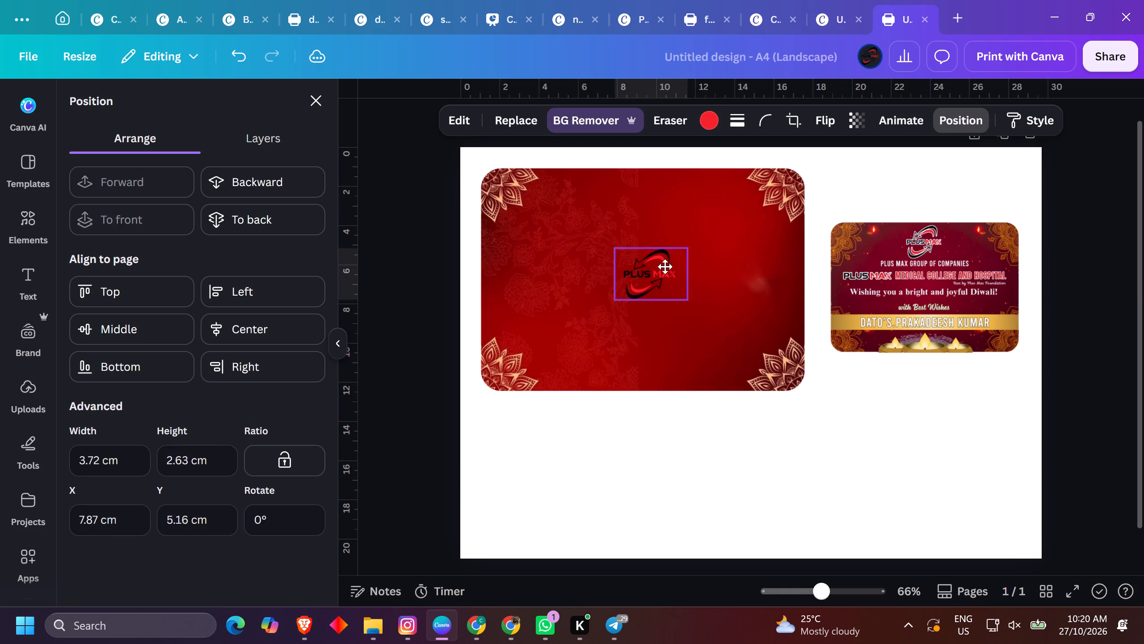
drag(665, 267, 650, 210)
ctrl+scroll(590, 189, up, 7)
ctrl+drag(646, 267, 669, 224)
ctrl+drag(553, 294, 597, 246)
ctrl+drag(743, 188, 711, 221)
ctrl+scroll(711, 221, down, 4)
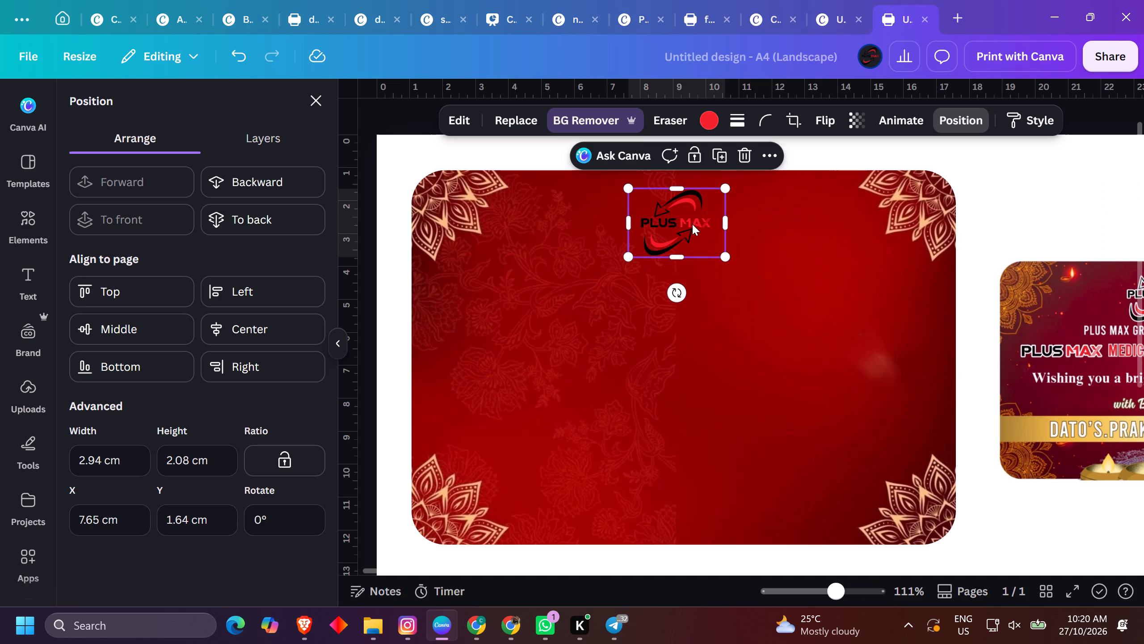
ctrl+drag(692, 224, 698, 223)
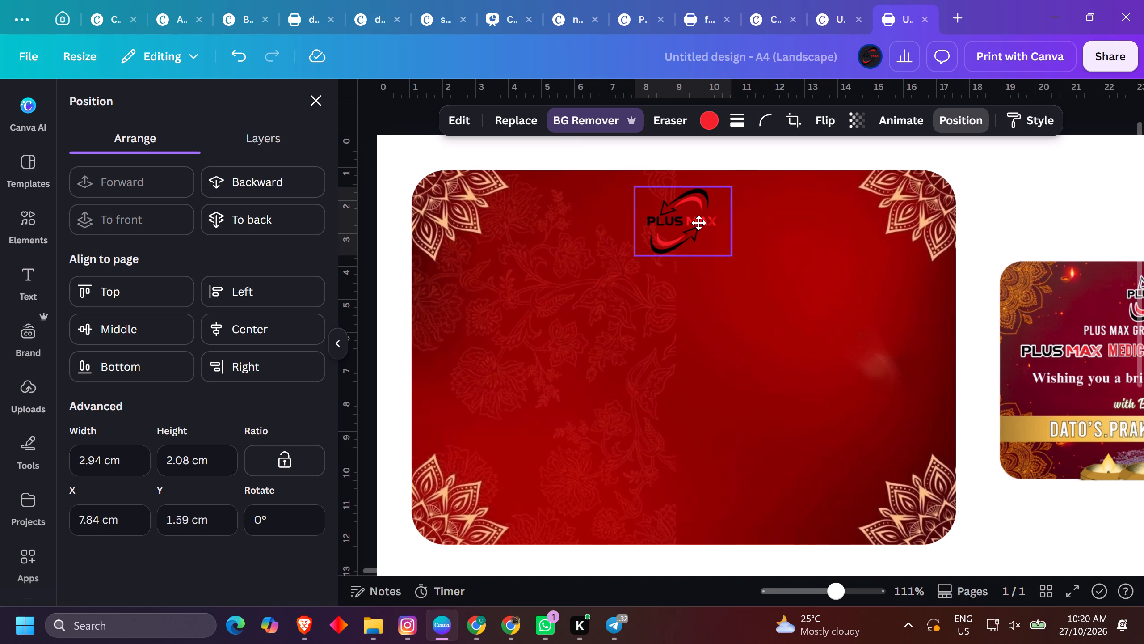
ctrl+drag(698, 223, 702, 222)
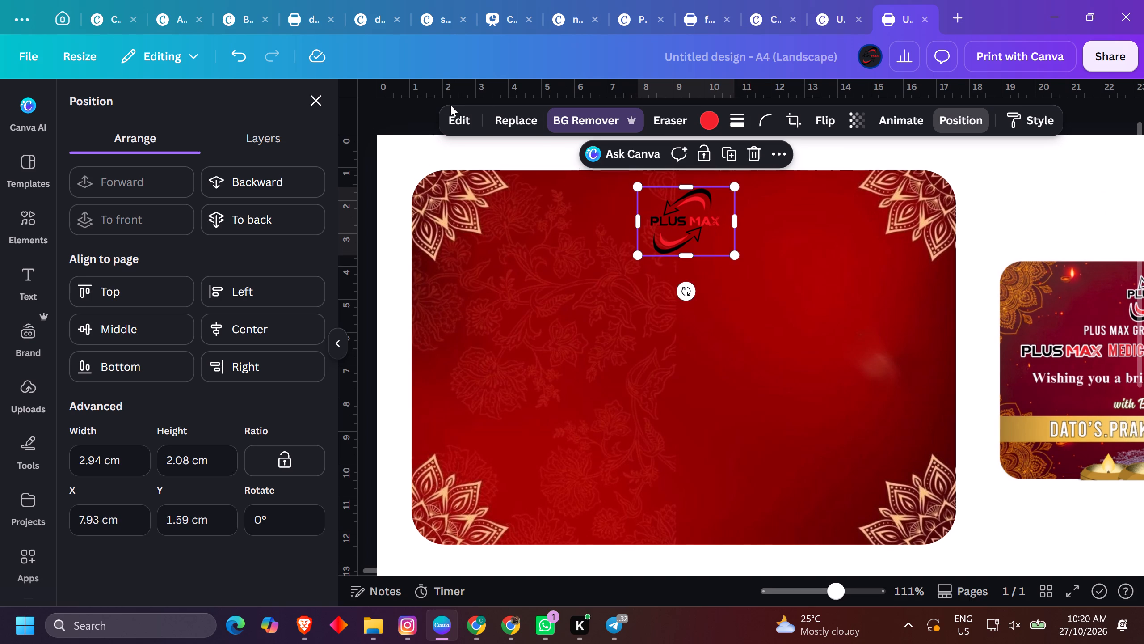
Apply a white Outline shadow to the PLUS MAX logo.
click(459, 118)
scroll(209, 305, down, 6)
scroll(203, 432, down, 4)
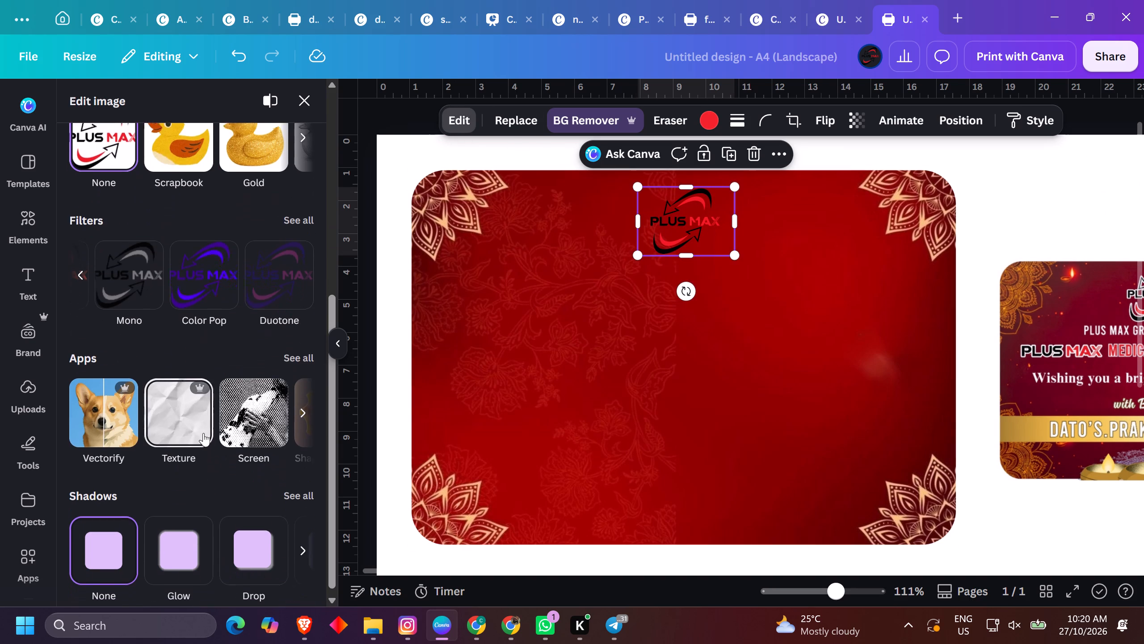
click(301, 491)
click(278, 309)
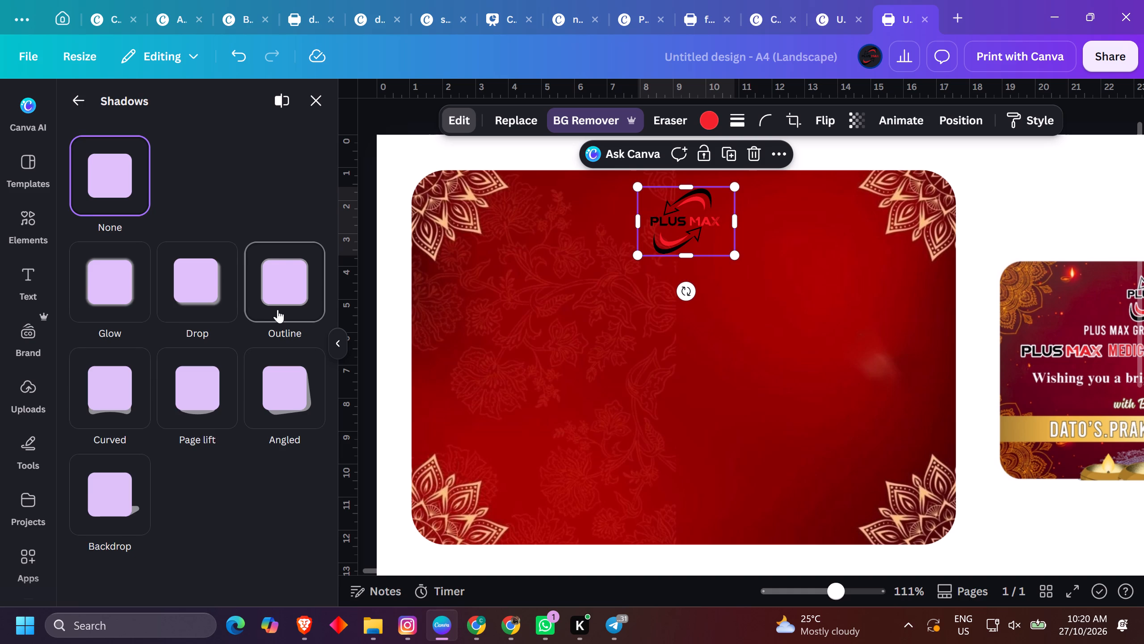
scroll(262, 335, down, 3)
click(299, 317)
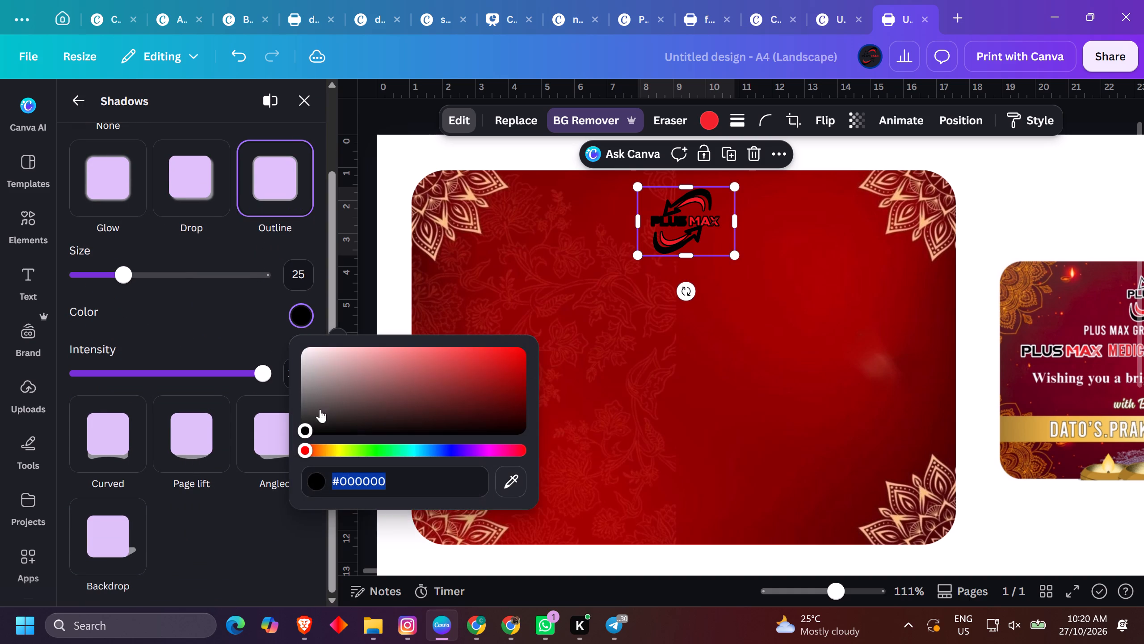
drag(307, 424, 284, 233)
double_click(1081, 188)
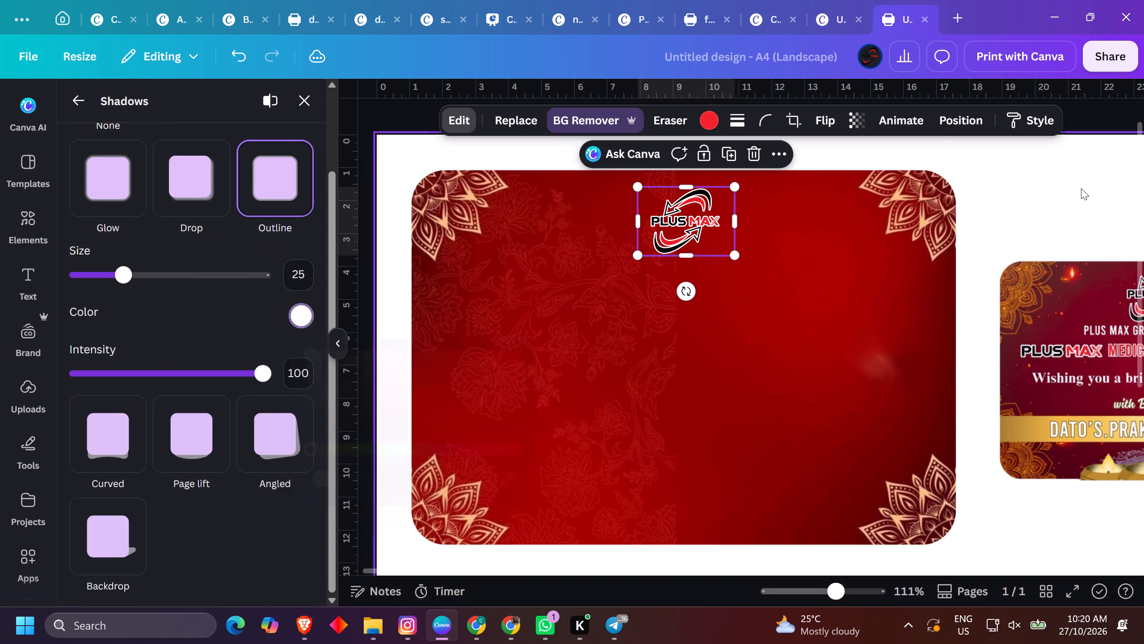
Nudge the outlined PLUS MAX logo slightly to fine-tune its placement at the card's top centre.
ctrl+scroll(757, 250, down, 1)
ctrl+scroll(642, 242, up, 4)
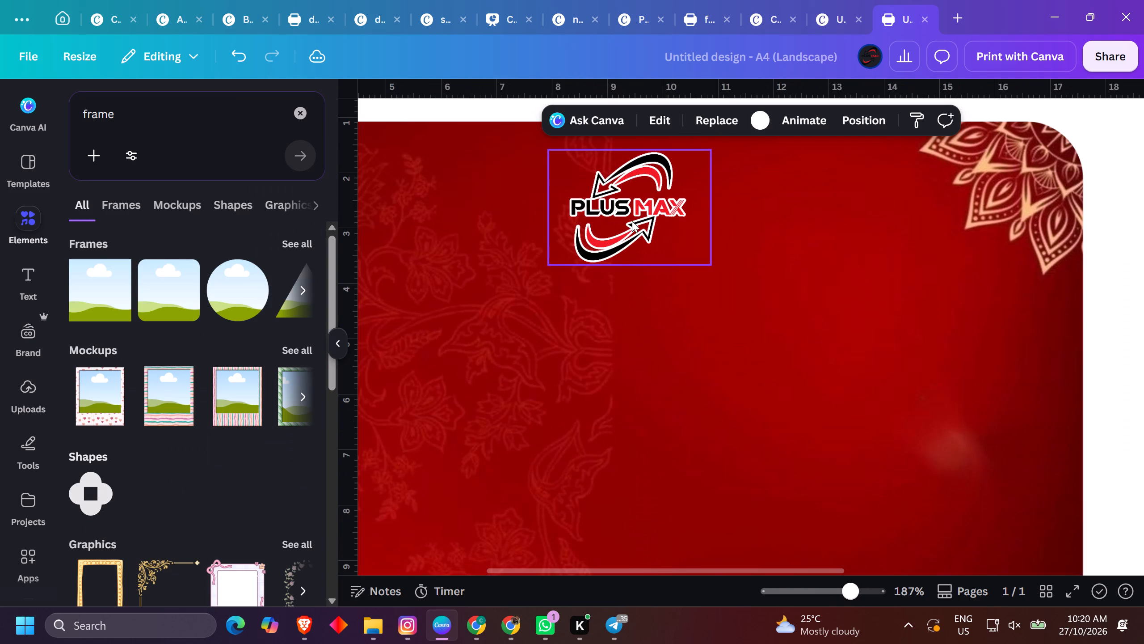
ctrl+drag(632, 221, 633, 216)
ctrl+scroll(640, 218, down, 4)
ctrl+click(640, 217)
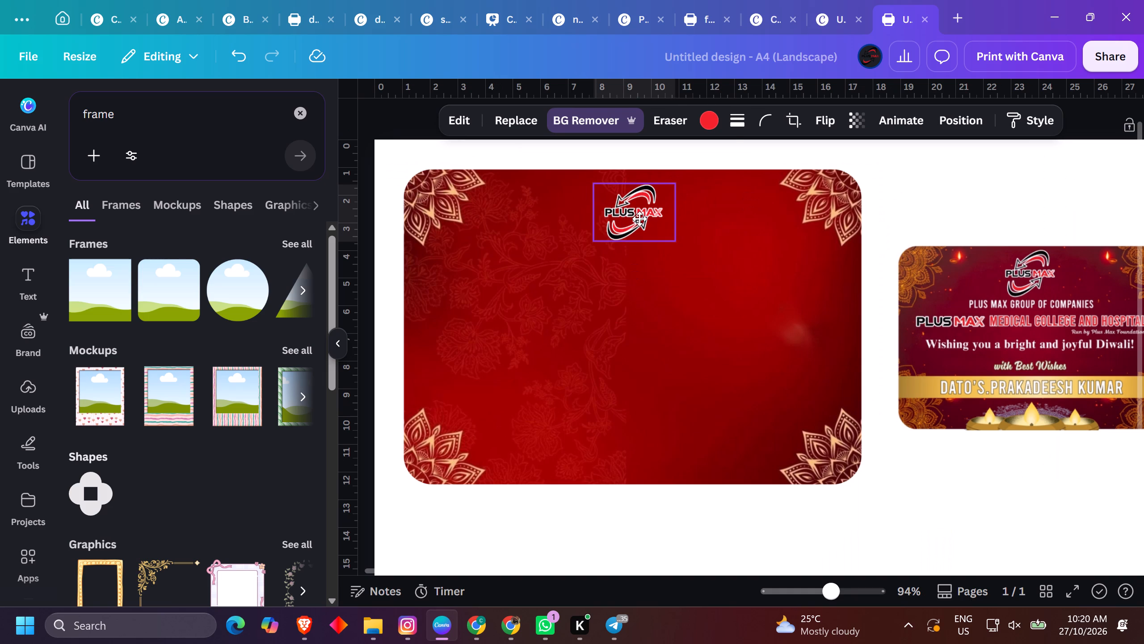
click(993, 218)
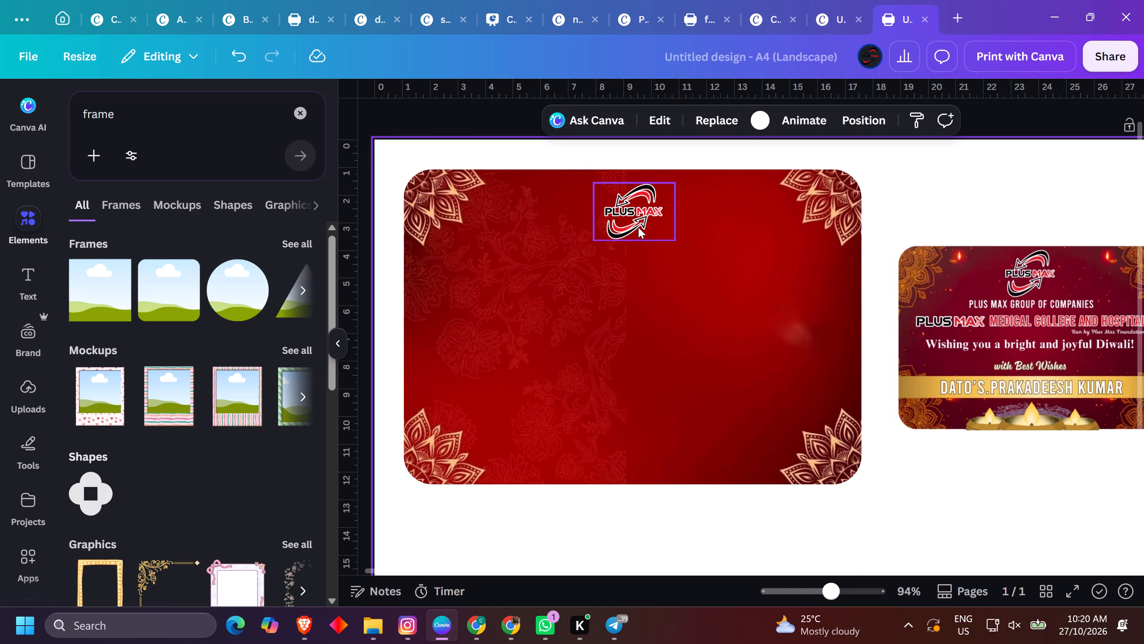
Add a text box reading "PLUS MAX GROUP OF COMPANIES" to the red card.
key(t)
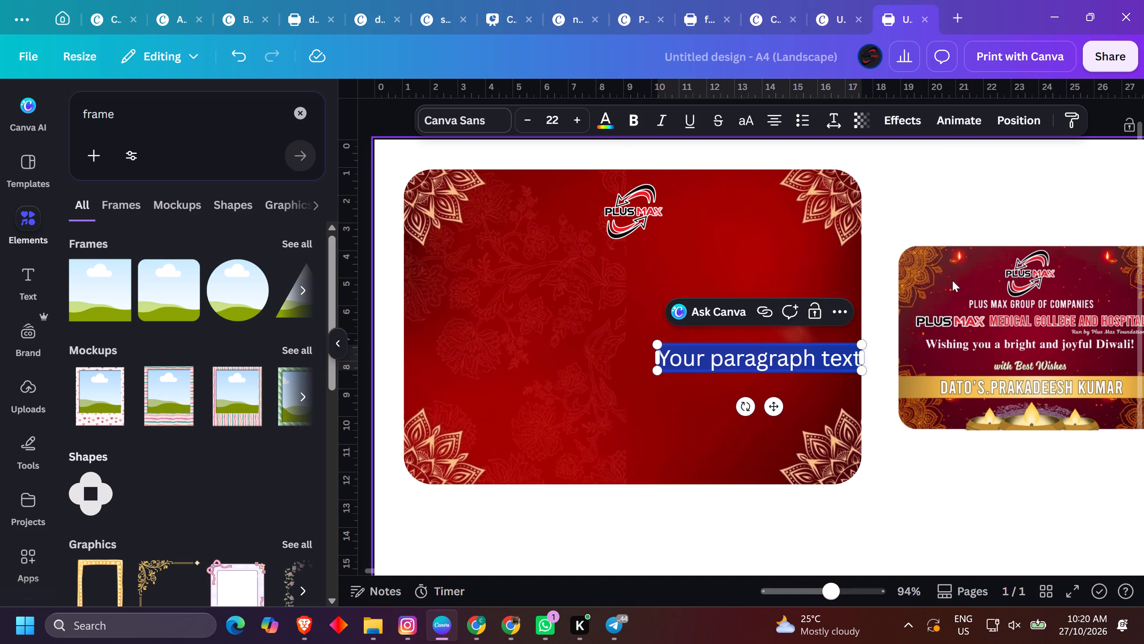
text(PLIU)
key(BackSpace)
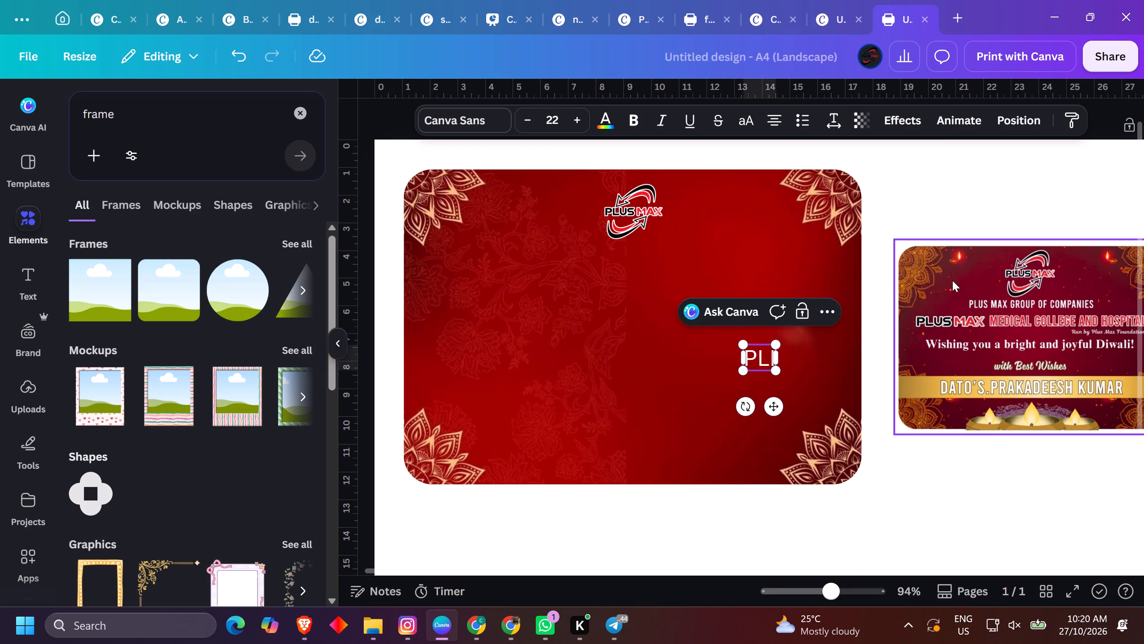
key(BackSpace)
key(BackSpace)
key(BackSpace)
key(BackSpace)
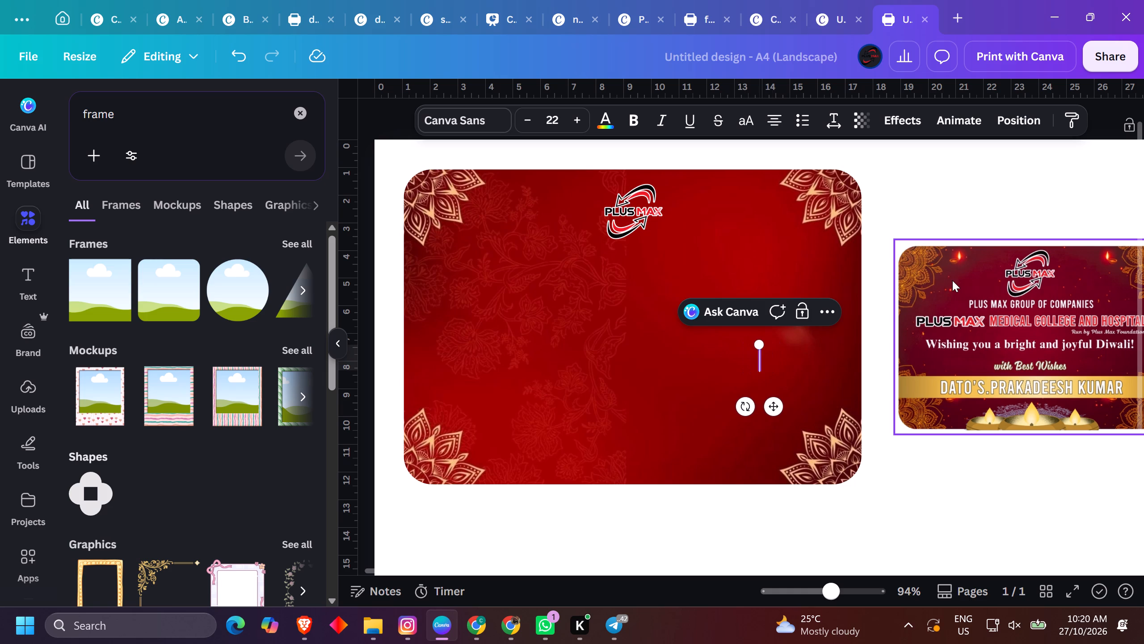
text(PLUS MAX GRU)
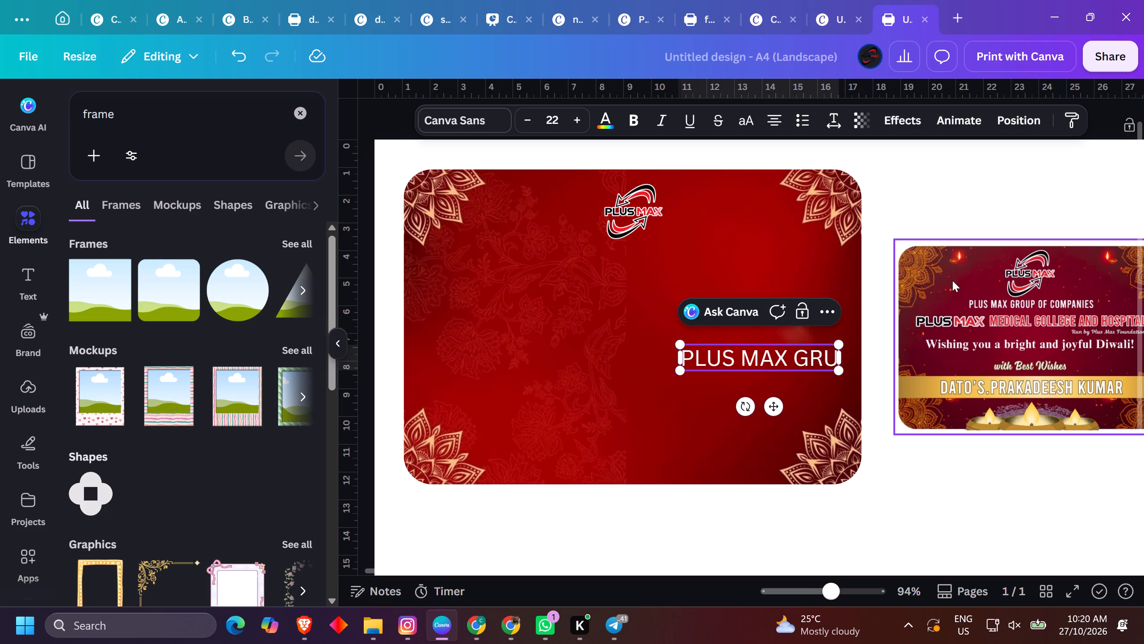
key(BackSpace)
text(OUP OF COMPANIES)
Copy the company name text and use it in a new Chrome tab to search Google for "plus max group of companies malaysia".
key(ctrl+a)
key(ctrl+c)
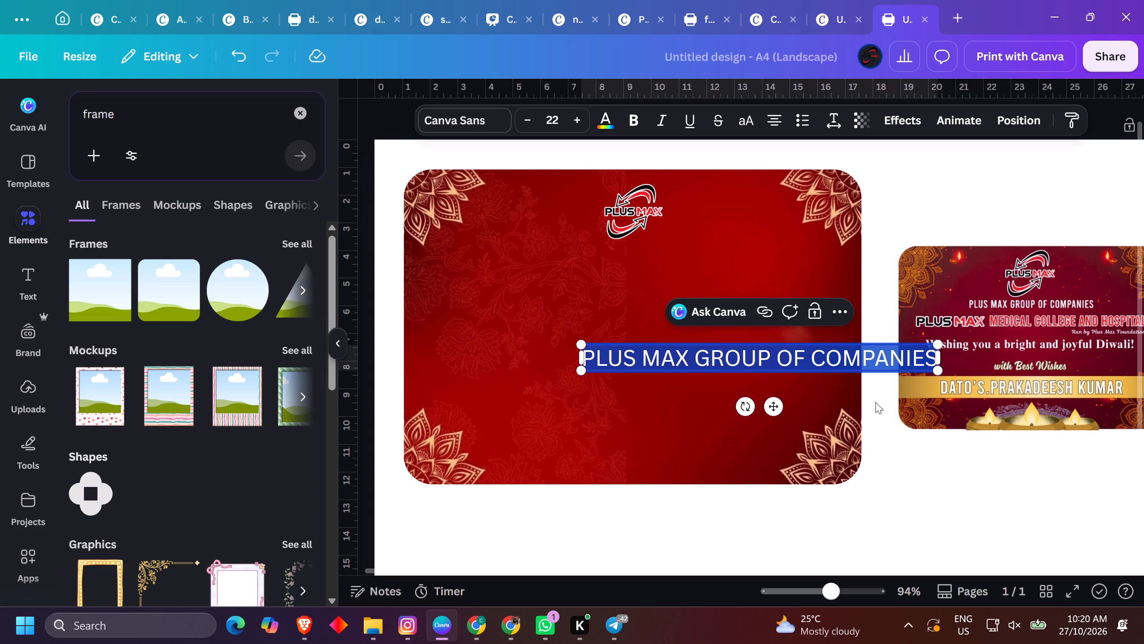
click(501, 617)
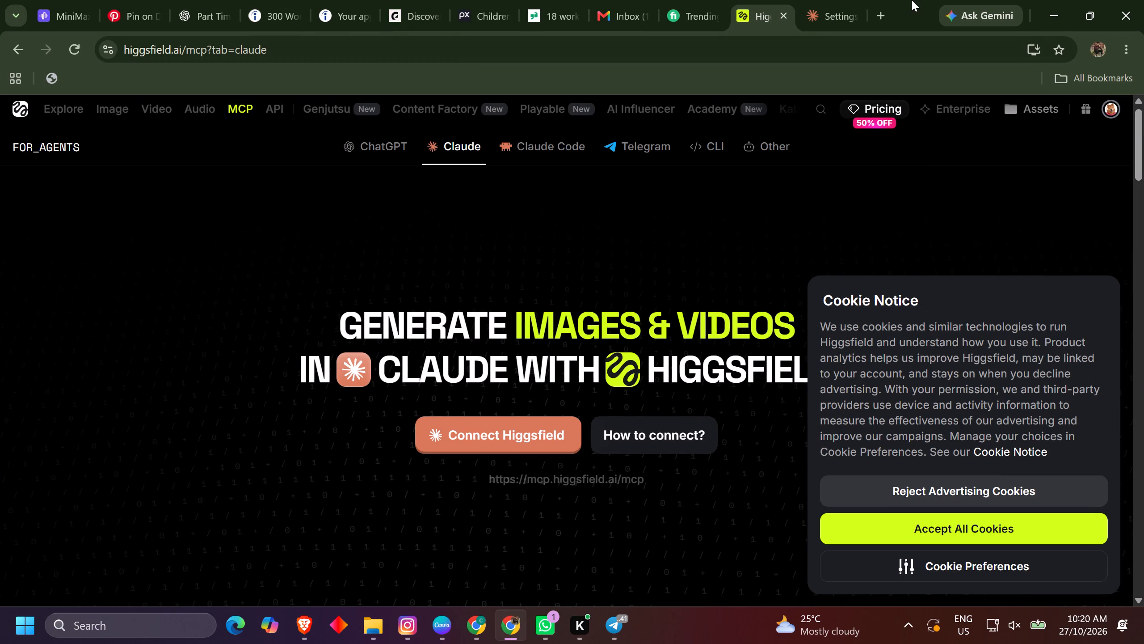
click(887, 16)
key(ctrl+v)
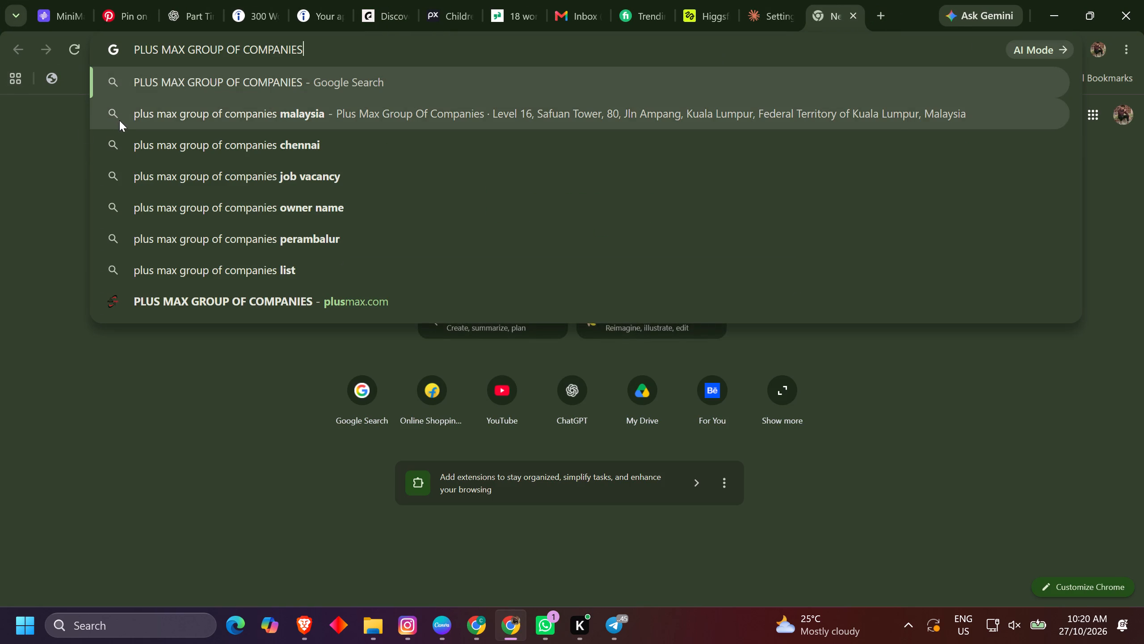
click(120, 121)
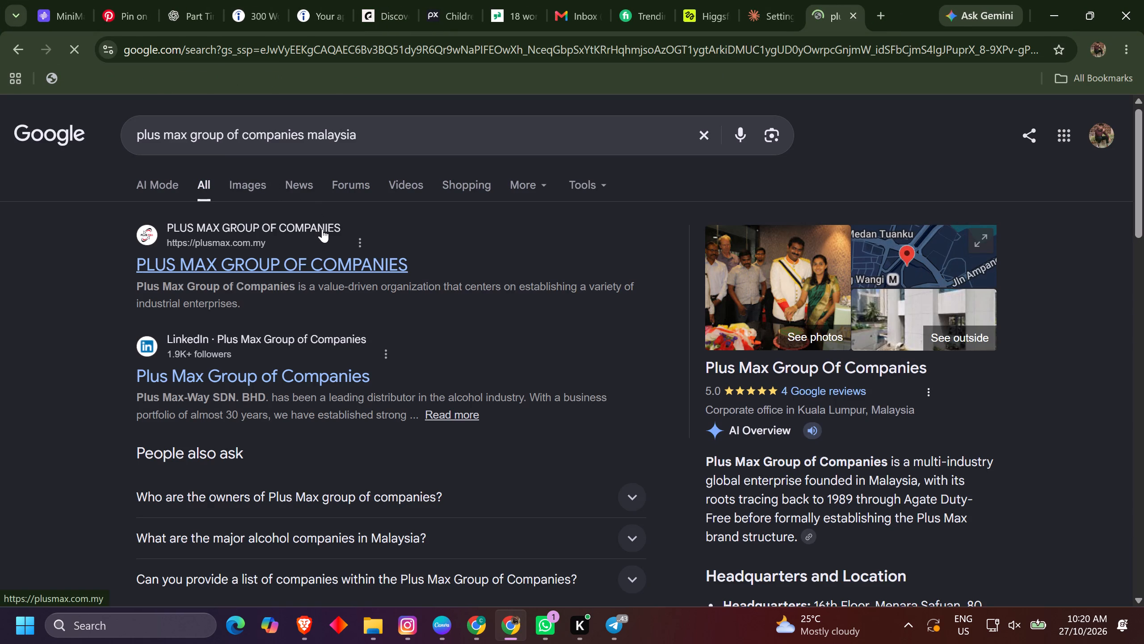
Copy the company name "Plus Max Group Of Companies" from the heading of the Google business listing.
drag(339, 223, 238, 229)
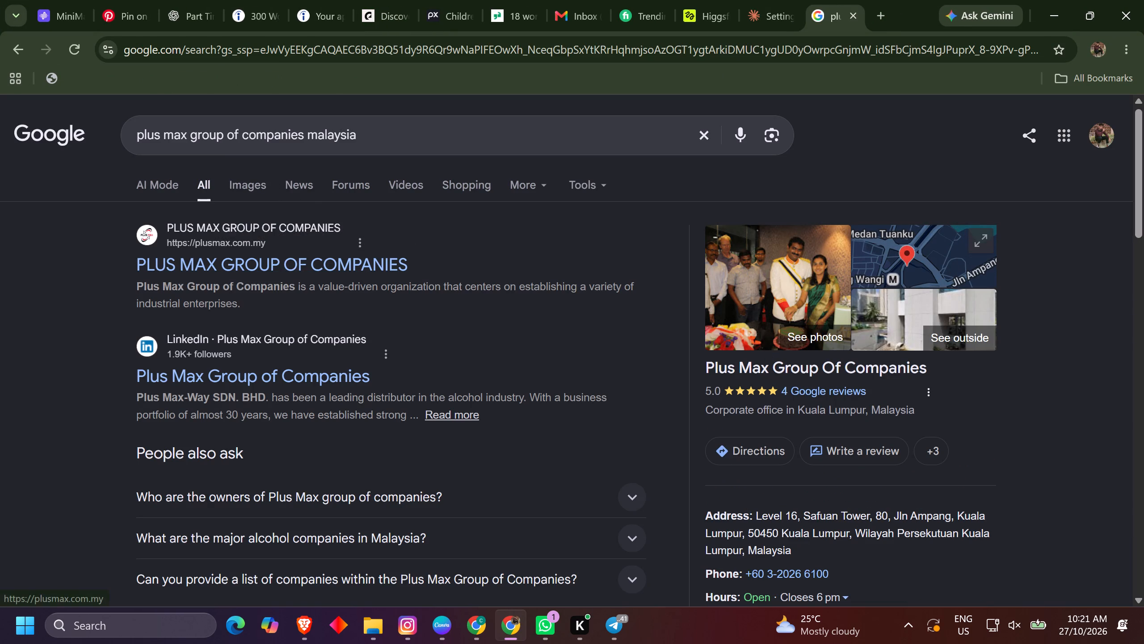
triple_click(762, 369)
key(ctrl+c)
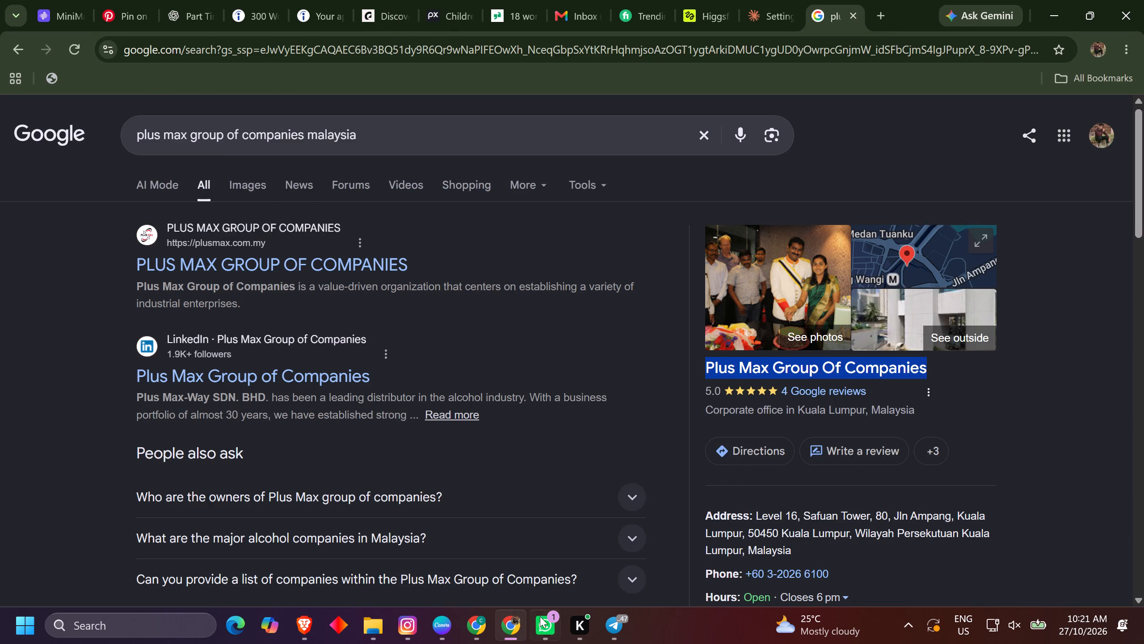
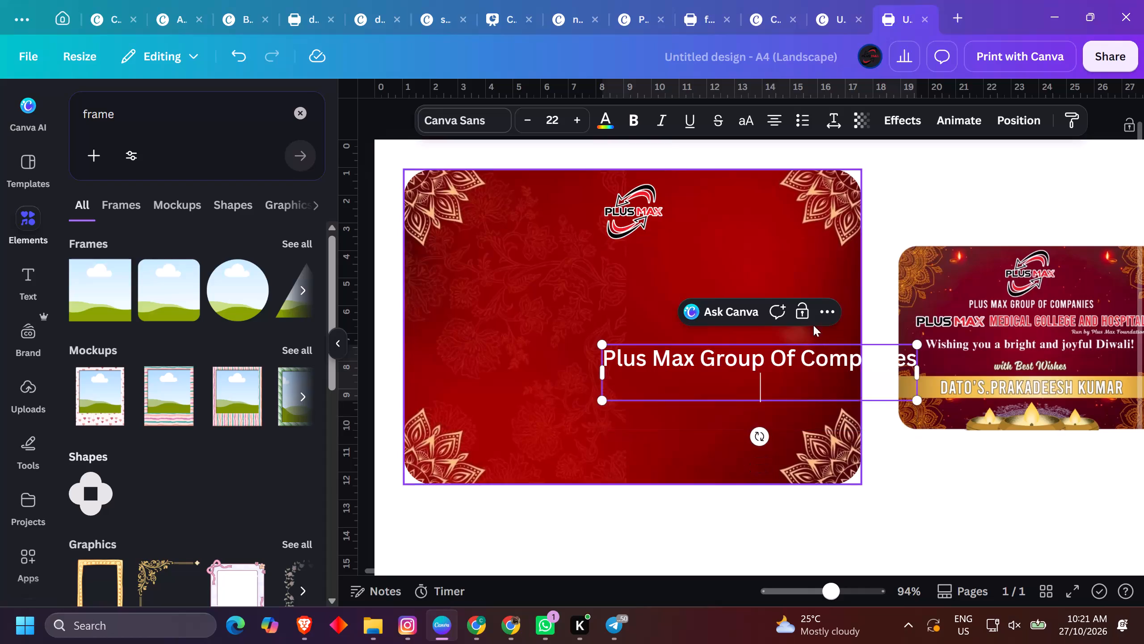
Remove the trailing blank line from the pasted company name and convert the text to uppercase.
key(BackSpace)
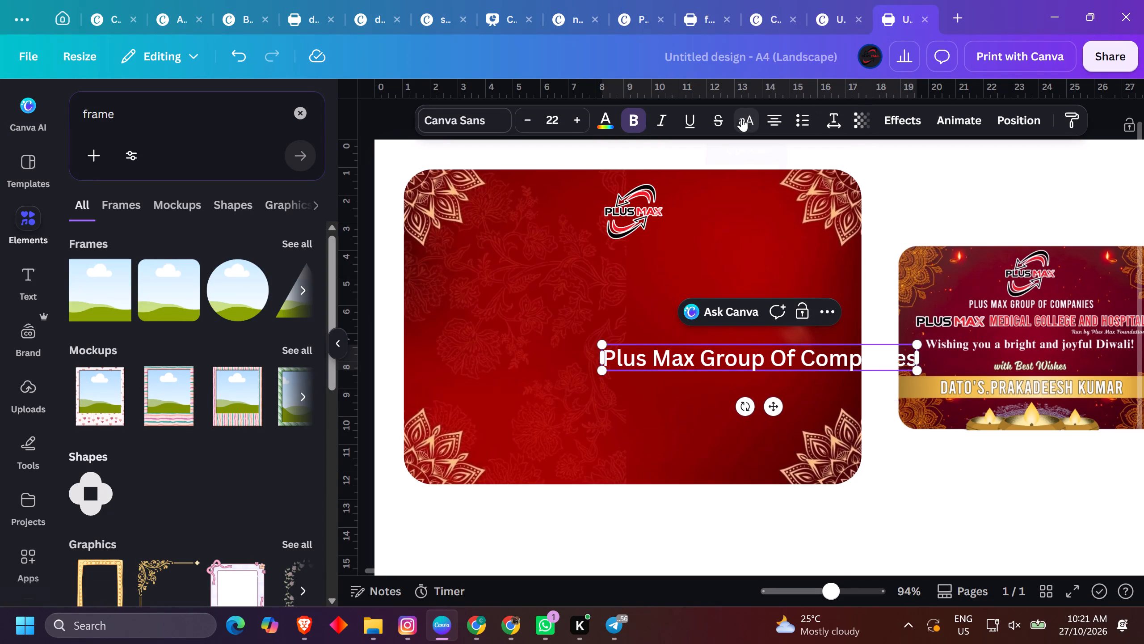
click(742, 118)
Move the company name directly beneath the PLUS MAX logo on the red card and resize it to about 15.4.
drag(946, 345, 801, 372)
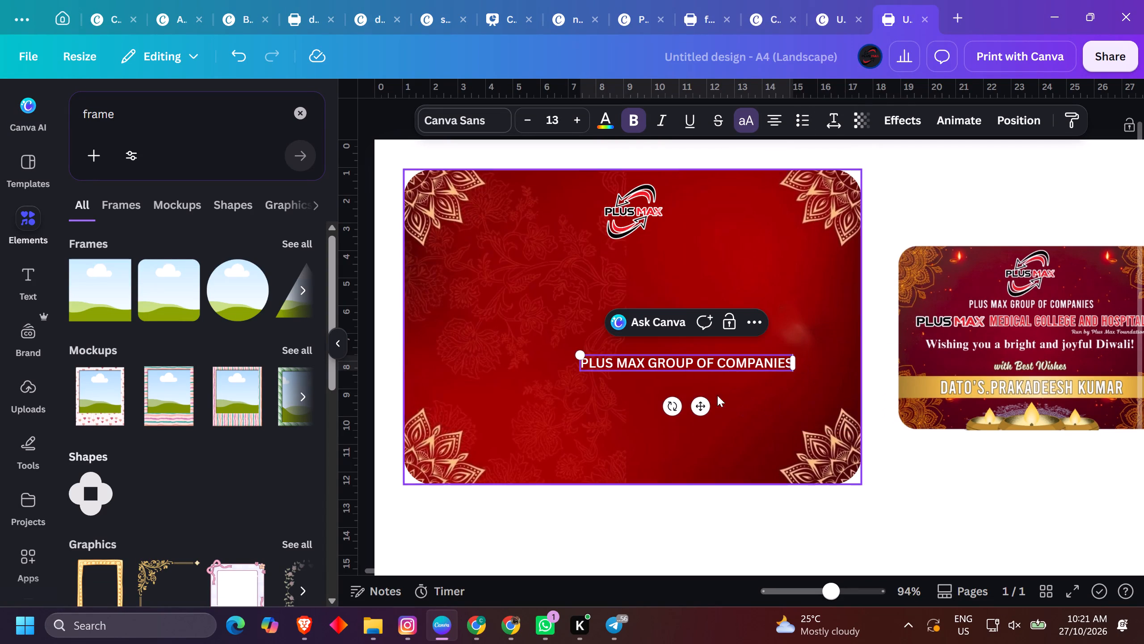
drag(704, 404, 651, 298)
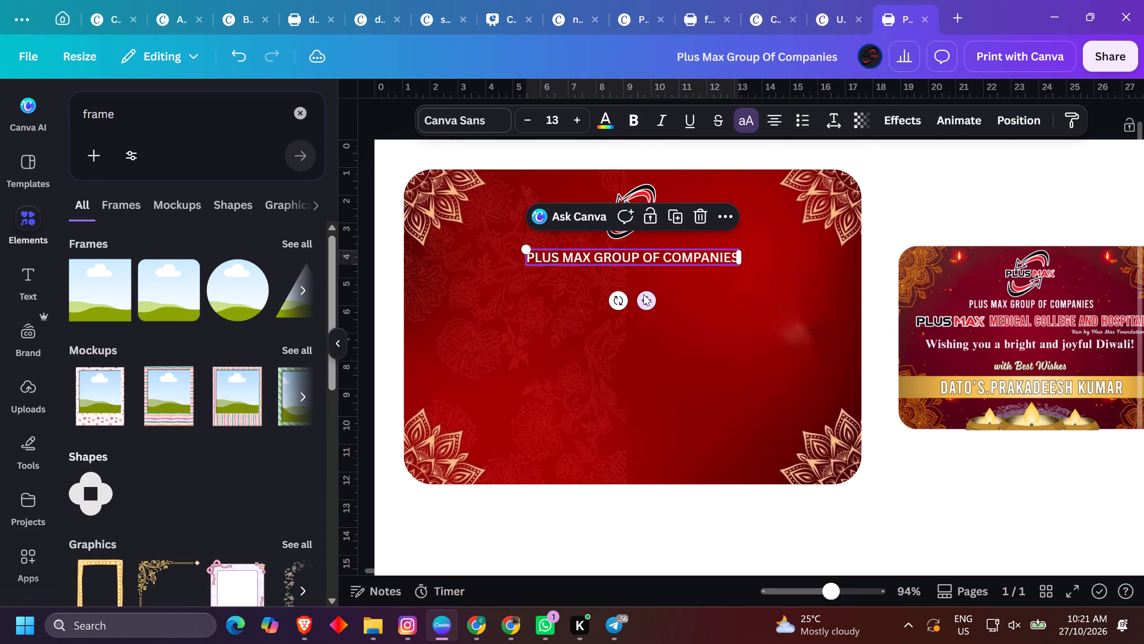
ctrl+scroll(803, 222, down, 2)
ctrl+scroll(558, 203, up, 5)
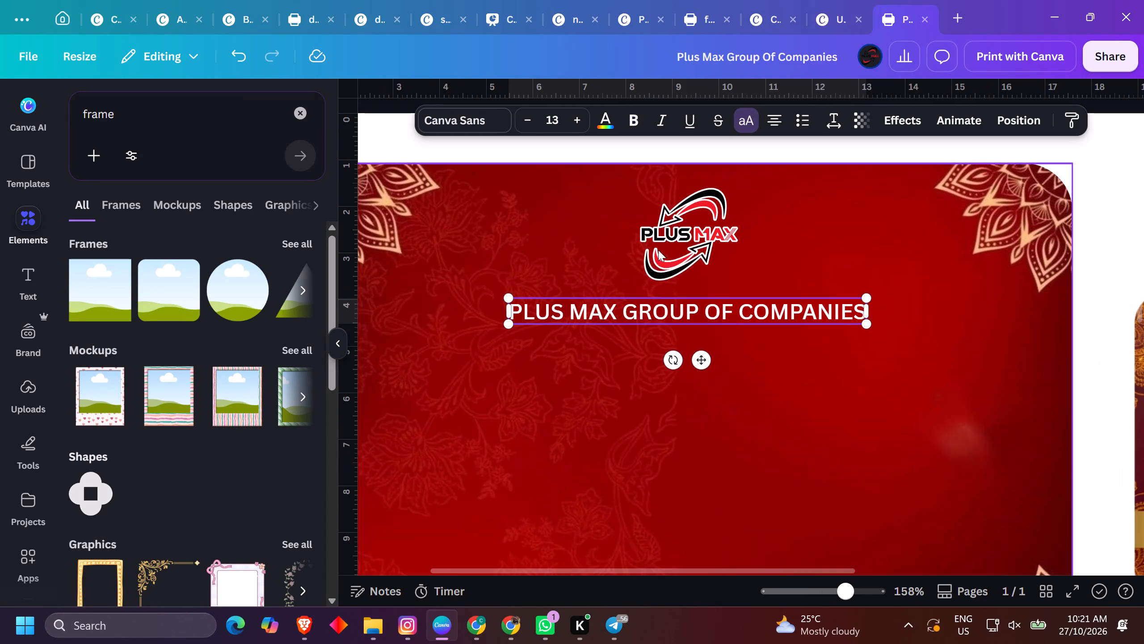
drag(505, 295, 467, 293)
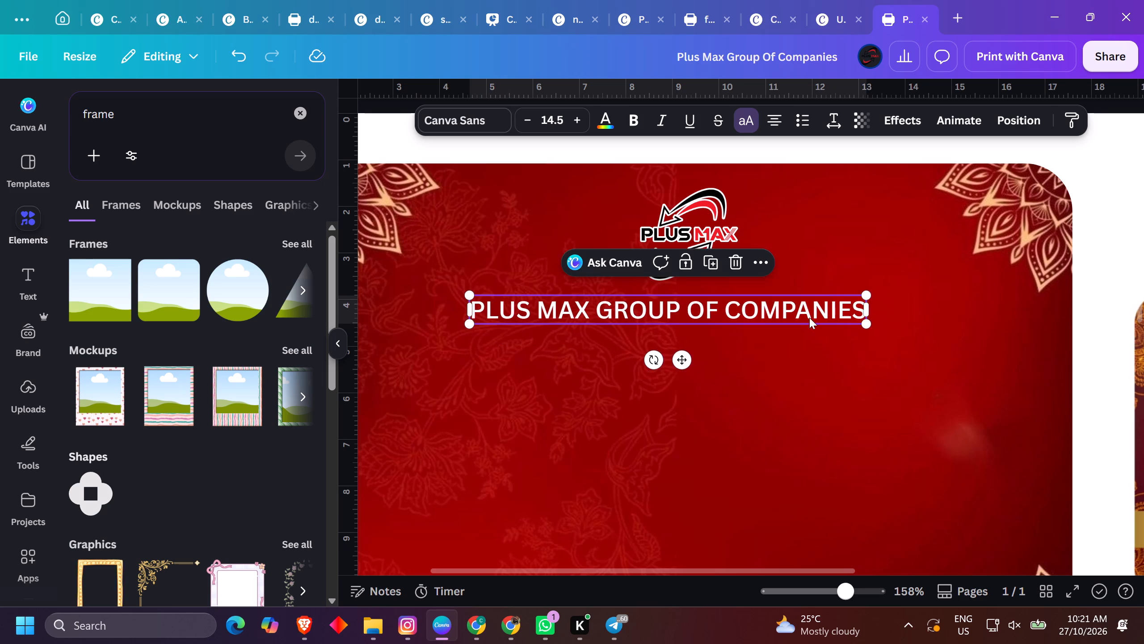
drag(871, 294, 895, 288)
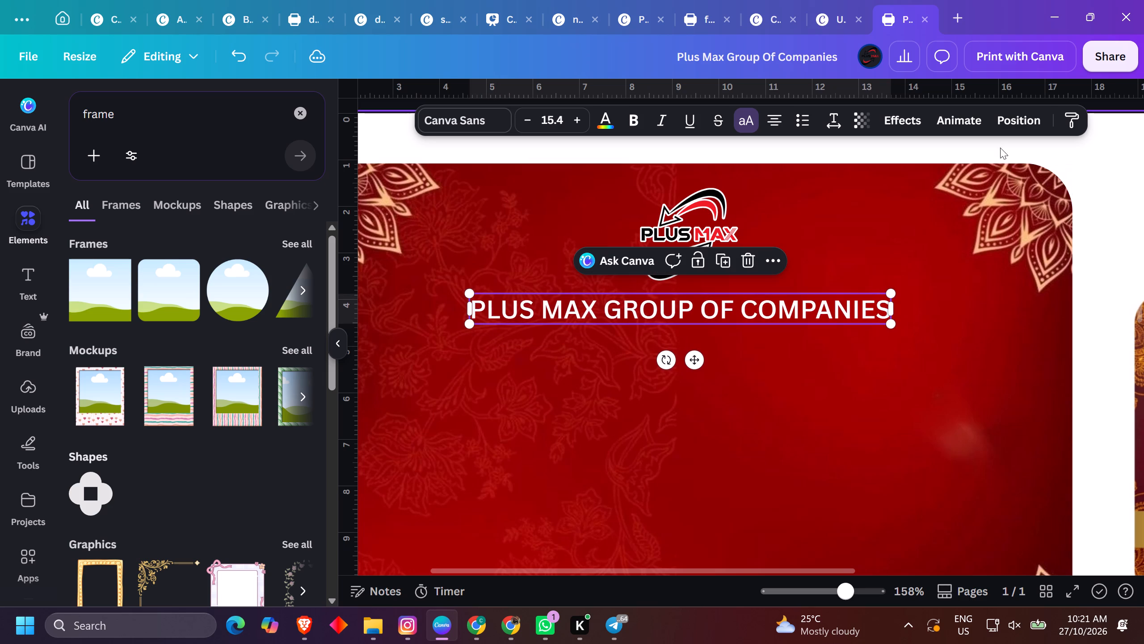
Nudge the company name to align centrally under the logo, at about X 4.8 cm and Y 3.88 cm.
click(1022, 116)
ctrl+scroll(803, 356, down, 4)
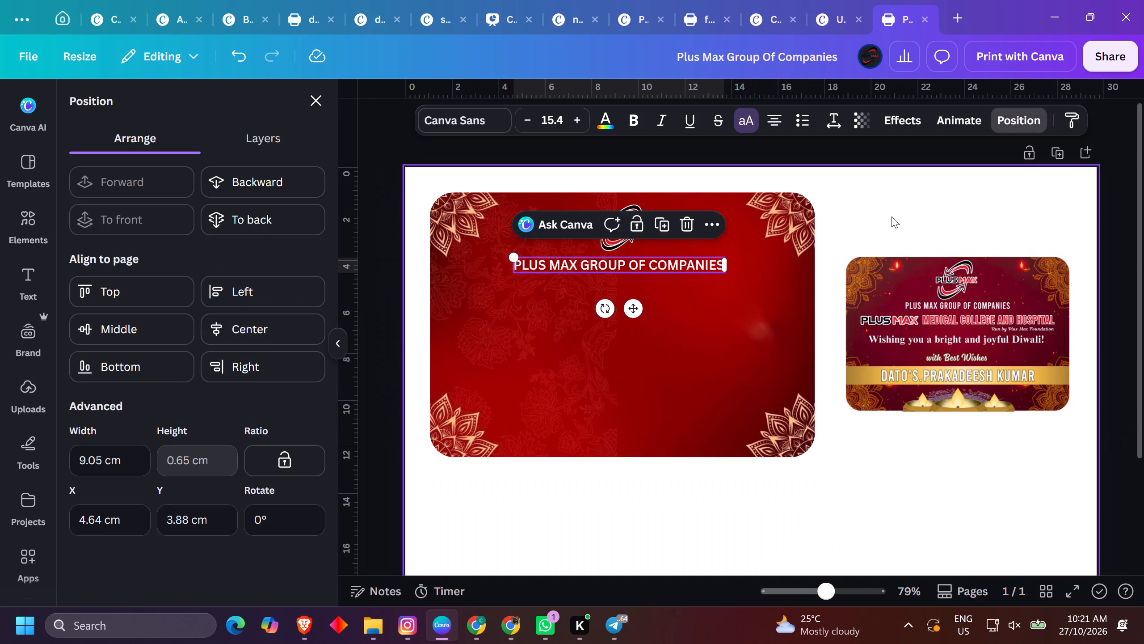
double_click(889, 196)
ctrl+scroll(581, 254, up, 3)
drag(644, 275, 652, 275)
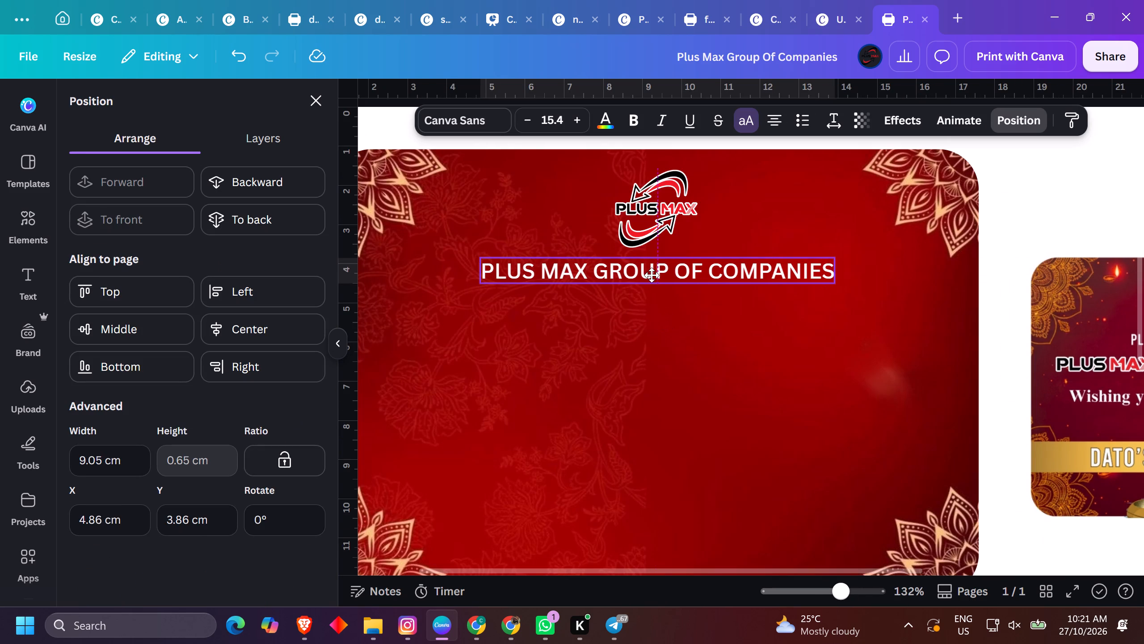
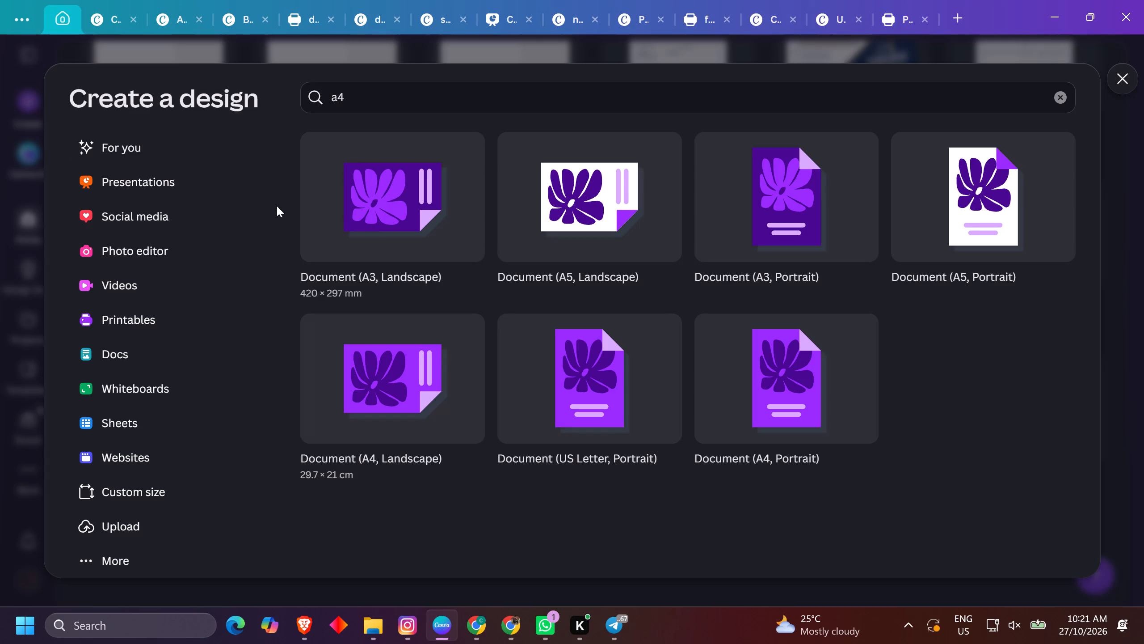
click(1128, 69)
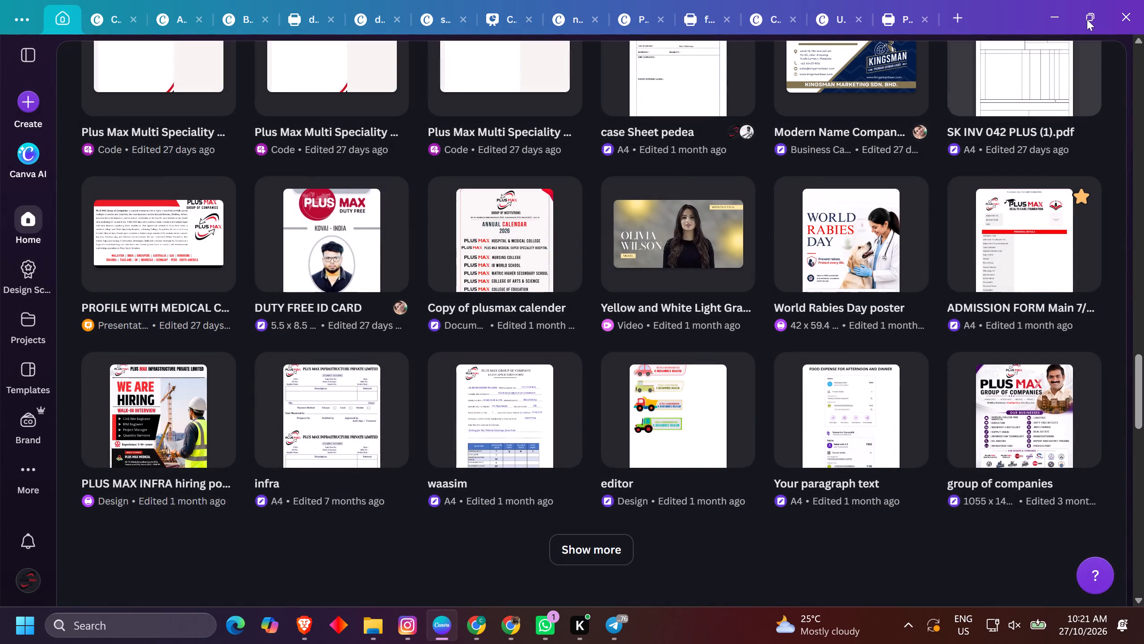
click(25, 318)
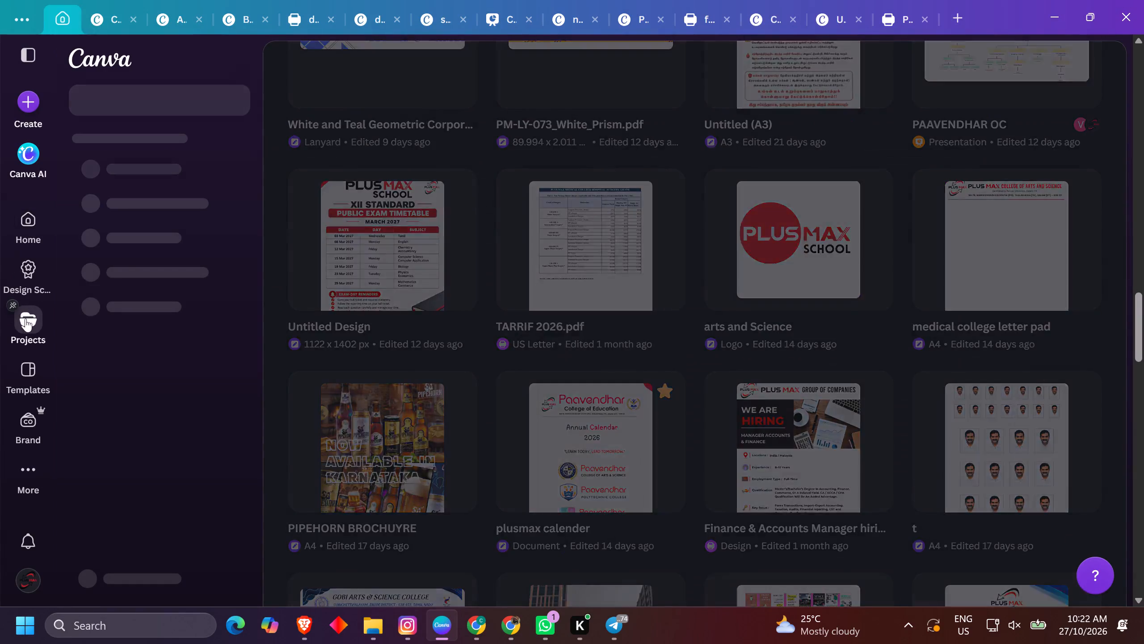
click(507, 178)
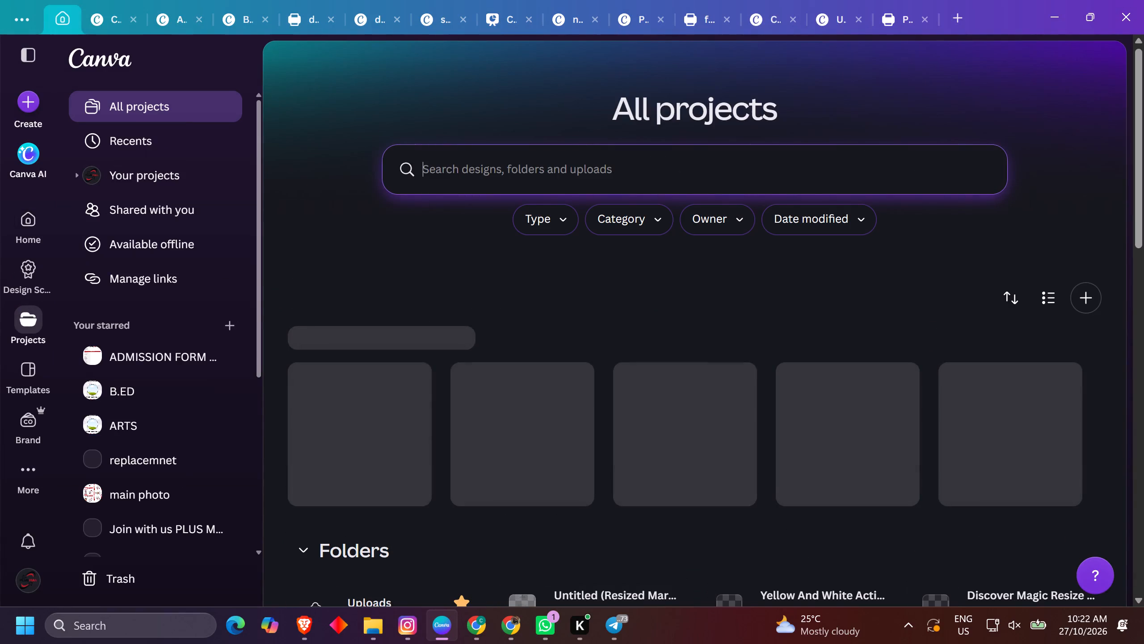
text(DIWALI)
key(Return)
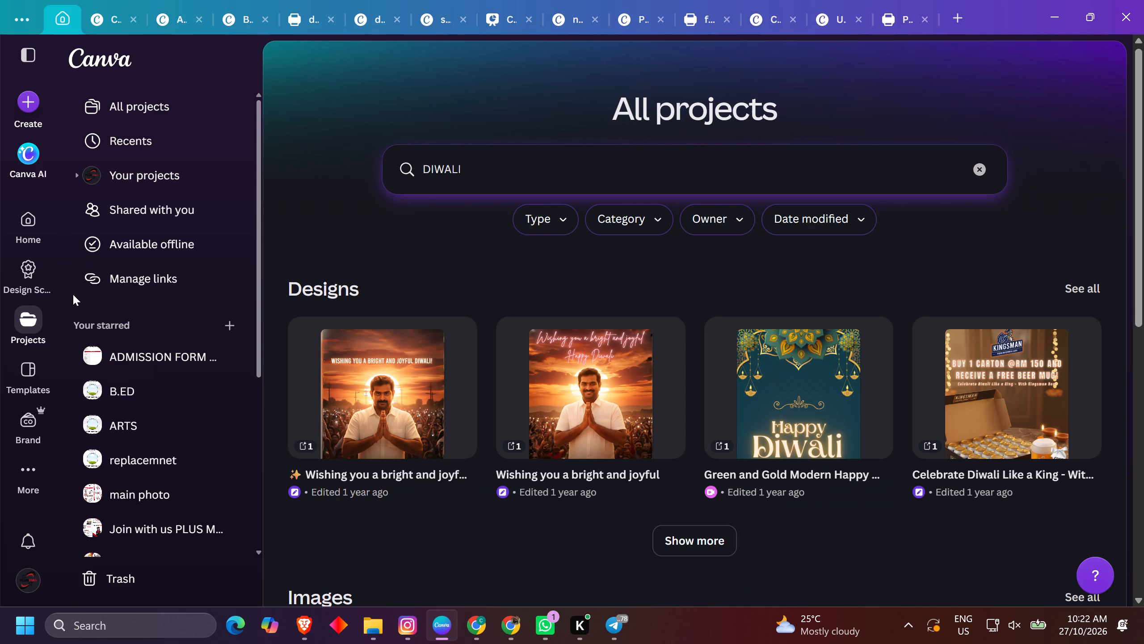
Open Canva's template library and browse its featured and trending designs.
click(43, 380)
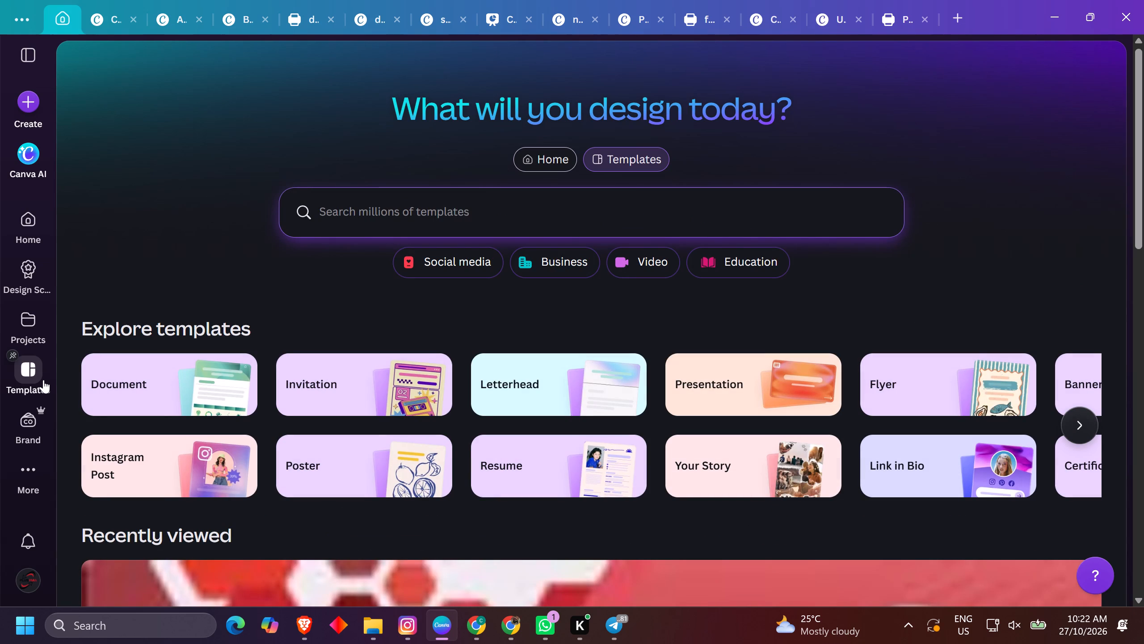
scroll(641, 411, down, 7)
scroll(572, 436, down, 5)
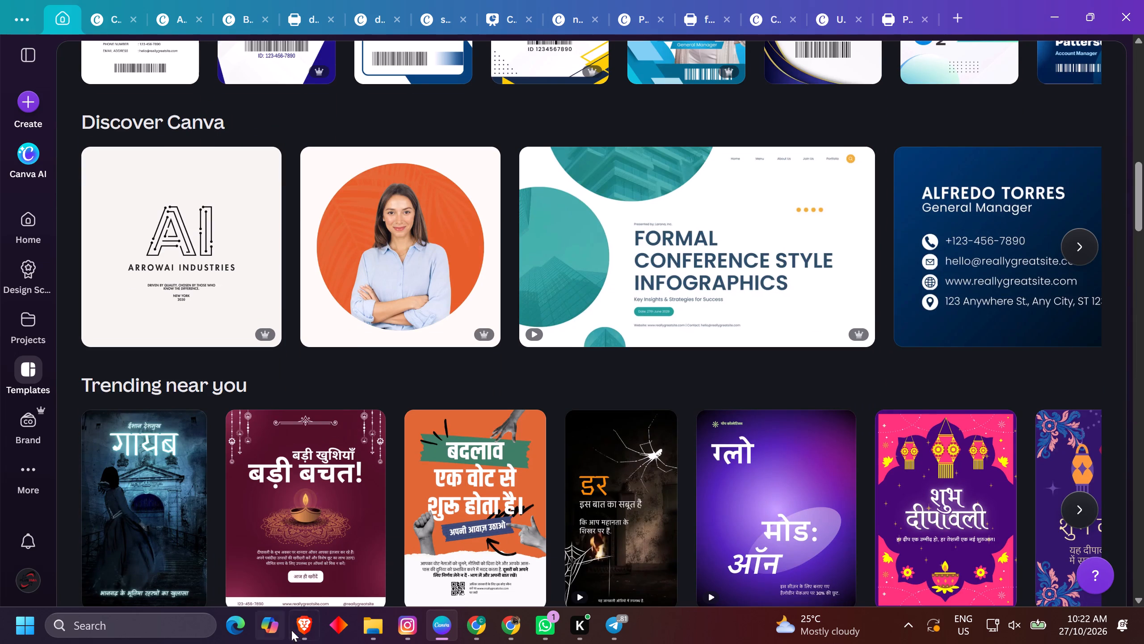
Switch to Brave and play the recommended 21-minute Cheers Network video on YouTube.
click(302, 624)
click(106, 5)
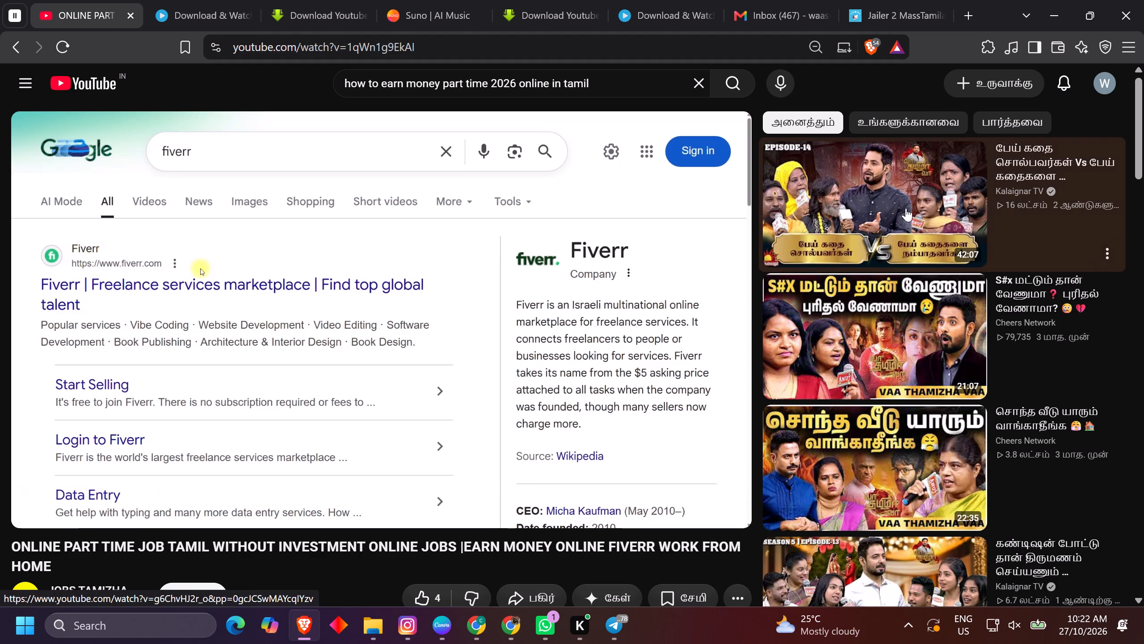
click(858, 336)
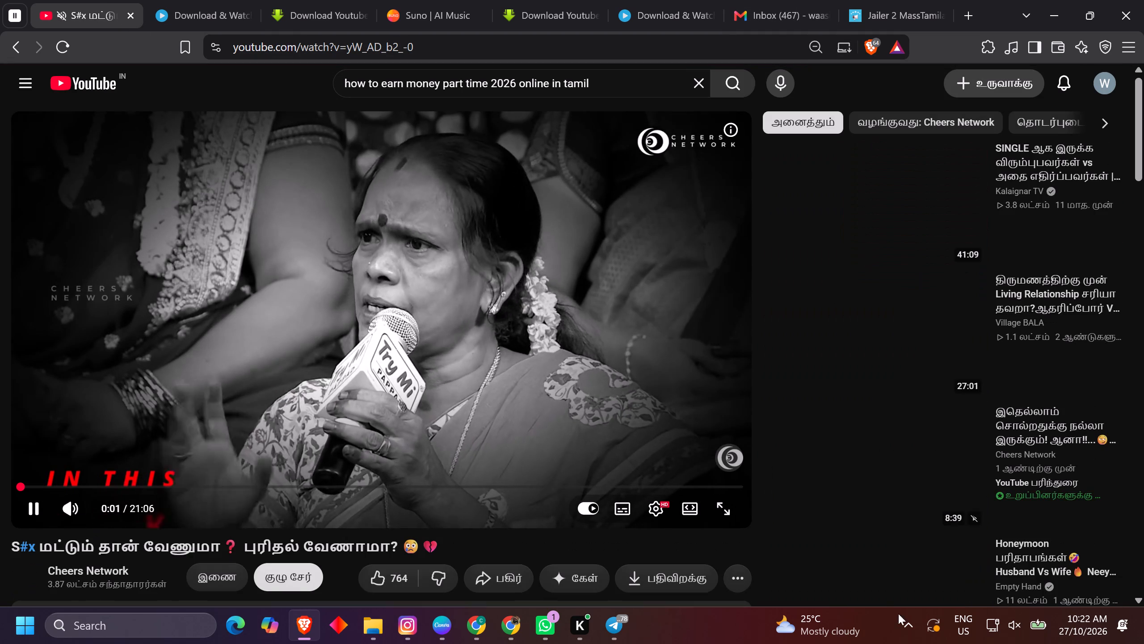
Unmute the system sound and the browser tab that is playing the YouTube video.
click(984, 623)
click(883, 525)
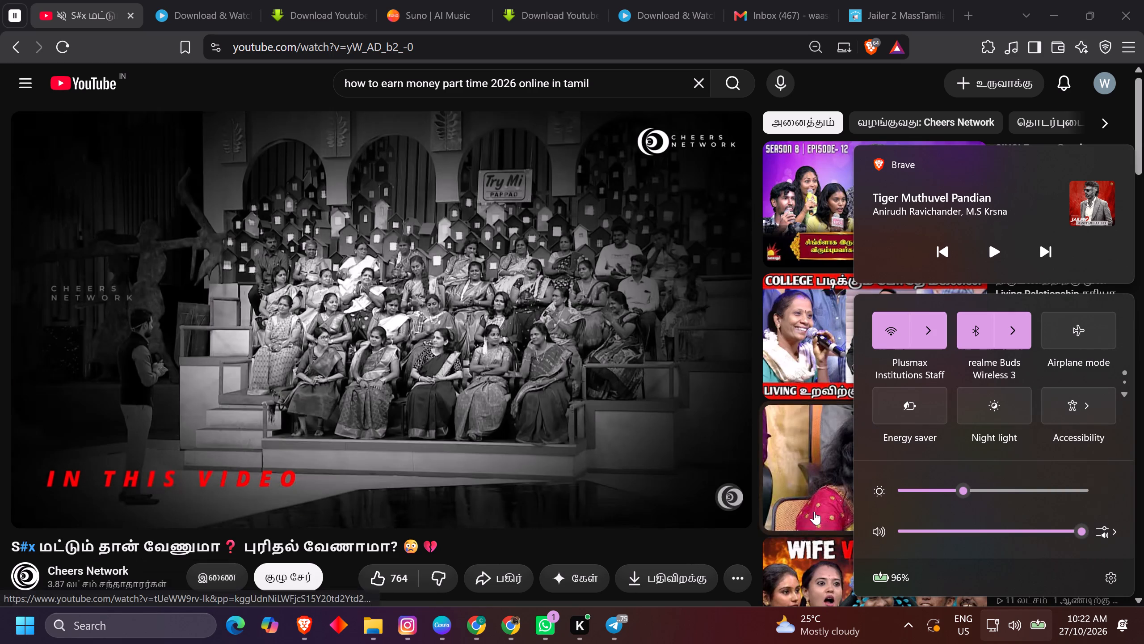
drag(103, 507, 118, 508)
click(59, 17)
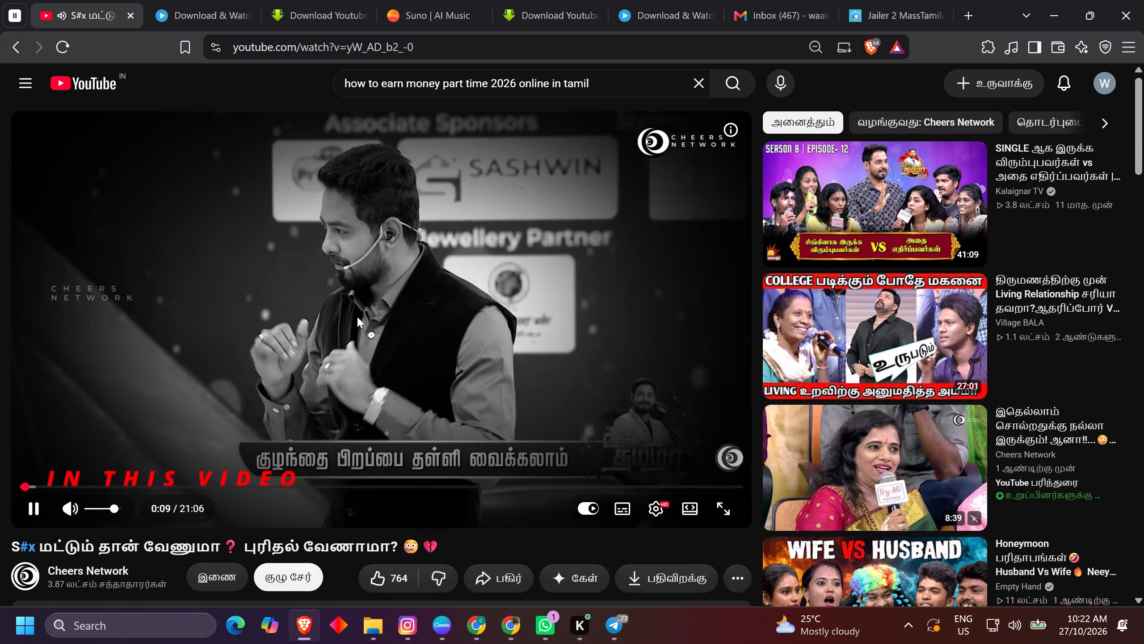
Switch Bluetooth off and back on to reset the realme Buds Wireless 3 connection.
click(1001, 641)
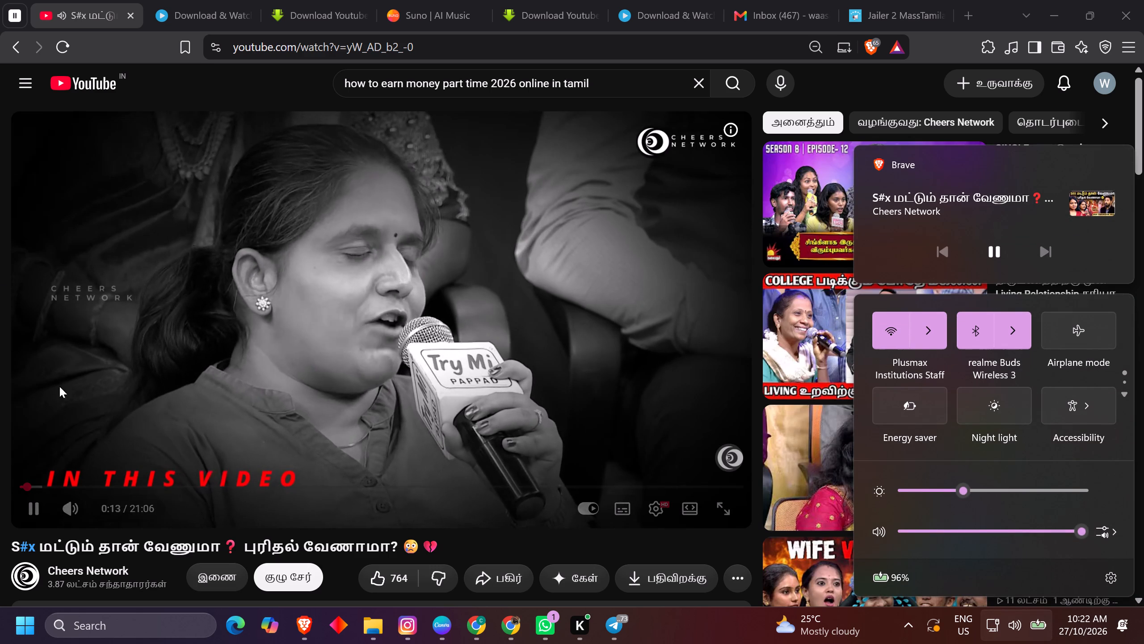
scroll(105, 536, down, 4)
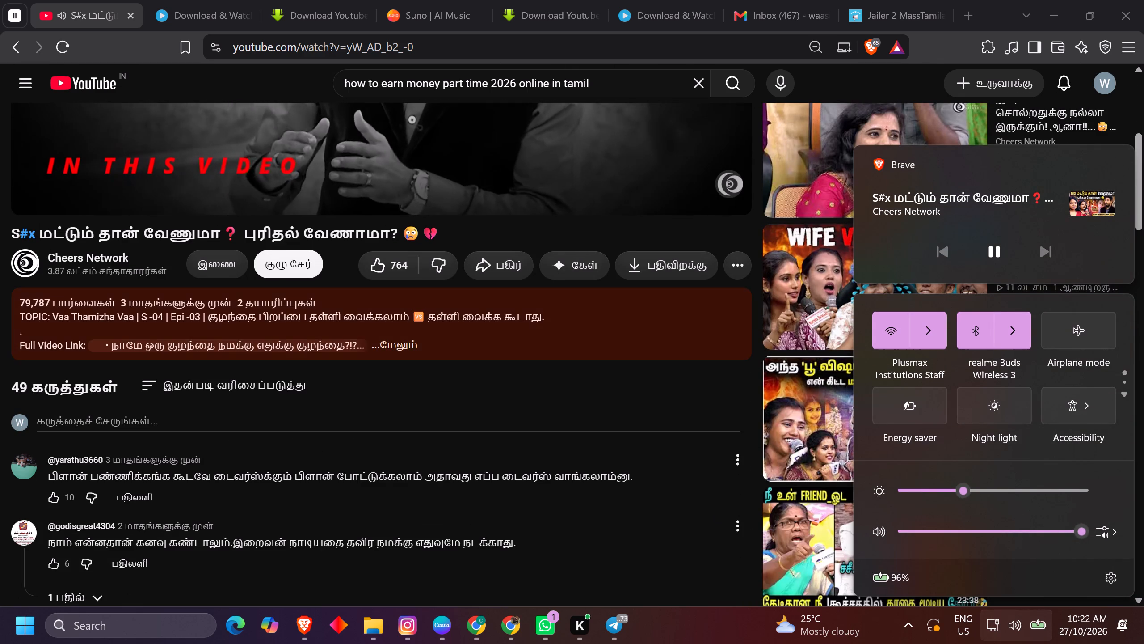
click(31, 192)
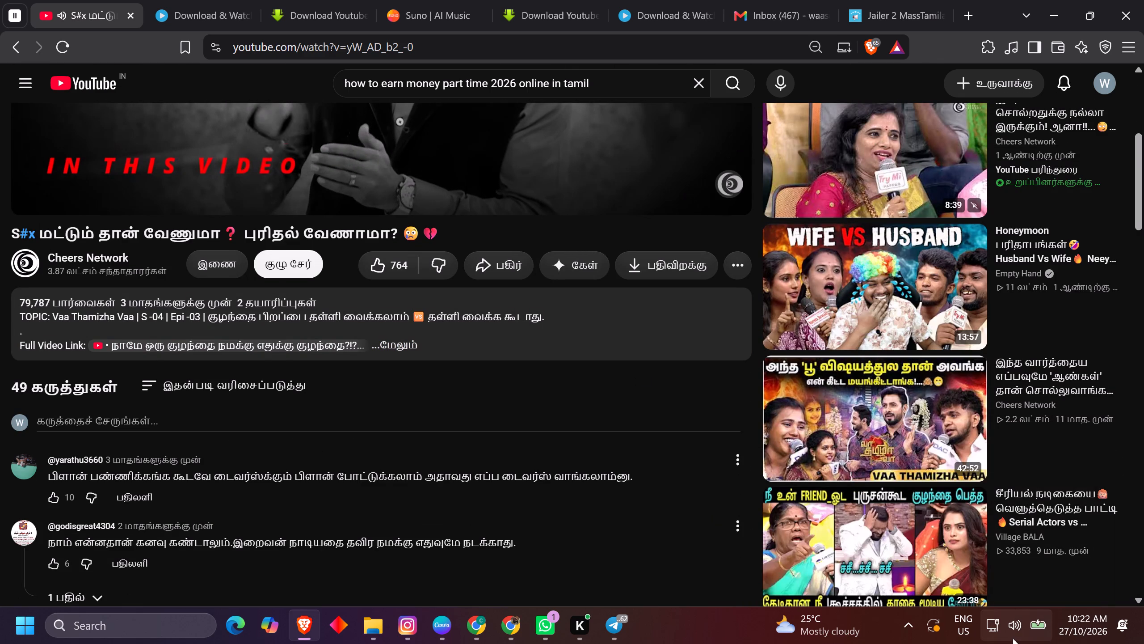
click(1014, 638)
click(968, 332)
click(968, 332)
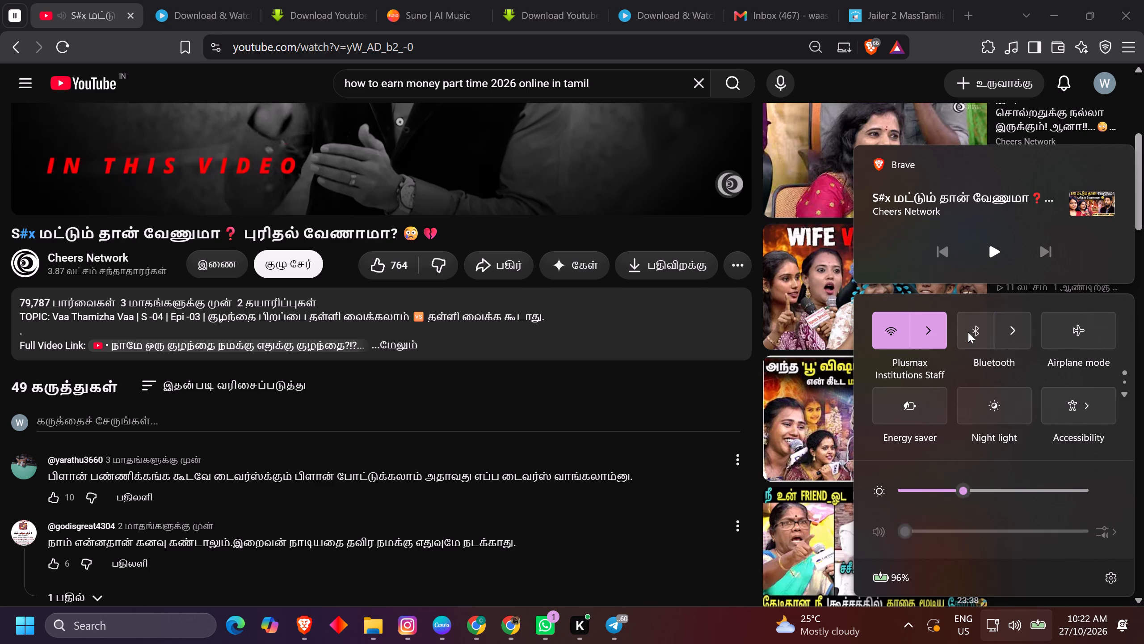
Test the video's playback while checking the system's Bluetooth and sound settings, and reload the YouTube page.
scroll(362, 326, up, 2)
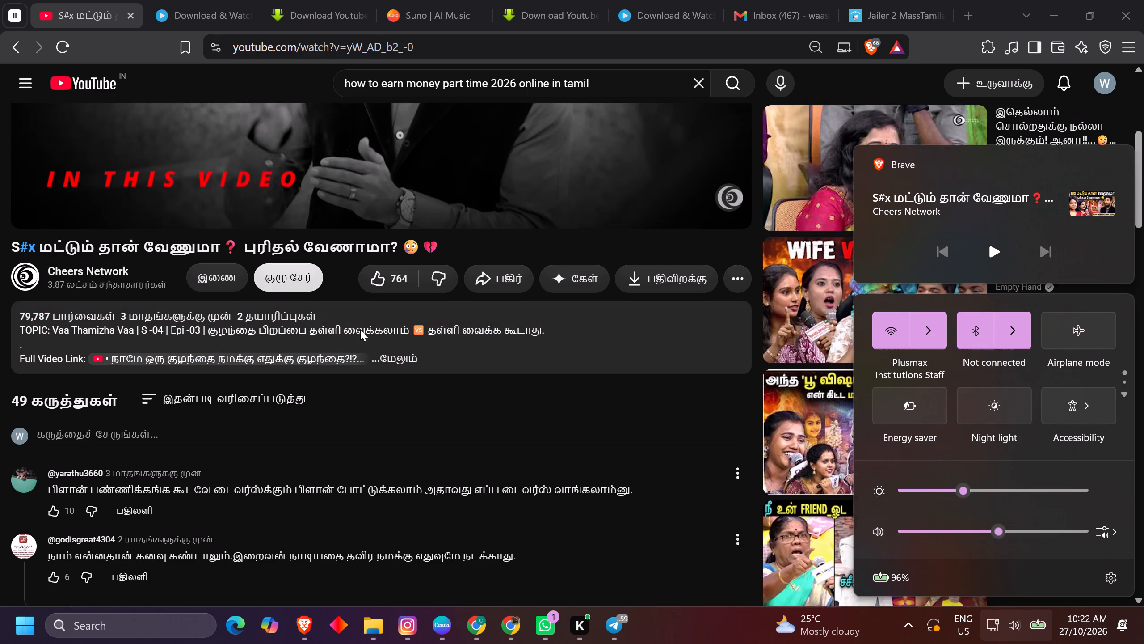
click(34, 353)
click(34, 353)
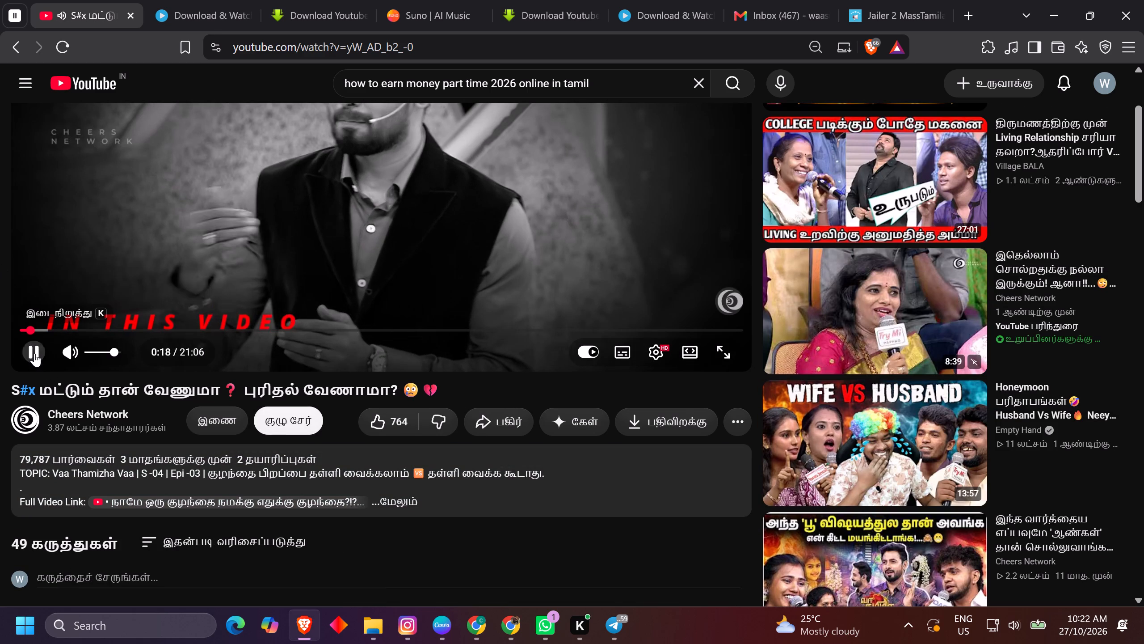
click(1022, 634)
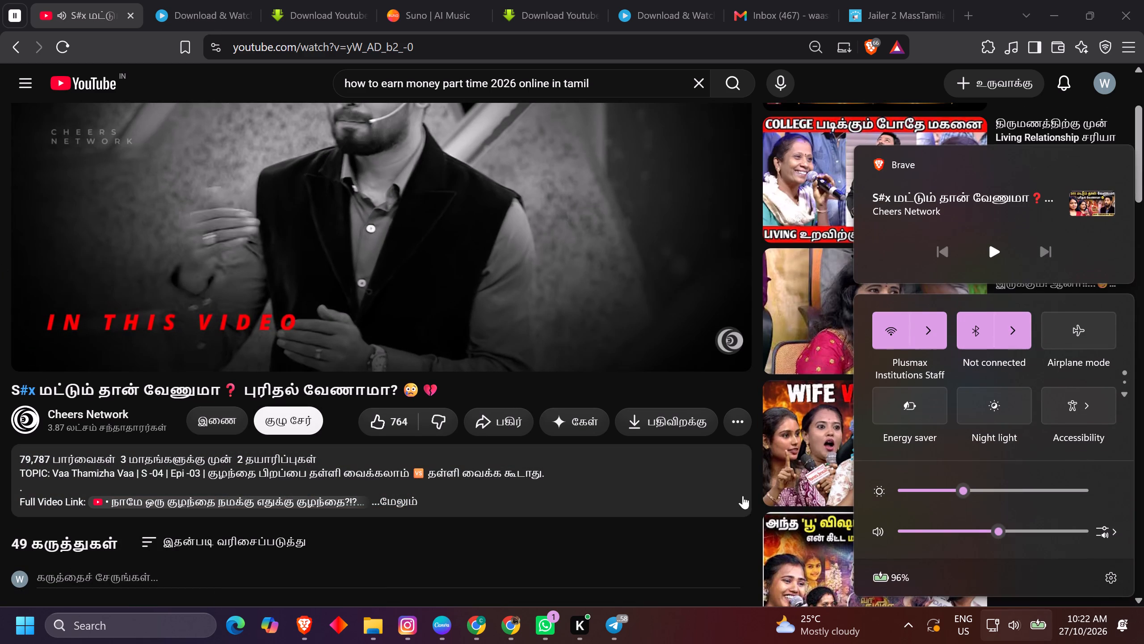
click(34, 346)
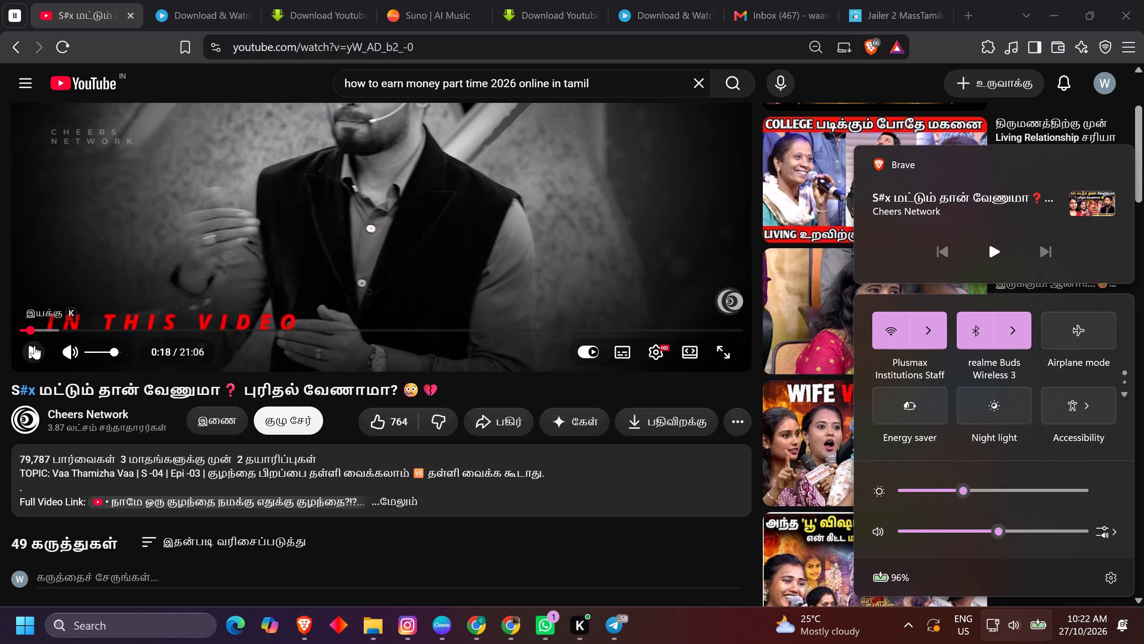
scroll(407, 390, up, 2)
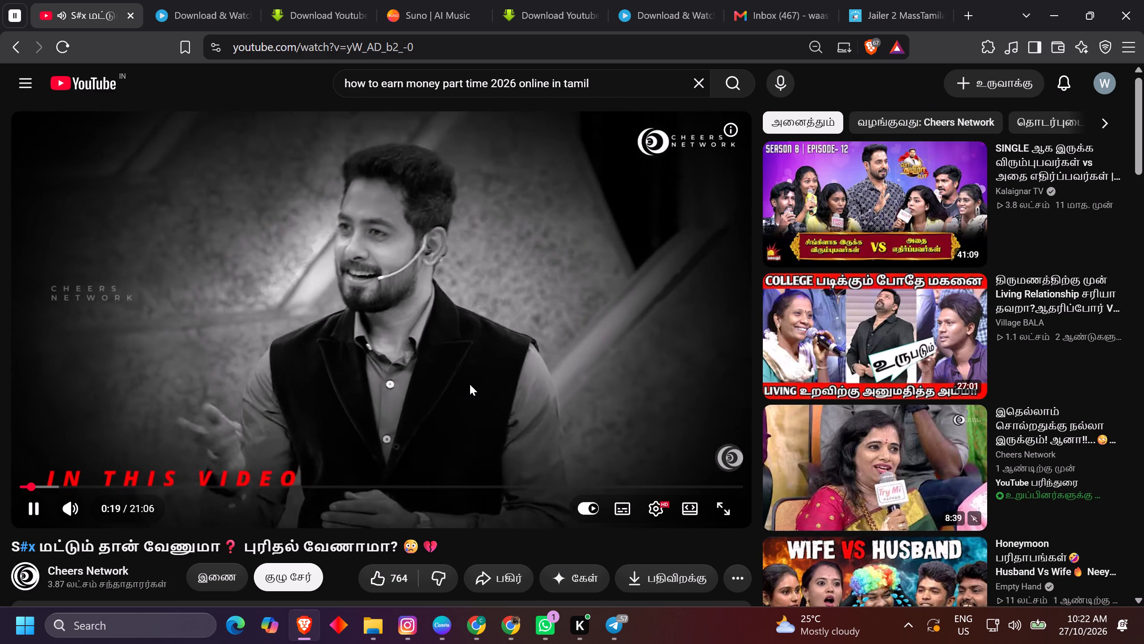
click(1022, 643)
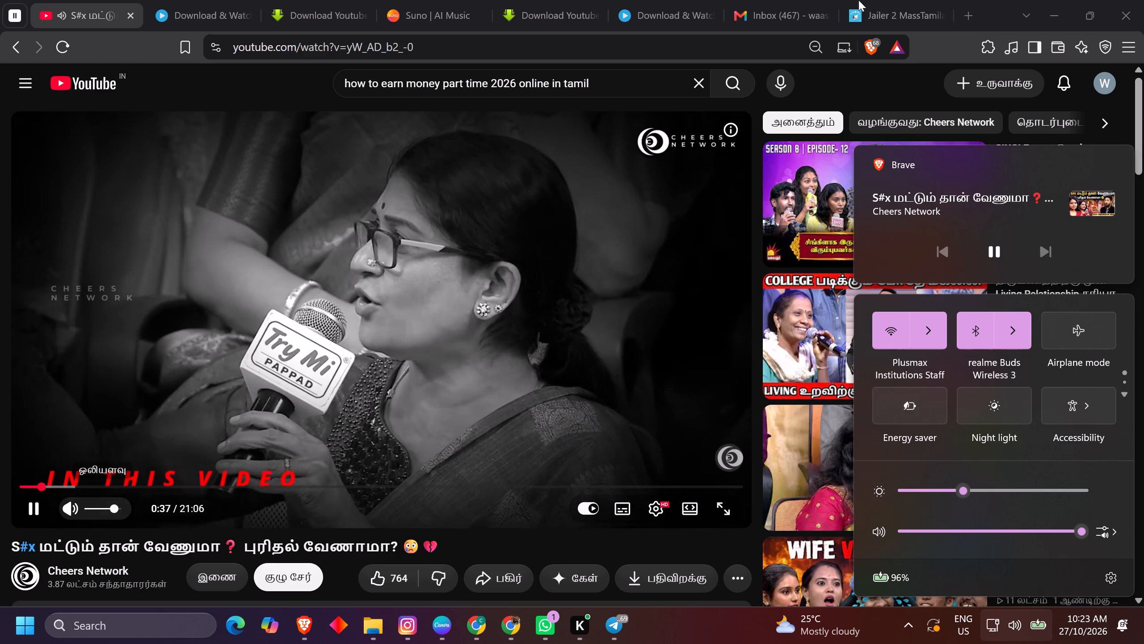
click(250, 399)
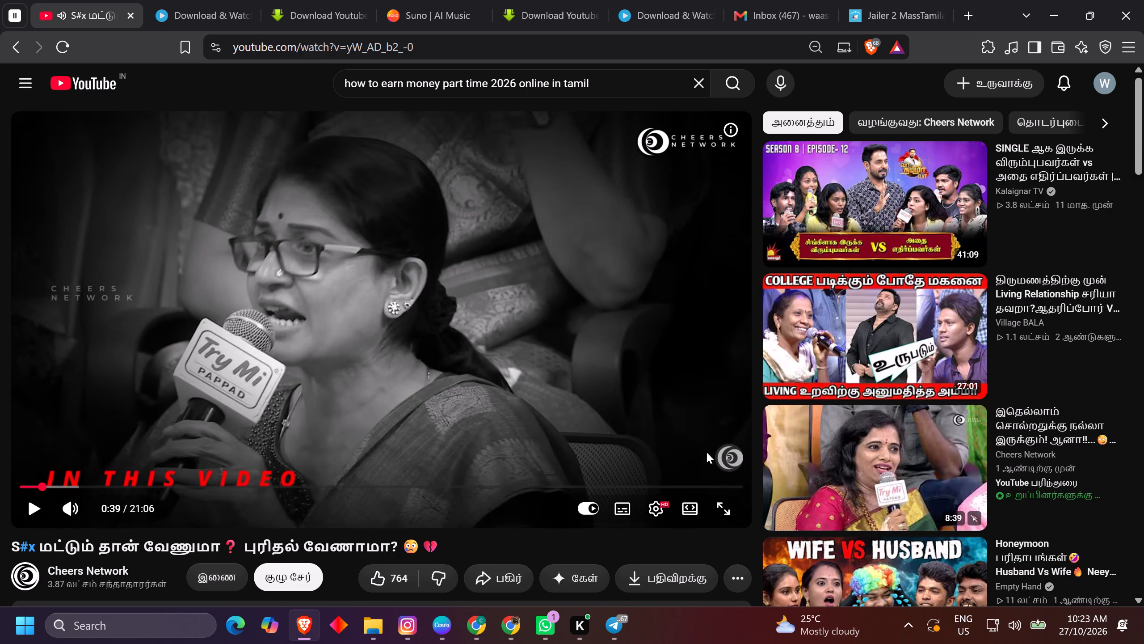
click(1006, 630)
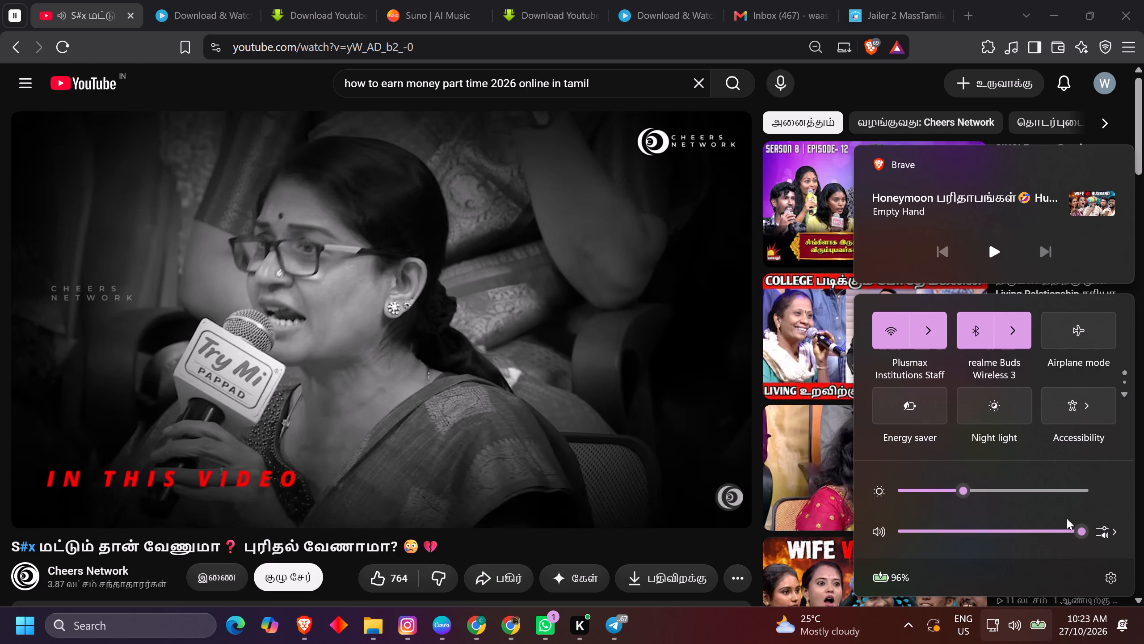
click(232, 326)
key(space)
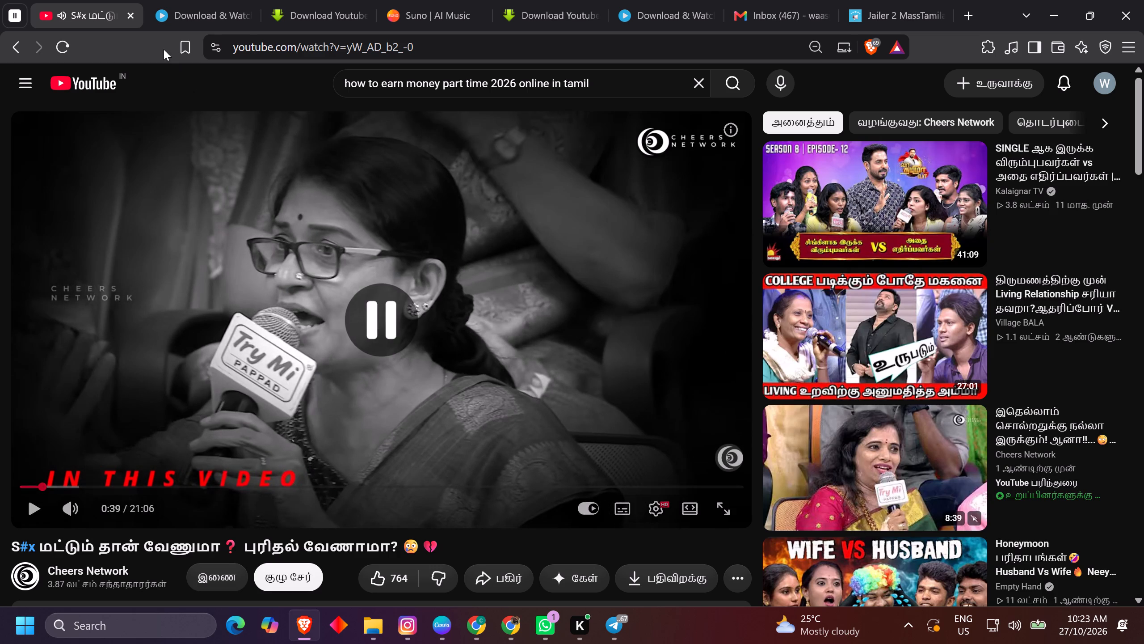
click(68, 43)
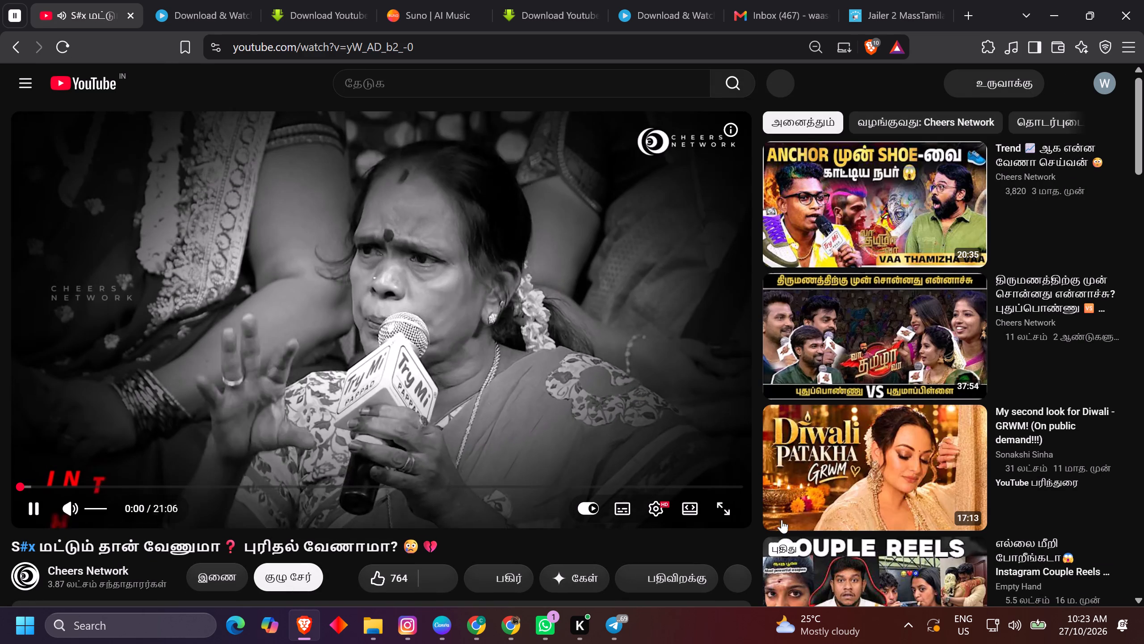
click(988, 643)
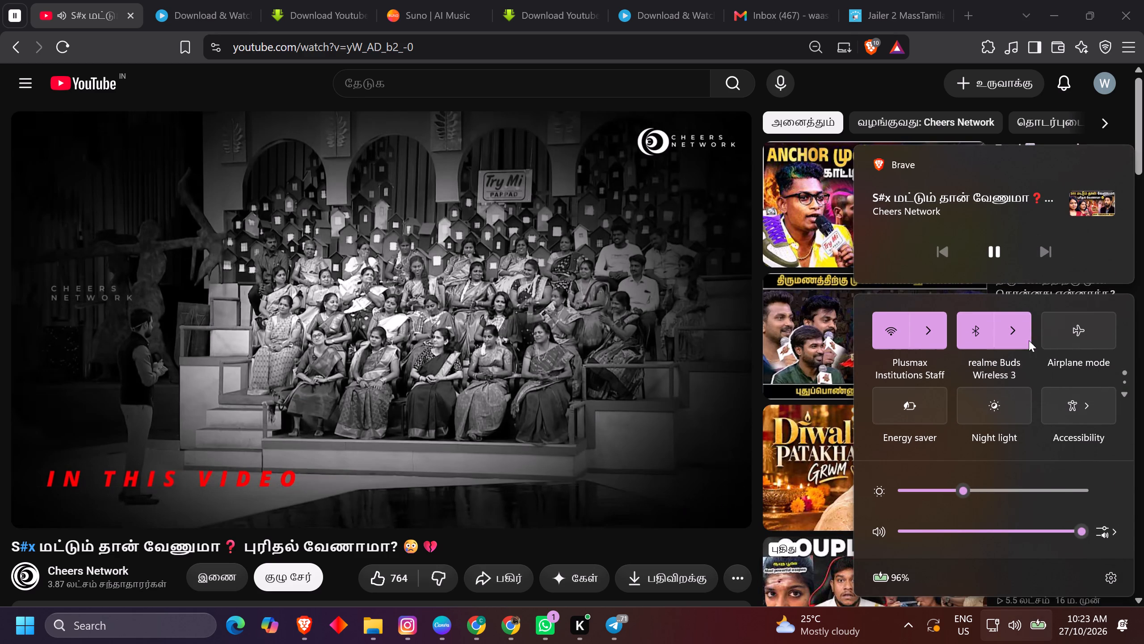
Switch Bluetooth off and back on, and reconnect the realme Buds Wireless 3.
click(1015, 339)
click(1063, 381)
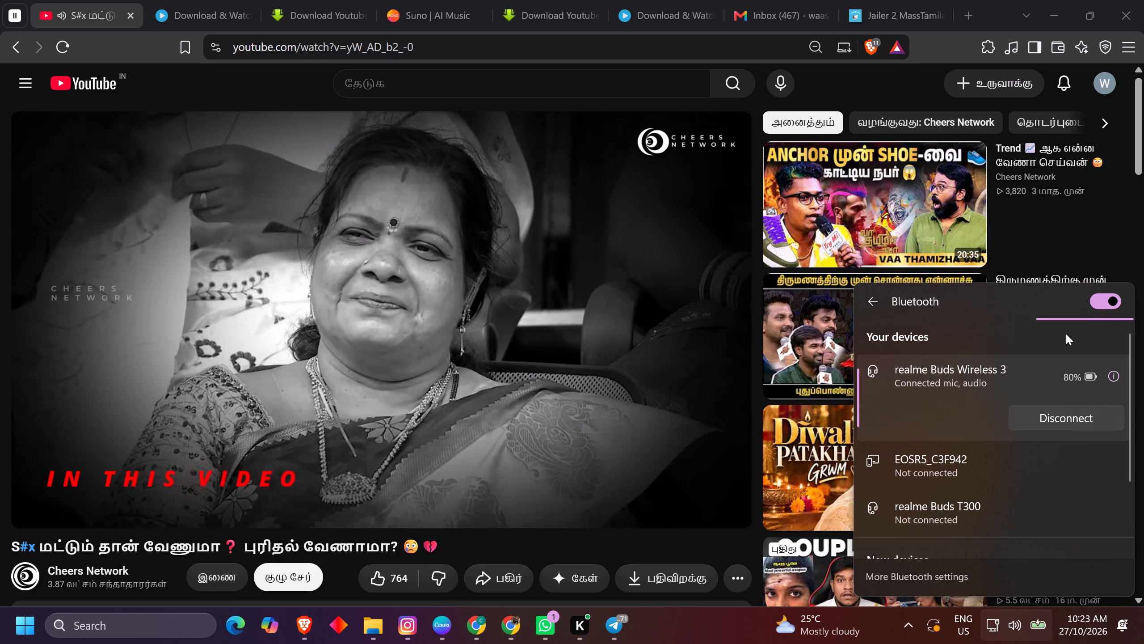
click(1115, 302)
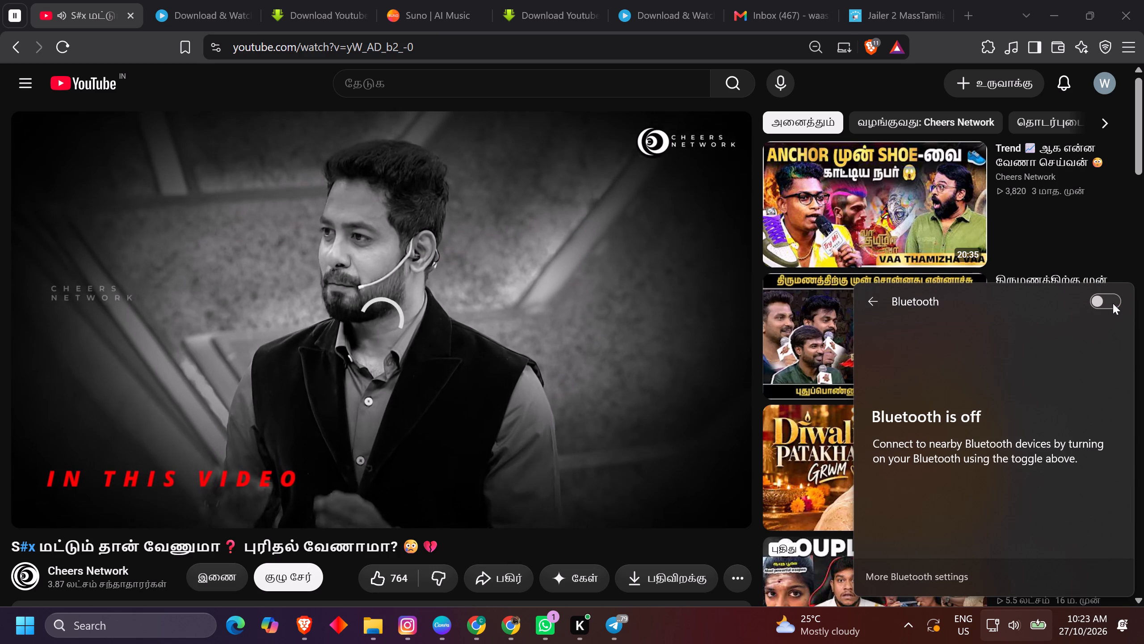
click(1107, 306)
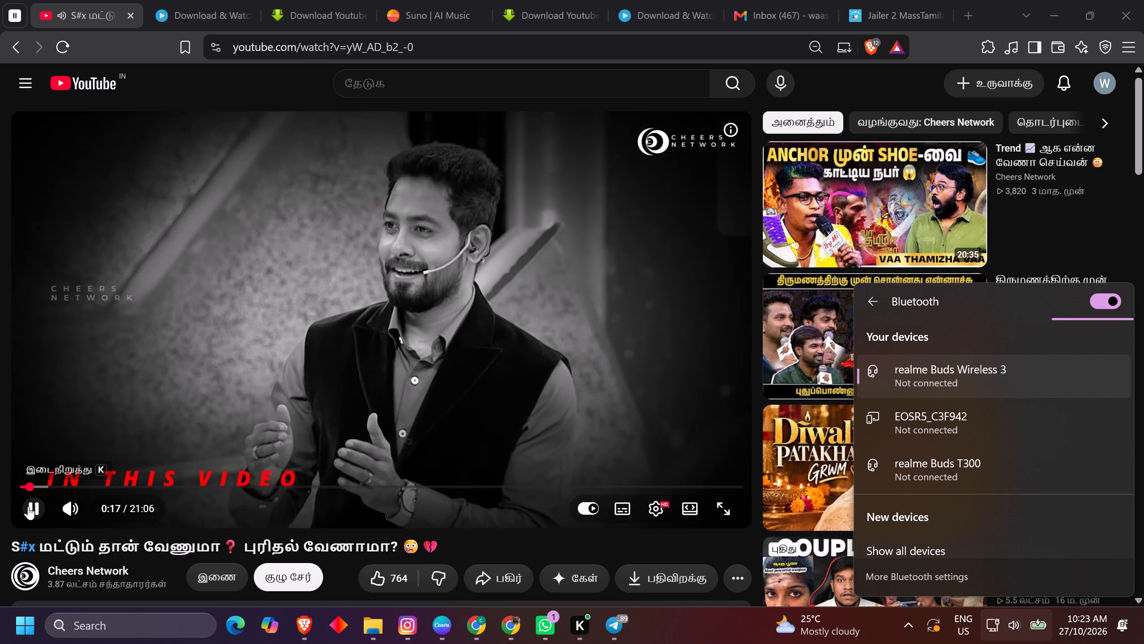
click(998, 381)
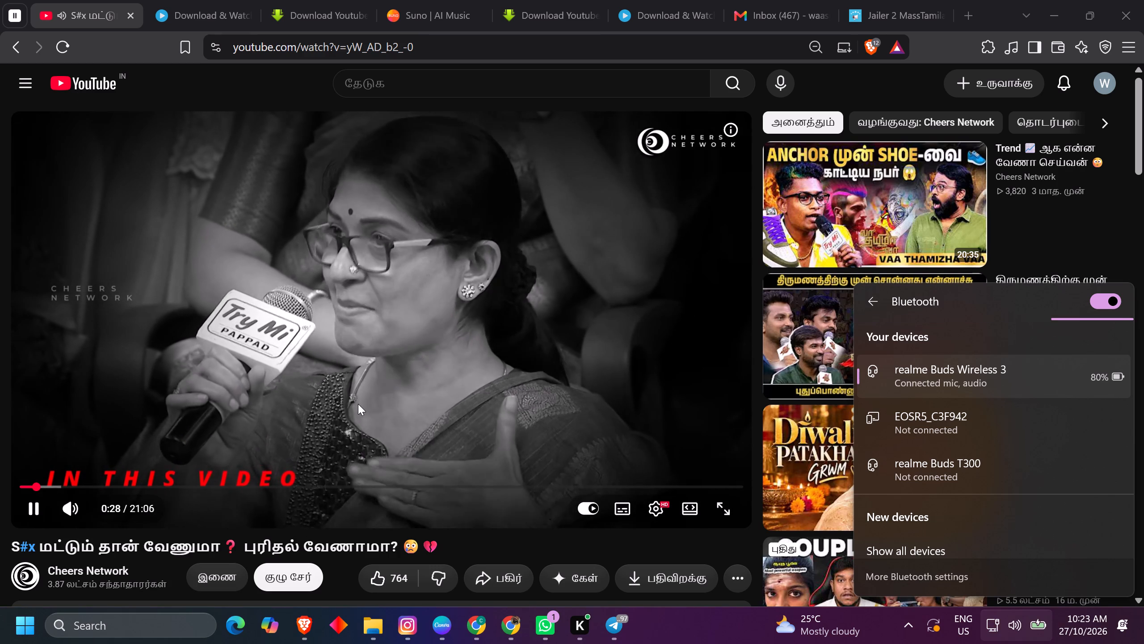
Test the YouTube video's playback, close its tab and reopen the same video address in a new tab.
click(358, 404)
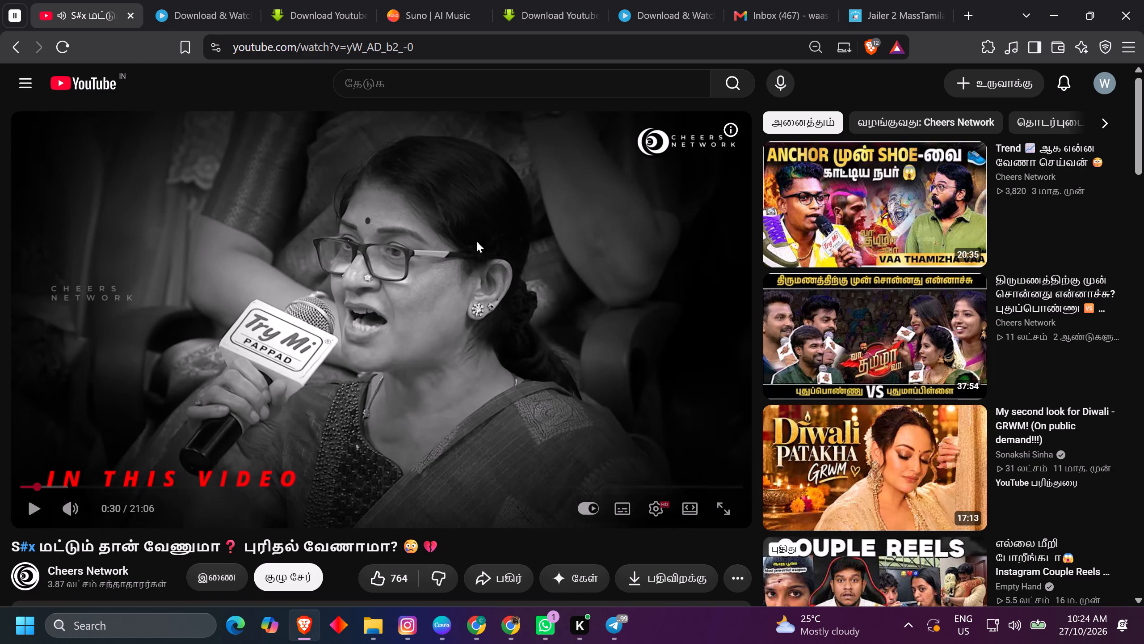
click(67, 21)
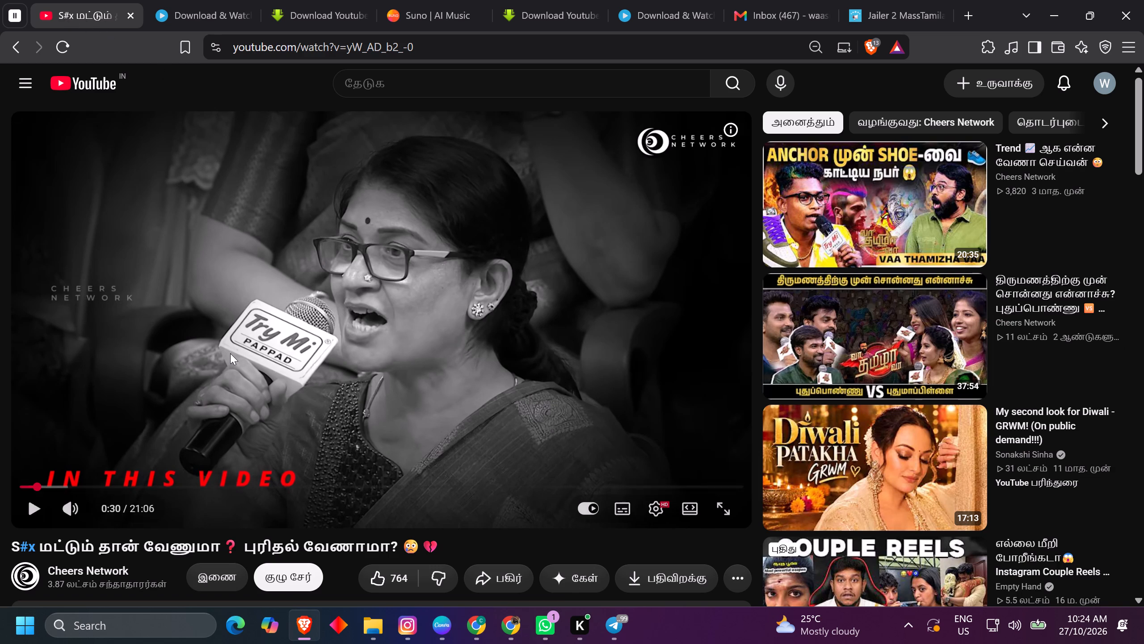
click(230, 353)
click(315, 50)
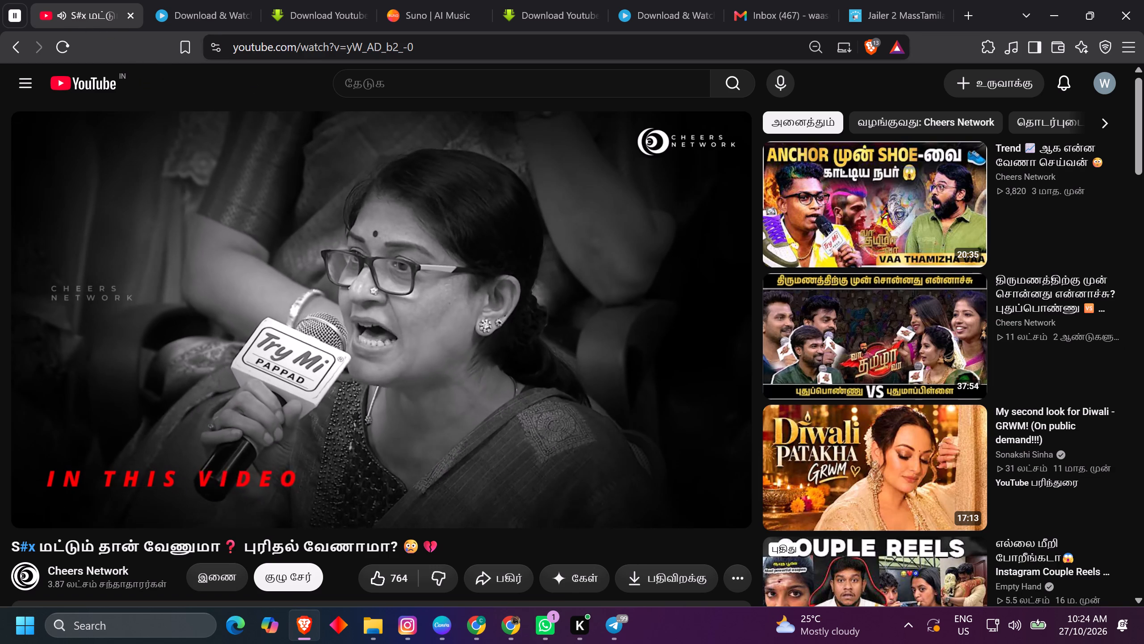
key(ctrl+x)
click(128, 12)
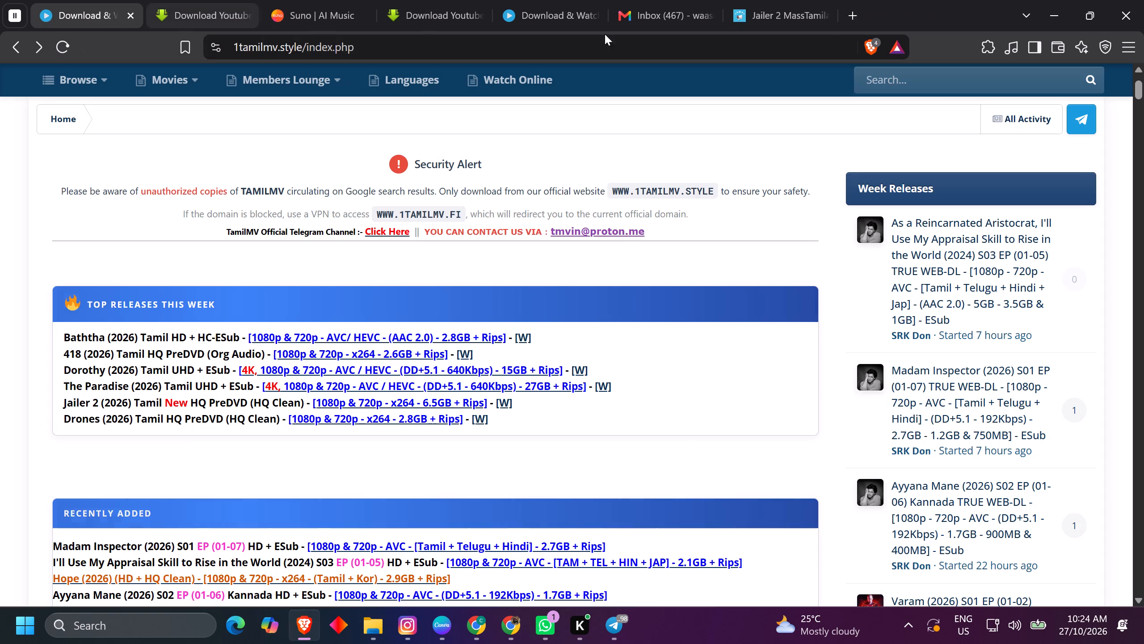
click(967, 10)
key(ctrl+v)
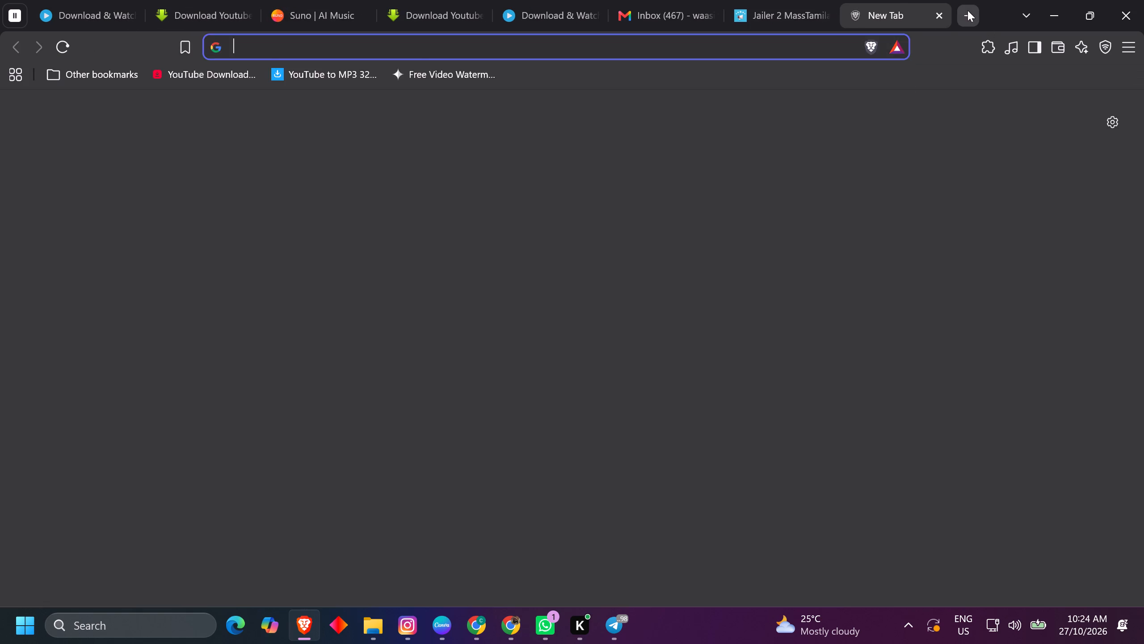
key(Return)
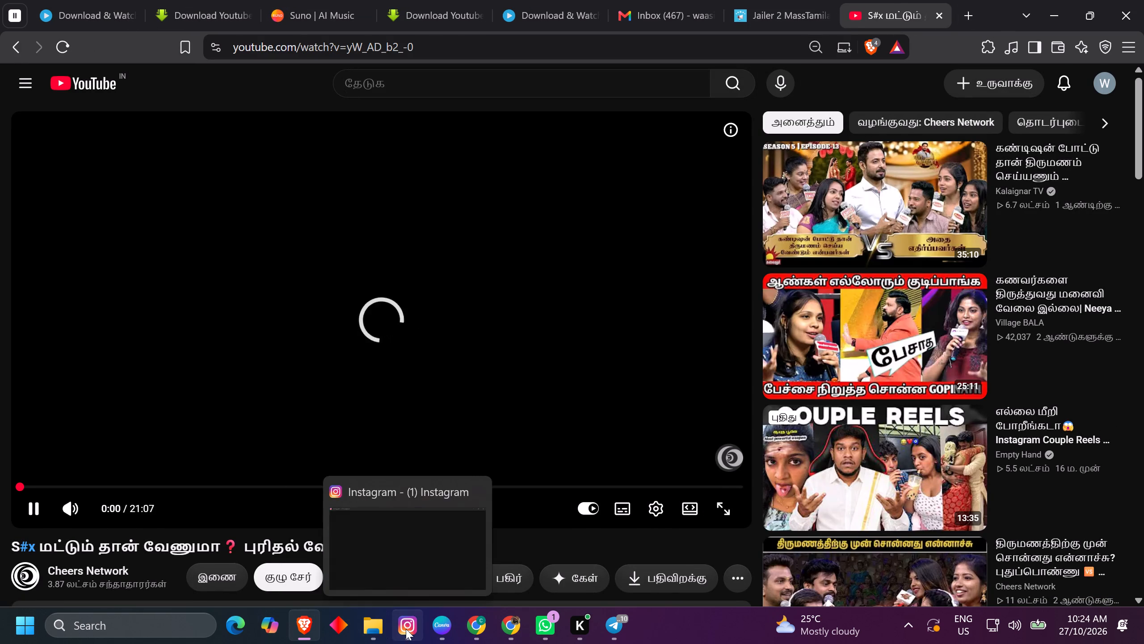
Switch to Instagram, open Reels and unmute the playing reel, adjusting its volume to test the sound.
click(406, 629)
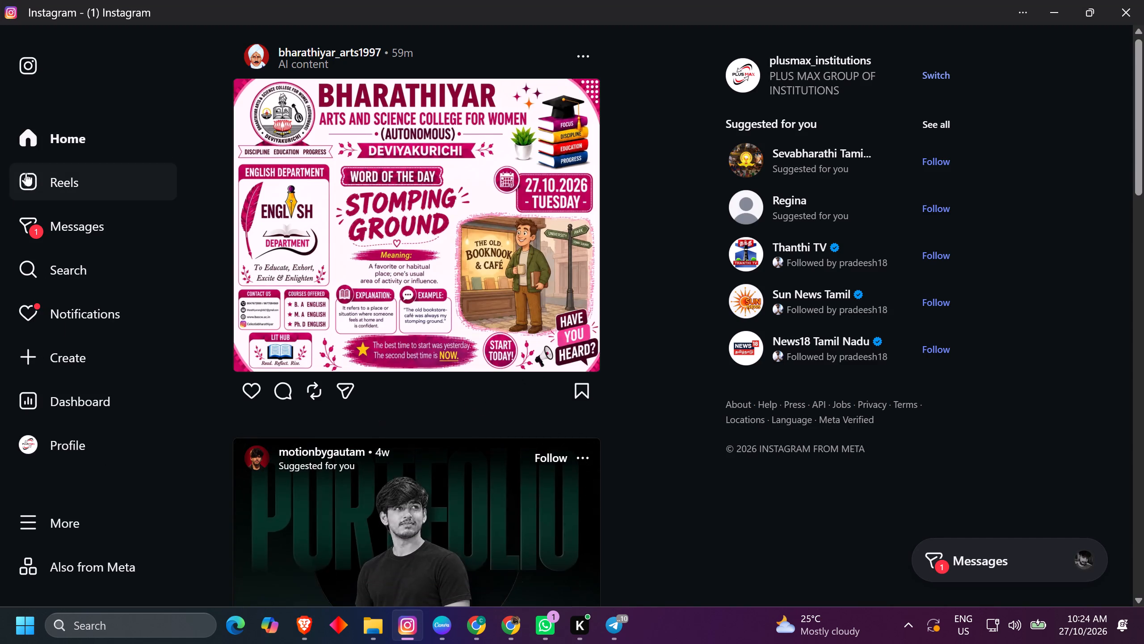
click(26, 173)
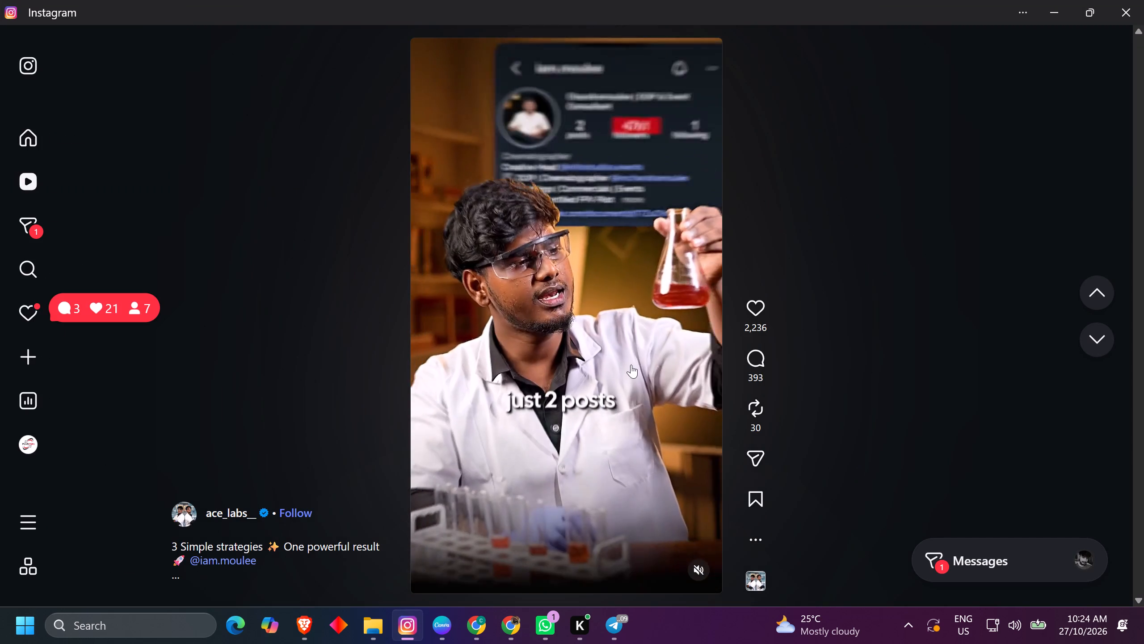
click(697, 568)
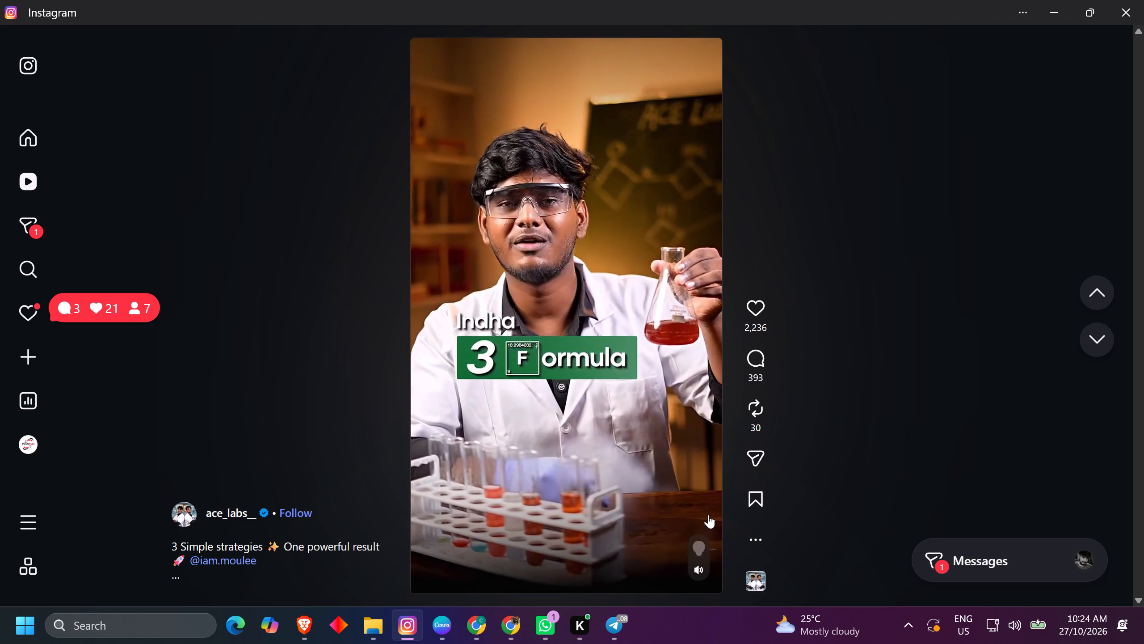
drag(702, 517, 706, 474)
click(1006, 614)
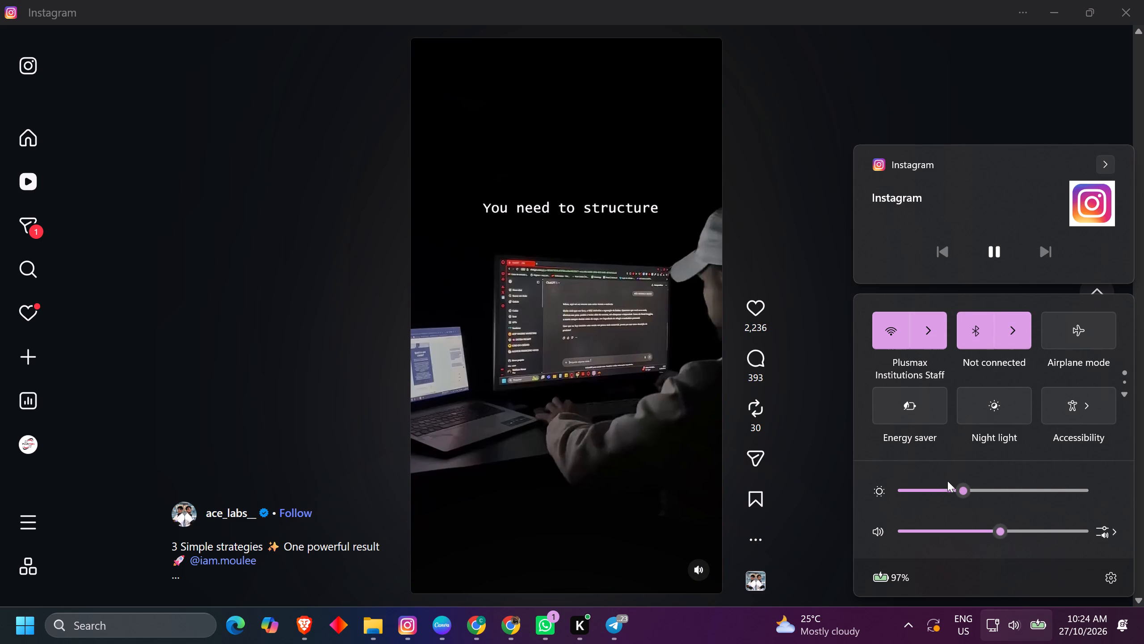
Switch to Brave and pause the Cheers Network video on YouTube.
click(300, 621)
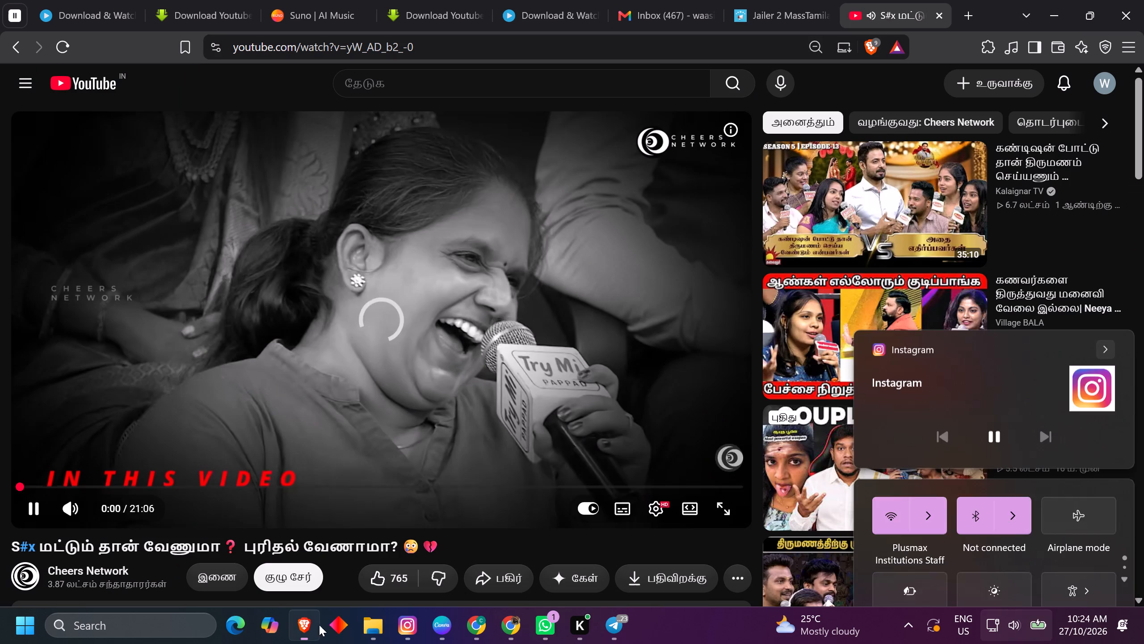
click(321, 350)
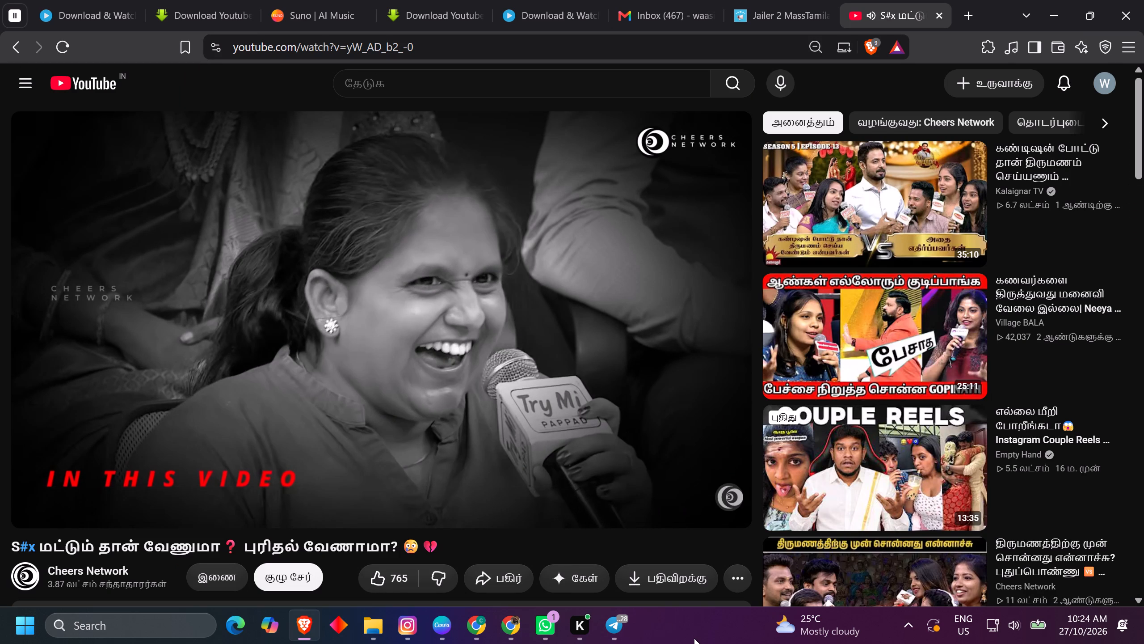
Reconnect the realme Buds Wireless 3 from the Bluetooth device list.
click(1025, 640)
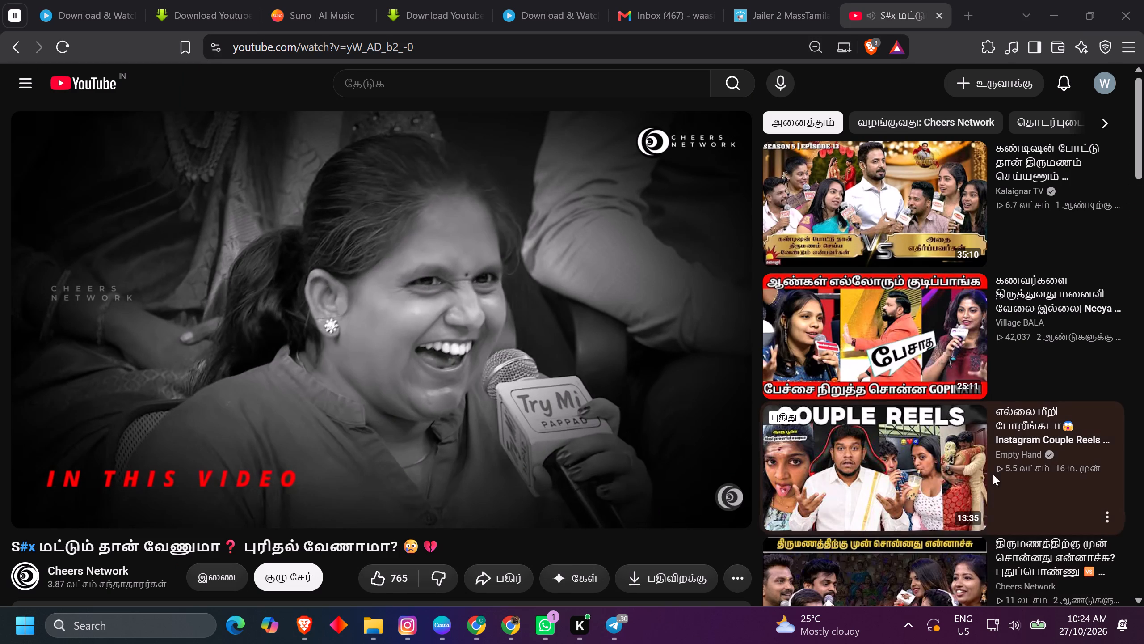
click(1021, 620)
click(1016, 347)
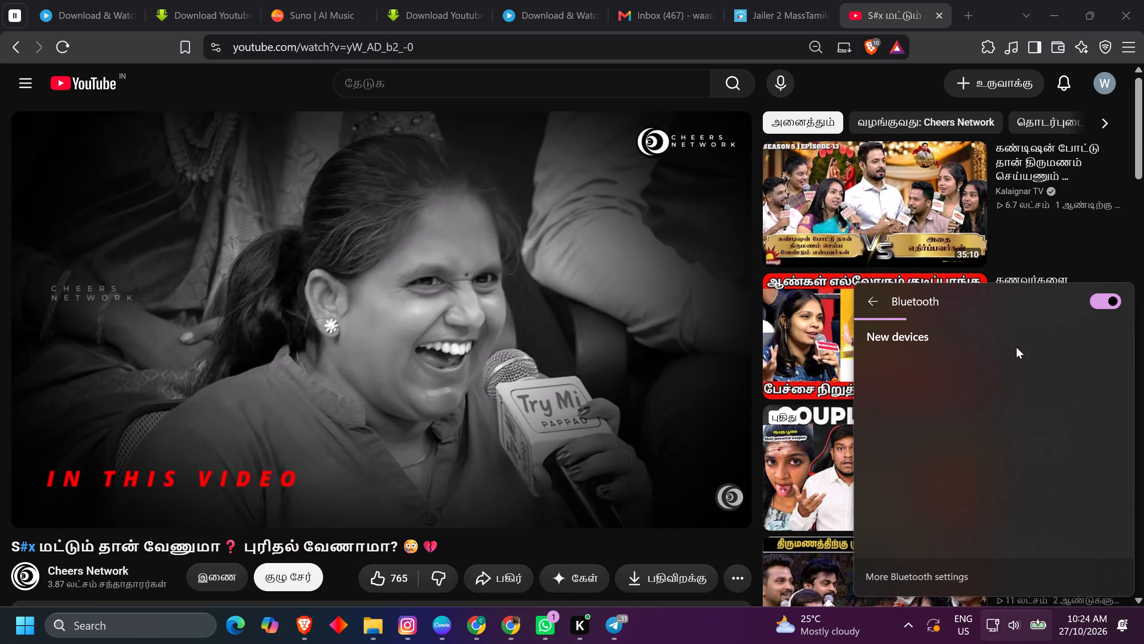
click(997, 388)
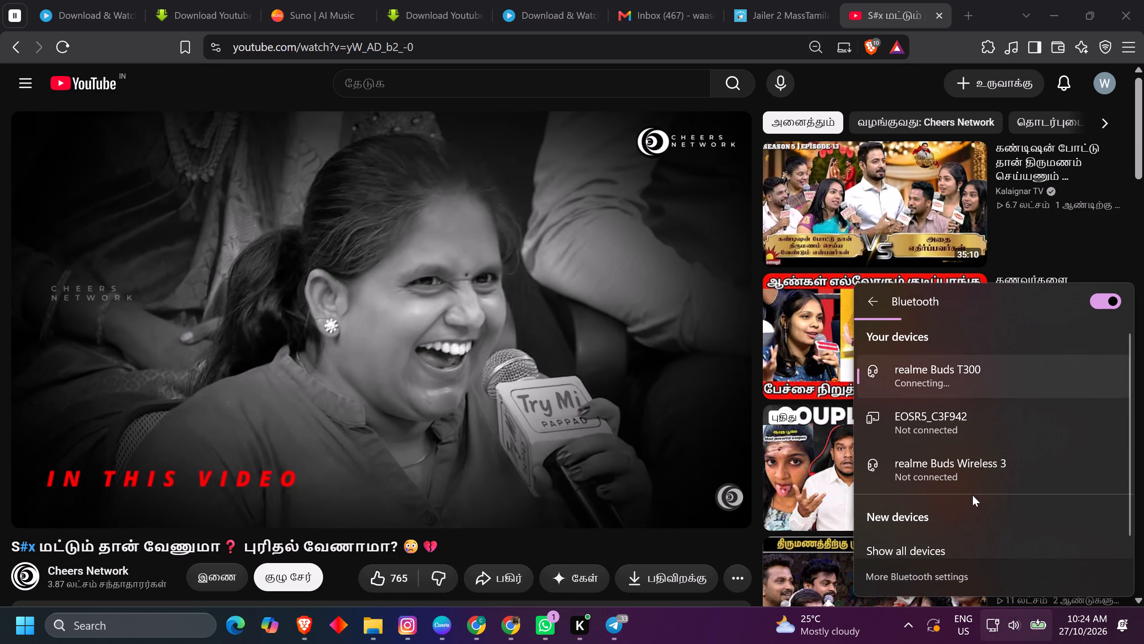
click(976, 483)
click(872, 299)
click(1005, 336)
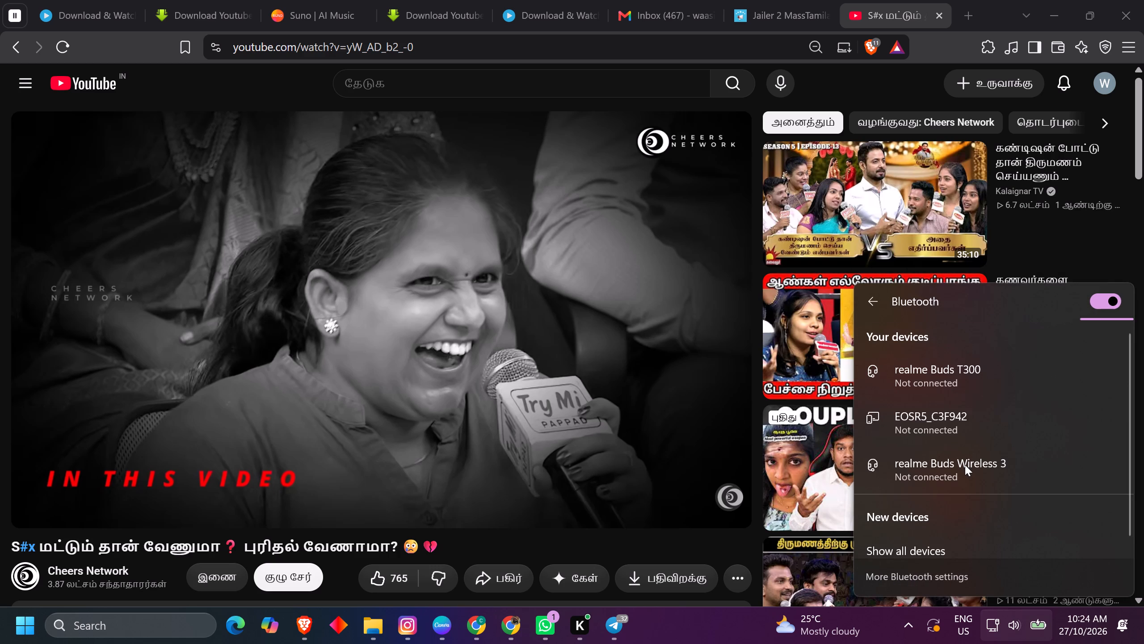
click(965, 465)
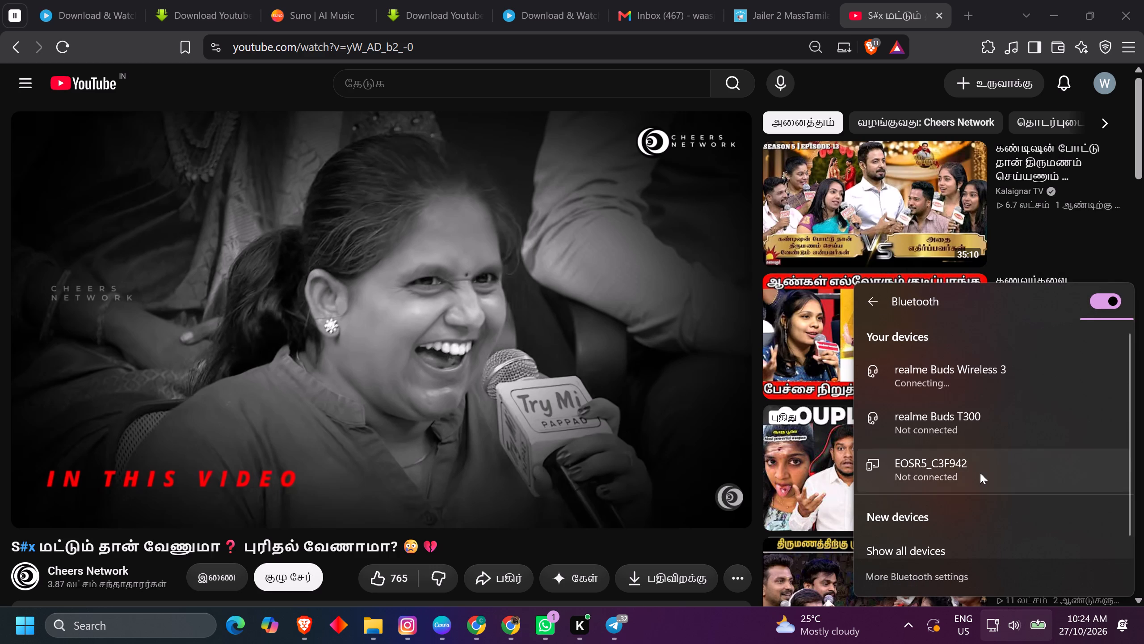
Switch to Canva and mute the system sound.
click(1043, 16)
click(465, 630)
click(448, 629)
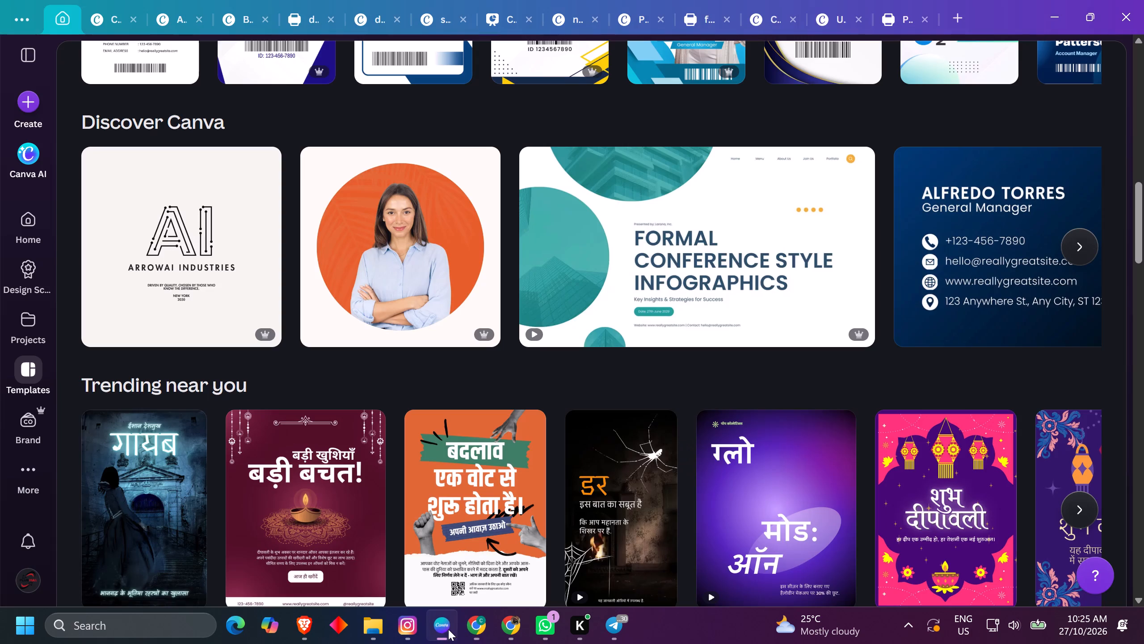
click(1028, 641)
click(885, 528)
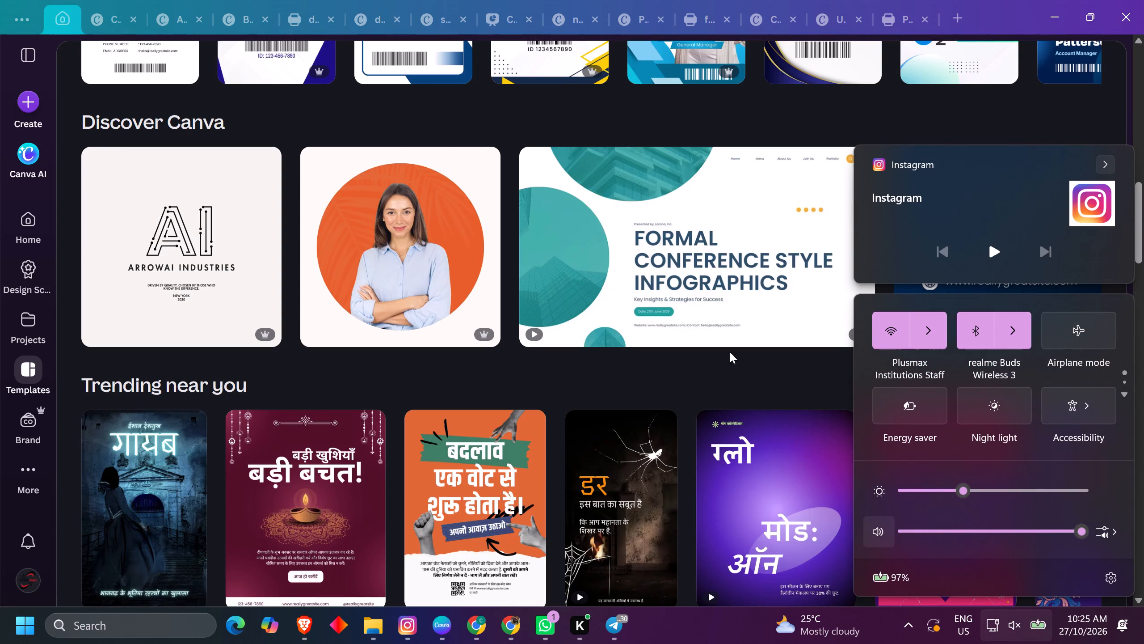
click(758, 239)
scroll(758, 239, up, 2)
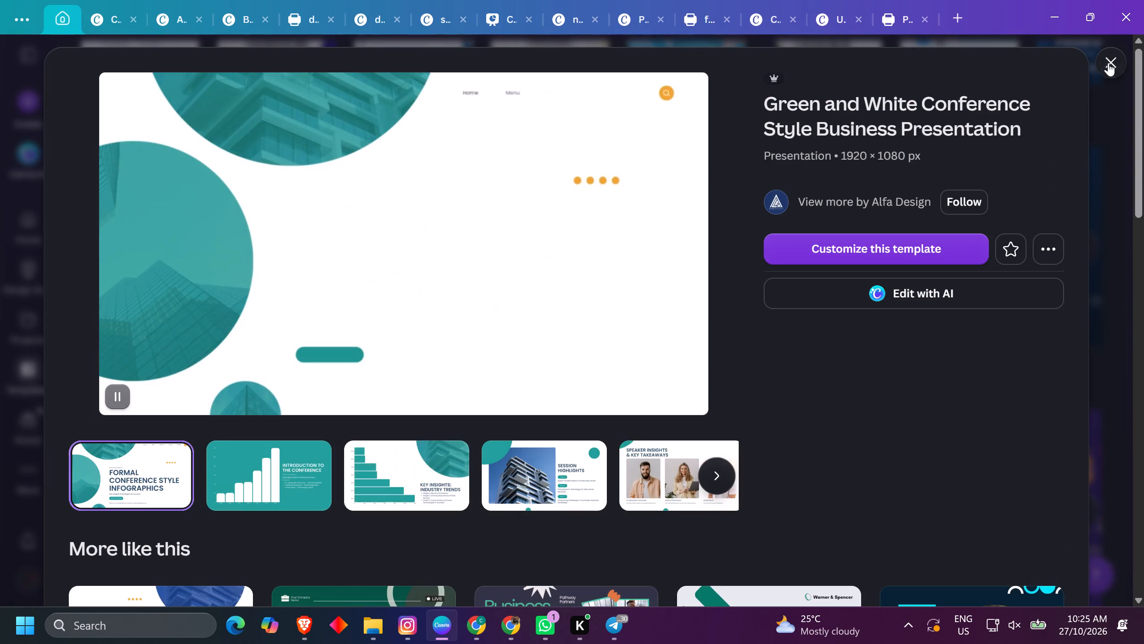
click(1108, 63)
Search the Canva templates for DIWALI.
scroll(446, 333, up, 18)
click(411, 214)
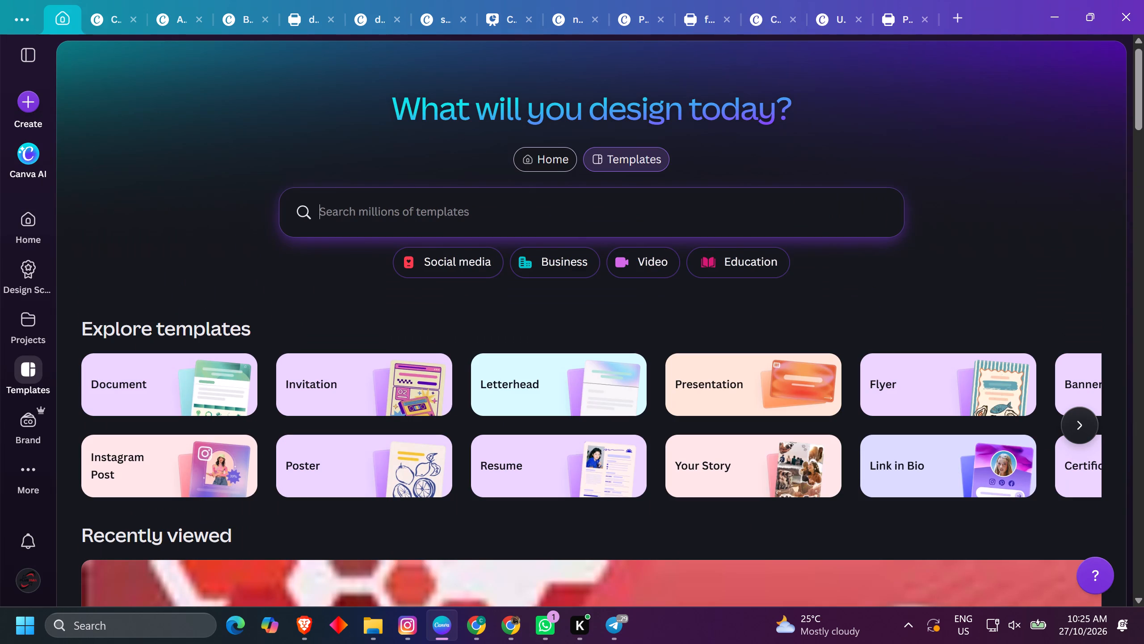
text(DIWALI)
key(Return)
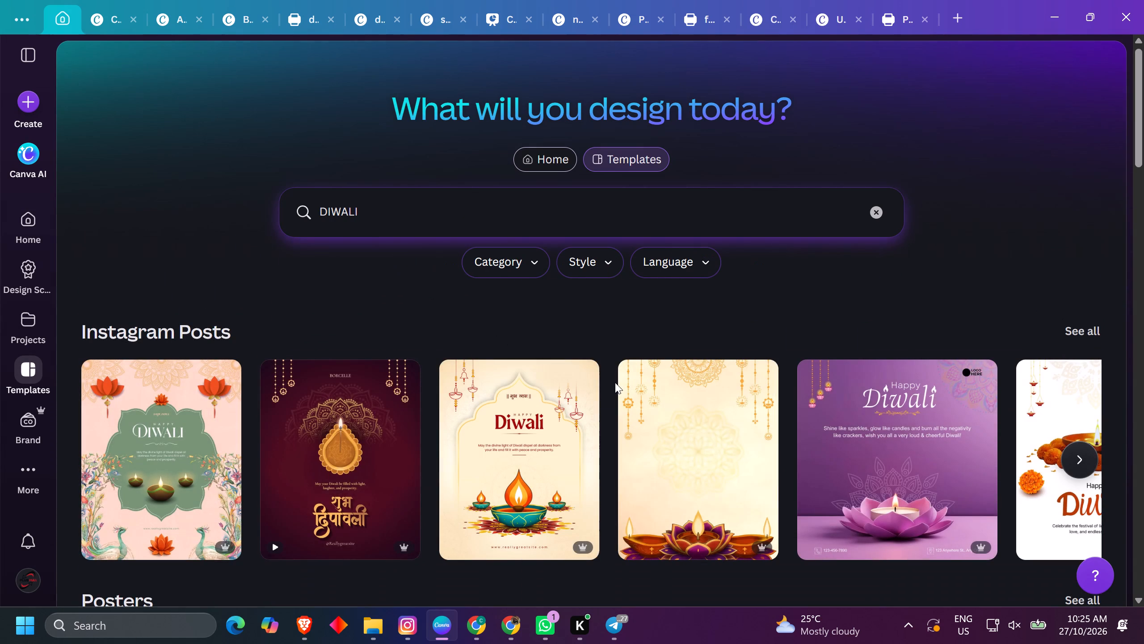
Show all the Diwali Instagram Posts templates and browse them for design ideas.
scroll(618, 377, down, 3)
click(1075, 97)
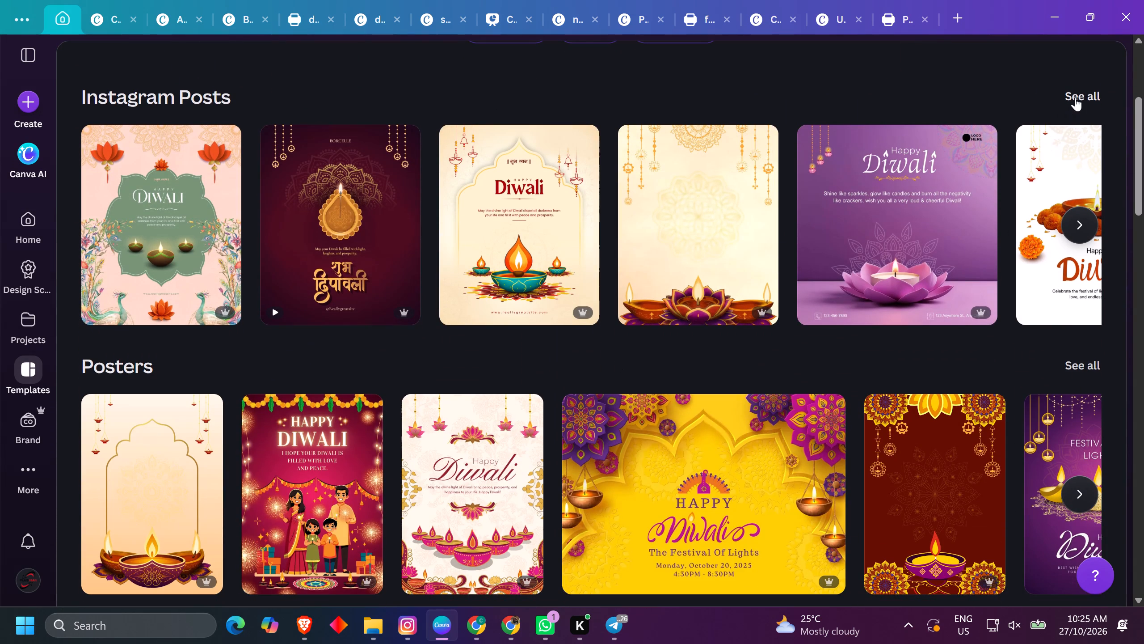
scroll(631, 480, down, 4)
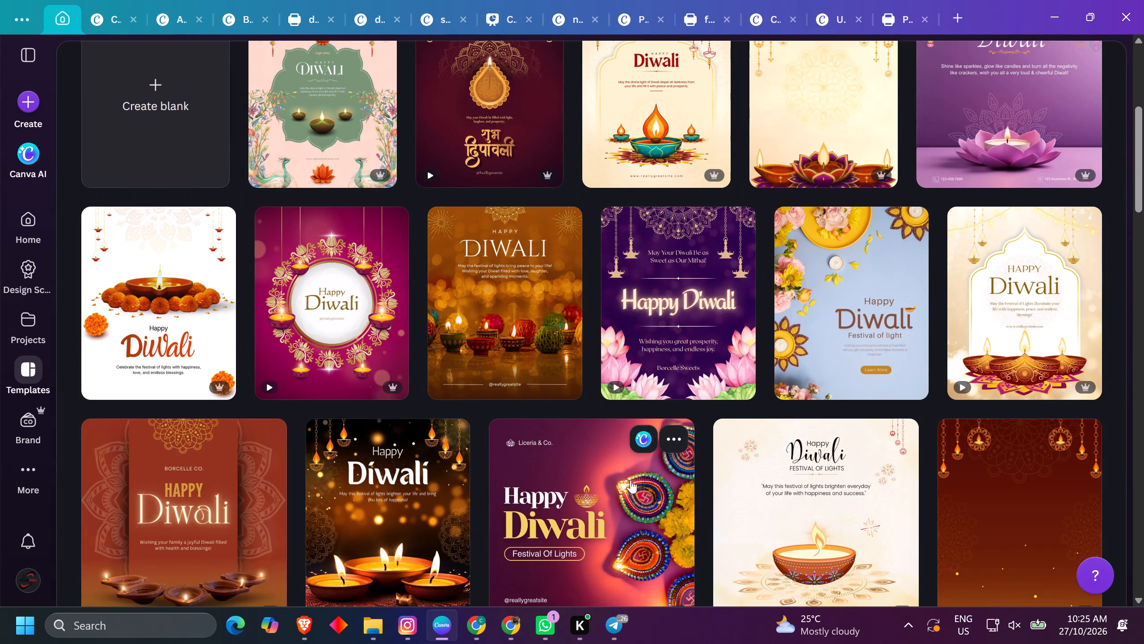
scroll(631, 480, down, 2)
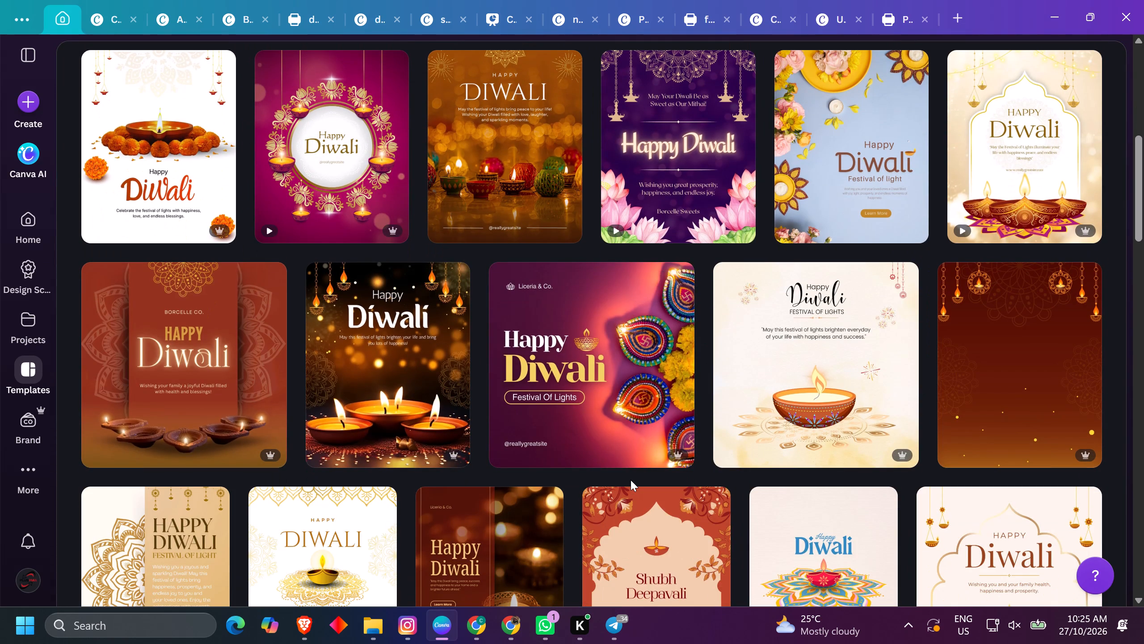
scroll(631, 480, down, 5)
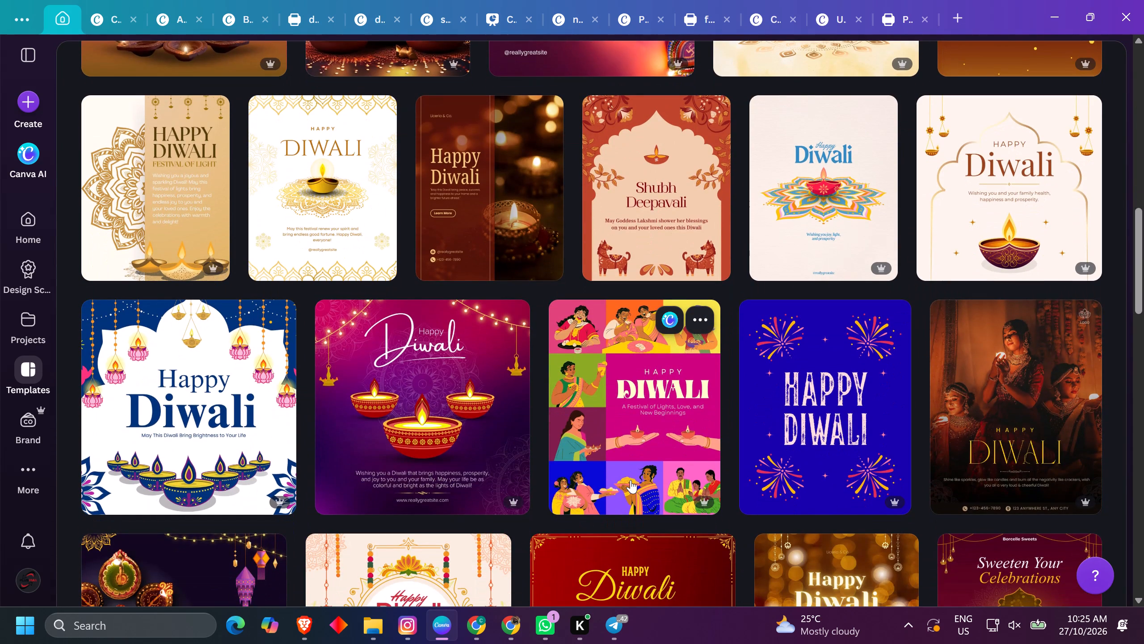
scroll(631, 459, down, 2)
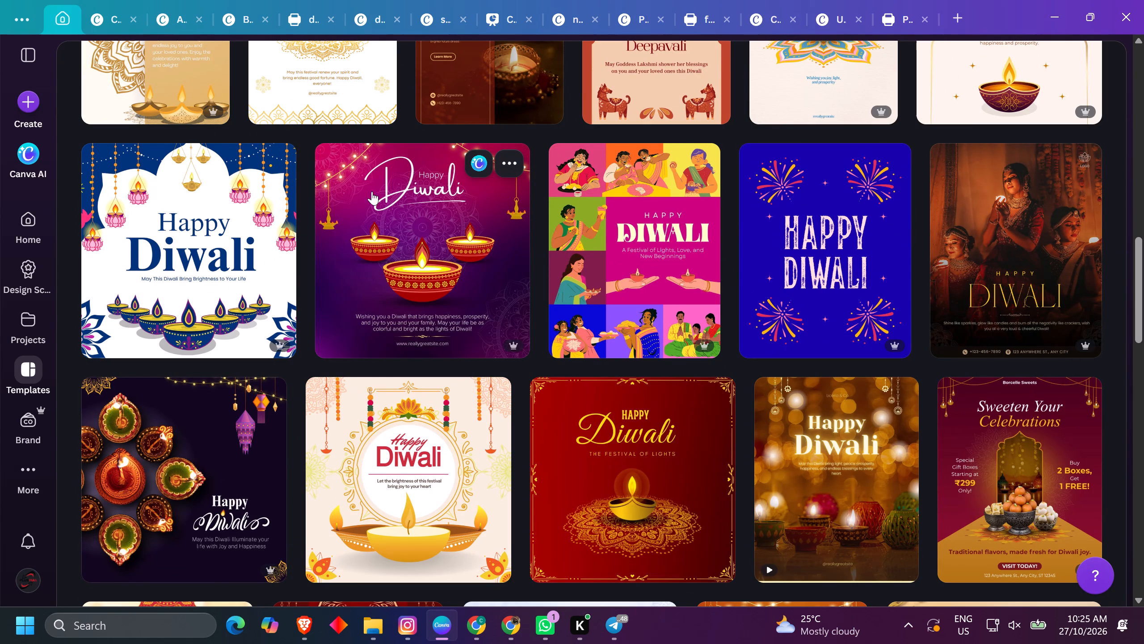
In Canva, pick the "Maroon And Cream Modern Background Diwali Instagram Post" from the Diwali templates and open it for customizing.
scroll(910, 336, down, 2)
scroll(910, 336, up, 2)
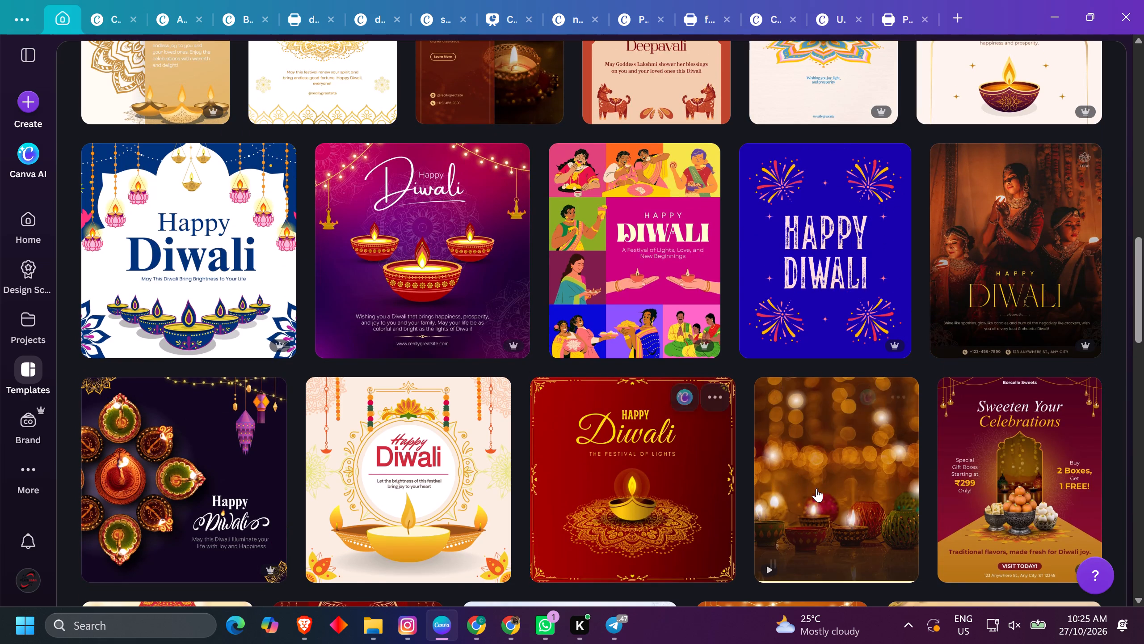
scroll(828, 497, down, 5)
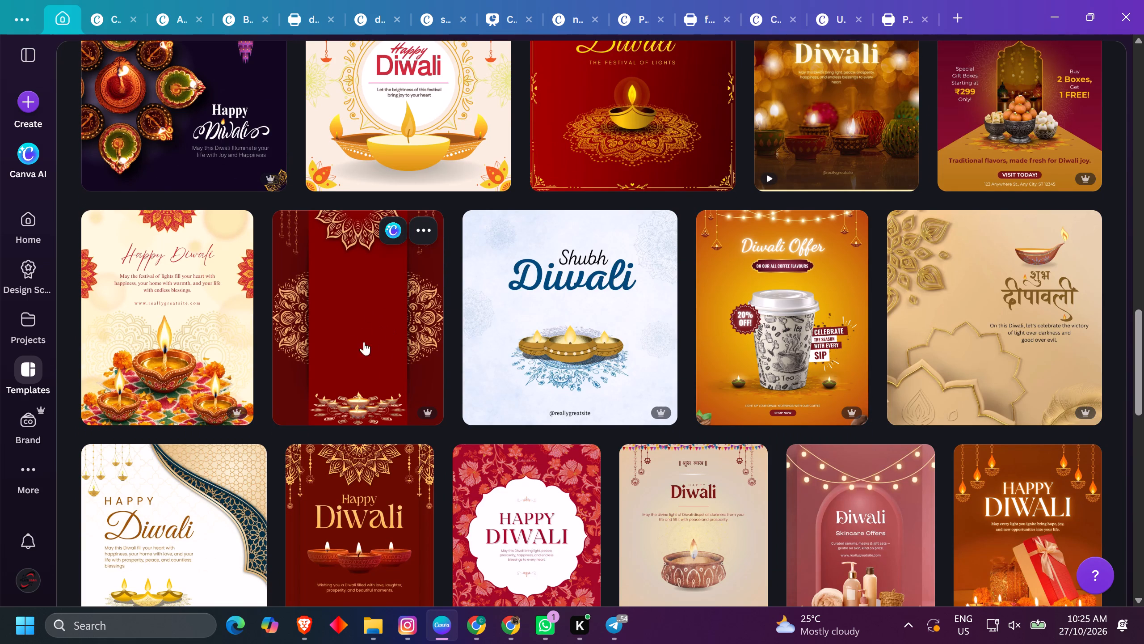
scroll(368, 338, down, 2)
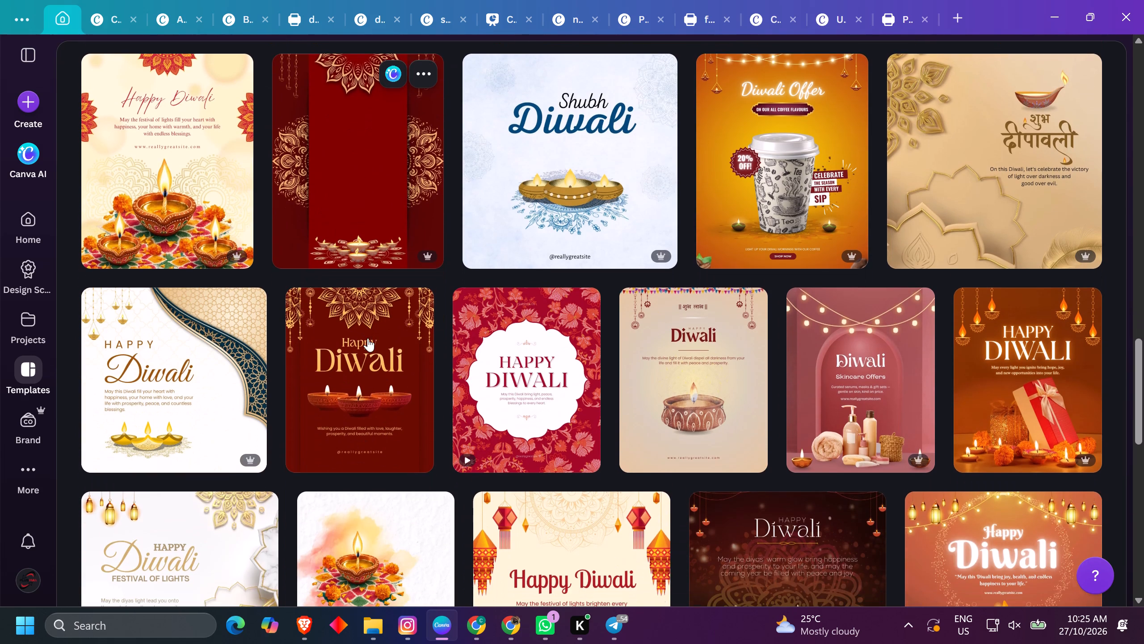
scroll(383, 339, down, 2)
scroll(383, 339, up, 3)
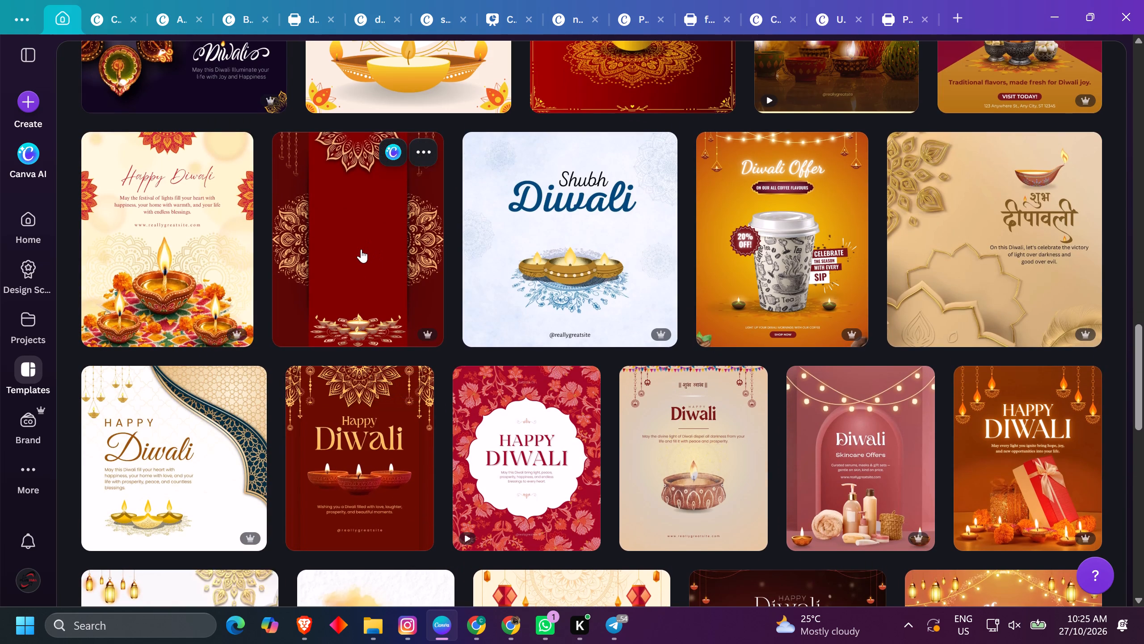
click(361, 249)
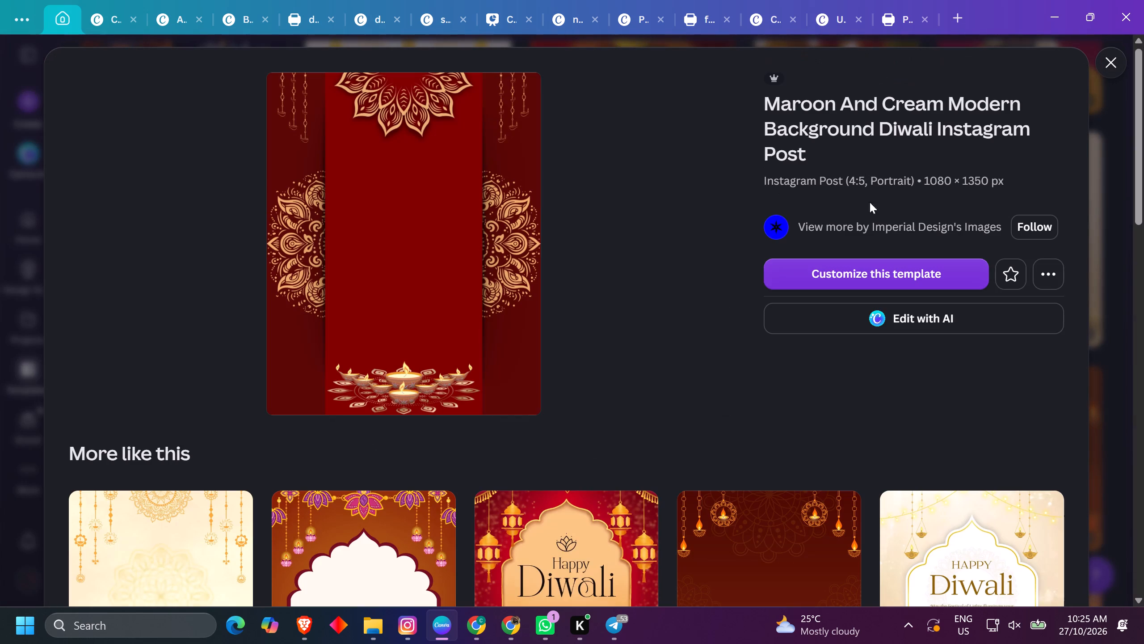
click(874, 264)
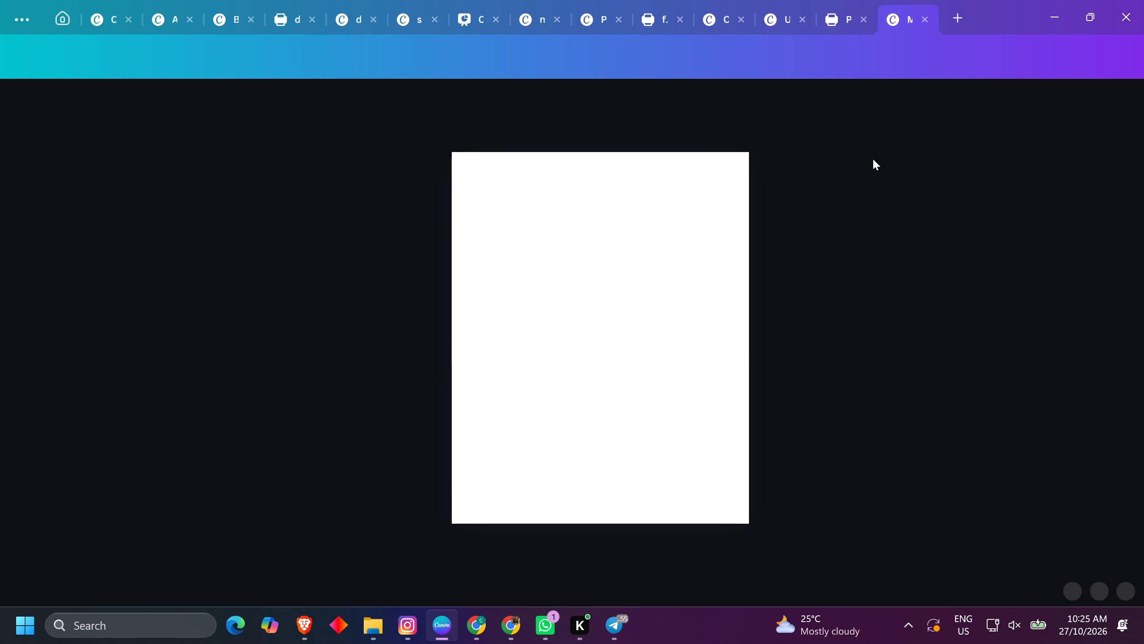
Copy all elements of the maroon Diwali template and paste them into the Plus Max Group Of Companies design.
drag(870, 93, 385, 533)
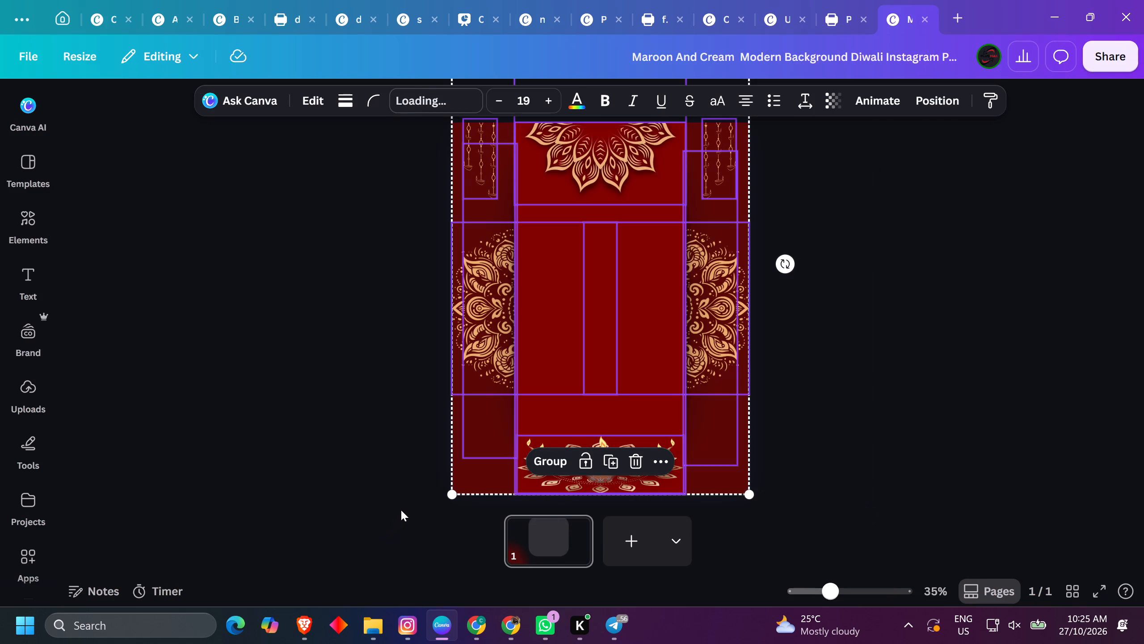
key(ctrl+c)
click(846, 22)
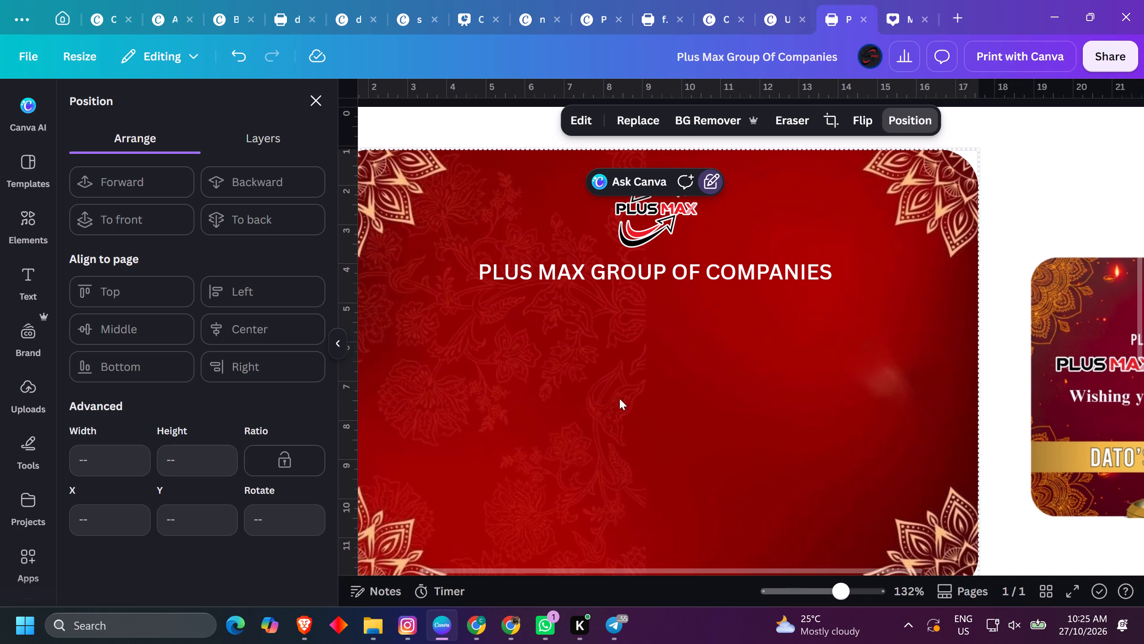
ctrl+scroll(763, 363, down, 4)
click(771, 458)
key(ctrl+v)
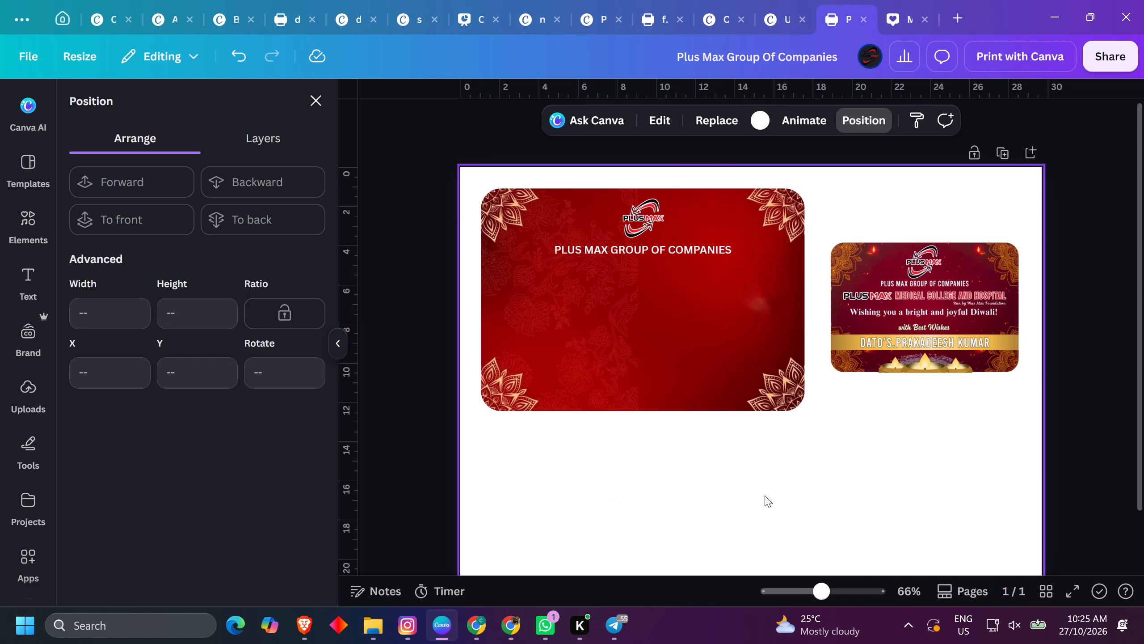
Rotate the pasted Diwali template elements about 90°, shrink them, and move them to the empty area below the small greeting card.
ctrl+scroll(782, 486, down, 2)
ctrl+scroll(675, 352, down, 3)
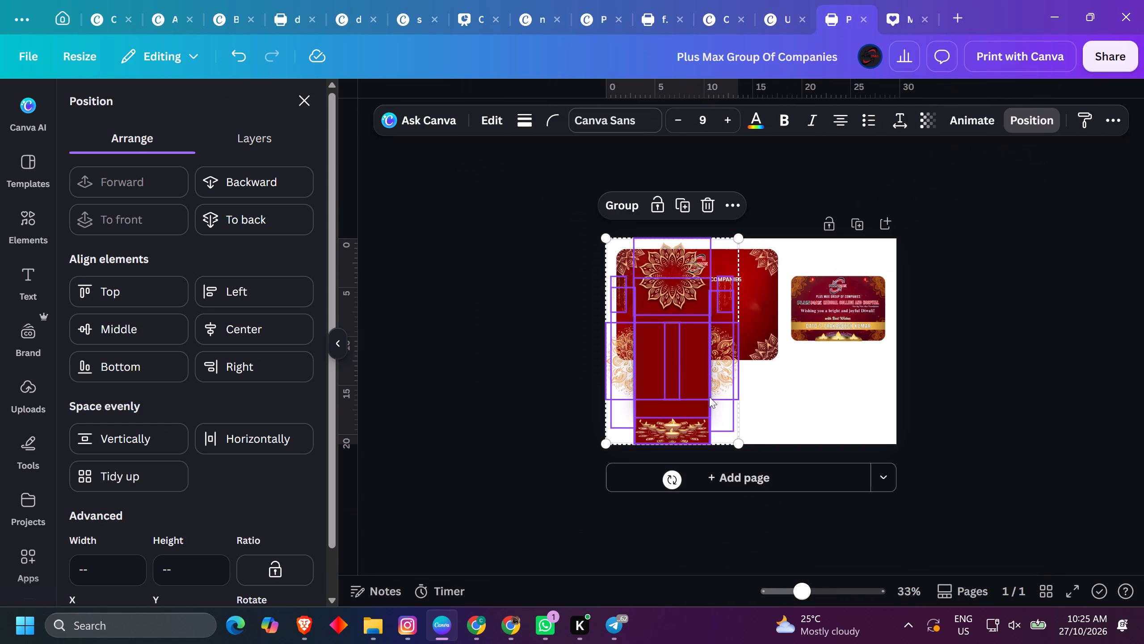
drag(677, 477, 577, 351)
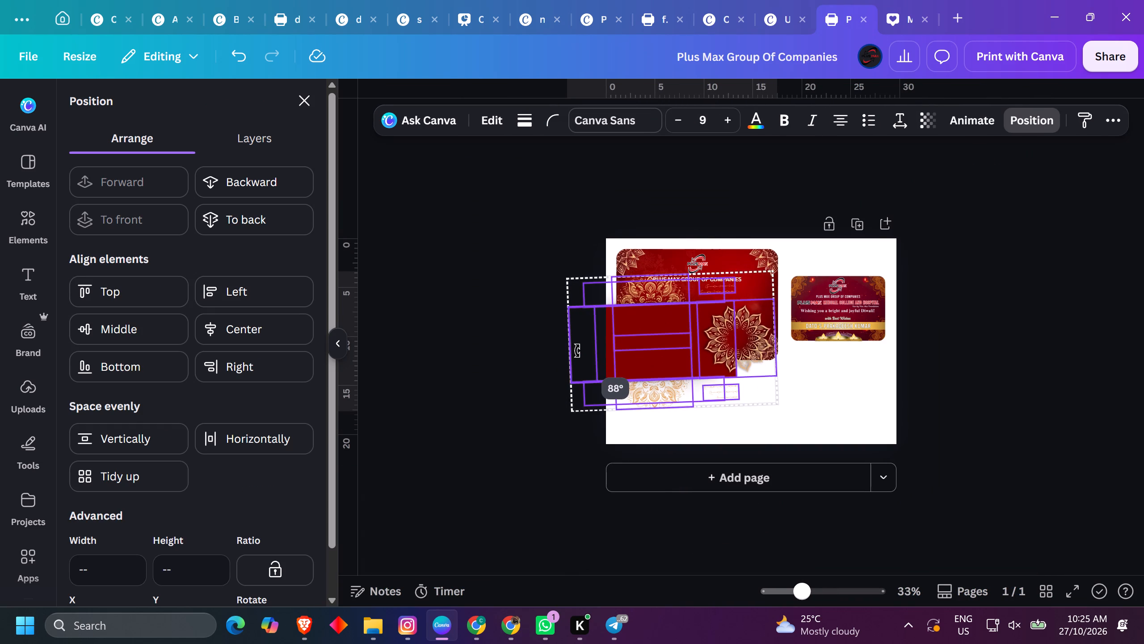
drag(577, 351, 576, 346)
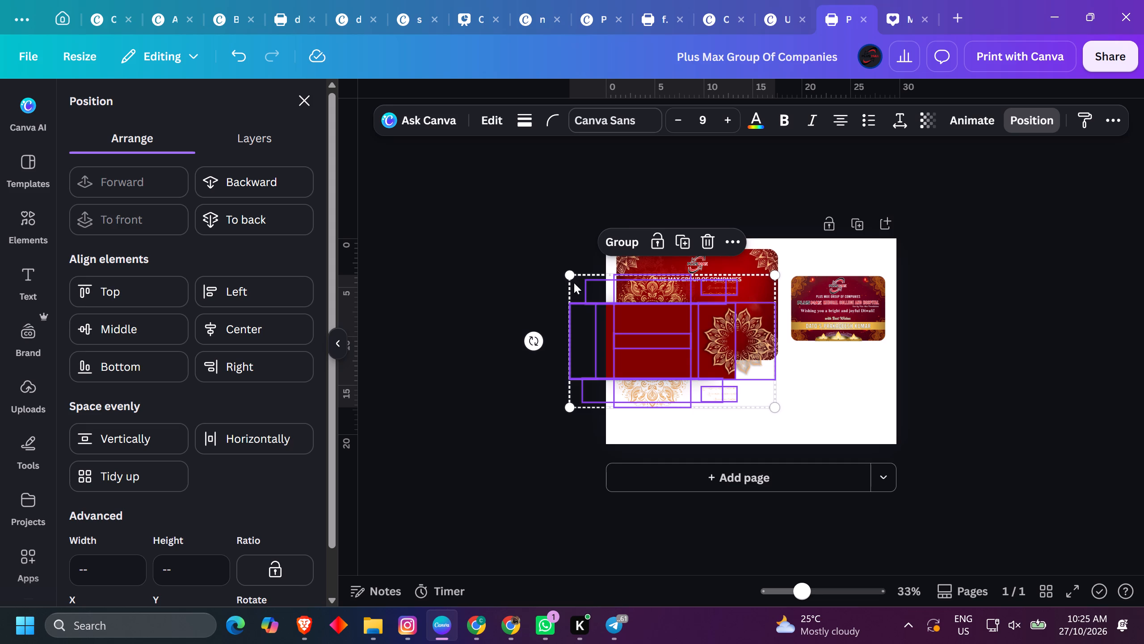
drag(570, 278, 677, 311)
drag(714, 364, 680, 292)
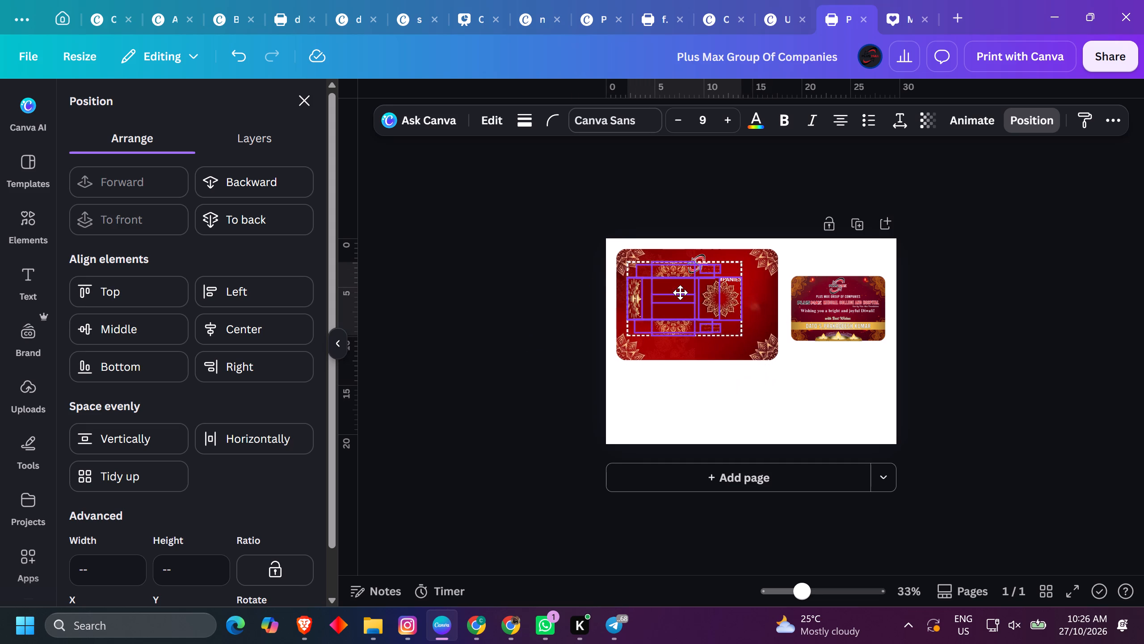
drag(680, 292, 681, 292)
drag(698, 313, 834, 415)
ctrl+scroll(720, 317, up, 2)
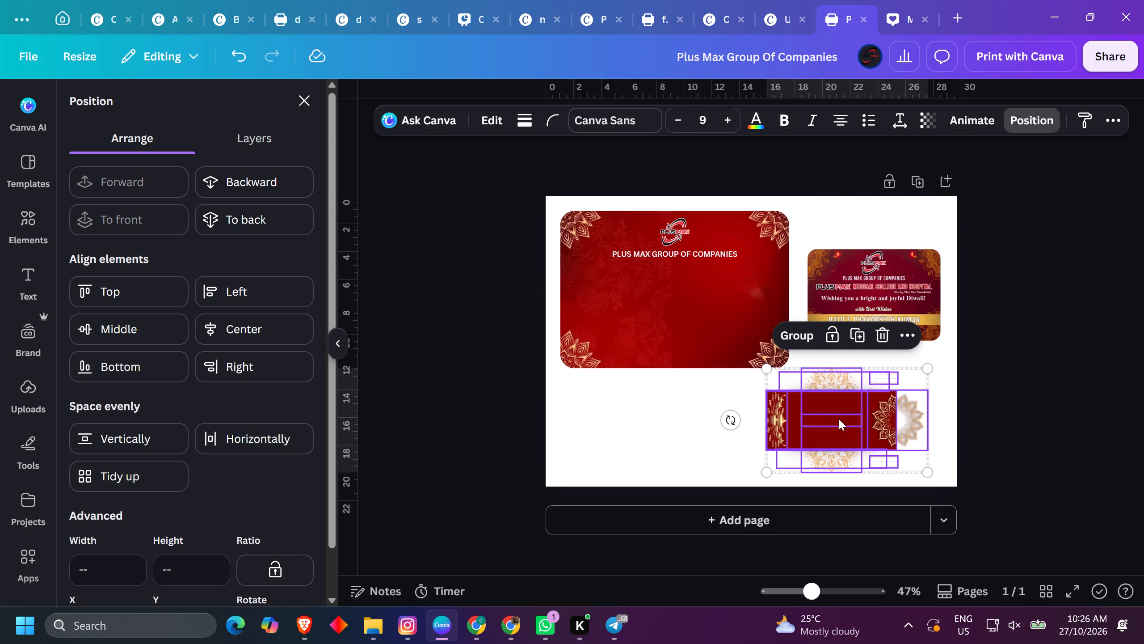
click(1030, 386)
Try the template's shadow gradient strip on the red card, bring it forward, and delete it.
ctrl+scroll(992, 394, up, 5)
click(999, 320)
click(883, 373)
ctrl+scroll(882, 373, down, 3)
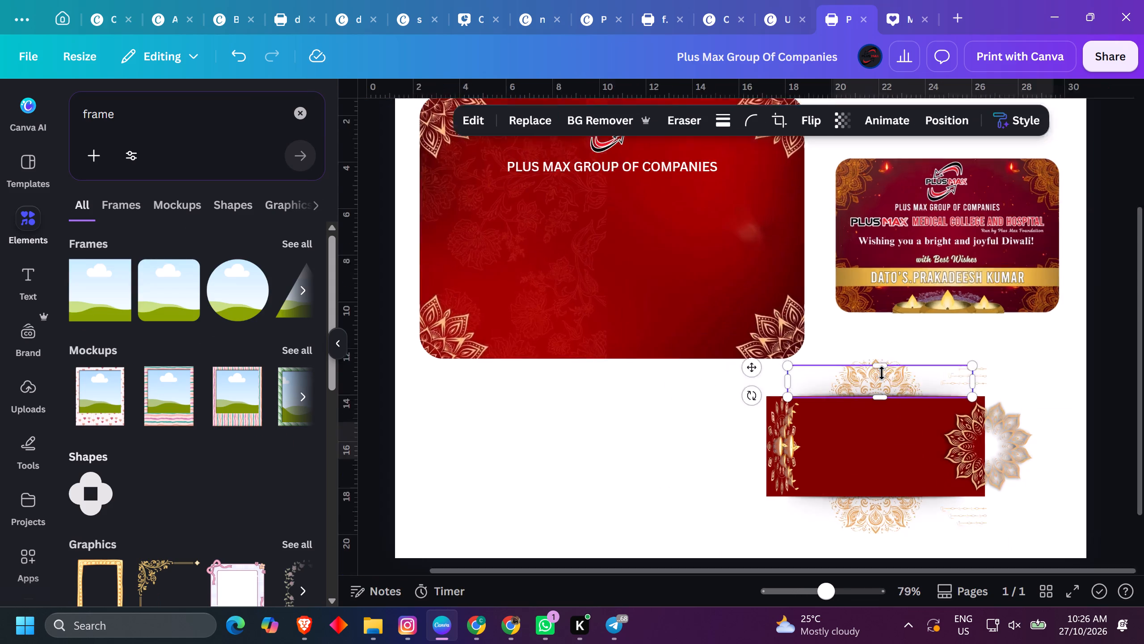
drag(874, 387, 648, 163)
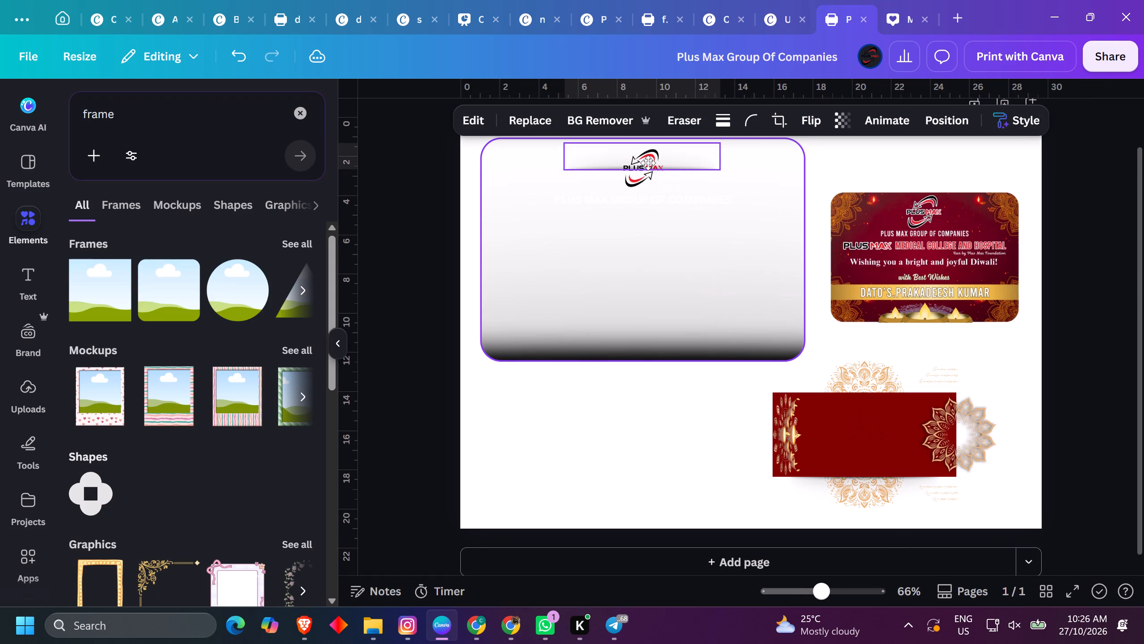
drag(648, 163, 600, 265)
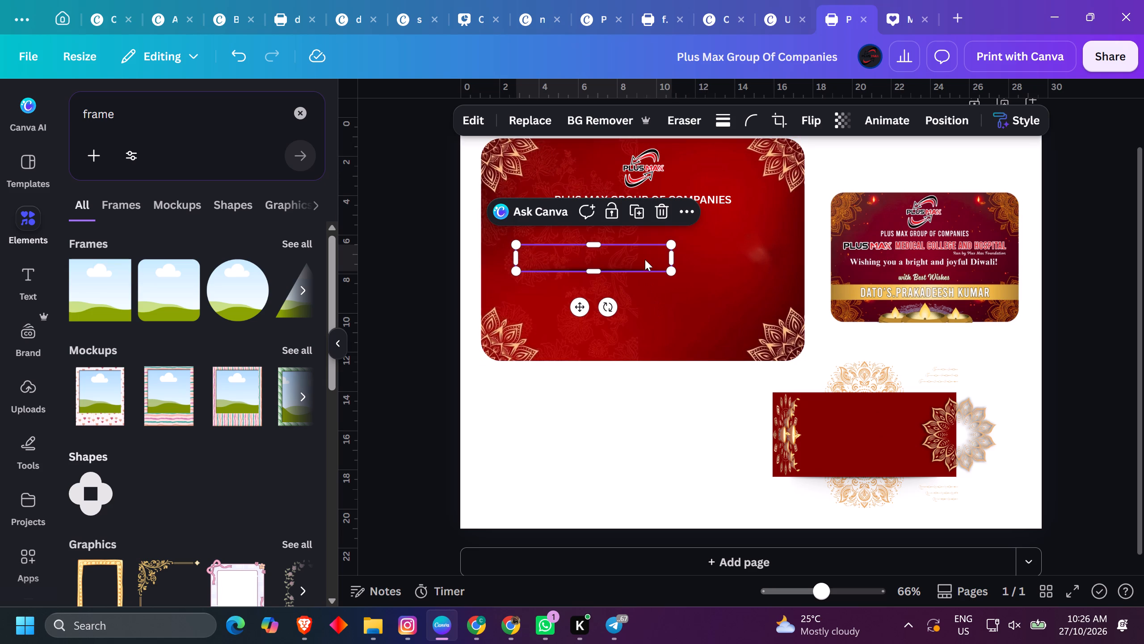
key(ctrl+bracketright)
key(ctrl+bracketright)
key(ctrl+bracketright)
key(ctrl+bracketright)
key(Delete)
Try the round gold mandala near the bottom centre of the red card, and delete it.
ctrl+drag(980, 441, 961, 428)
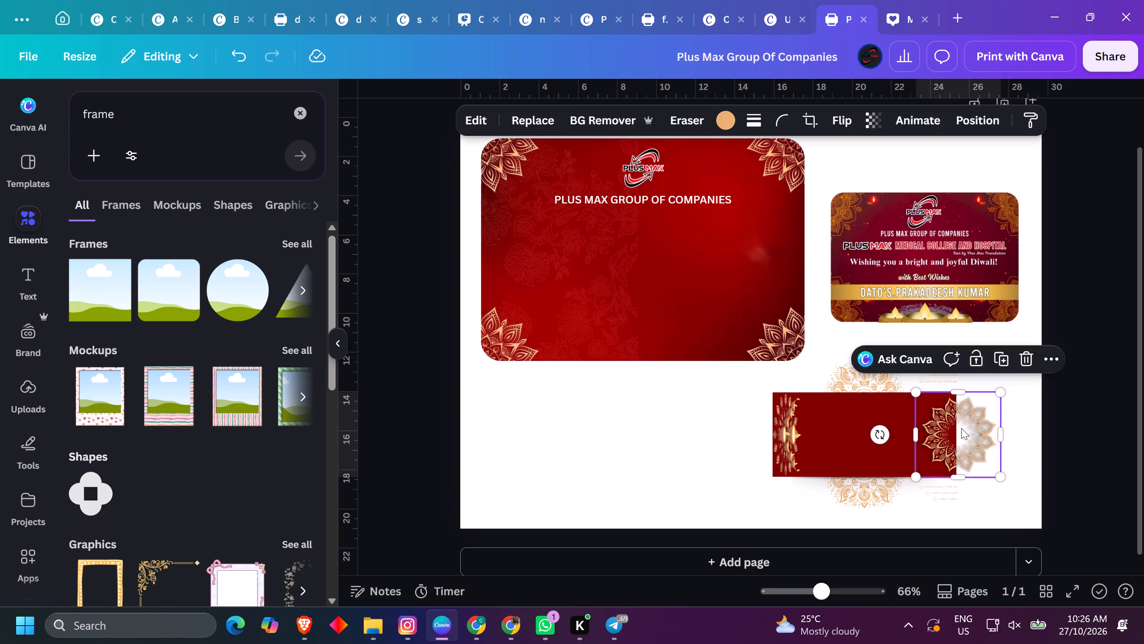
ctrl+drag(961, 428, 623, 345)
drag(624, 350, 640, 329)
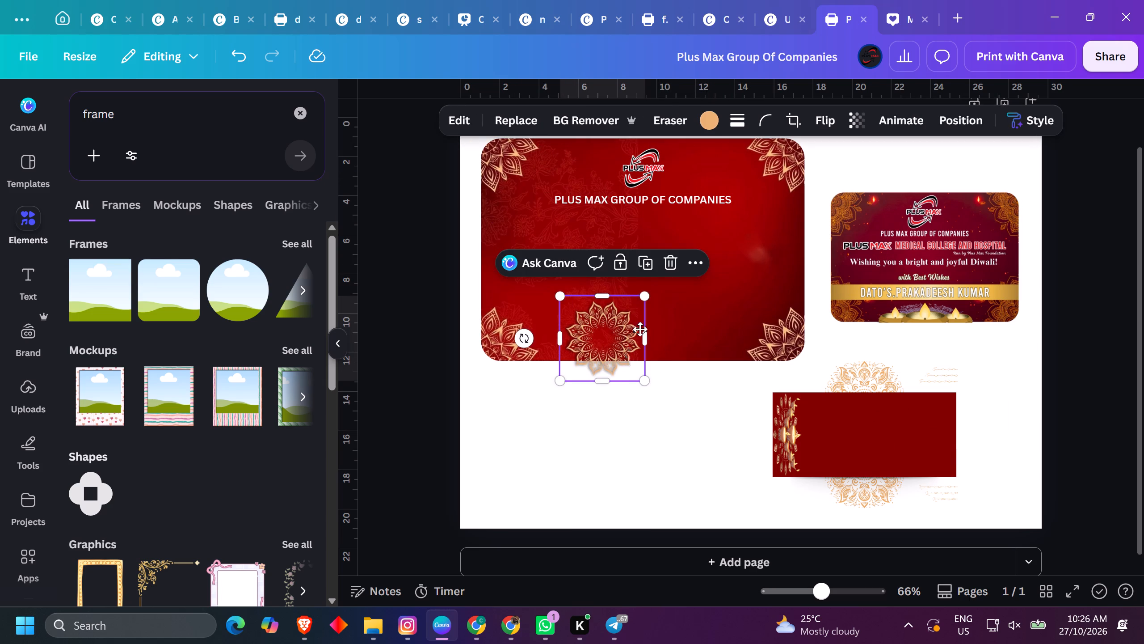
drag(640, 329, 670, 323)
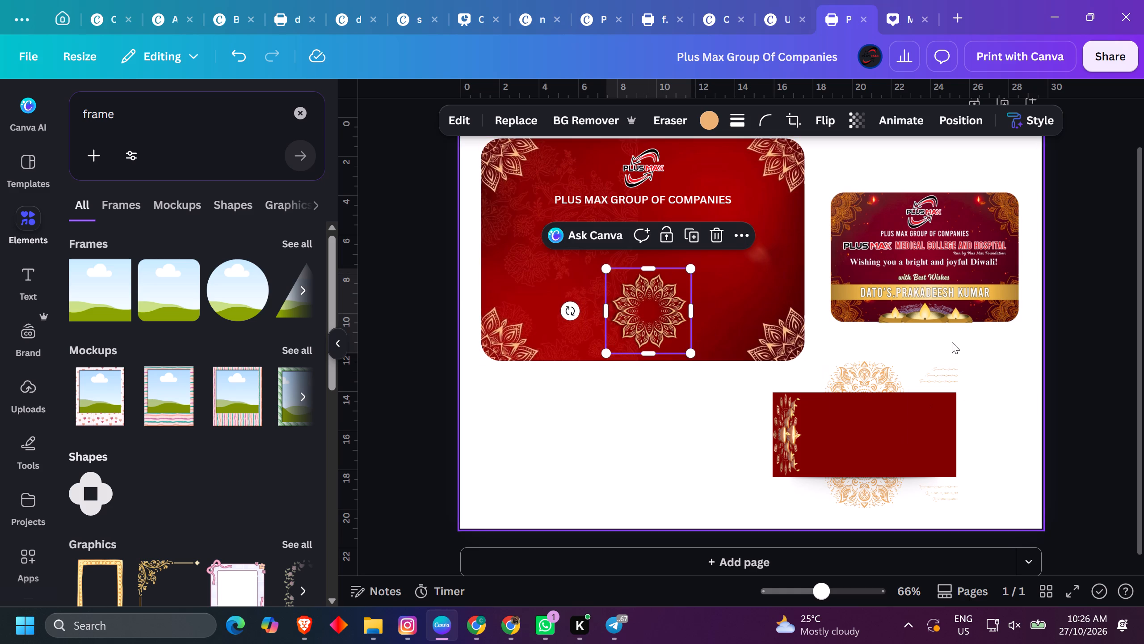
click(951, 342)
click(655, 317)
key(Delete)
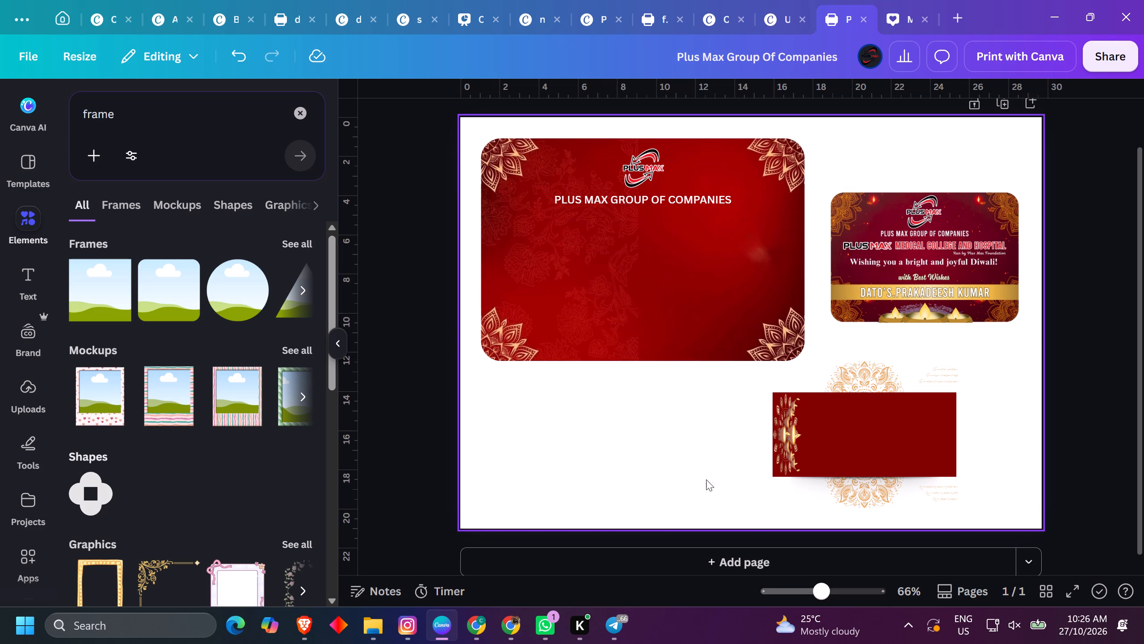
Move the diya lamp artwork from the pasted template onto the red card and rotate it upright to 0°.
drag(705, 479, 725, 467)
click(794, 430)
drag(789, 430, 674, 298)
drag(625, 288, 627, 336)
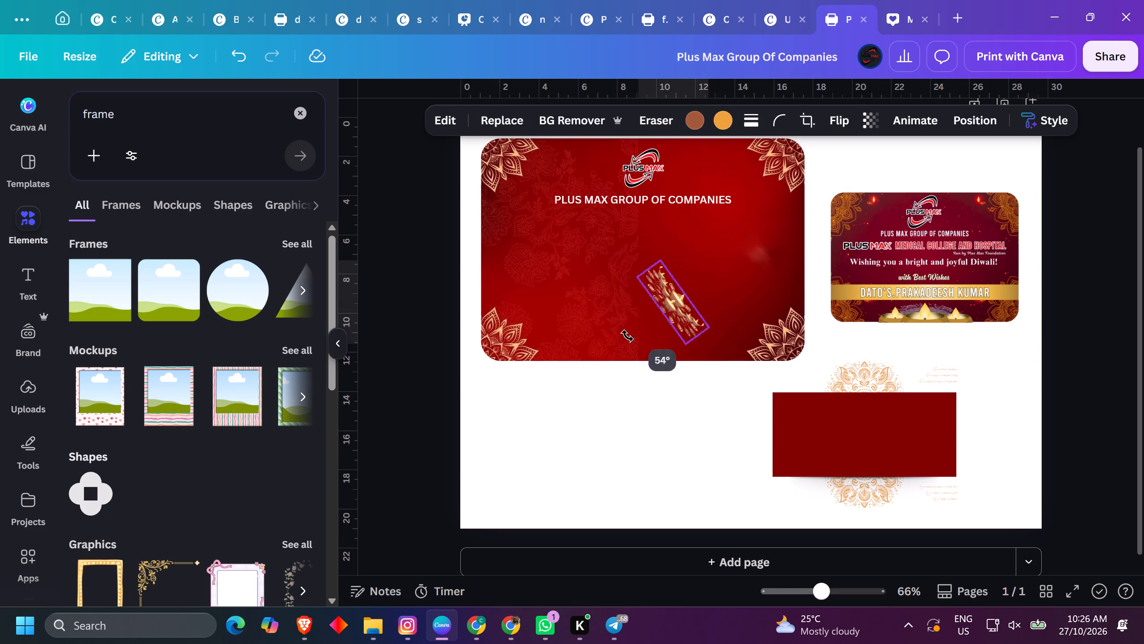
drag(627, 336, 659, 360)
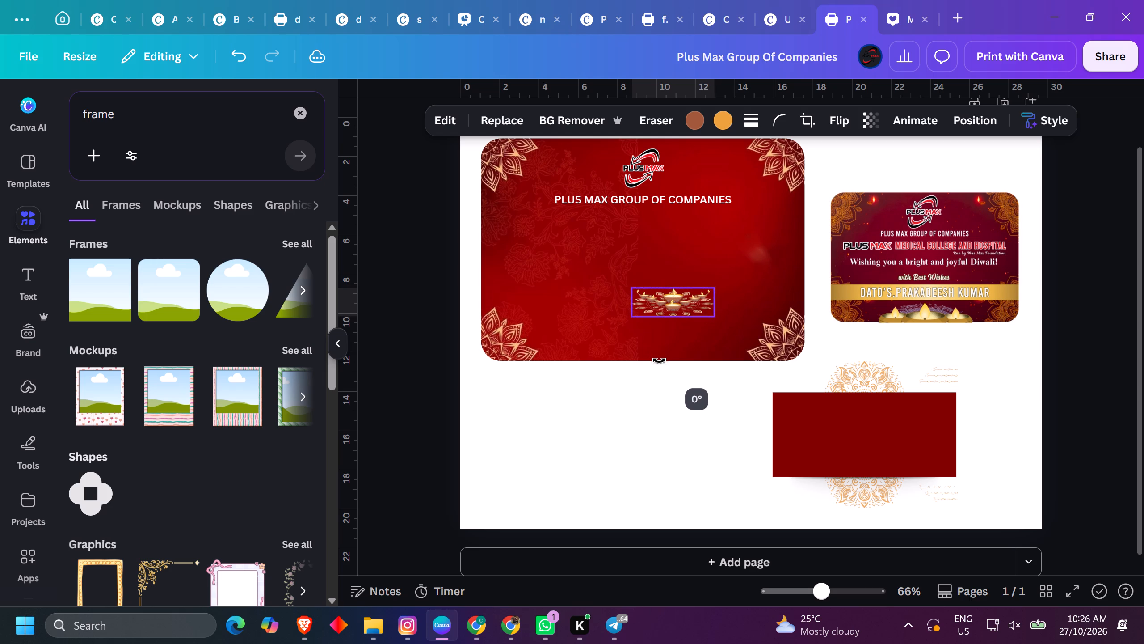
drag(659, 360, 659, 360)
Enlarge the diya lamp artwork and centre it along the bottom edge of the red card.
ctrl+drag(719, 289, 792, 275)
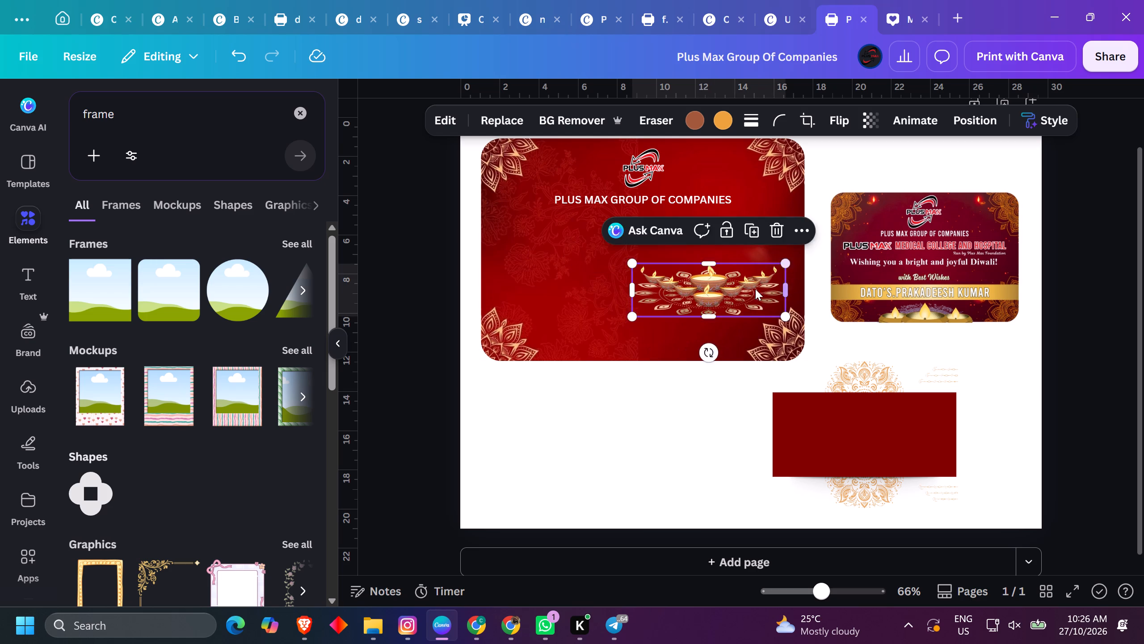
drag(749, 292, 683, 331)
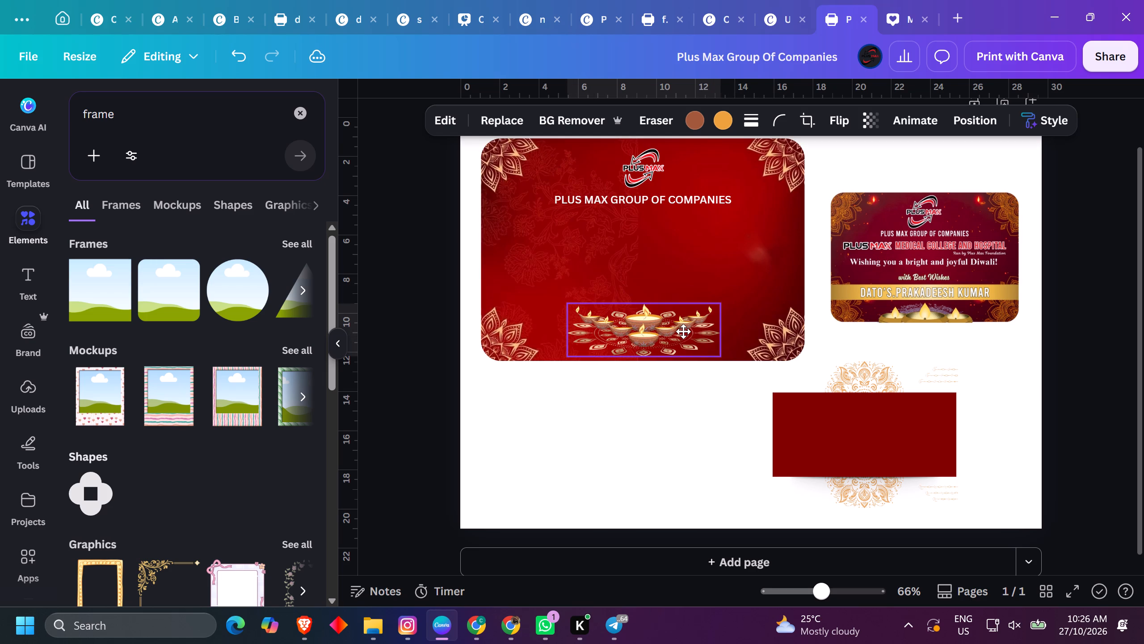
drag(683, 331, 682, 331)
ctrl+click(659, 416)
ctrl+scroll(635, 302, up, 7)
ctrl+click(653, 398)
ctrl+drag(648, 398, 648, 408)
ctrl+click(677, 524)
ctrl+scroll(686, 521, down, 6)
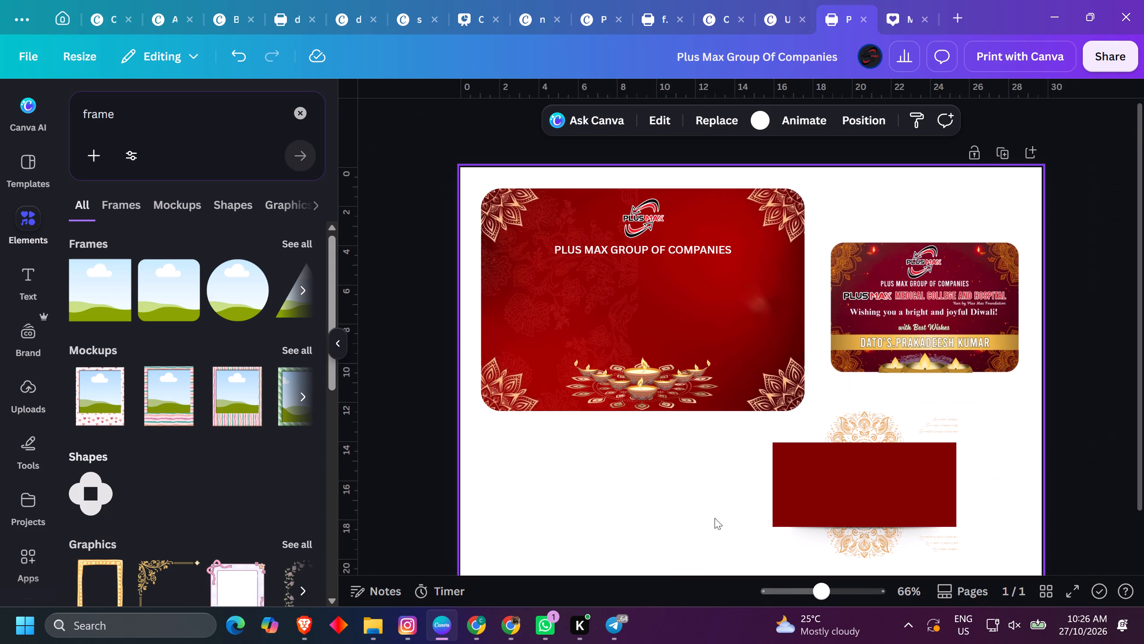
Select and delete the leftover maroon panel, pale mandalas and other pasted template pieces below the small card.
drag(983, 434, 817, 594)
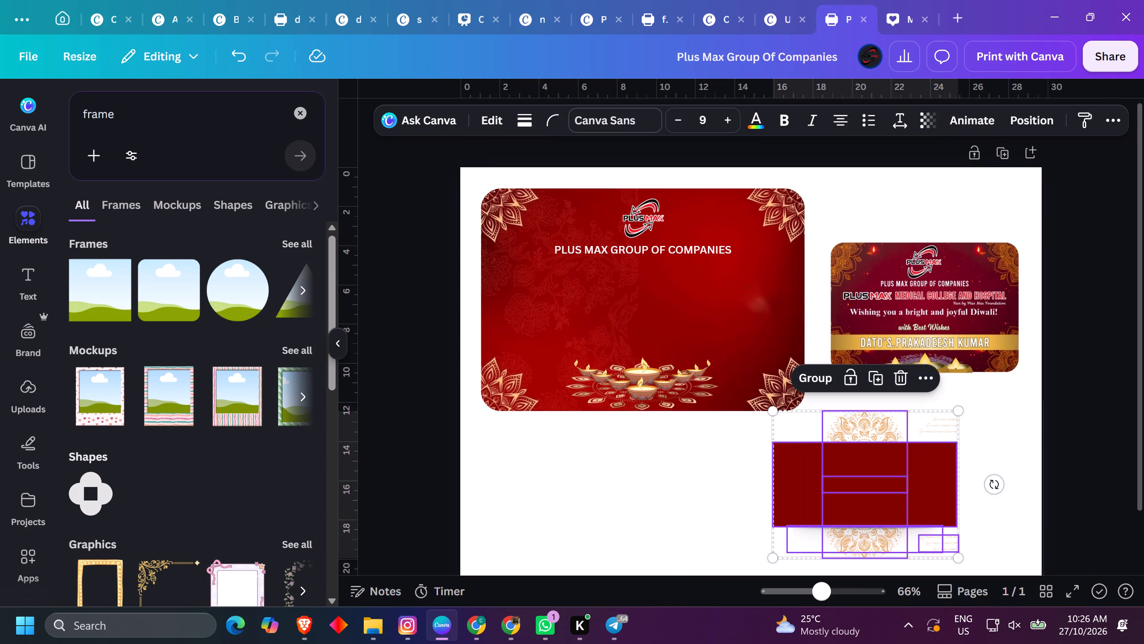
key(Delete)
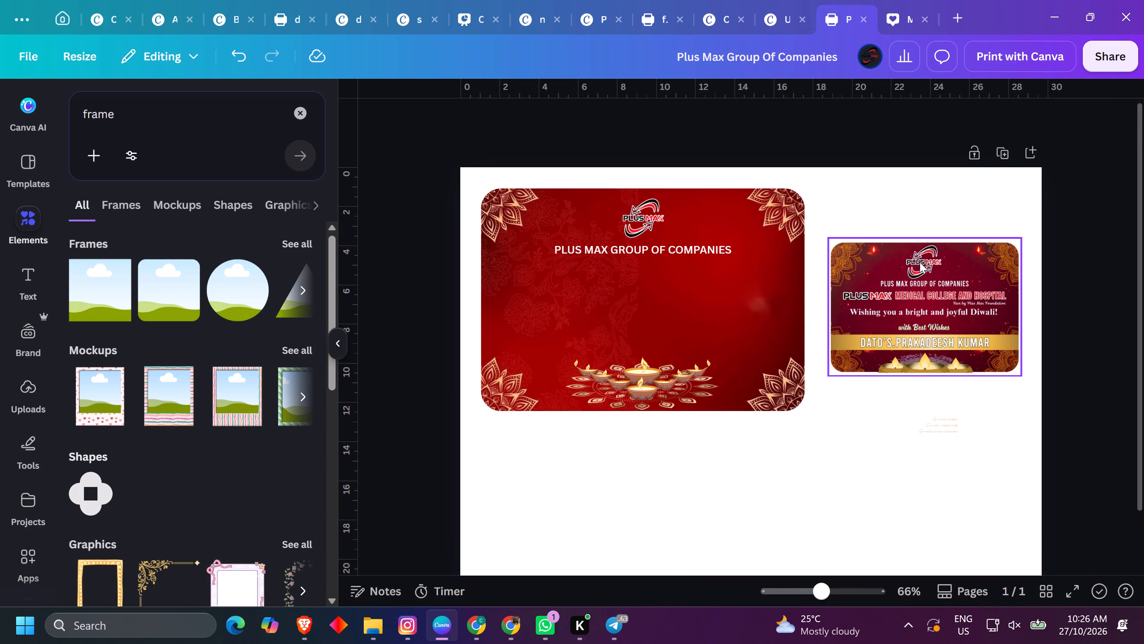
Try Glacial Indifference and Canva Sans on the "PLUS MAX GROUP OF COMPANIES" heading, and set its font to Bebas Regular.
click(668, 251)
click(471, 112)
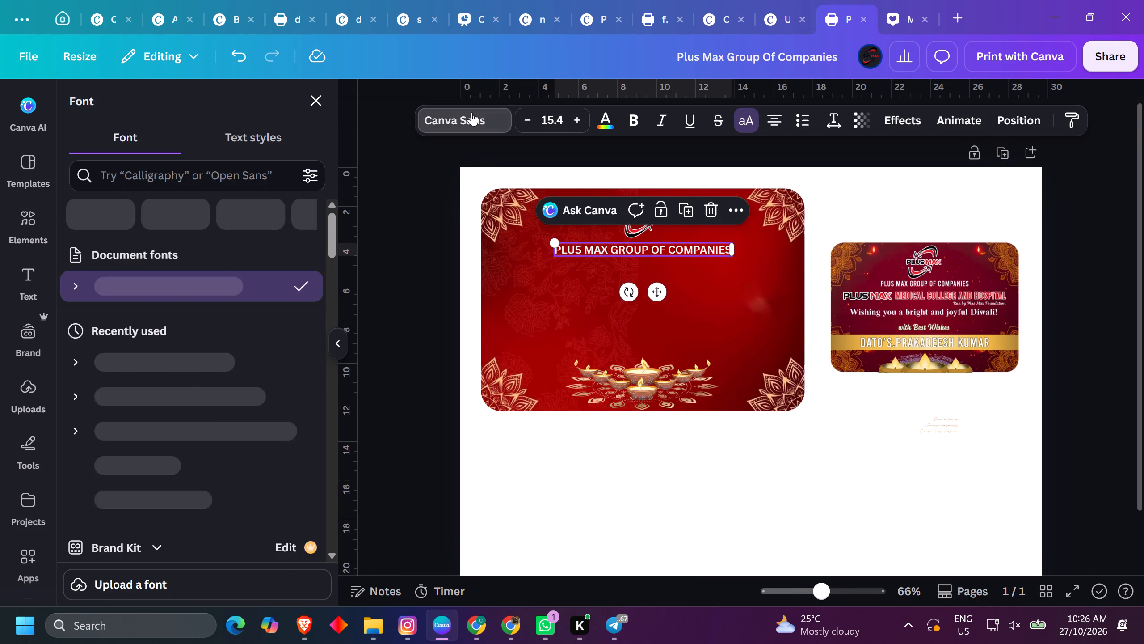
click(193, 362)
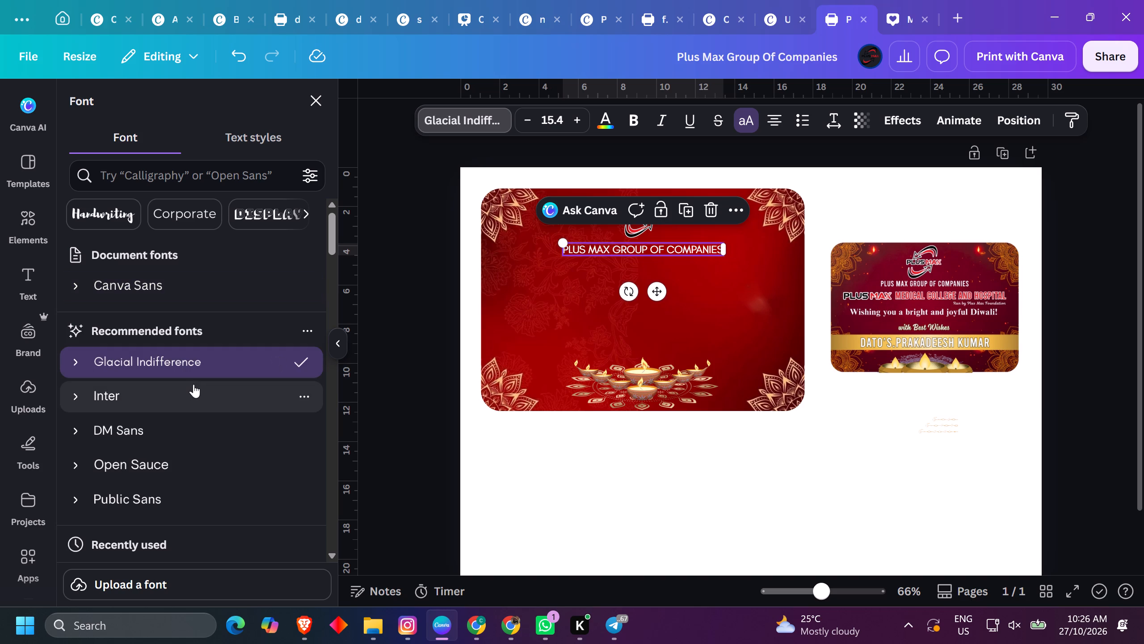
scroll(193, 384, down, 3)
click(193, 402)
scroll(282, 338, down, 4)
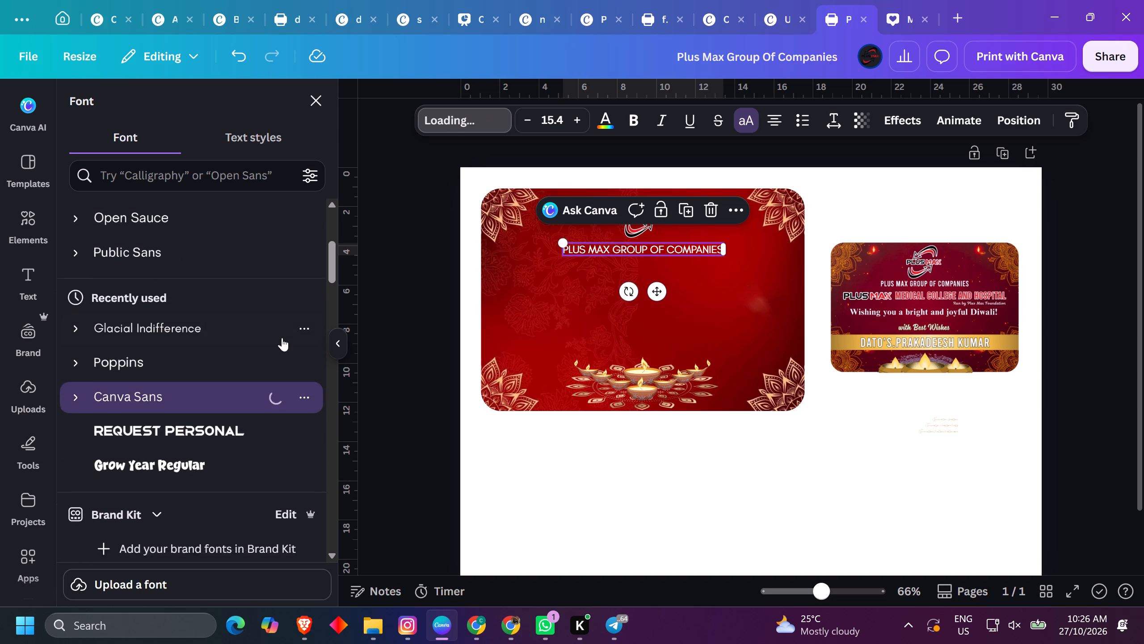
scroll(282, 338, down, 2)
scroll(298, 399, down, 2)
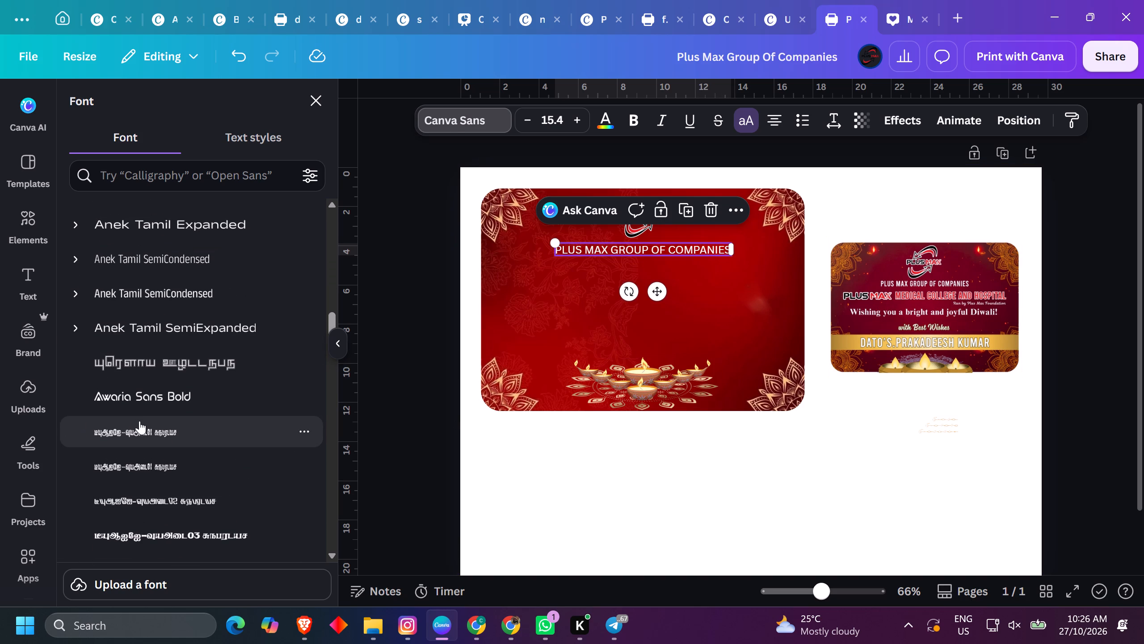
scroll(164, 432, down, 16)
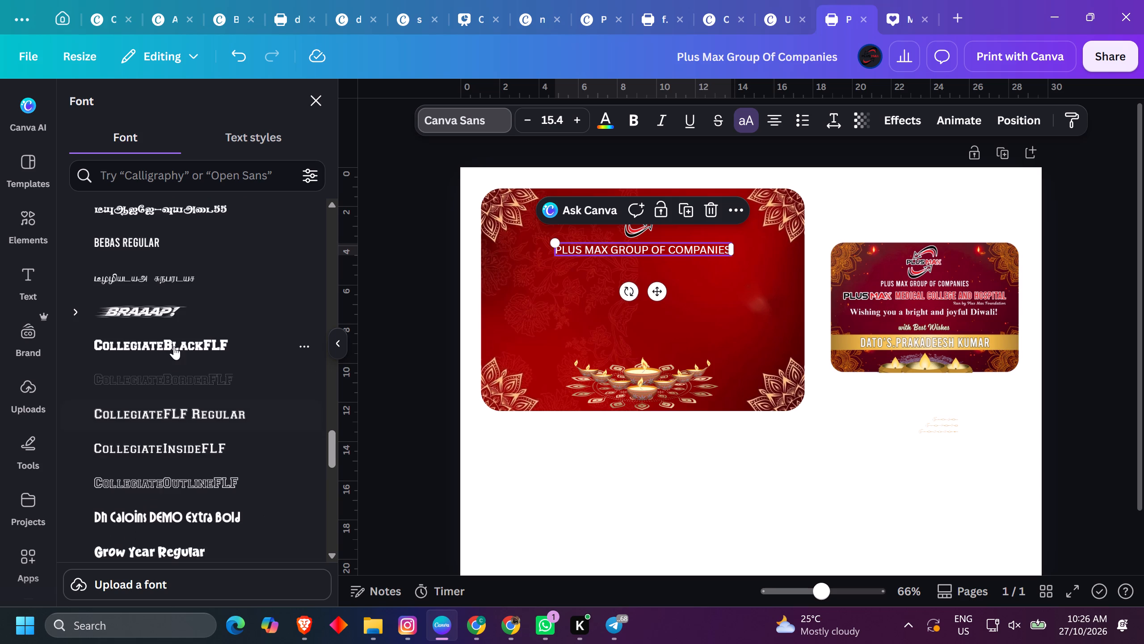
scroll(174, 346, up, 1)
click(158, 320)
Enlarge the "PLUS MAX GROUP OF COMPANIES" heading to size 18 and re-centre it beneath the logo.
ctrl+scroll(505, 228, up, 7)
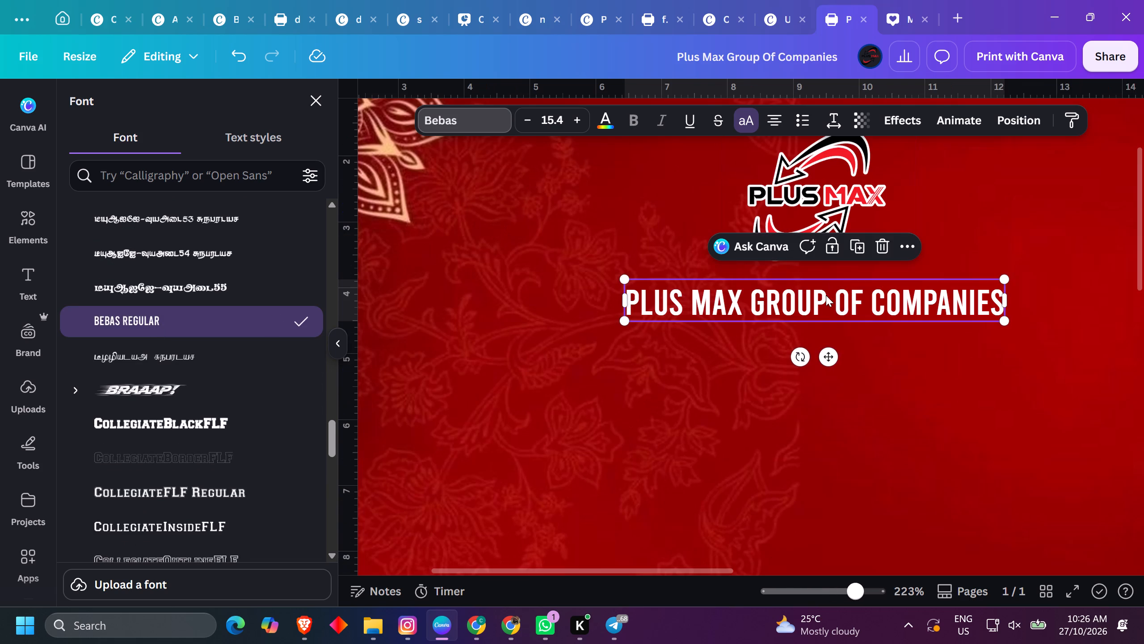
ctrl+drag(822, 305, 822, 299)
ctrl+scroll(822, 299, down, 6)
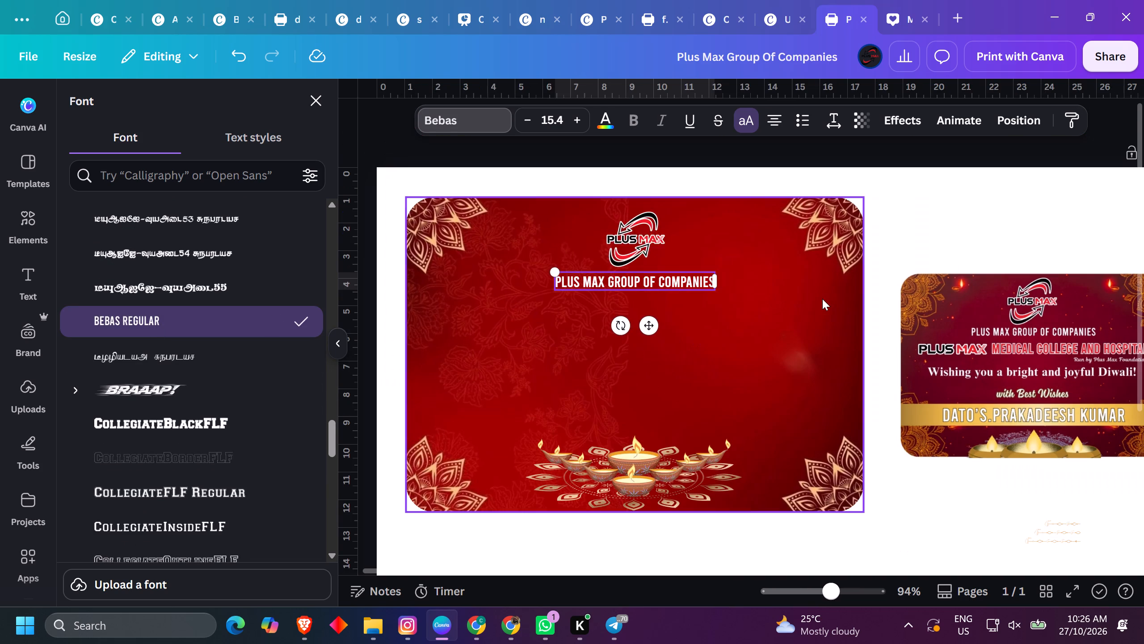
click(965, 196)
click(670, 282)
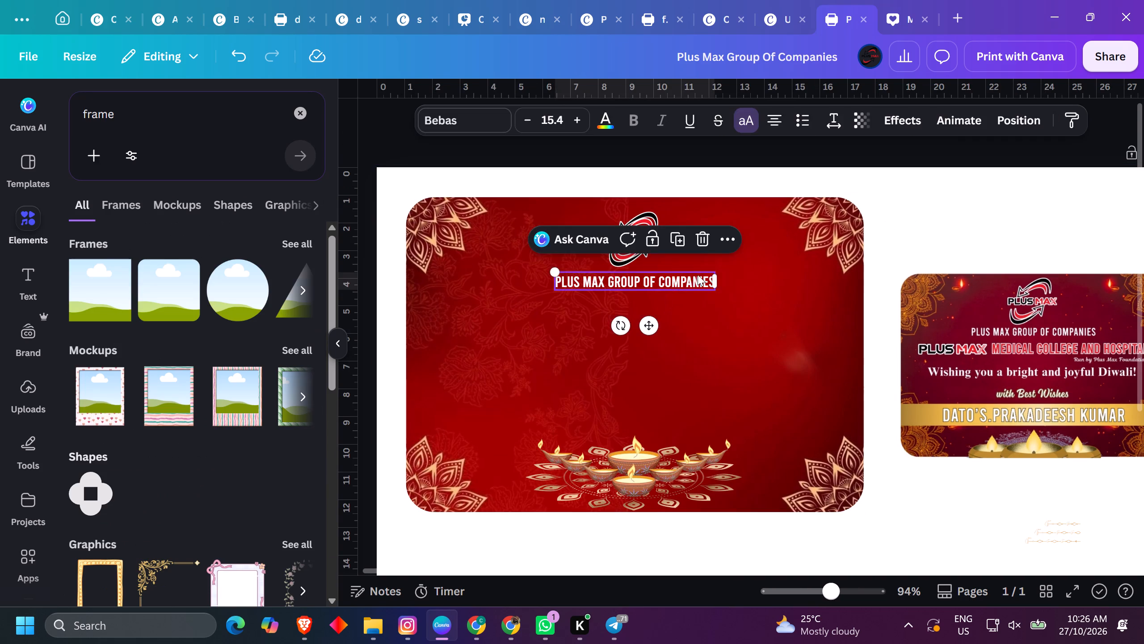
shift+click(715, 272)
shift+drag(715, 271, 728, 268)
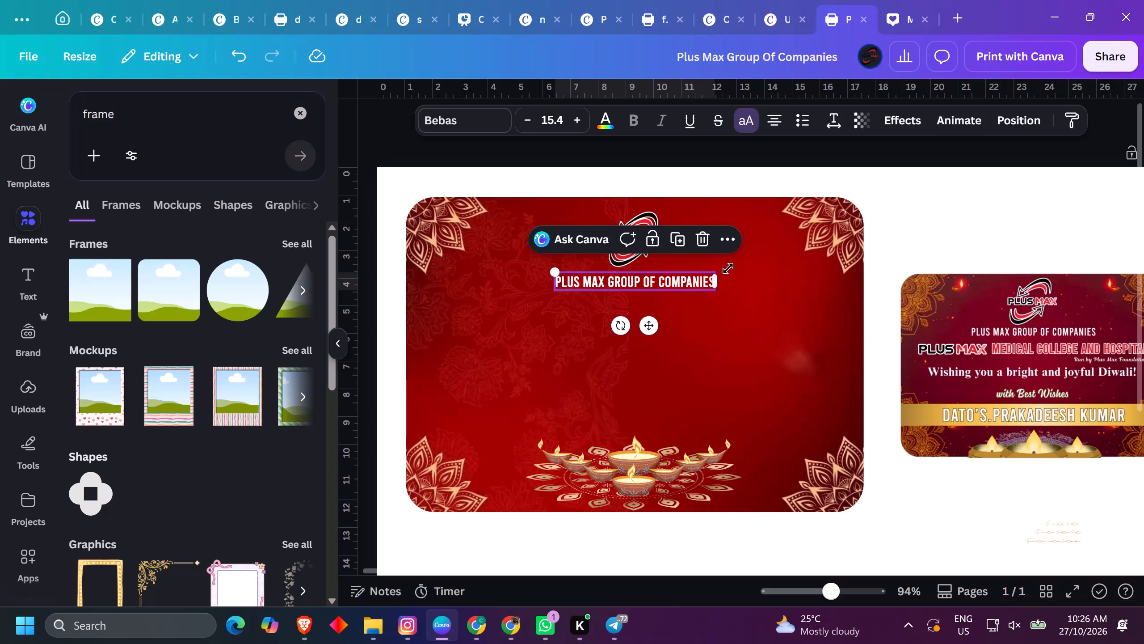
shift+drag(728, 268, 743, 267)
drag(695, 277, 689, 281)
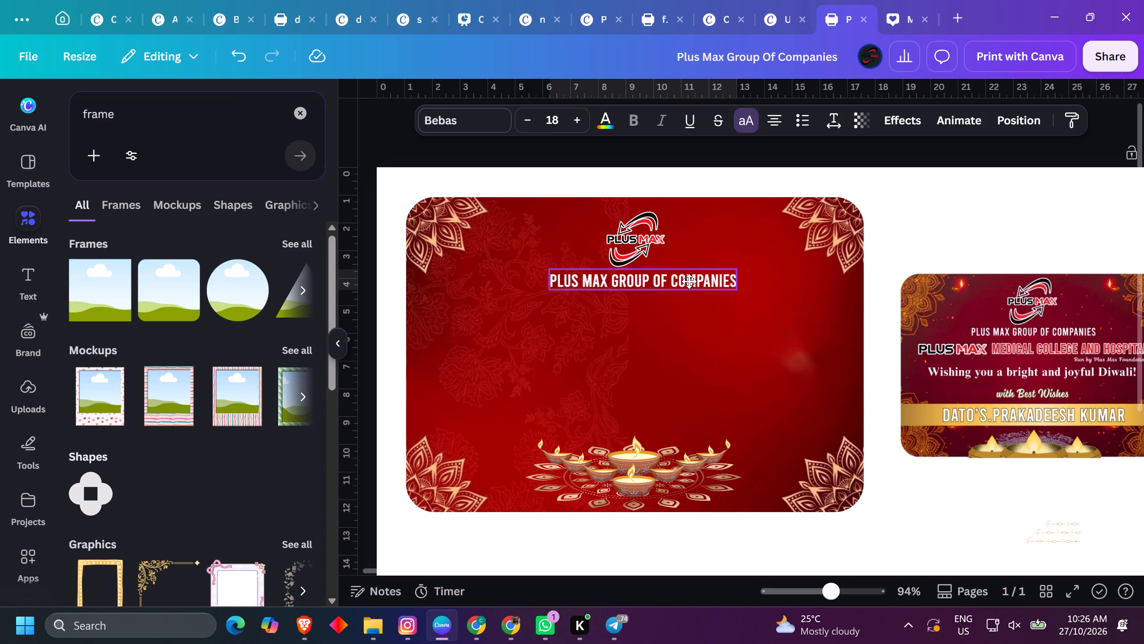
drag(689, 281, 683, 284)
click(916, 207)
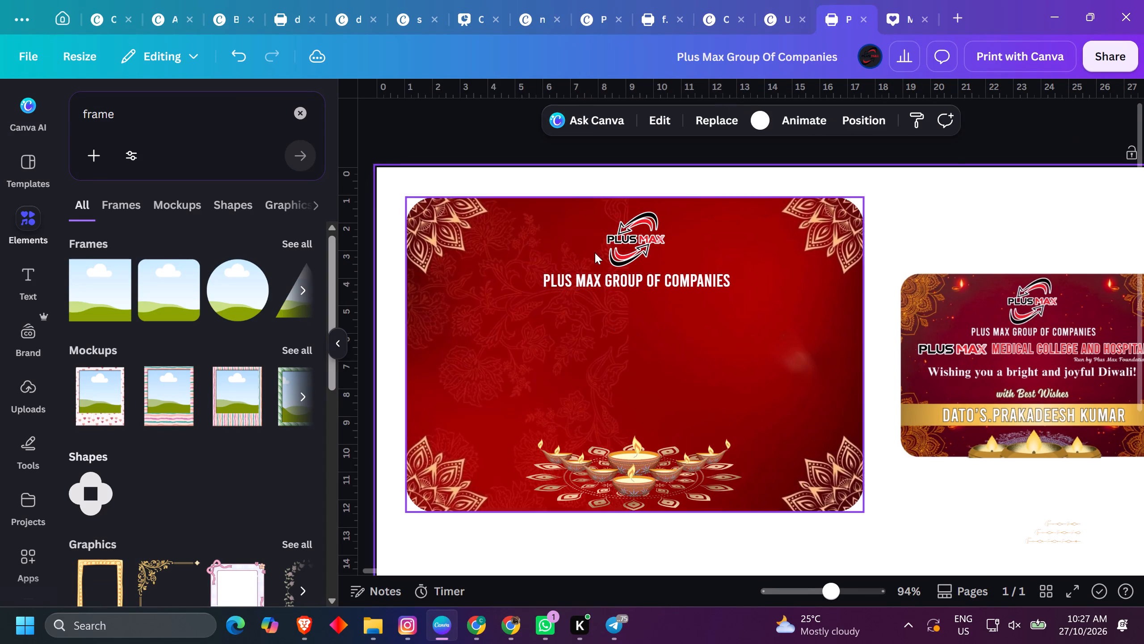
Enlarge the Plus Max logo to about 3.8 × 2.7 and re-centre it above the heading on the red card.
ctrl+scroll(586, 251, up, 5)
click(715, 238)
drag(804, 150, 816, 146)
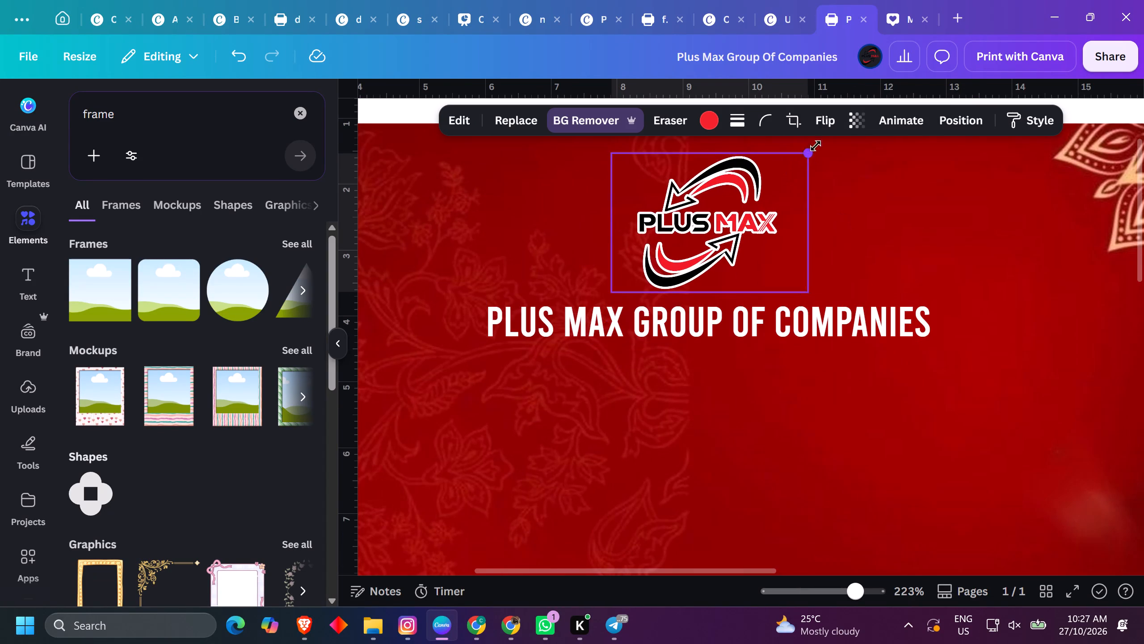
drag(816, 146, 834, 138)
ctrl+scroll(795, 151, down, 3)
drag(813, 232, 827, 255)
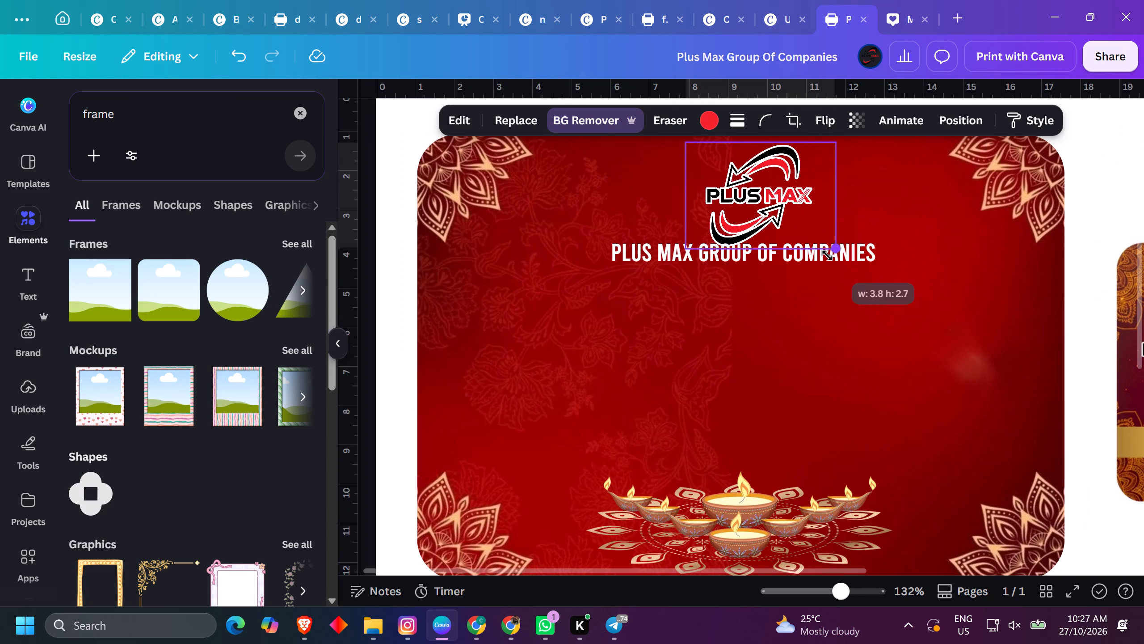
drag(827, 255, 829, 257)
drag(775, 203, 769, 204)
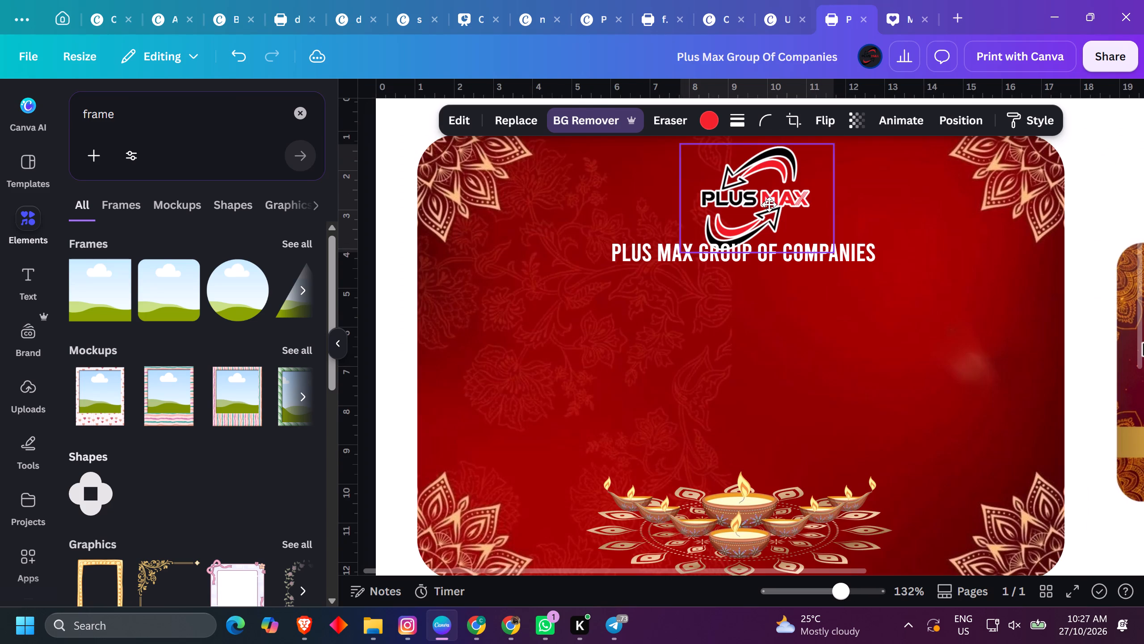
drag(769, 204, 757, 205)
Move the "PLUS MAX GROUP OF COMPANIES" heading slightly lower so it sits clear beneath the logo.
ctrl+click(850, 254)
ctrl+drag(822, 253, 824, 267)
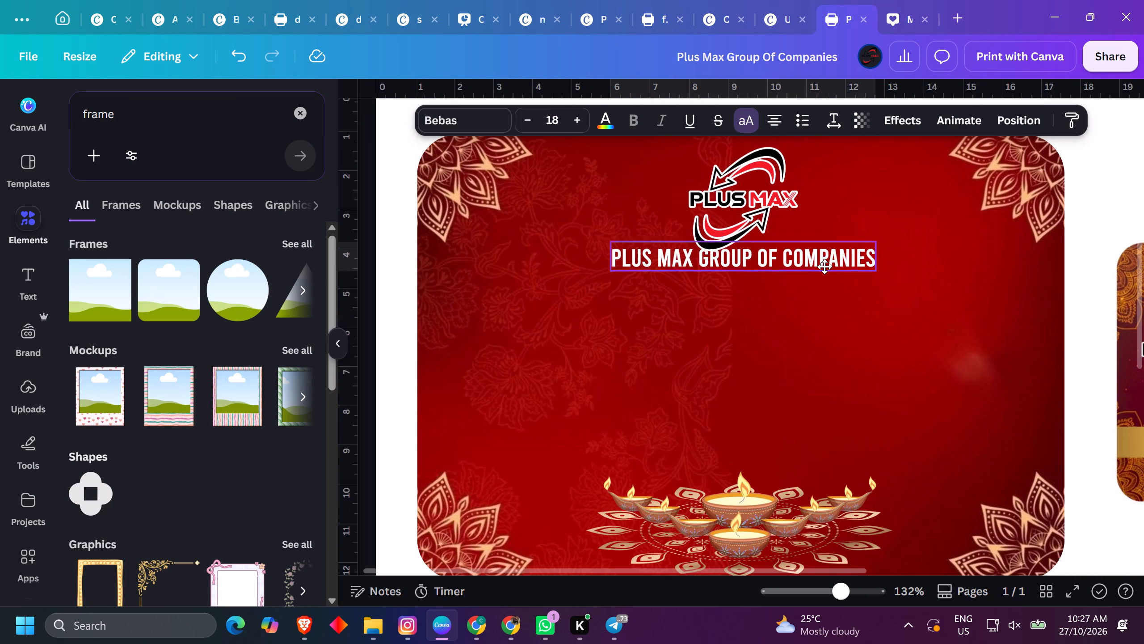
ctrl+drag(824, 267, 818, 269)
ctrl+scroll(823, 267, down, 3)
click(959, 205)
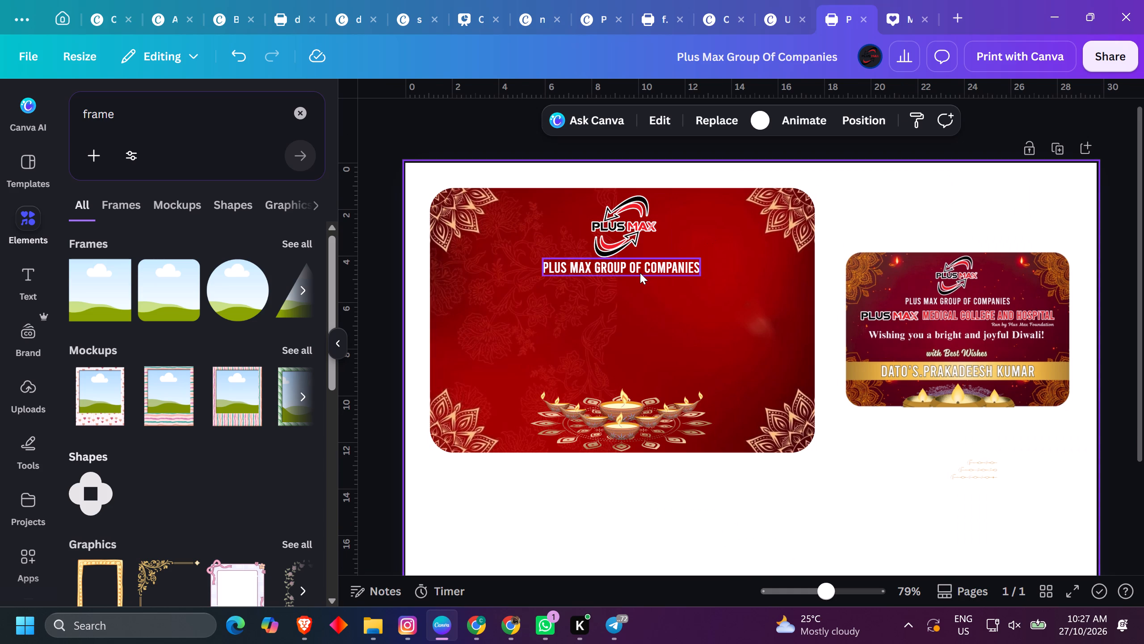
ctrl+drag(640, 273, 641, 279)
click(913, 198)
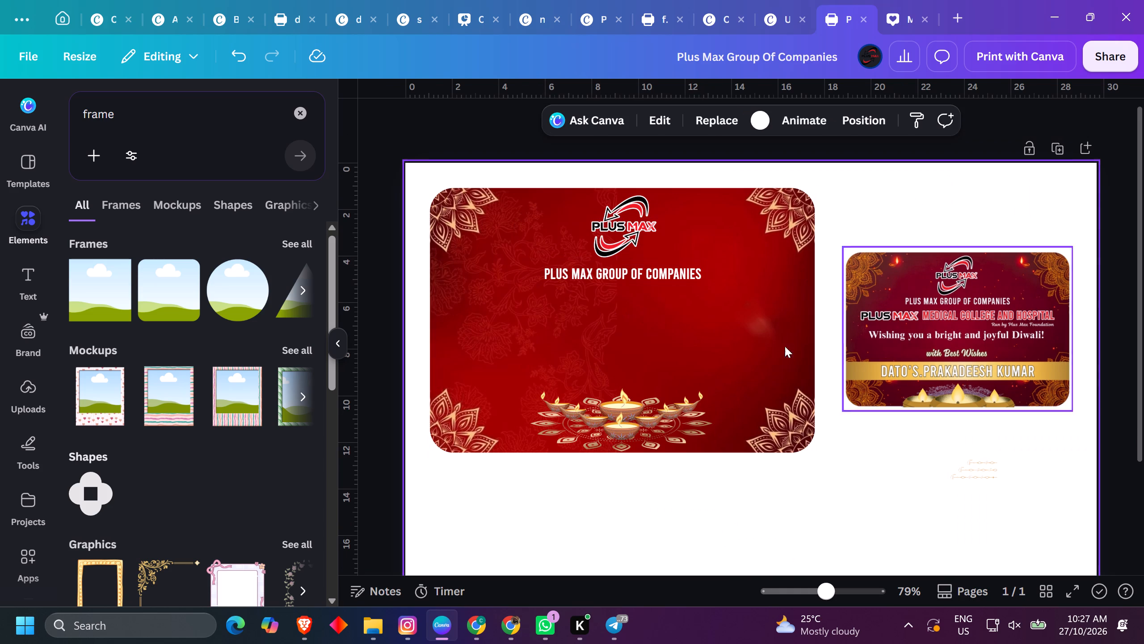
Cut the small finished Diwali card beside the red card from the page.
click(927, 345)
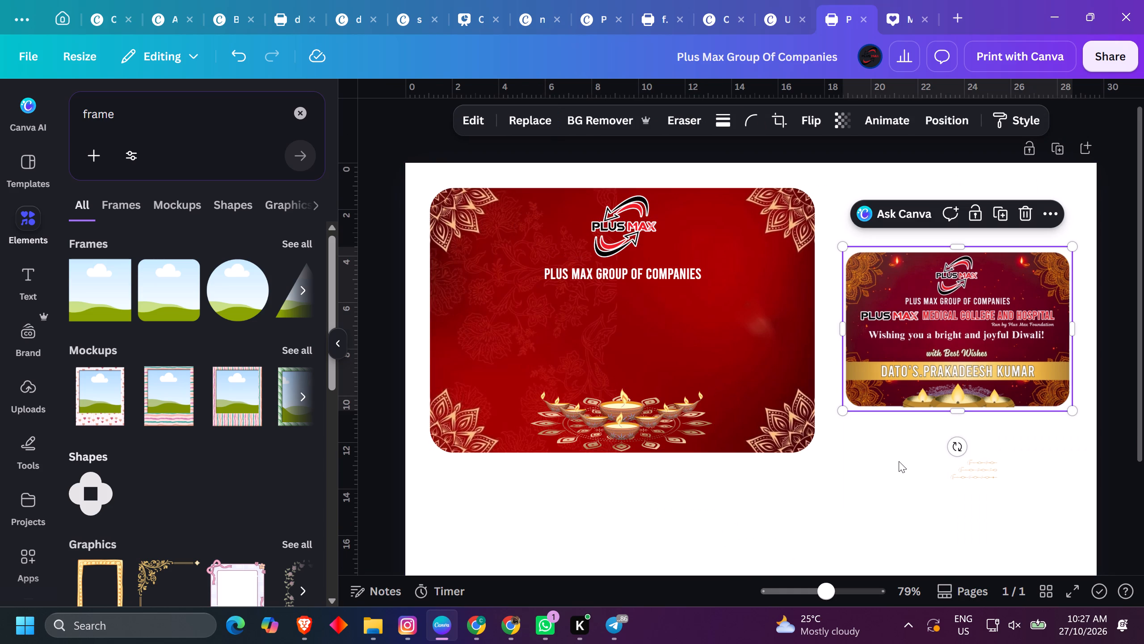
click(873, 504)
ctrl+scroll(867, 495, down, 3)
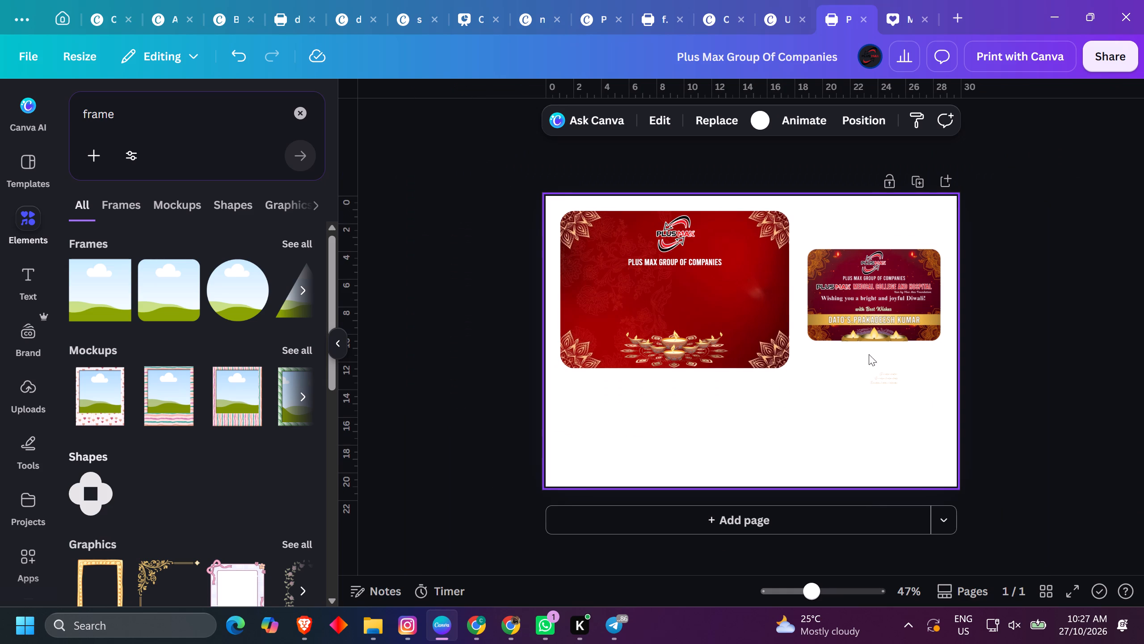
click(900, 304)
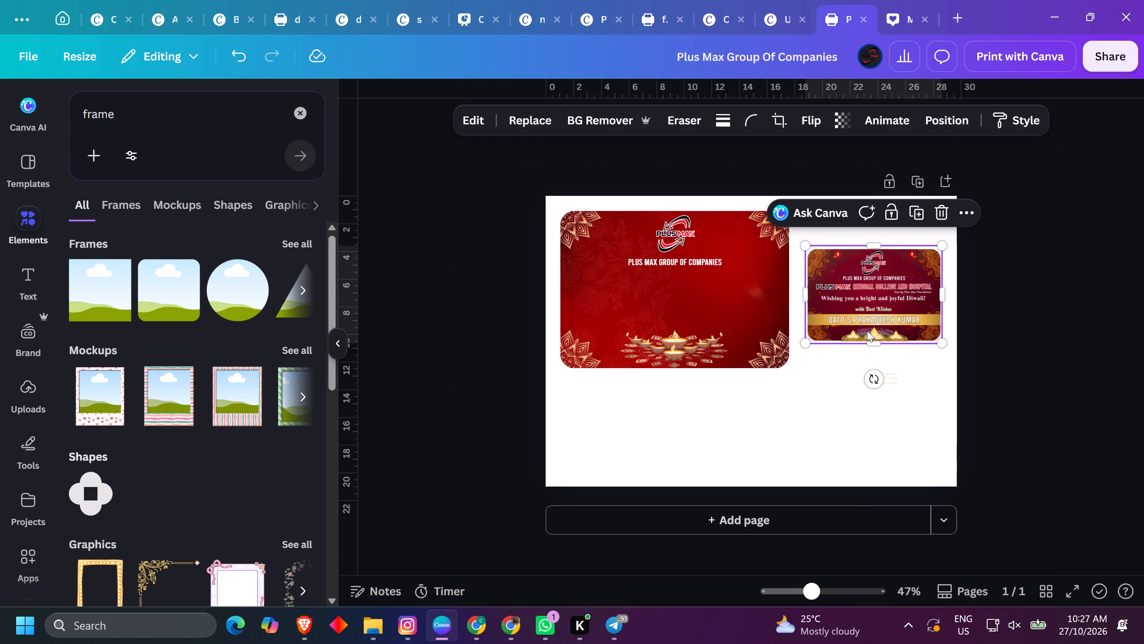
key(ctrl+x)
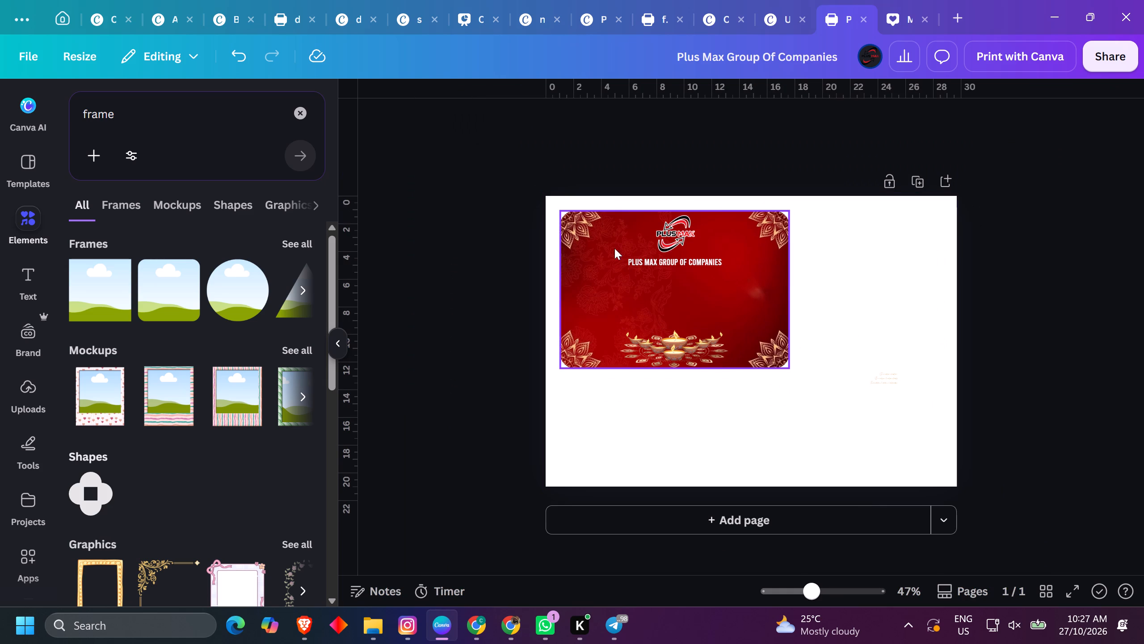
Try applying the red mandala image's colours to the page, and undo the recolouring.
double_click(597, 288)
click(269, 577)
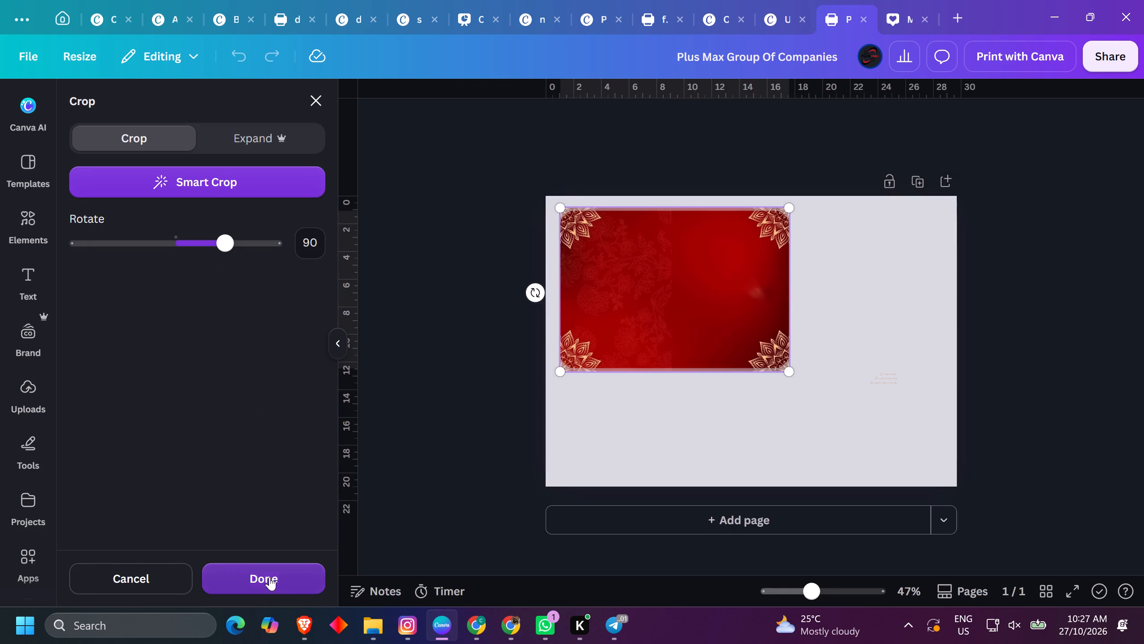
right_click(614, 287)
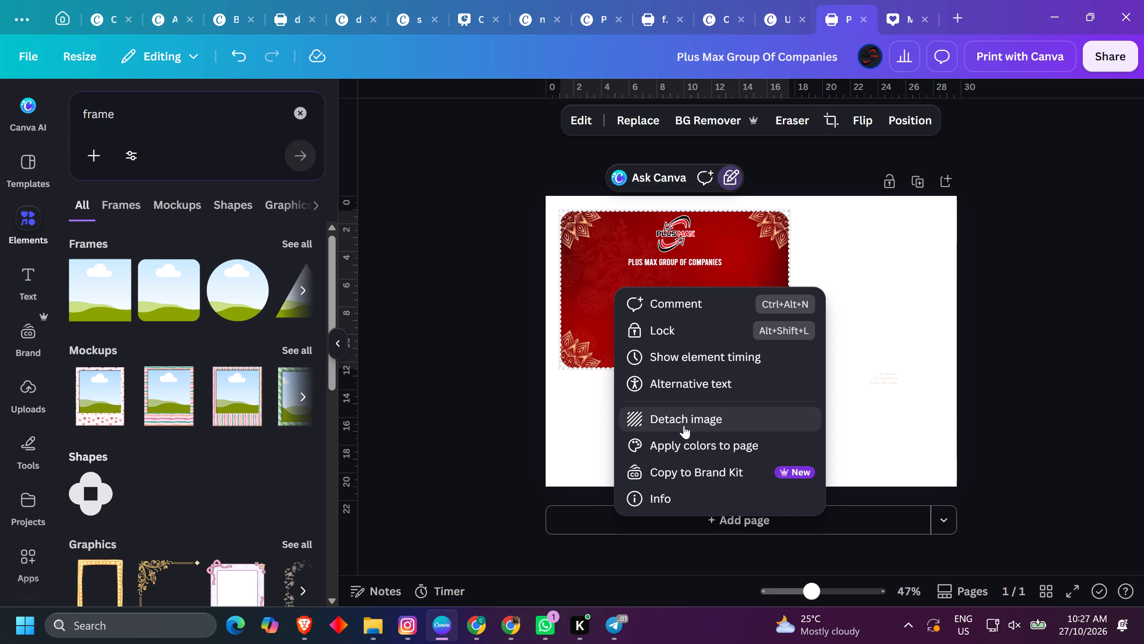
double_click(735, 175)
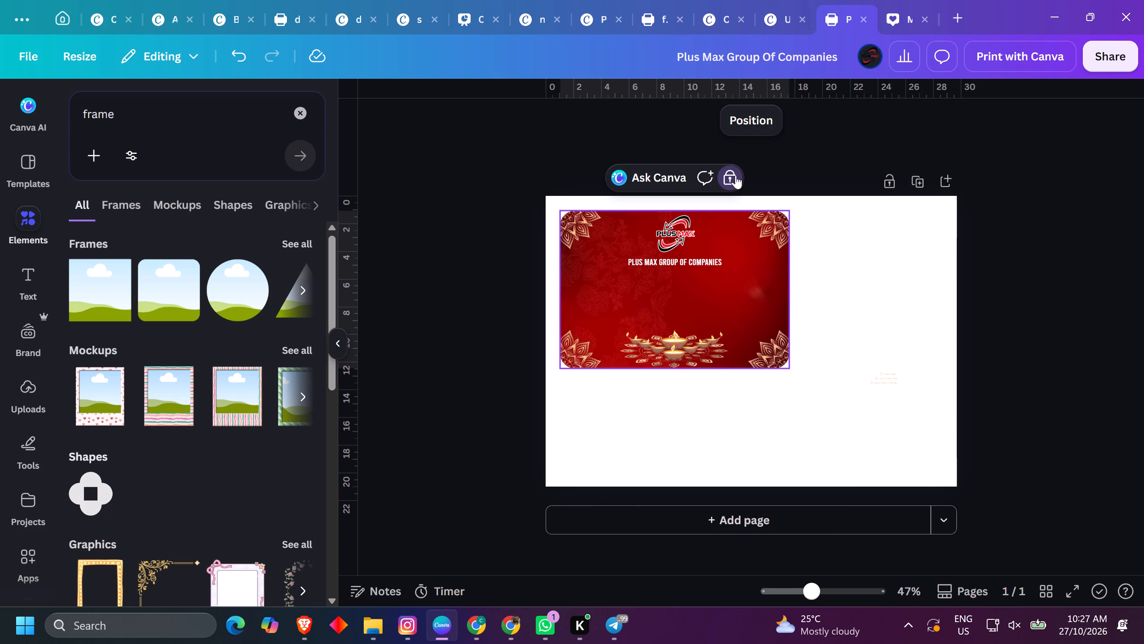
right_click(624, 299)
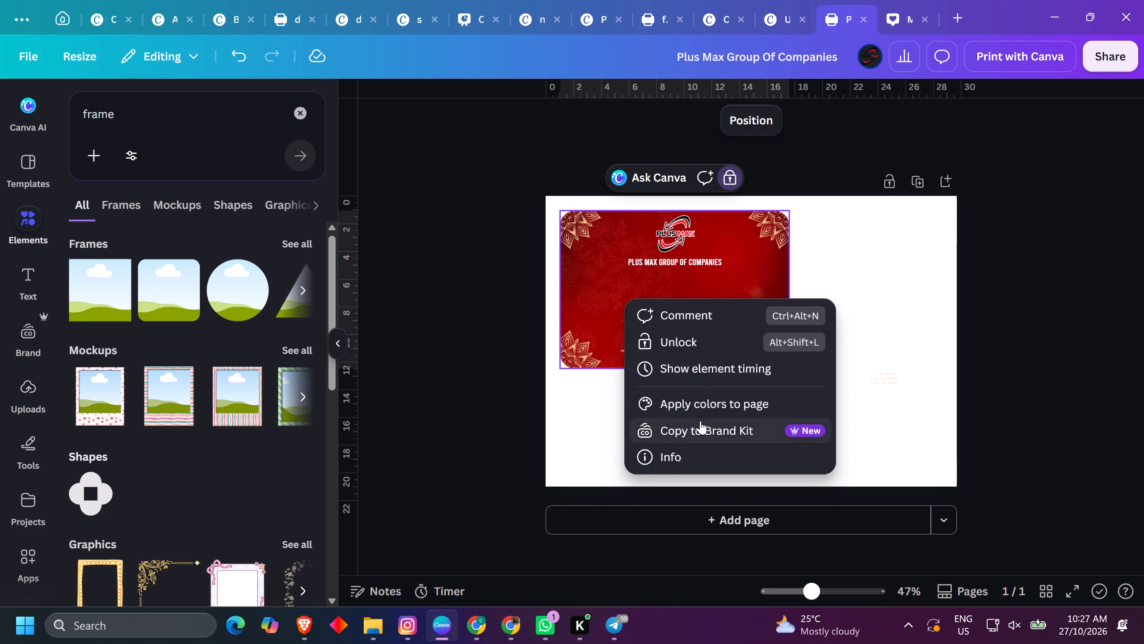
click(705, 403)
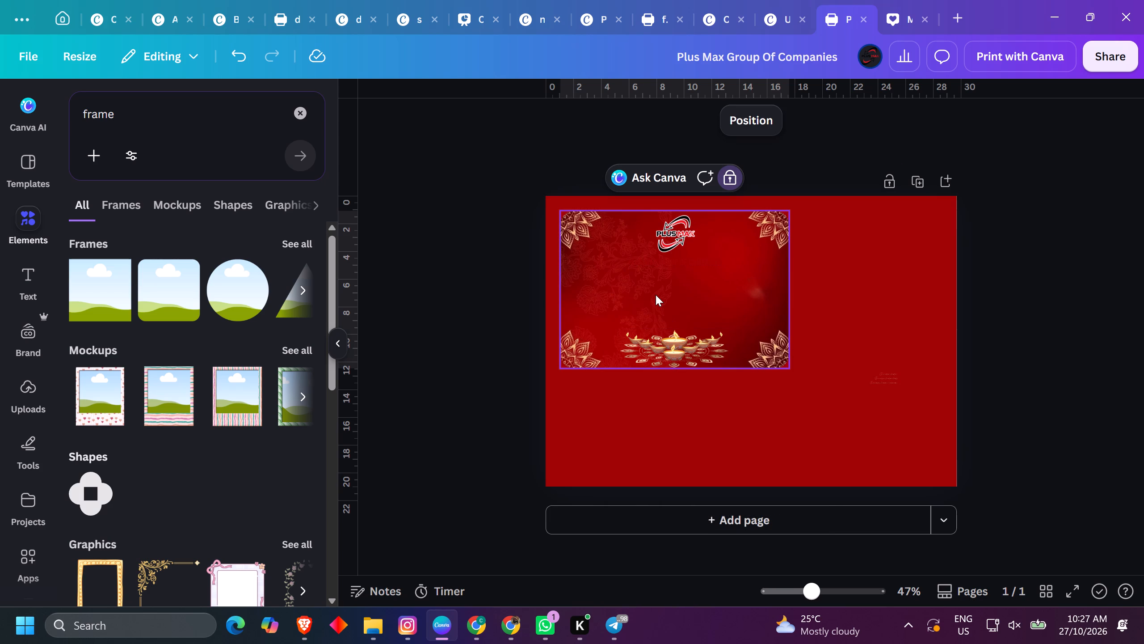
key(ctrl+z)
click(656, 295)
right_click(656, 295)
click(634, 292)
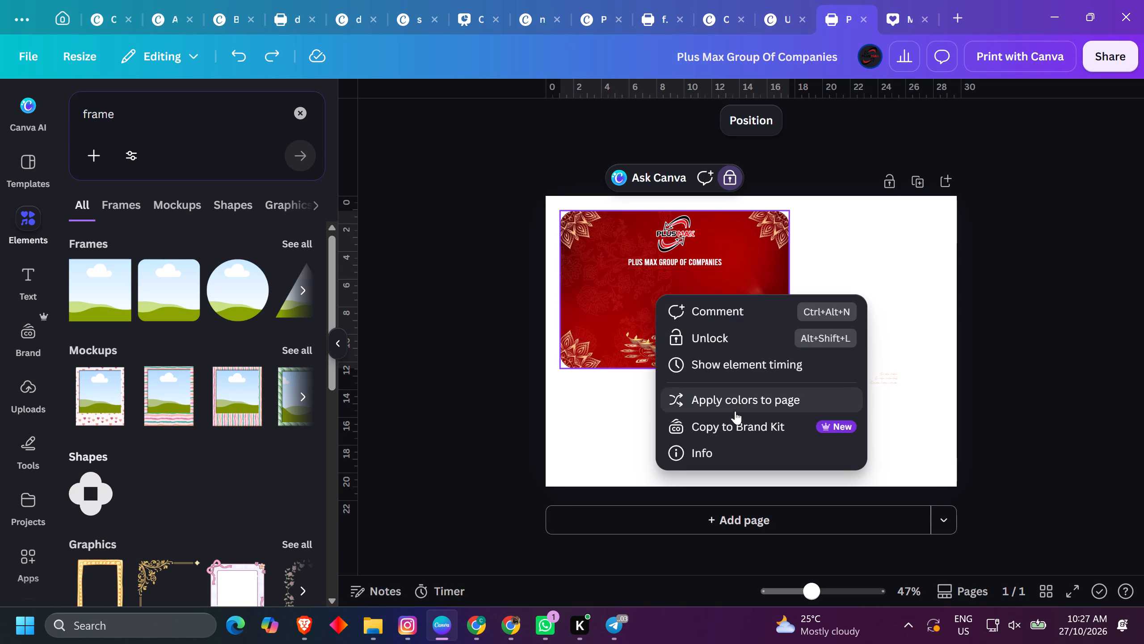
Unlock the red mandala card image and detach it from its rounded frame.
click(619, 282)
right_click(619, 282)
double_click(726, 167)
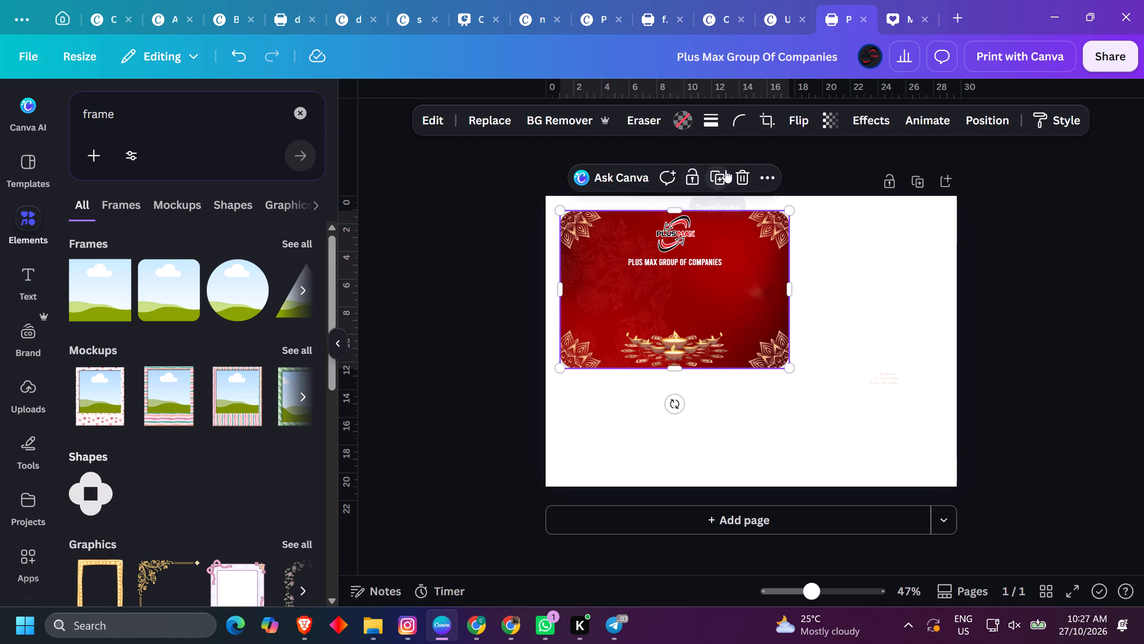
right_click(647, 295)
click(734, 502)
Set the detached red mandala image as the page background and delete the empty frame.
right_click(756, 347)
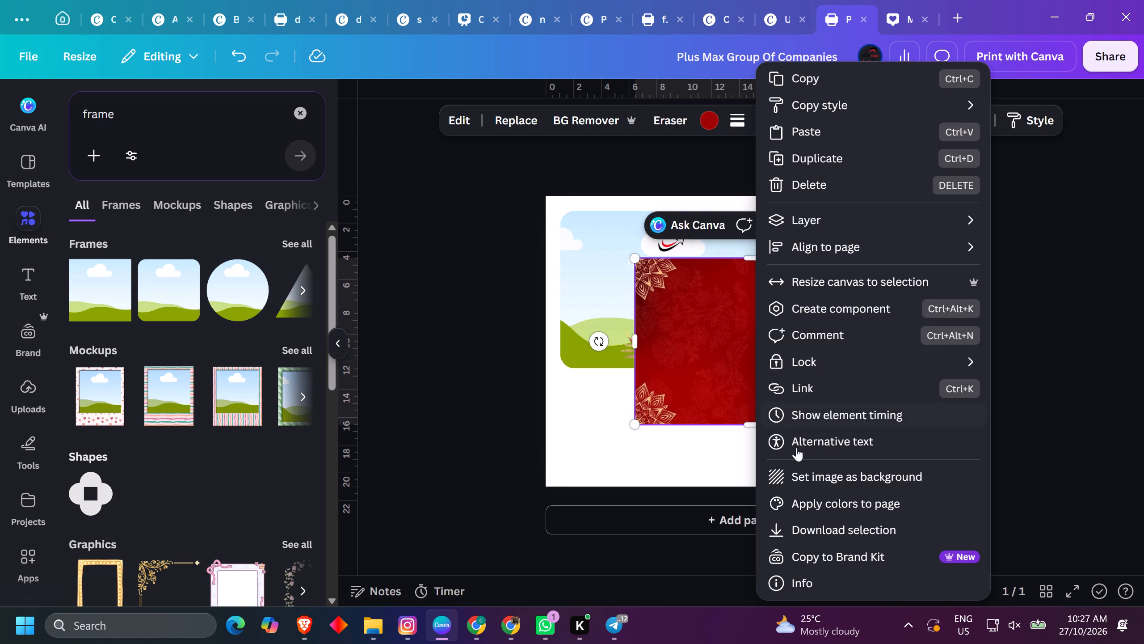
click(820, 479)
click(782, 286)
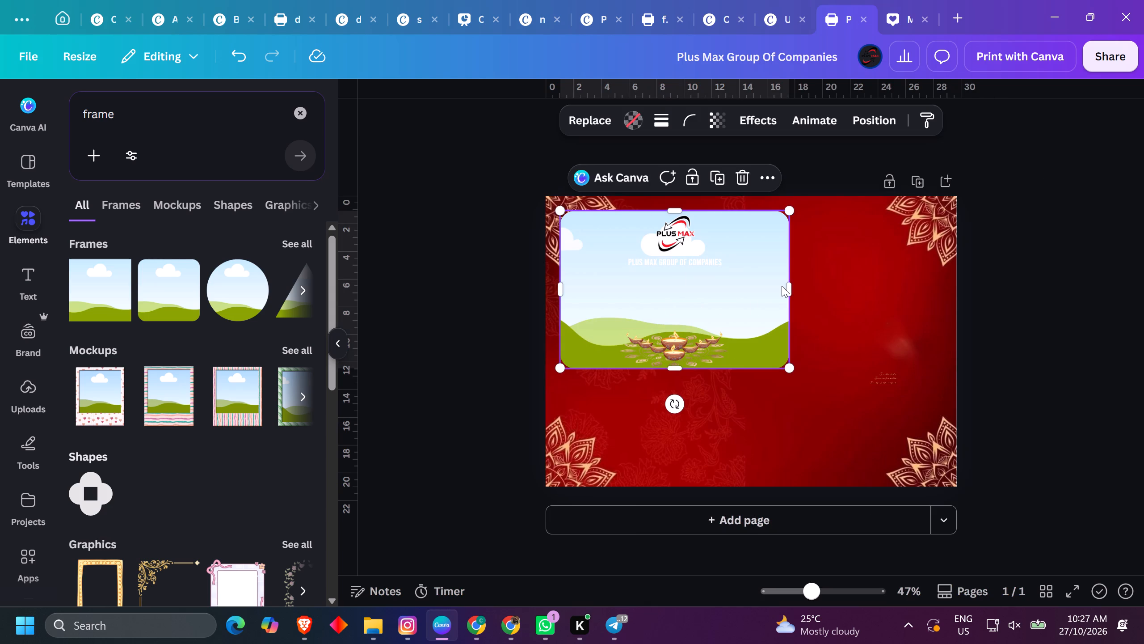
key(Delete)
Enlarge the diya lamp arrangement to about half the page width and centre it along the page's bottom edge.
click(718, 339)
drag(730, 331, 772, 331)
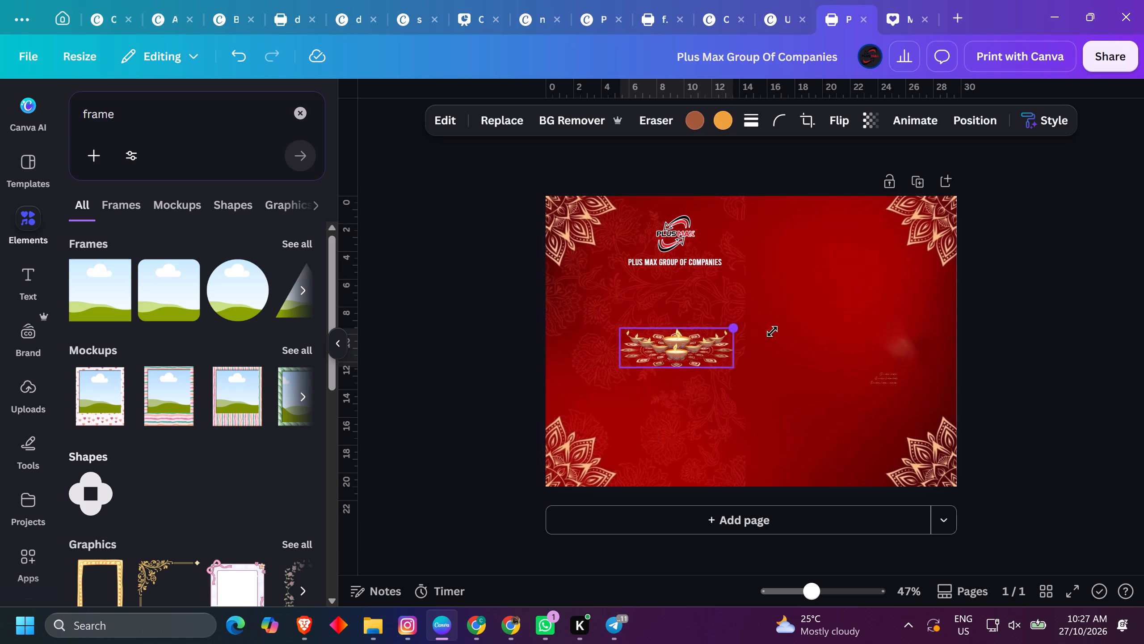
drag(772, 331, 846, 314)
drag(745, 347, 761, 478)
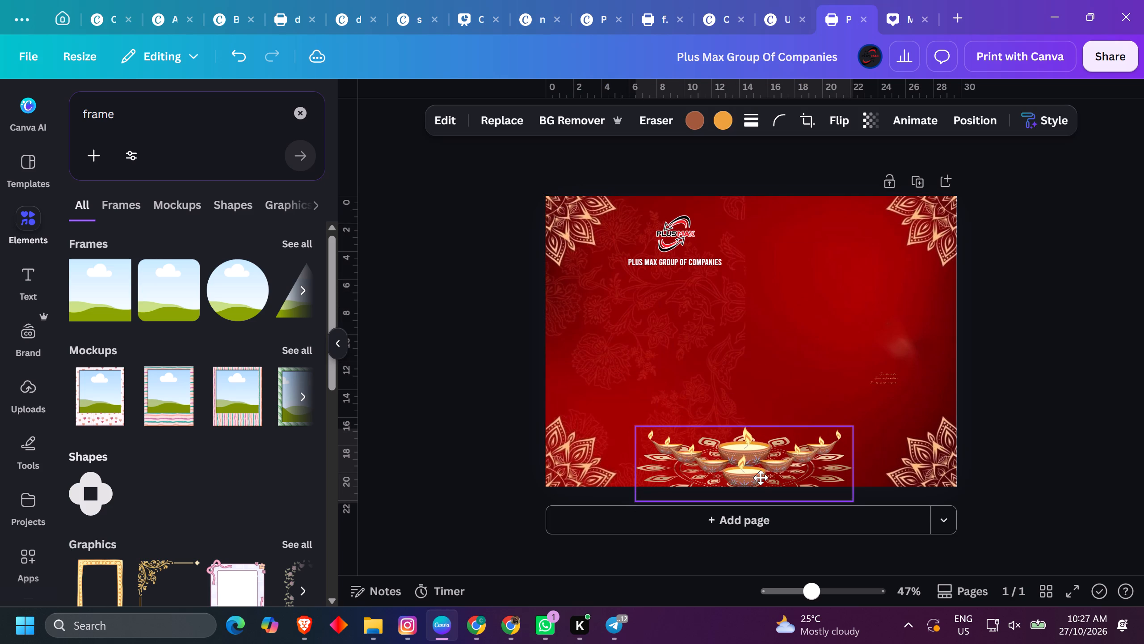
drag(761, 478, 763, 479)
click(1096, 241)
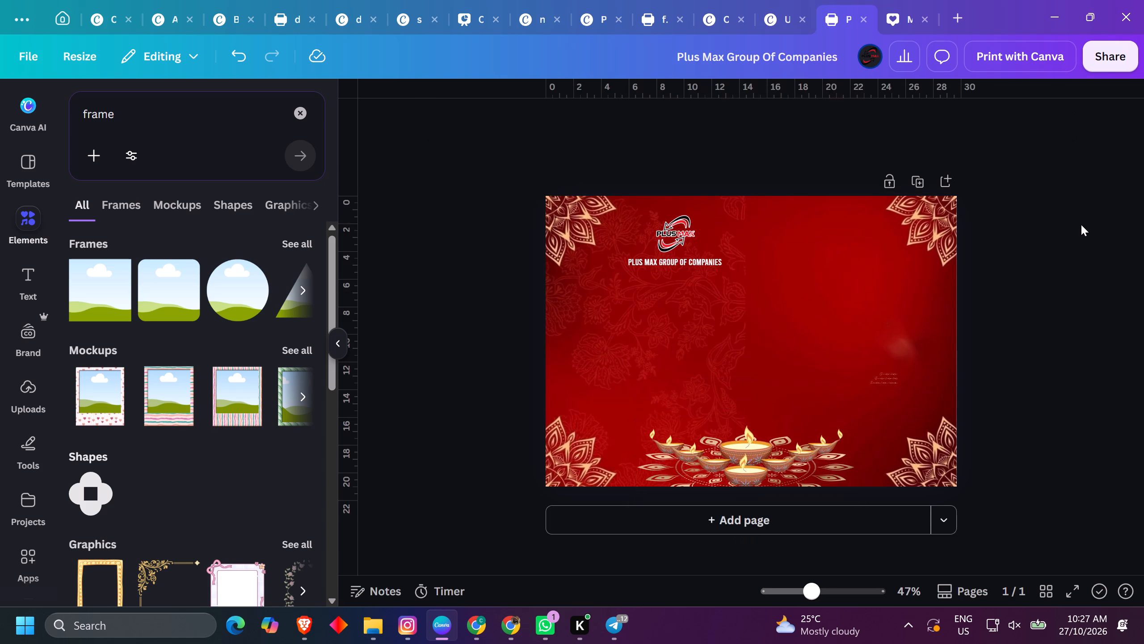
Select the logo and heading together and enlarge them until the heading text reaches size 37.5.
ctrl+scroll(1081, 225, up, 4)
drag(539, 292, 588, 209)
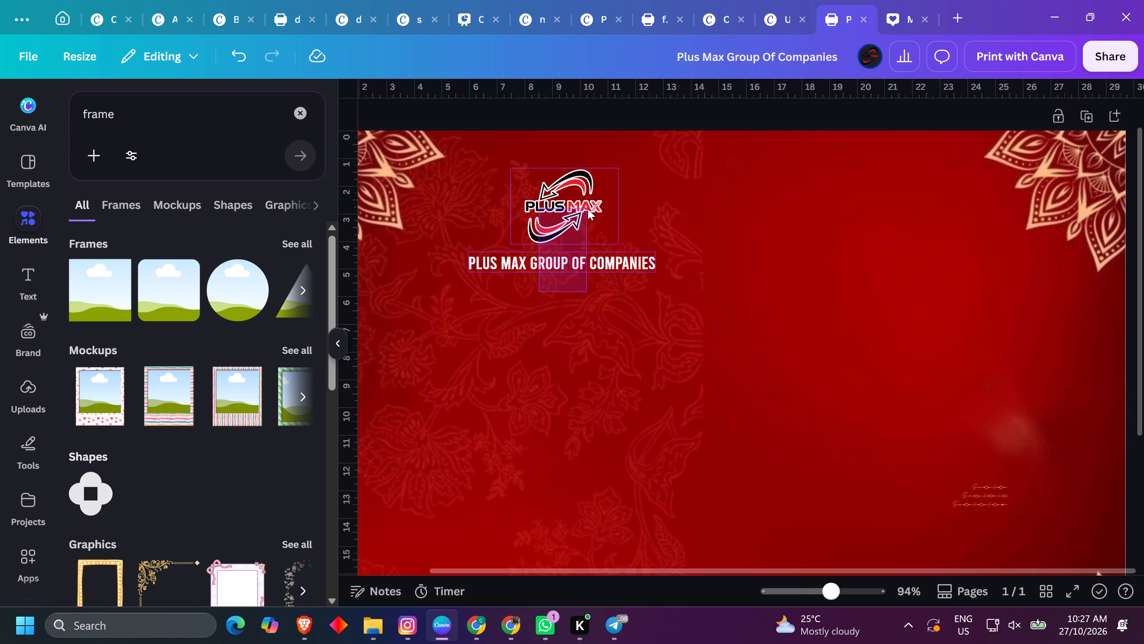
drag(588, 209, 588, 208)
drag(658, 273, 824, 452)
scroll(818, 420, down, 4)
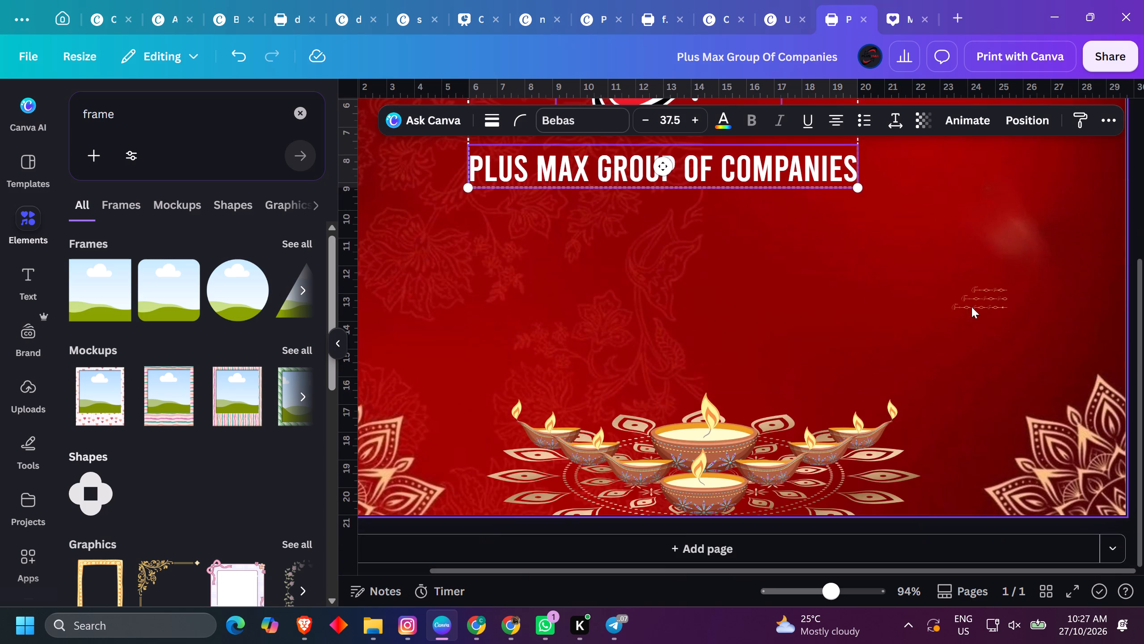
ctrl+scroll(1006, 284, up, 2)
ctrl+scroll(1006, 284, down, 7)
Select the leftover three-line gold ornament on the red background and delete it.
click(973, 300)
ctrl+scroll(872, 257, up, 3)
ctrl+scroll(976, 371, up, 3)
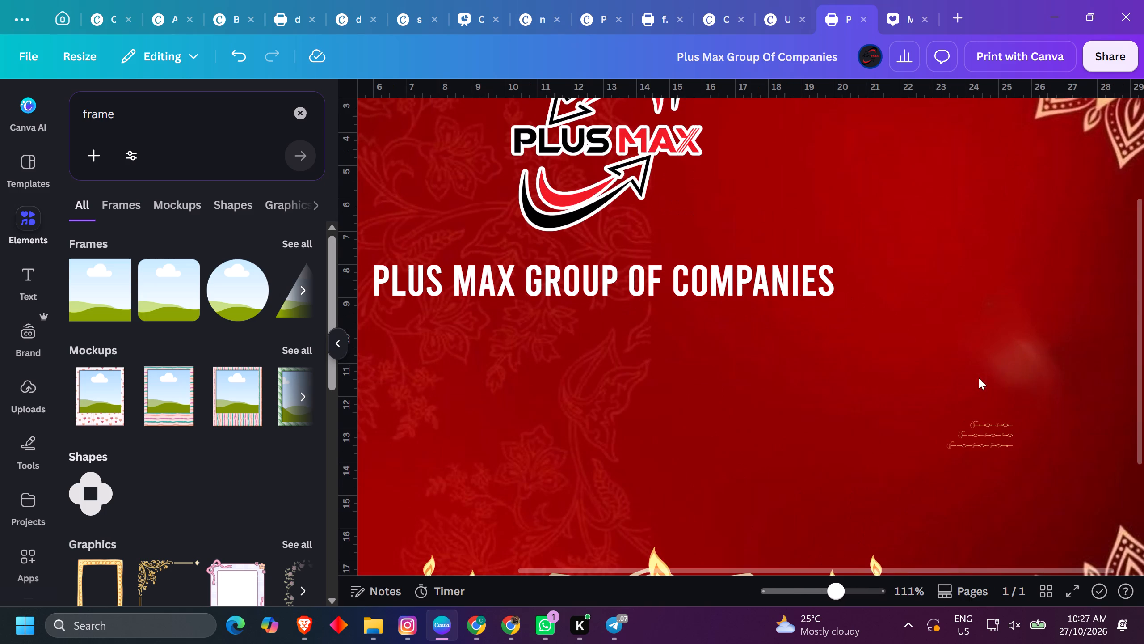
click(990, 440)
drag(989, 439, 819, 421)
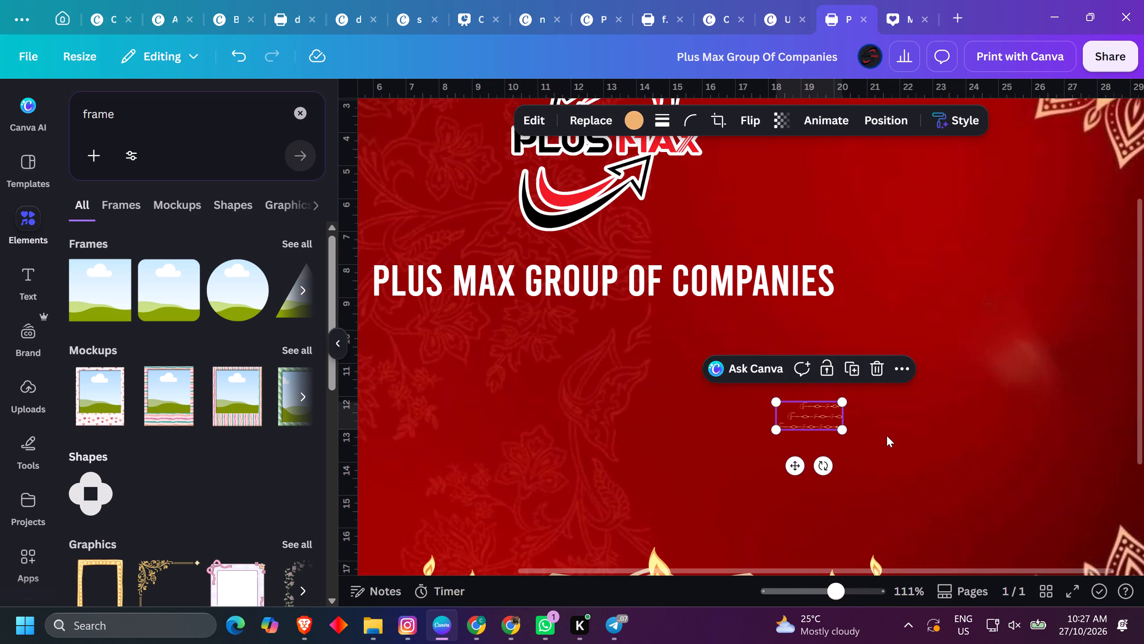
key(Delete)
Move the enlarged heading and logo towards the page's horizontal centre, keeping the logo near the top edge.
scroll(797, 364, up, 3)
ctrl+scroll(749, 307, down, 5)
drag(725, 278, 741, 270)
drag(695, 282, 726, 272)
ctrl+scroll(794, 219, up, 3)
drag(788, 220, 781, 221)
ctrl+scroll(863, 310, down, 5)
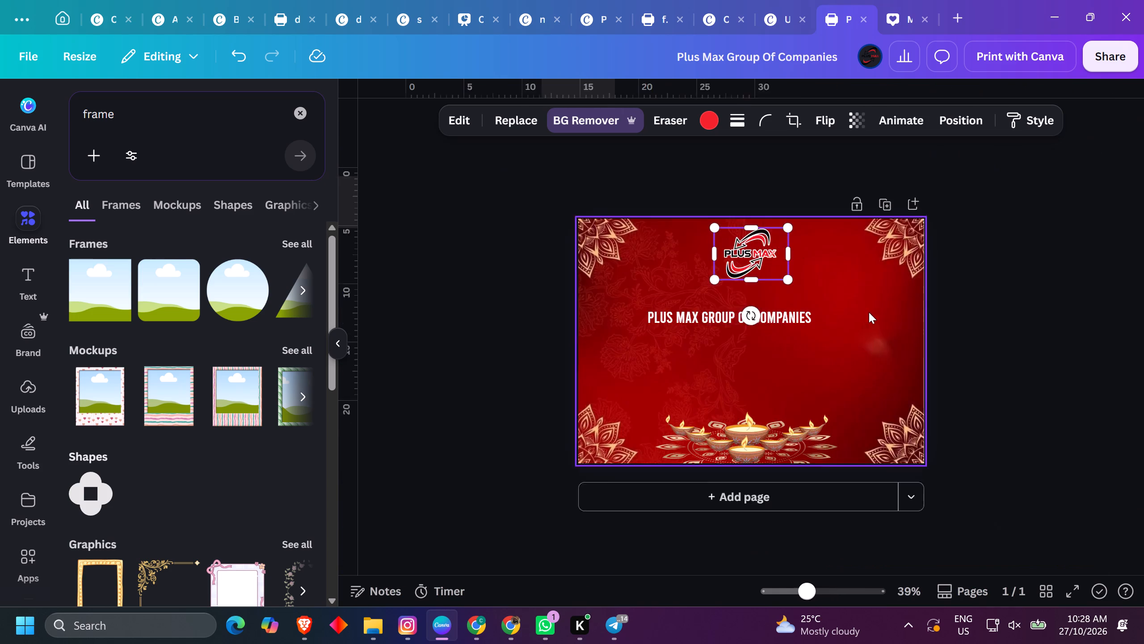
Move the "PLUS MAX GROUP OF COMPANIES" heading up directly beneath the logo and centre it.
click(1026, 287)
click(772, 319)
drag(764, 319, 786, 295)
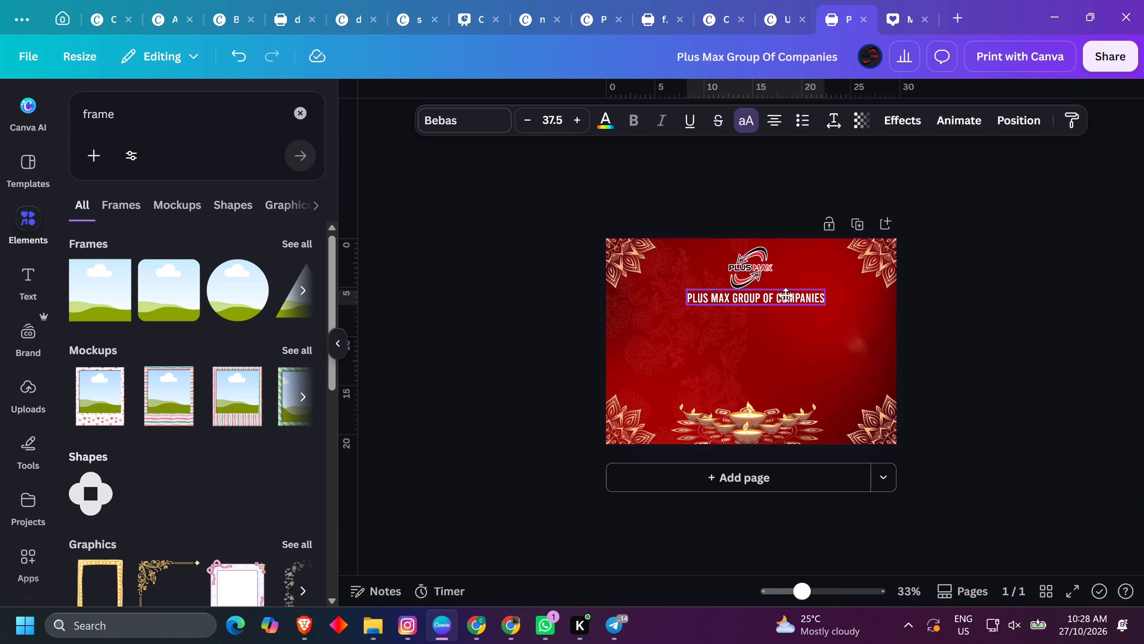
drag(786, 295, 779, 297)
ctrl+scroll(894, 260, up, 6)
drag(770, 283, 771, 290)
ctrl+scroll(918, 332, down, 5)
click(1001, 246)
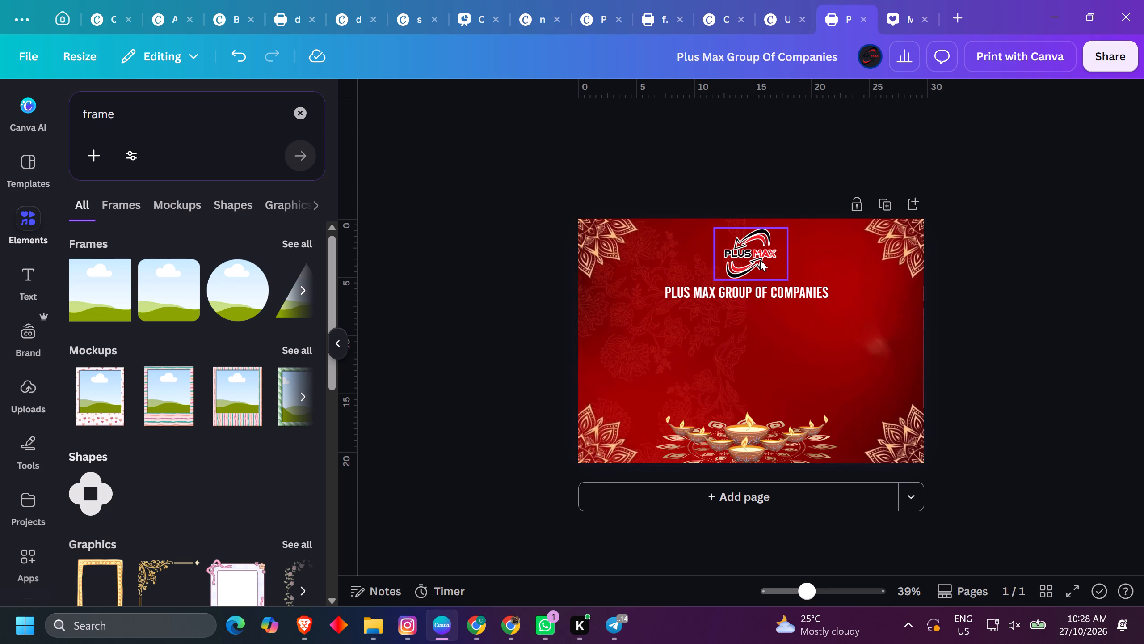
click(749, 299)
click(475, 103)
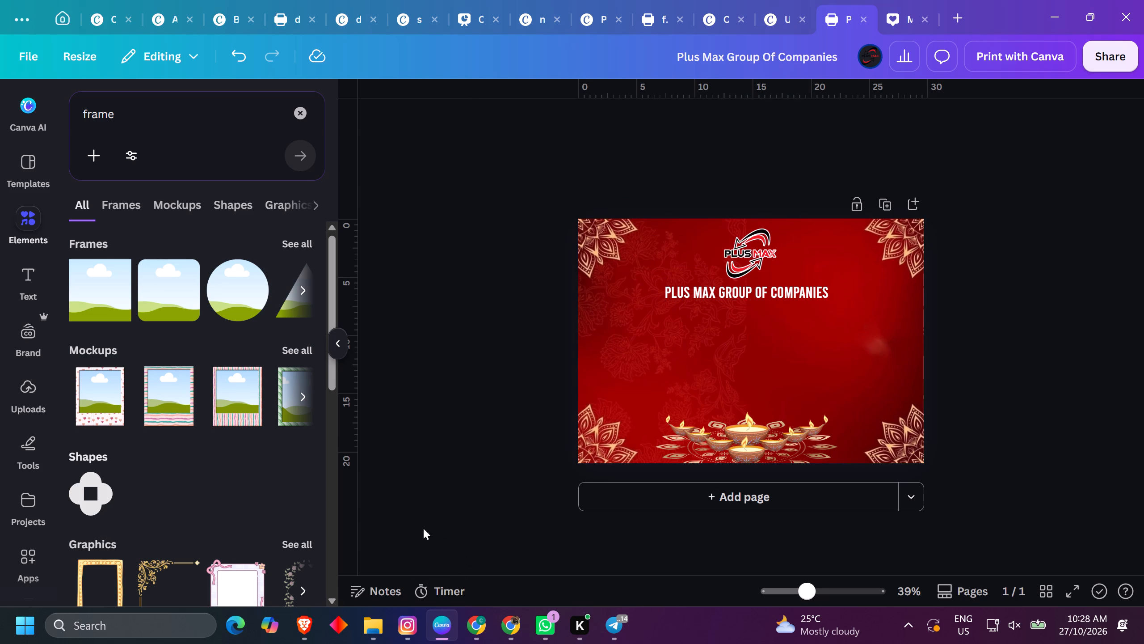
Switch to Brave, unmute the system sound and resume playing the open YouTube video.
click(301, 630)
click(988, 622)
click(884, 524)
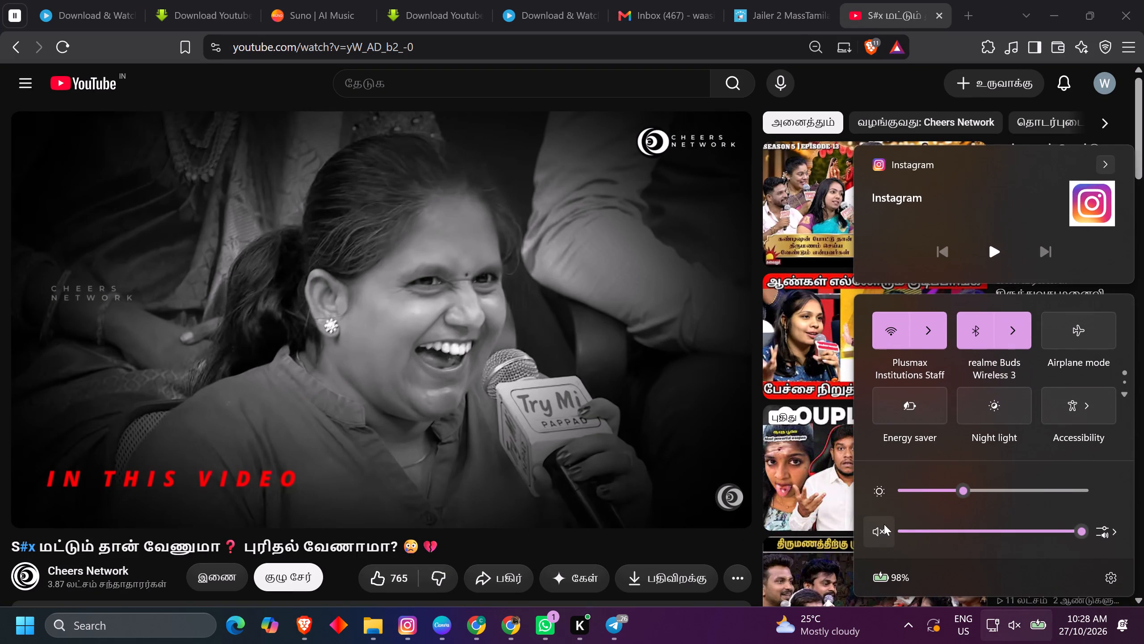
click(536, 371)
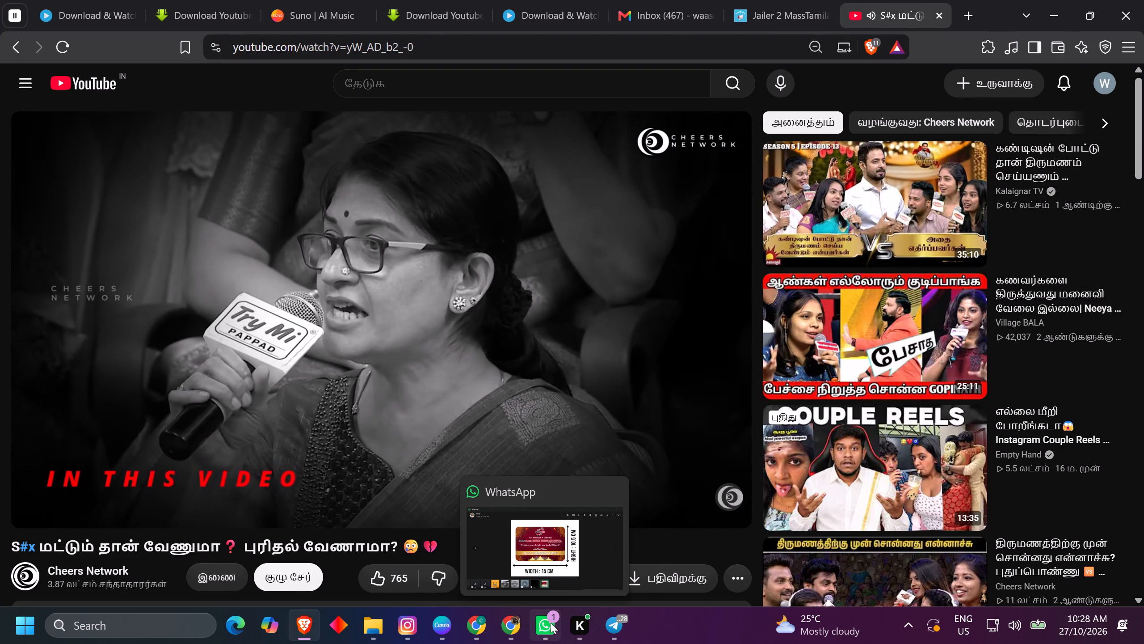
Switch to Instagram, move on to another reel and close the Instagram window.
click(409, 631)
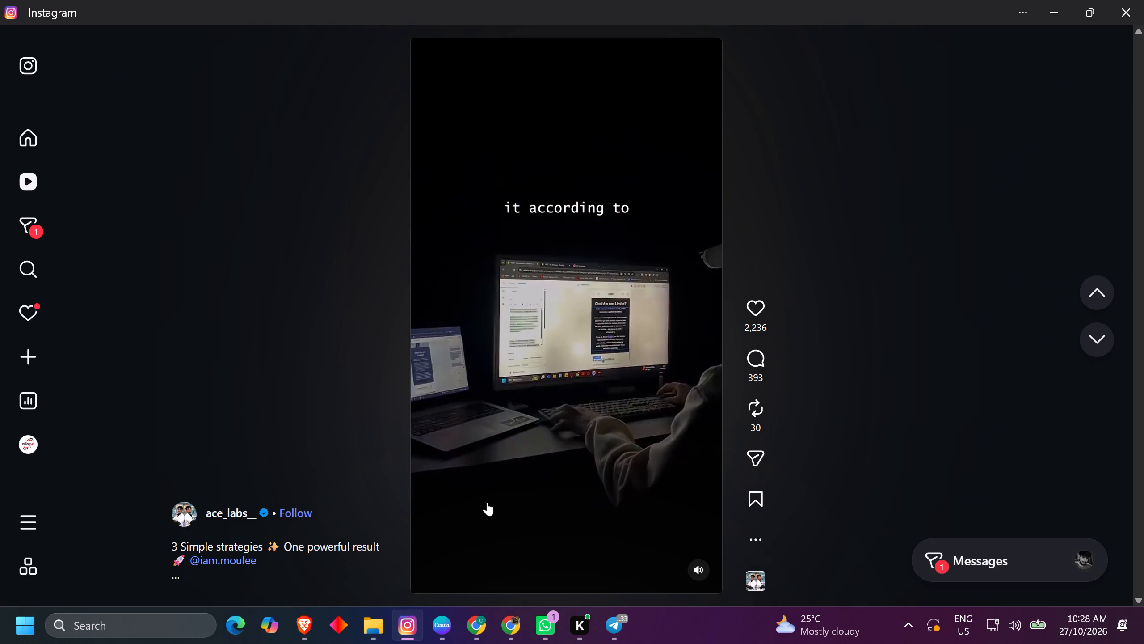
scroll(785, 435, down, 4)
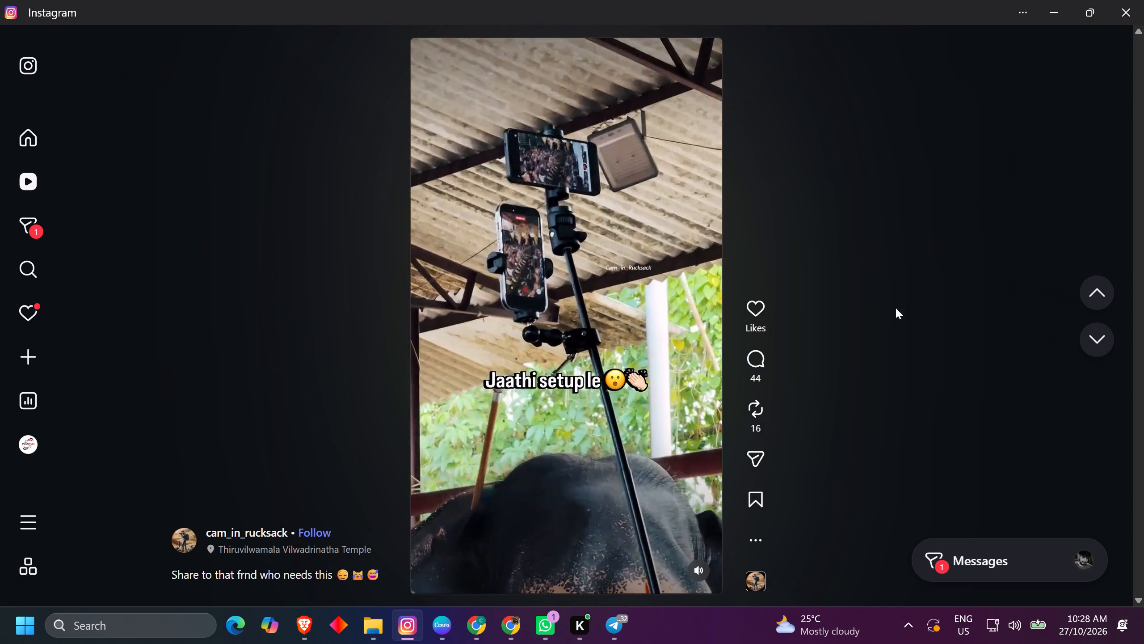
click(1143, 9)
Open the sound properties of the realme Buds Wireless 3 headphones from the Bluetooth devices and examine their audio enhancement settings.
click(992, 626)
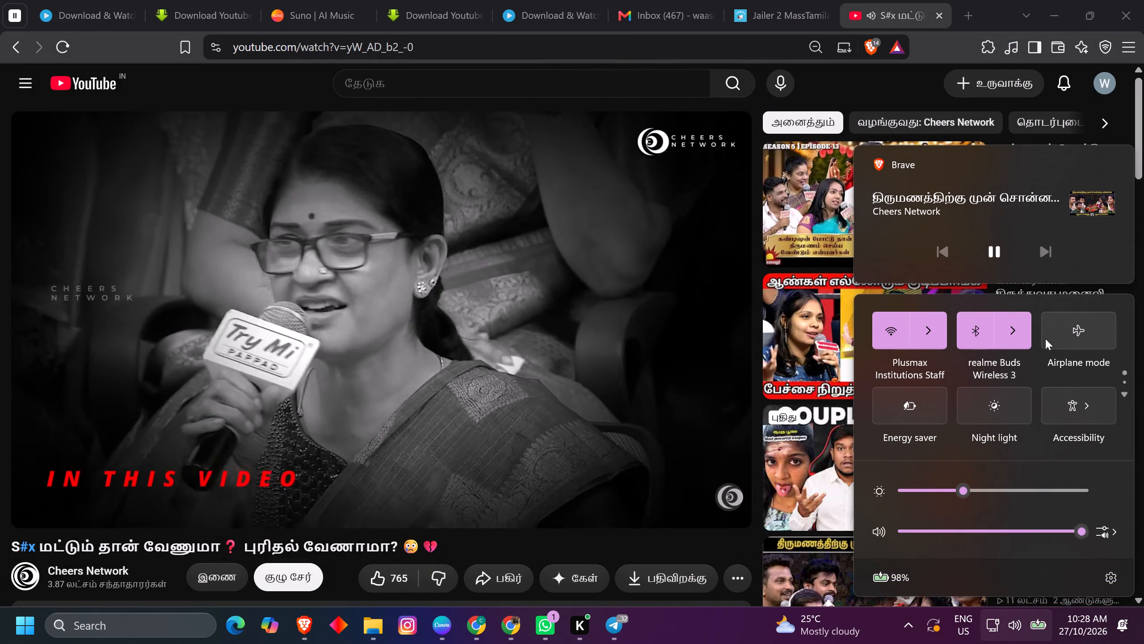
click(1028, 335)
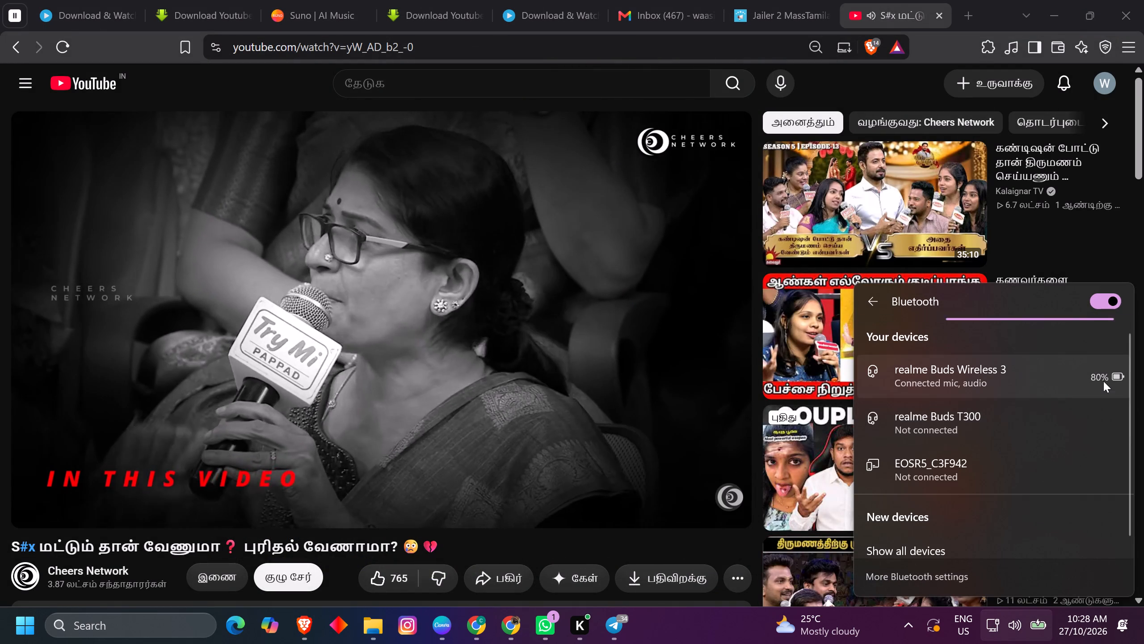
click(1103, 381)
click(1119, 371)
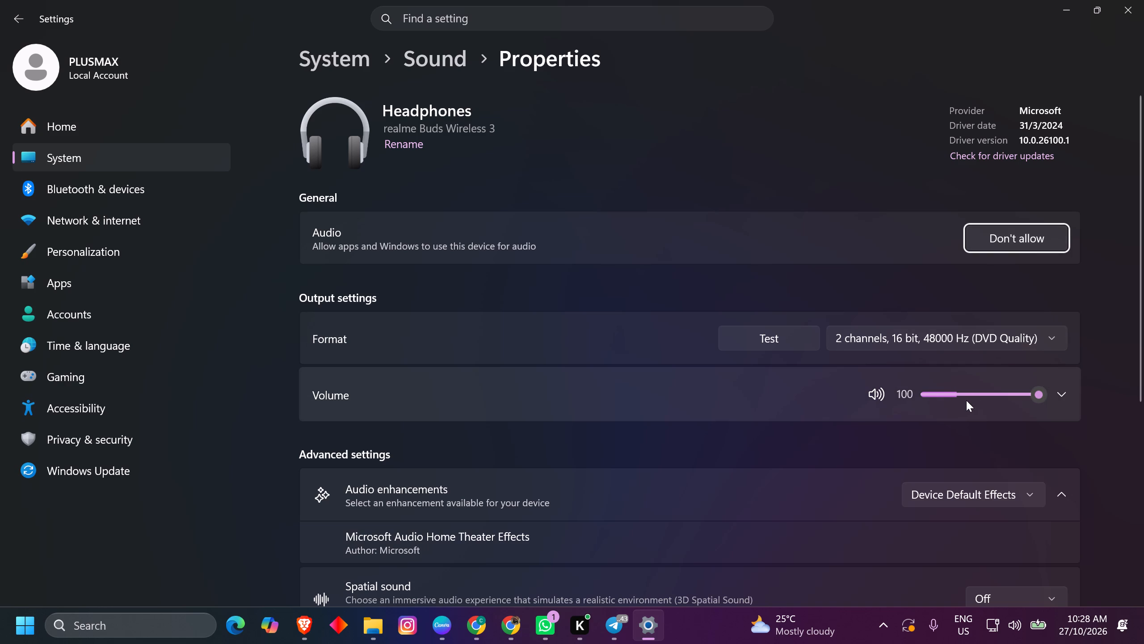
click(951, 493)
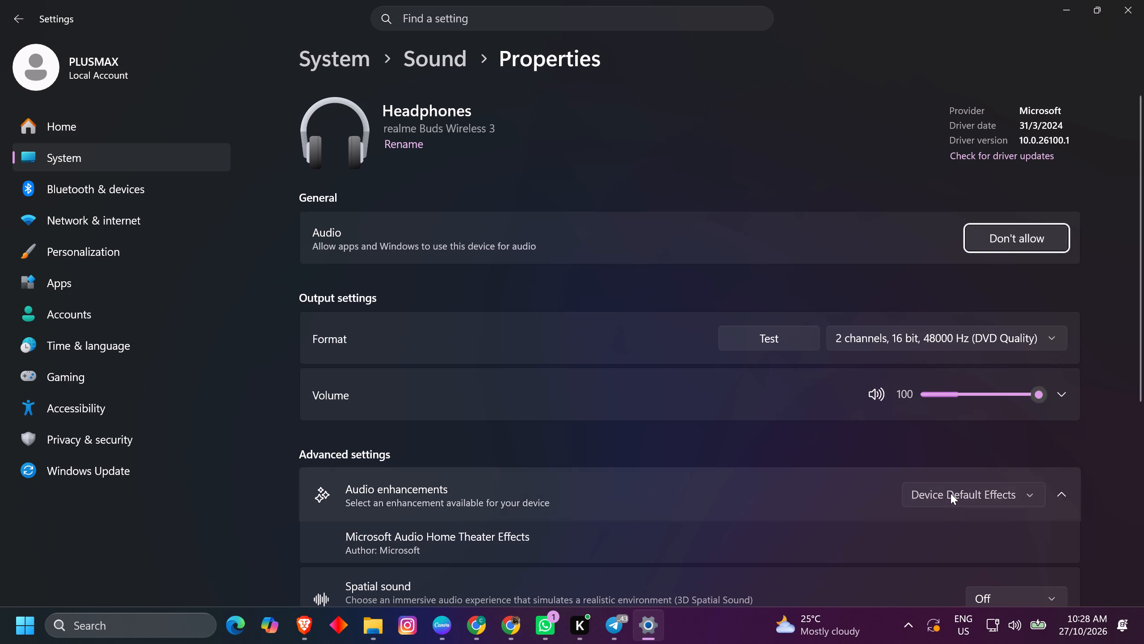
click(609, 528)
click(602, 541)
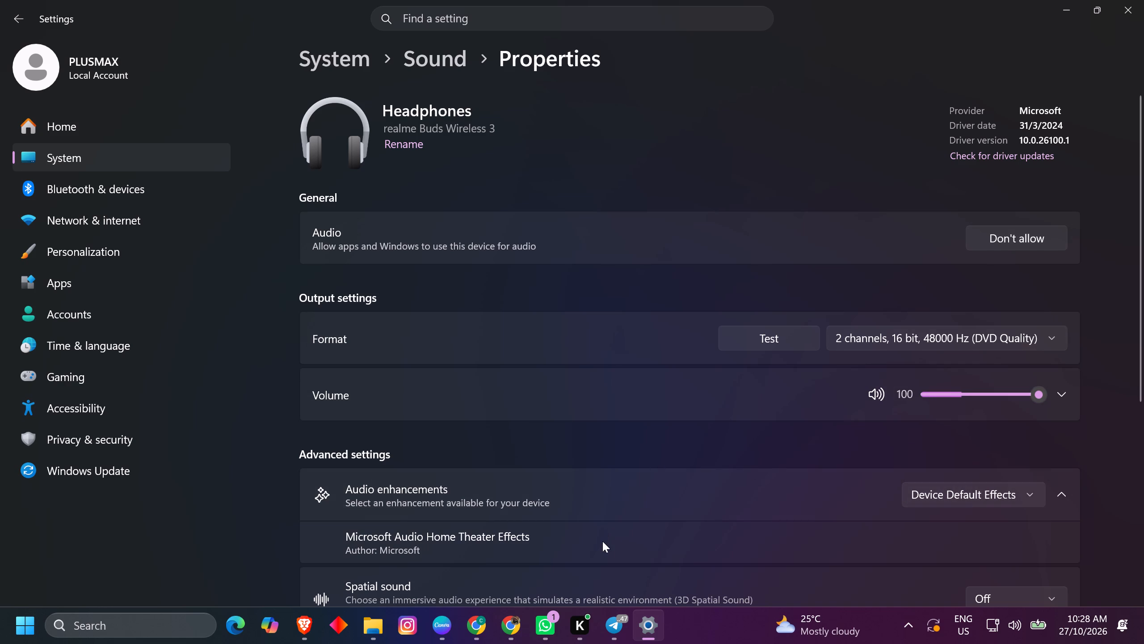
click(385, 541)
scroll(648, 531, down, 3)
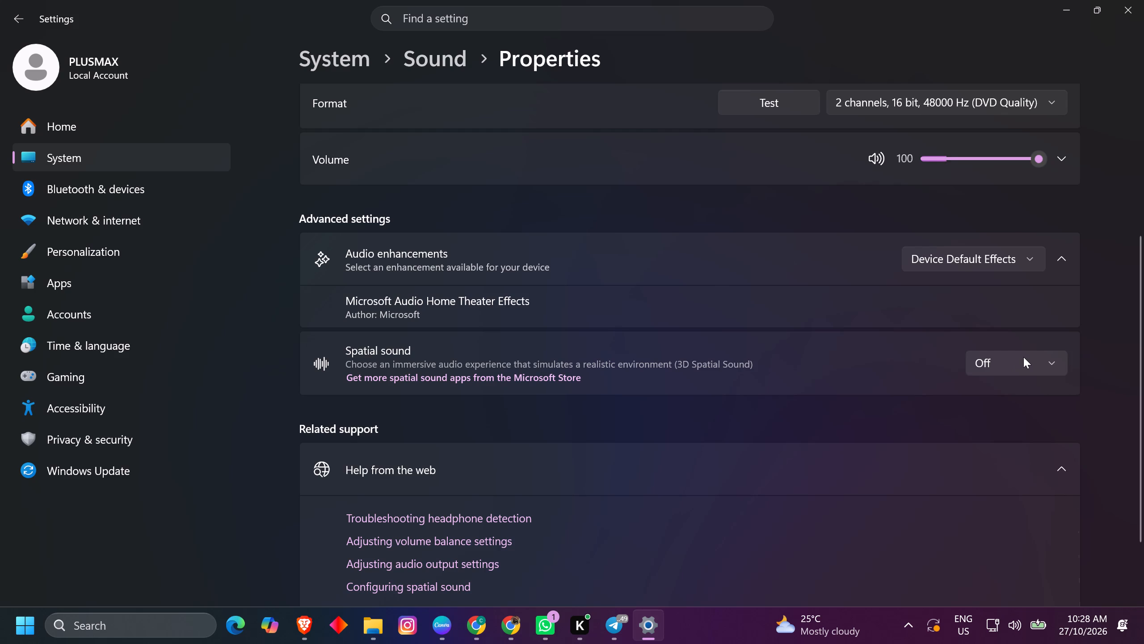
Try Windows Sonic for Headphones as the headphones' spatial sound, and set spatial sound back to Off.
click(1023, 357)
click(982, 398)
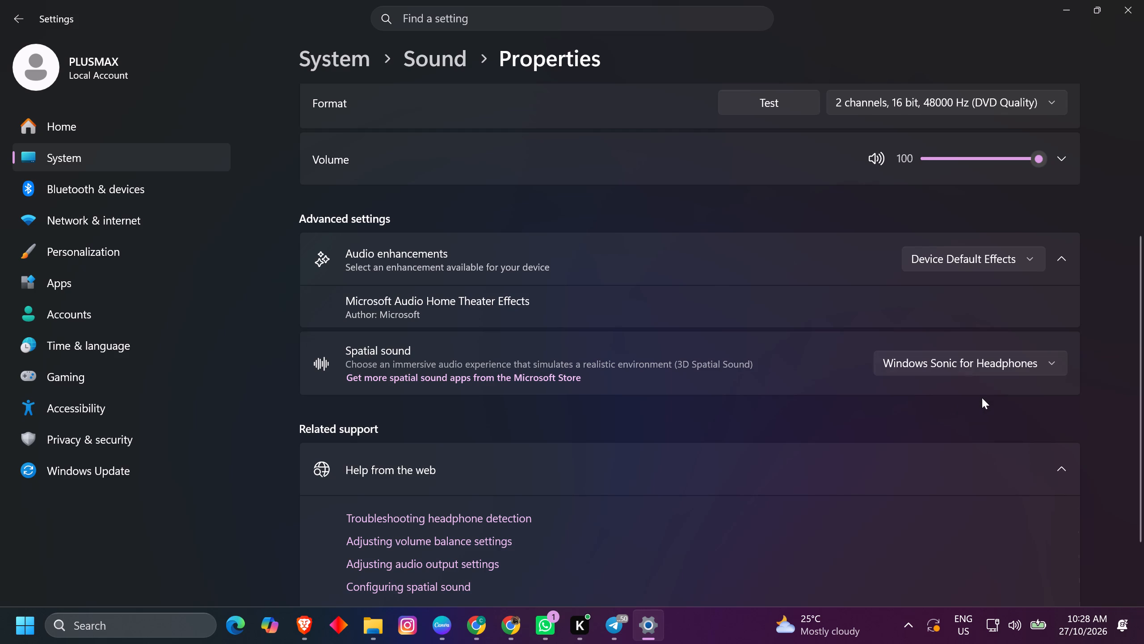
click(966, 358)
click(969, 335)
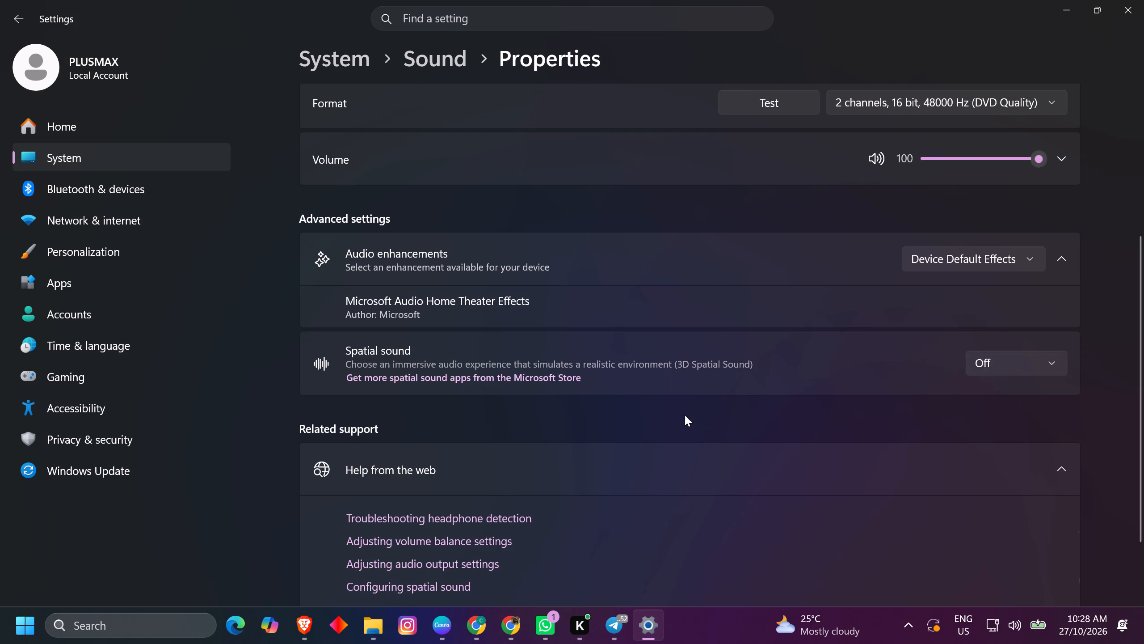
Review the remaining headphone properties and check the headphones' connection in the Bluetooth device list.
scroll(685, 415, down, 4)
scroll(685, 415, up, 6)
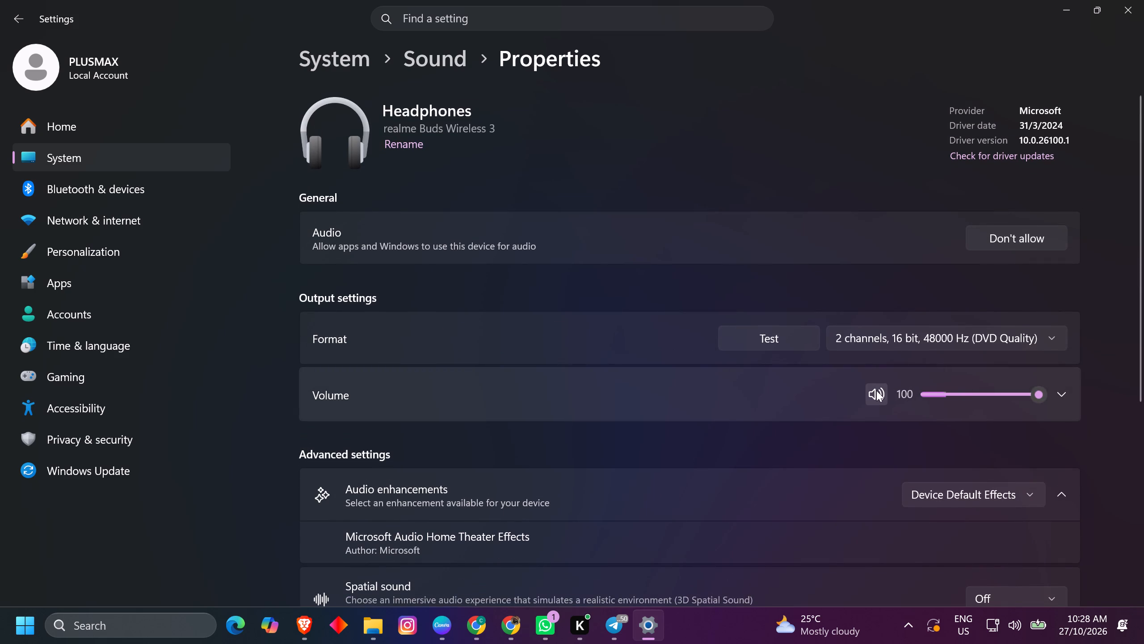
click(1042, 643)
click(1024, 338)
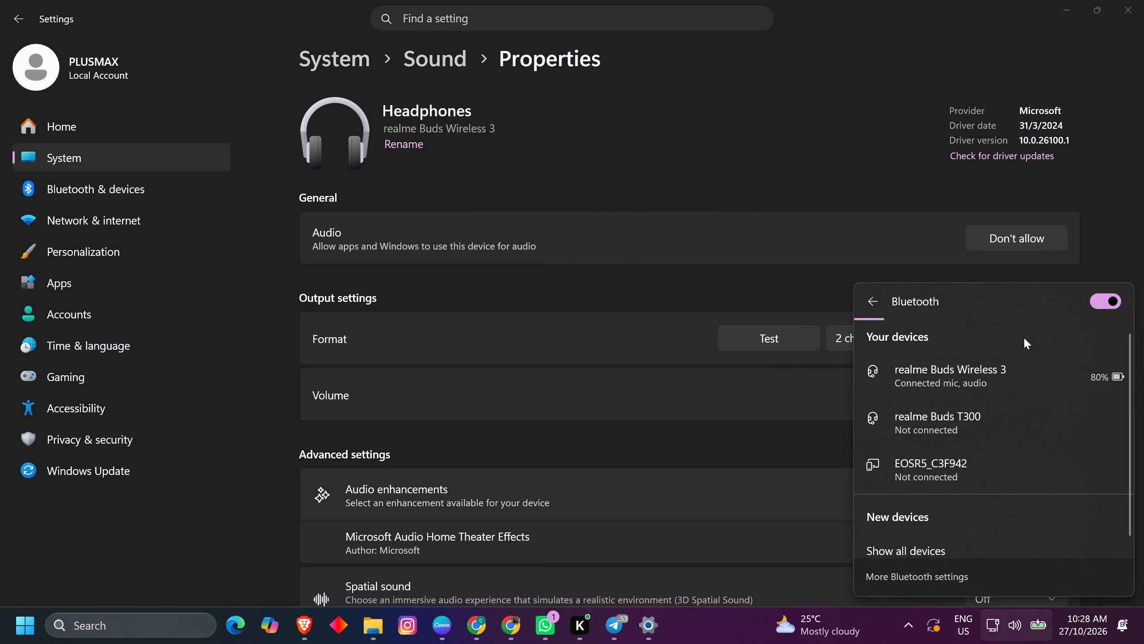
click(1077, 186)
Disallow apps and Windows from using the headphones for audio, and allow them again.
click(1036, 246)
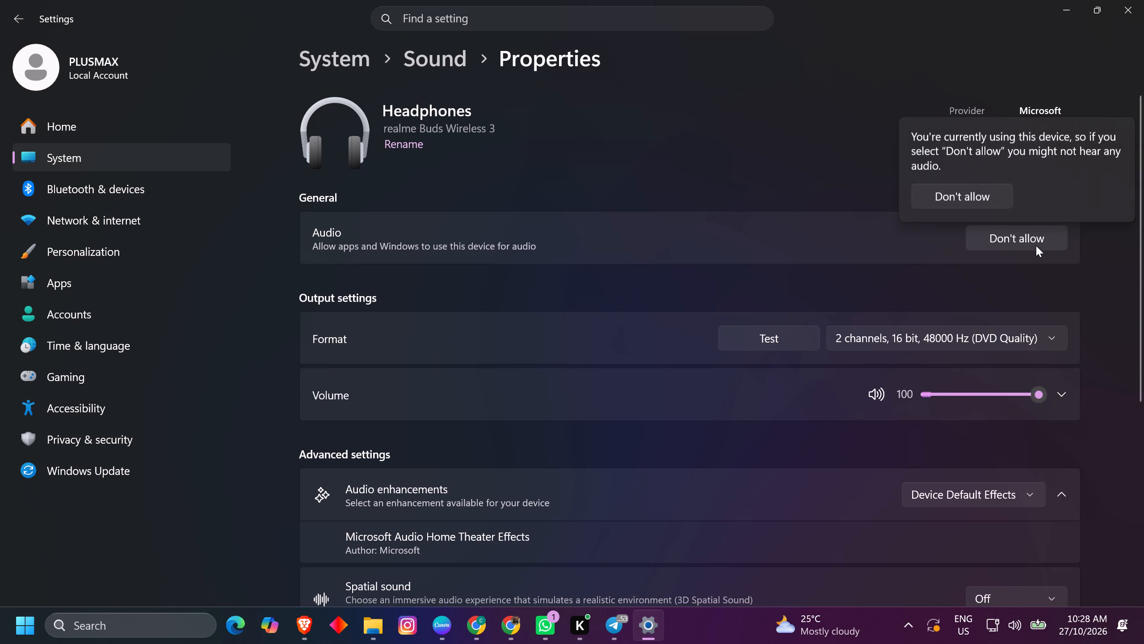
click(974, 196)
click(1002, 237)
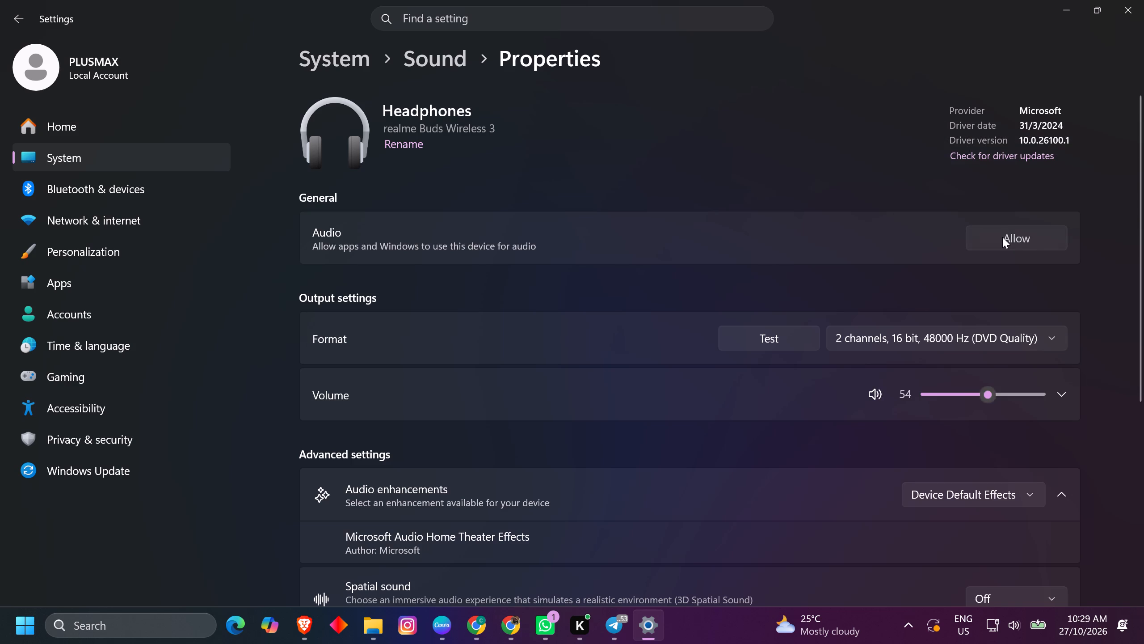
Check the system's quick settings for Bluetooth and volume, and close the Settings window.
click(991, 643)
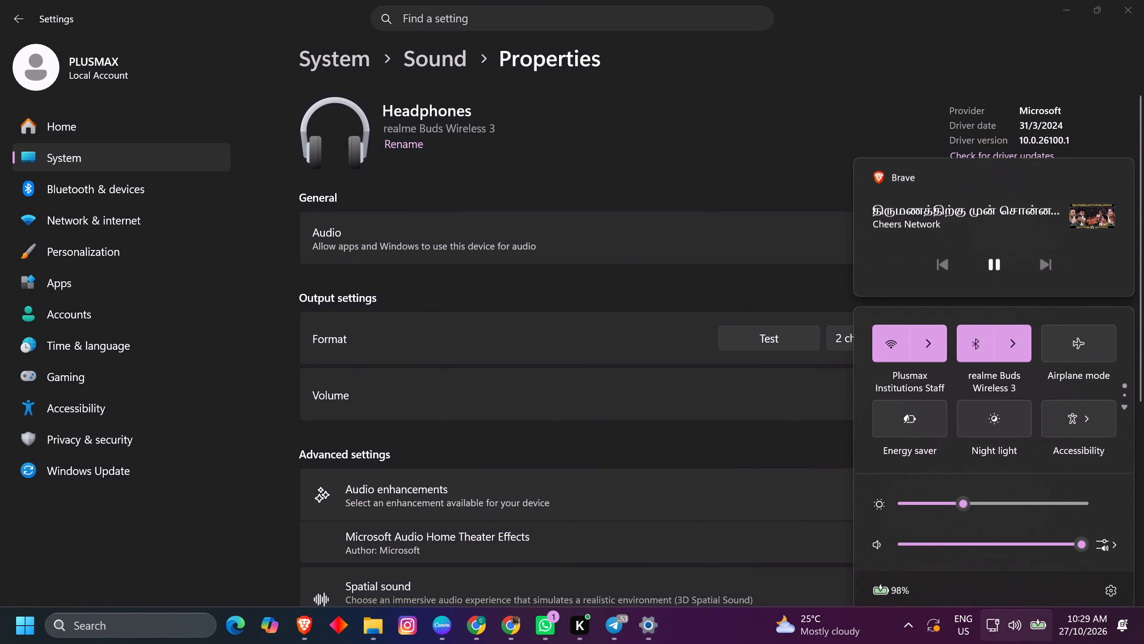
click(767, 105)
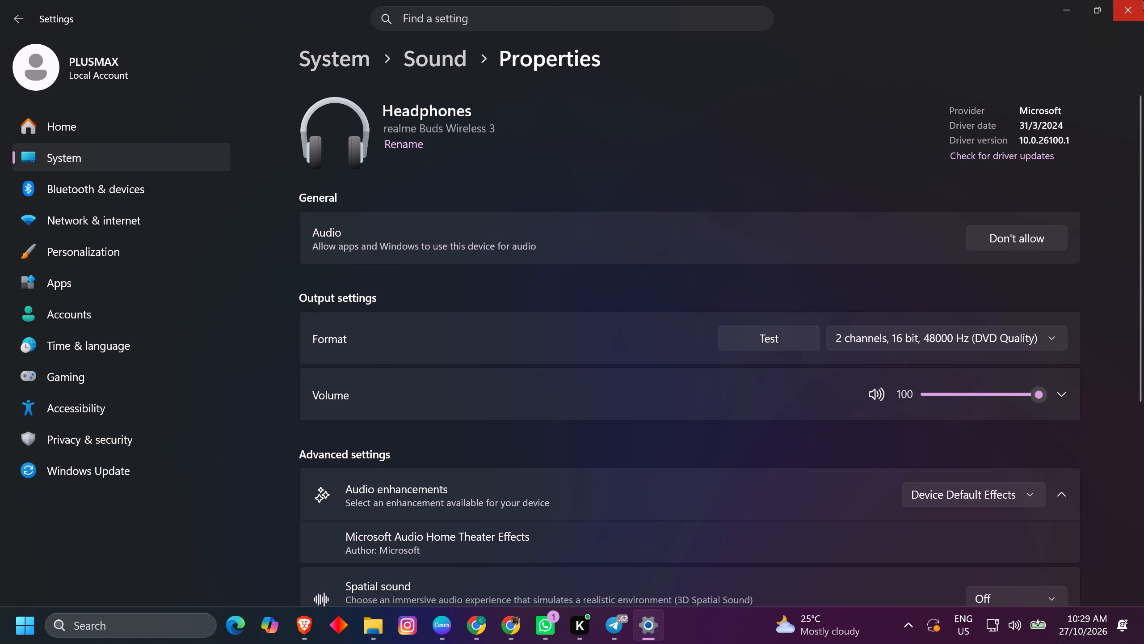
click(1143, 0)
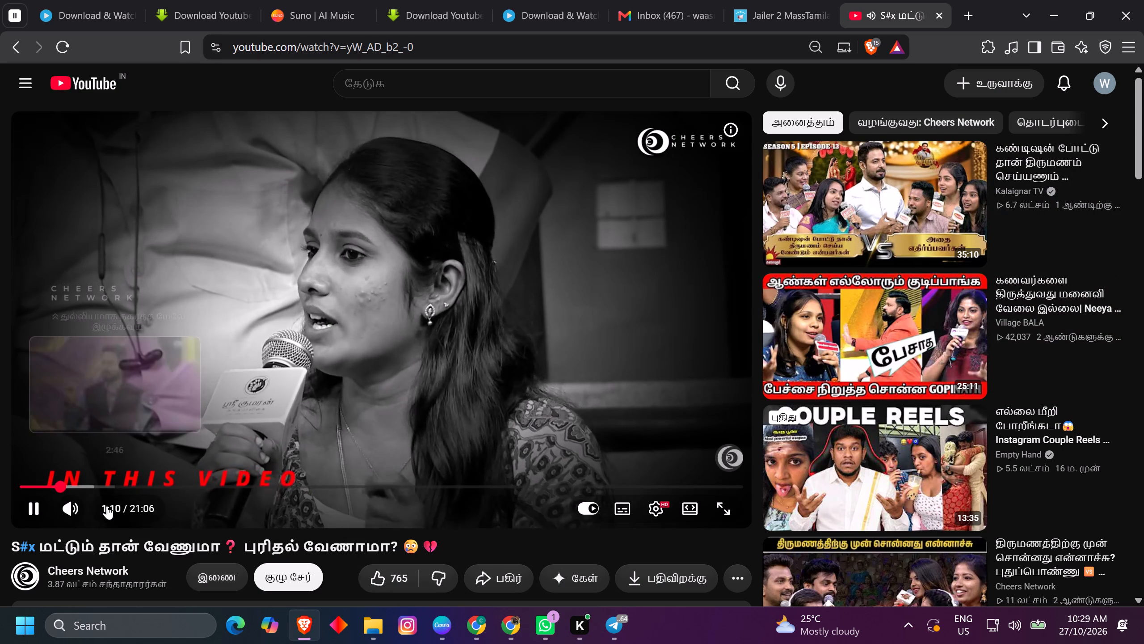
Mute and unmute the YouTube video, and pause its playback.
click(77, 504)
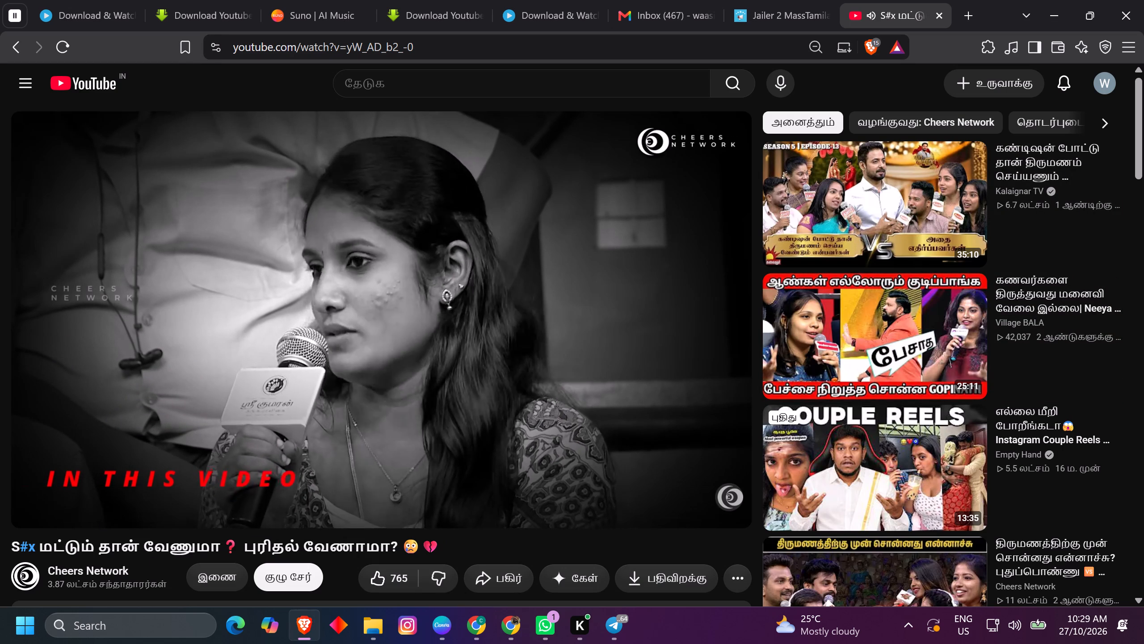
click(69, 508)
click(33, 506)
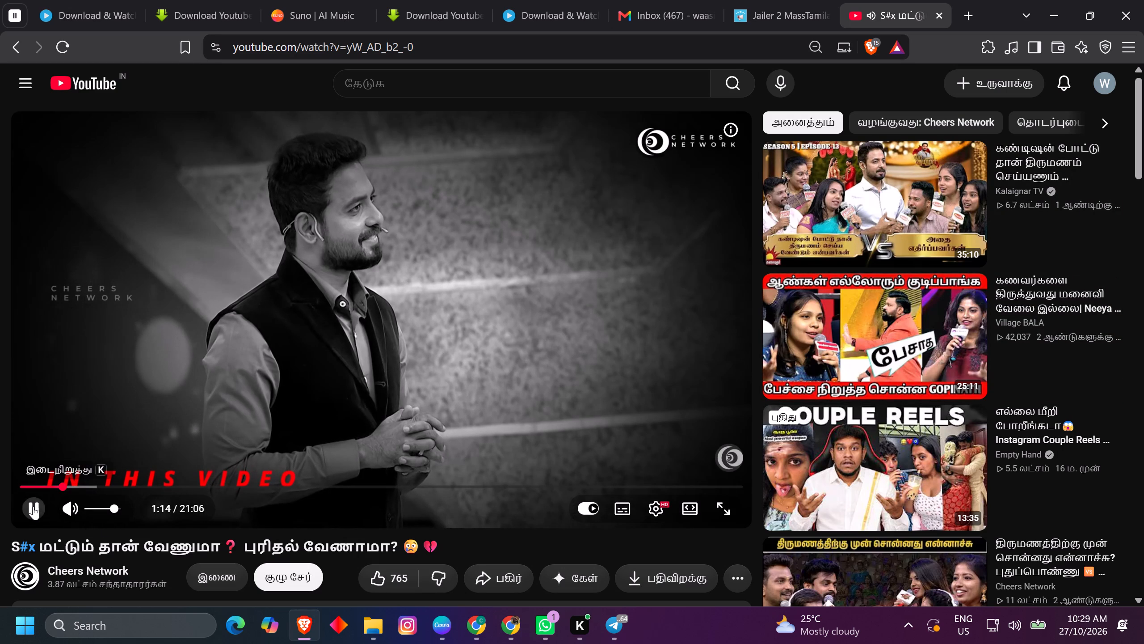
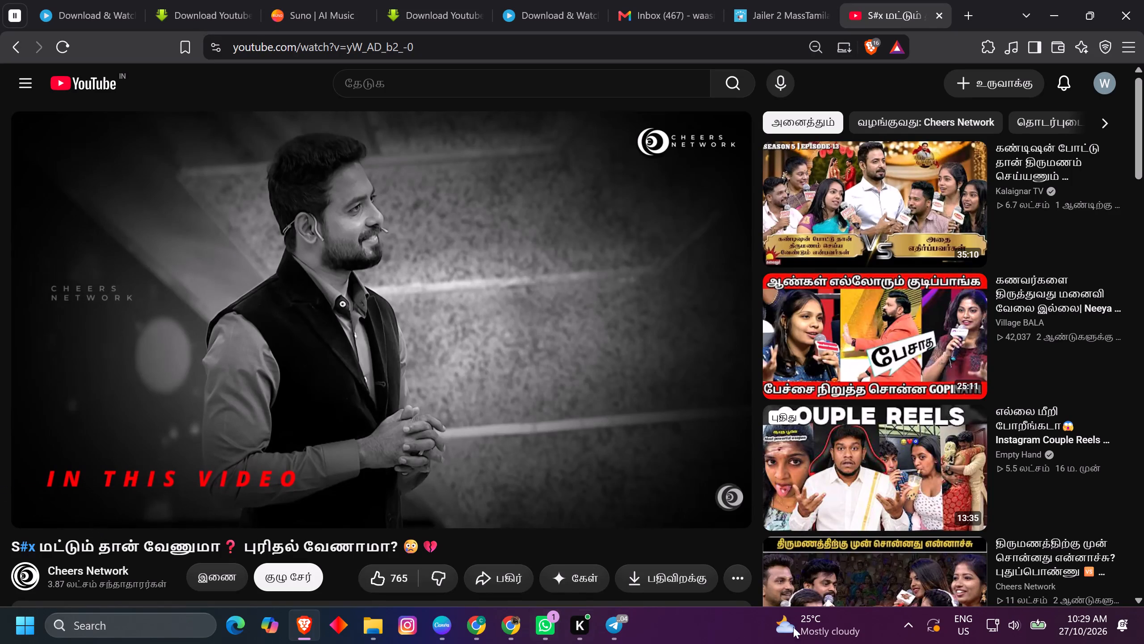
Open the system's list of paired Bluetooth devices to check the headphones' connection.
click(1035, 631)
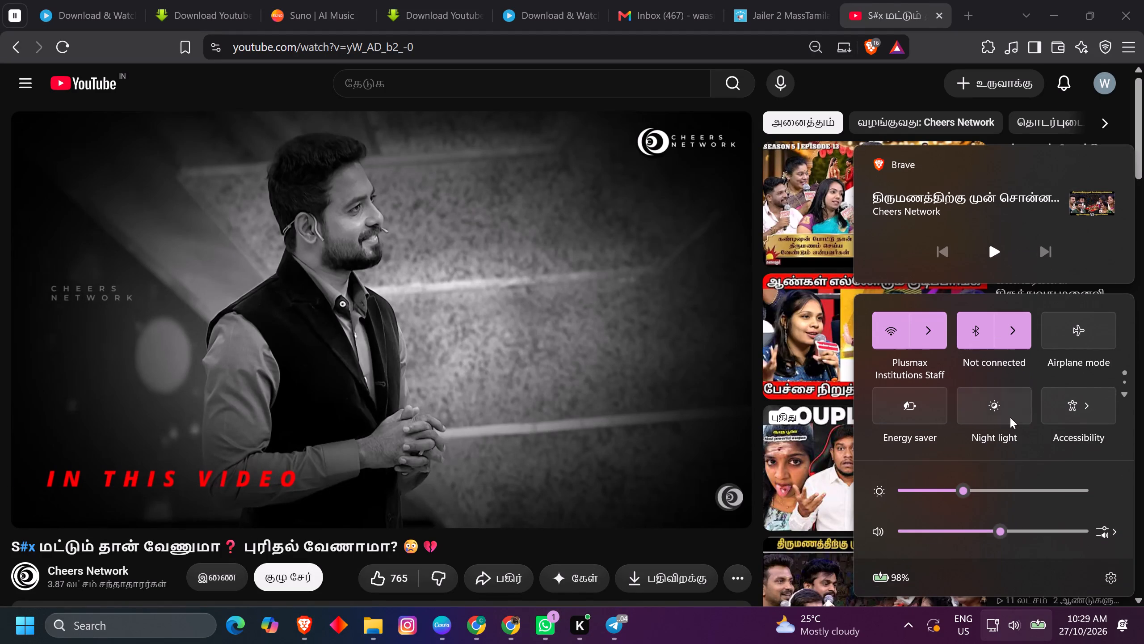
click(1014, 362)
click(1014, 345)
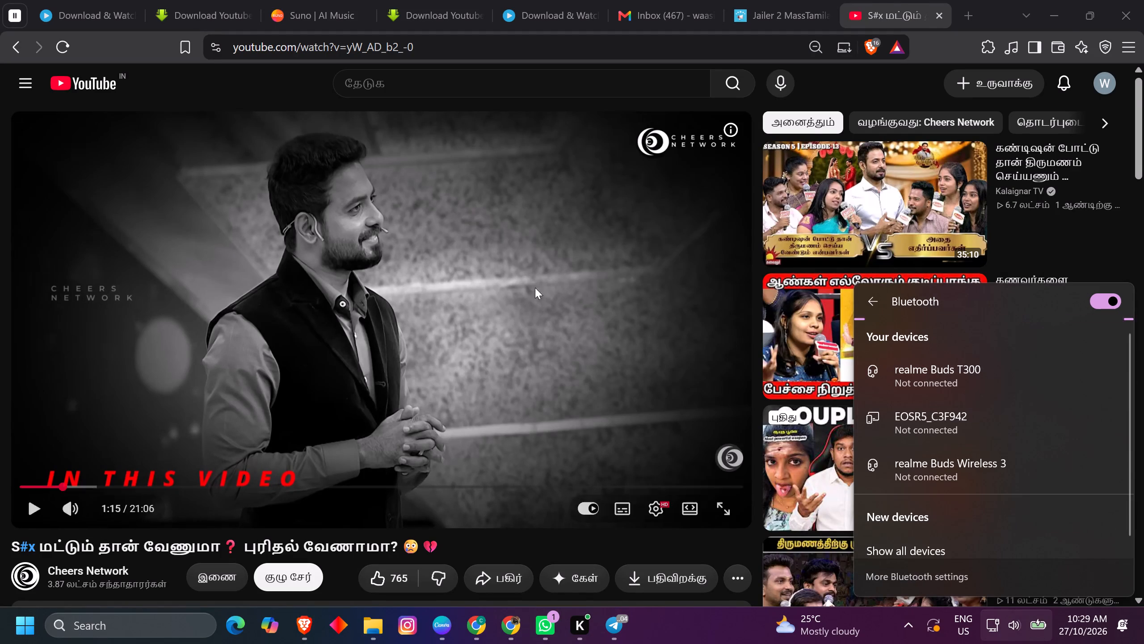
Switch to Canva, paste the reference Diwali card image, and place it on the page's lower right, above the corner ornament.
click(1047, 4)
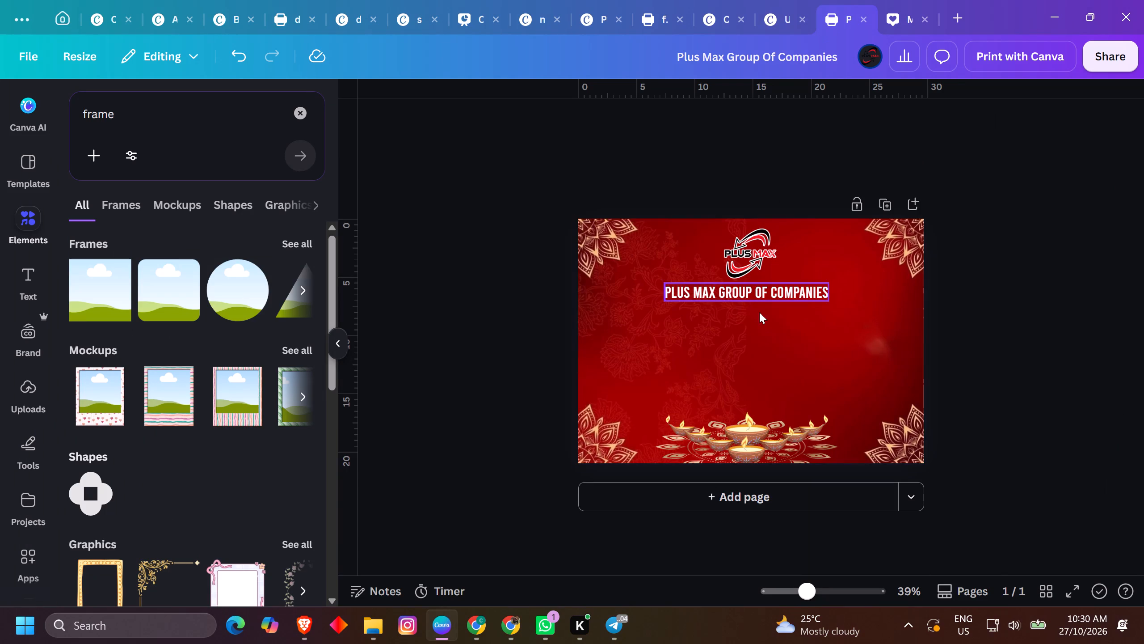
key(ctrl+v)
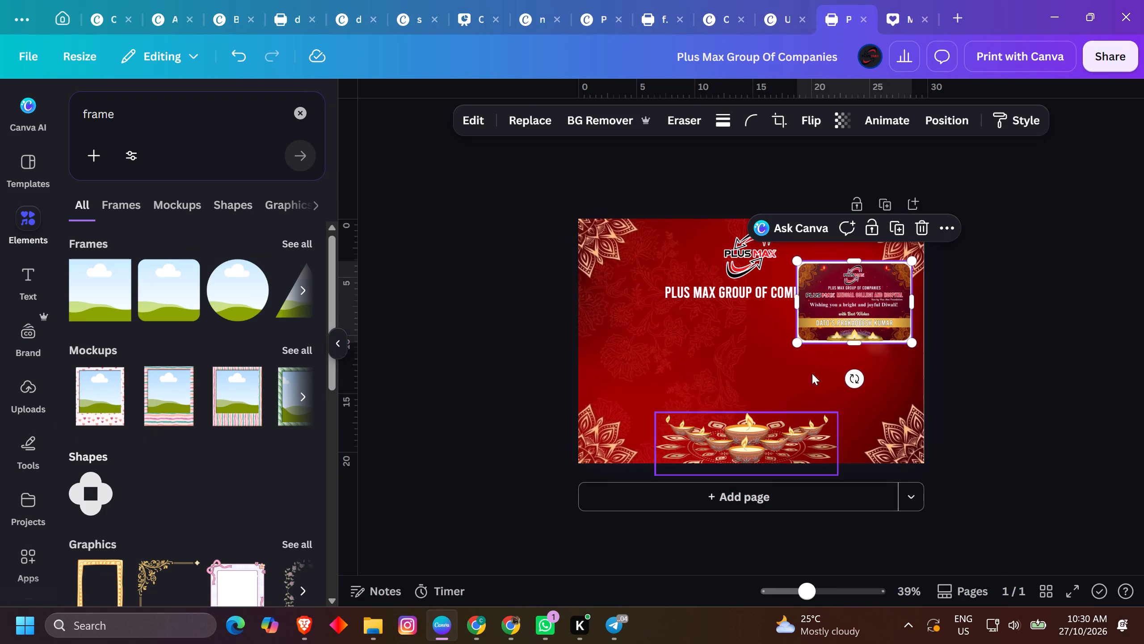
ctrl+scroll(855, 340, up, 5)
drag(931, 266, 925, 468)
Align the "PLUS MAX GROUP OF COMPANIES" heading to the page's horizontal centre.
click(743, 220)
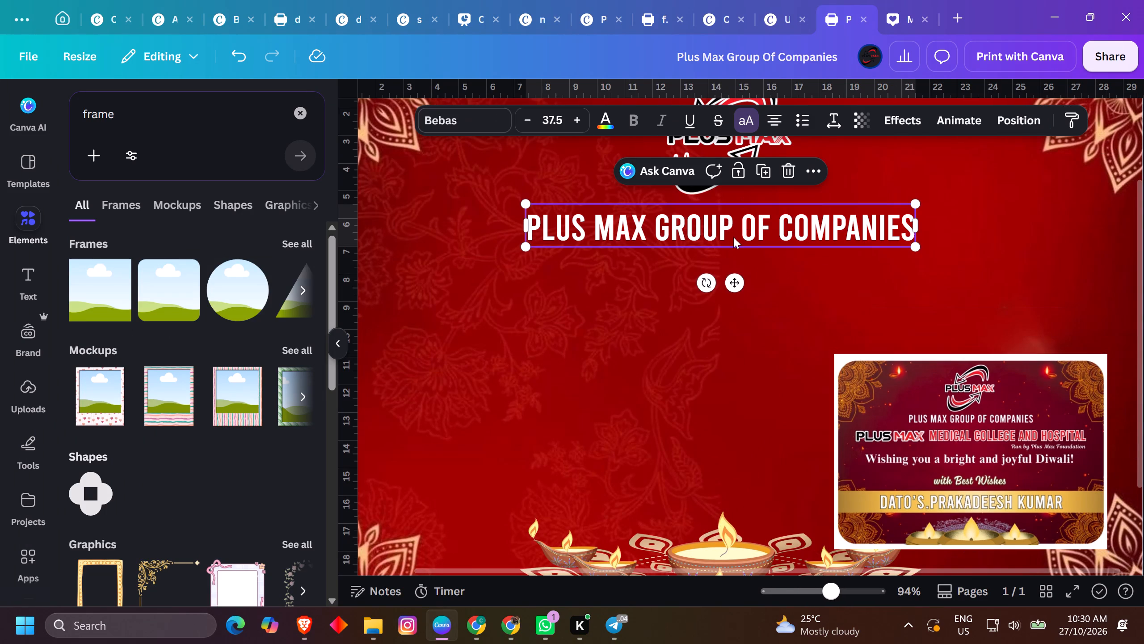
drag(735, 229, 748, 229)
ctrl+scroll(784, 262, down, 5)
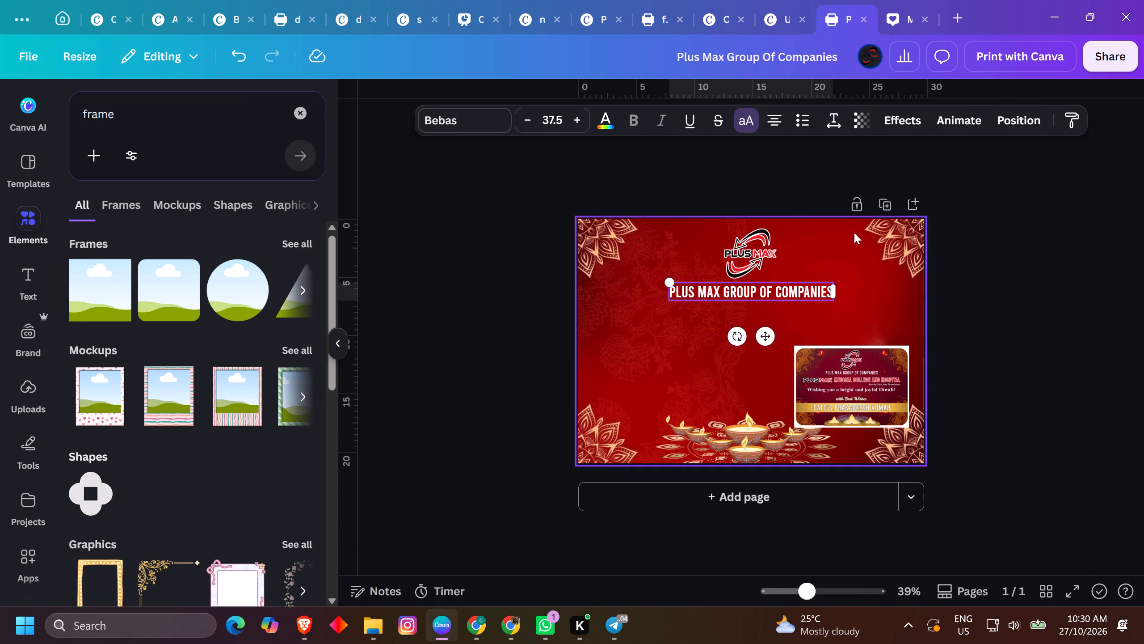
click(1016, 115)
click(287, 334)
double_click(1018, 306)
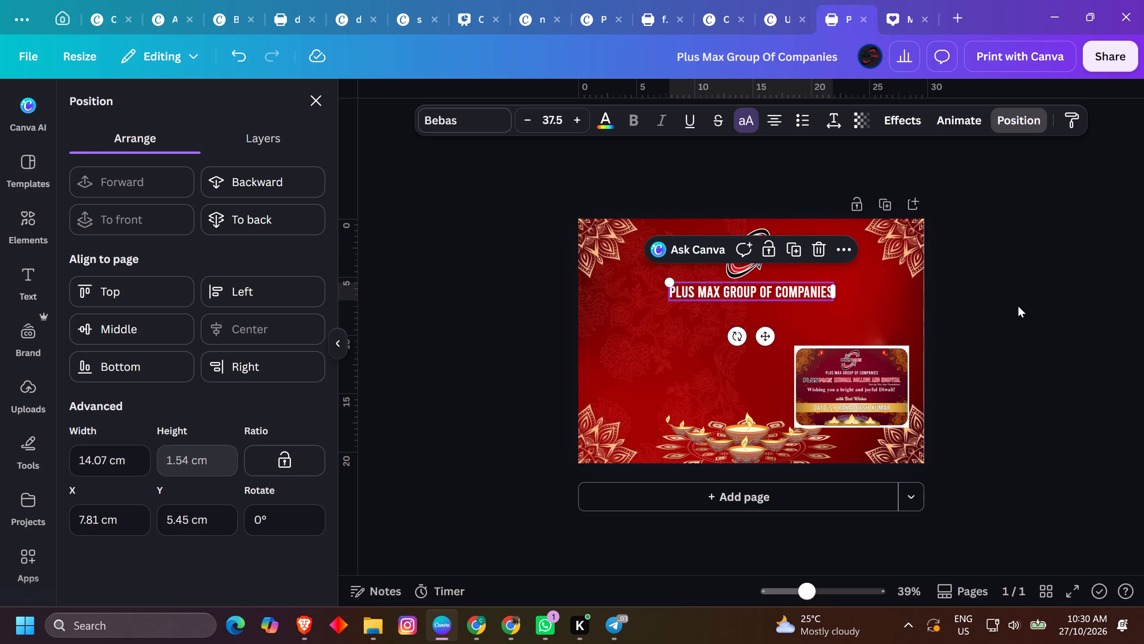
Move the pasted reference card image slightly left and up, keeping it on the right half of the page.
ctrl+scroll(943, 394, up, 8)
drag(947, 394, 884, 354)
ctrl+scroll(884, 352, down, 4)
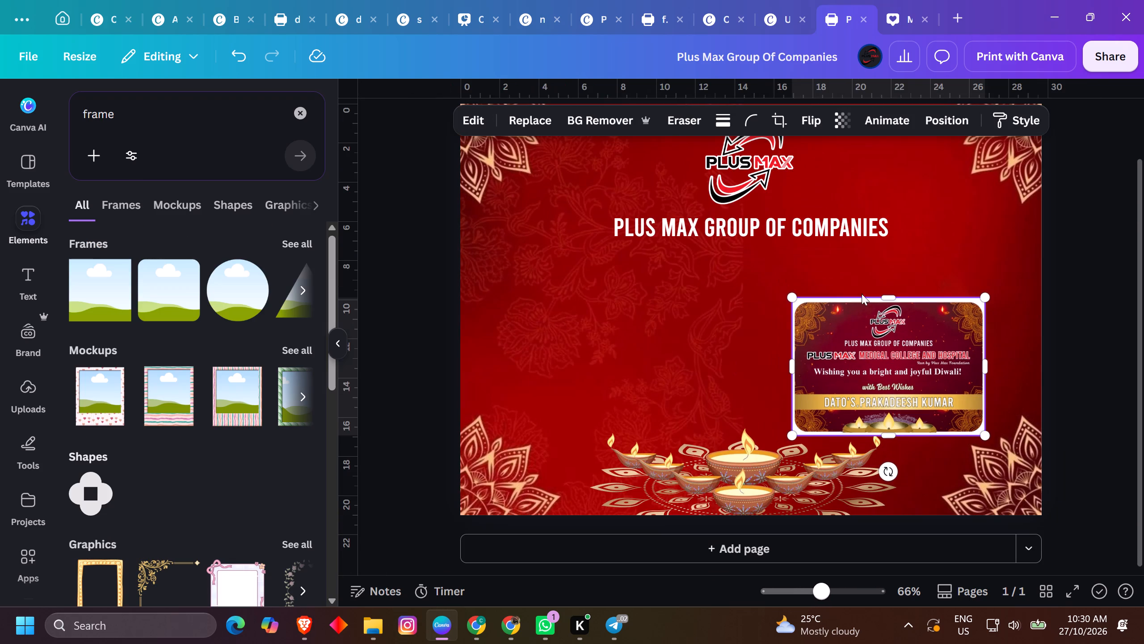
Browse the recent designs on the home page for one containing the Plus Max Multi Speciality Hospital heading.
click(45, 21)
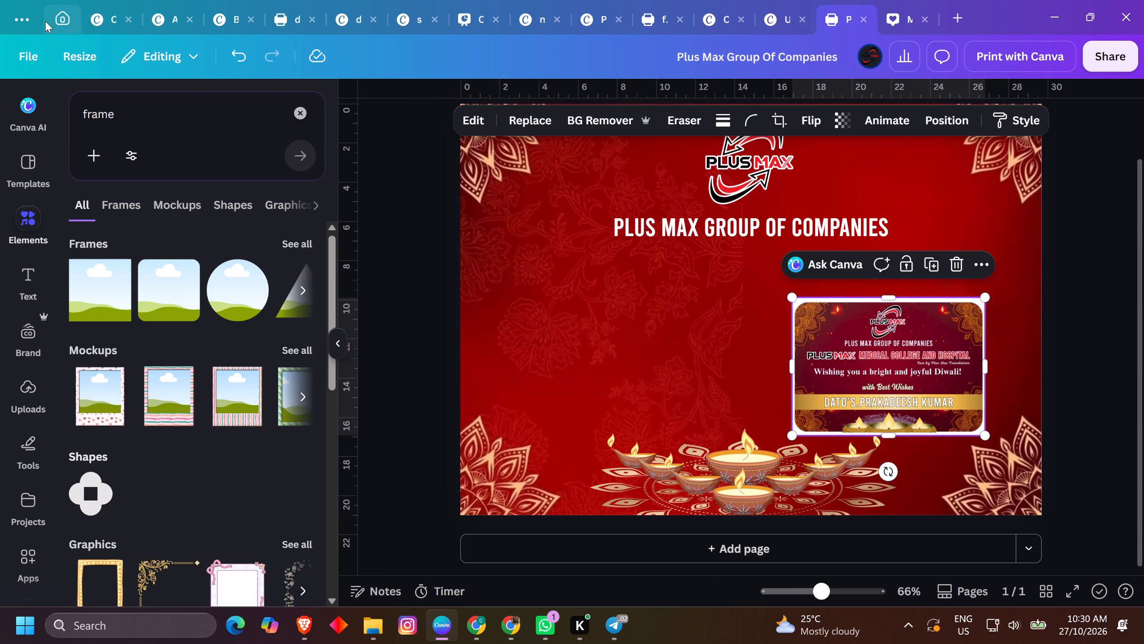
click(58, 14)
click(1118, 59)
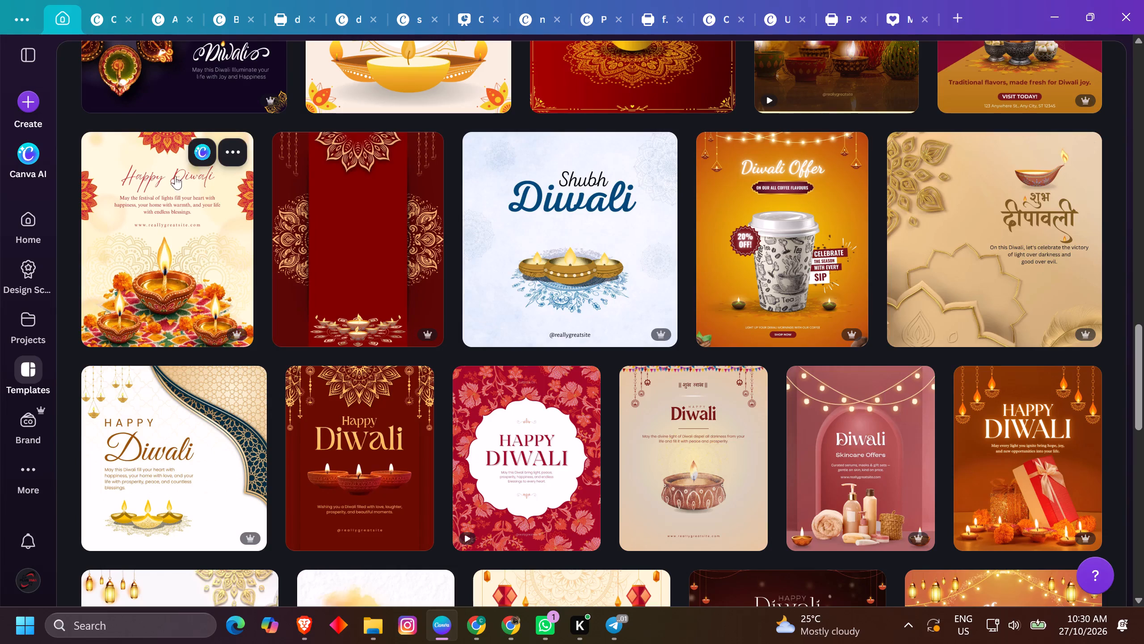
click(25, 231)
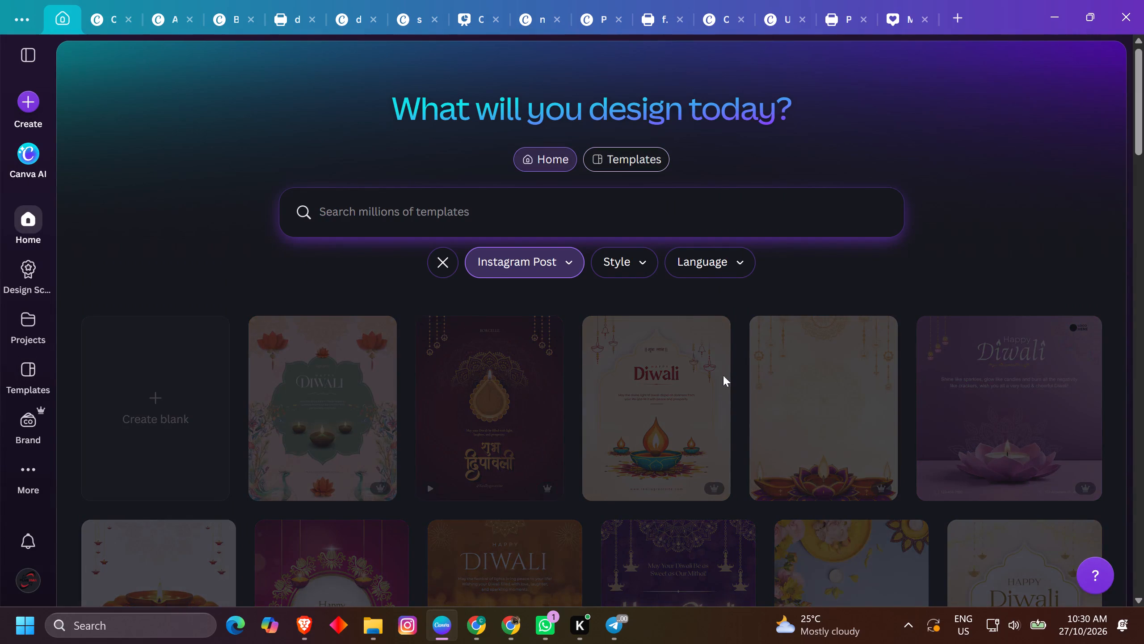
scroll(791, 389, down, 5)
click(602, 424)
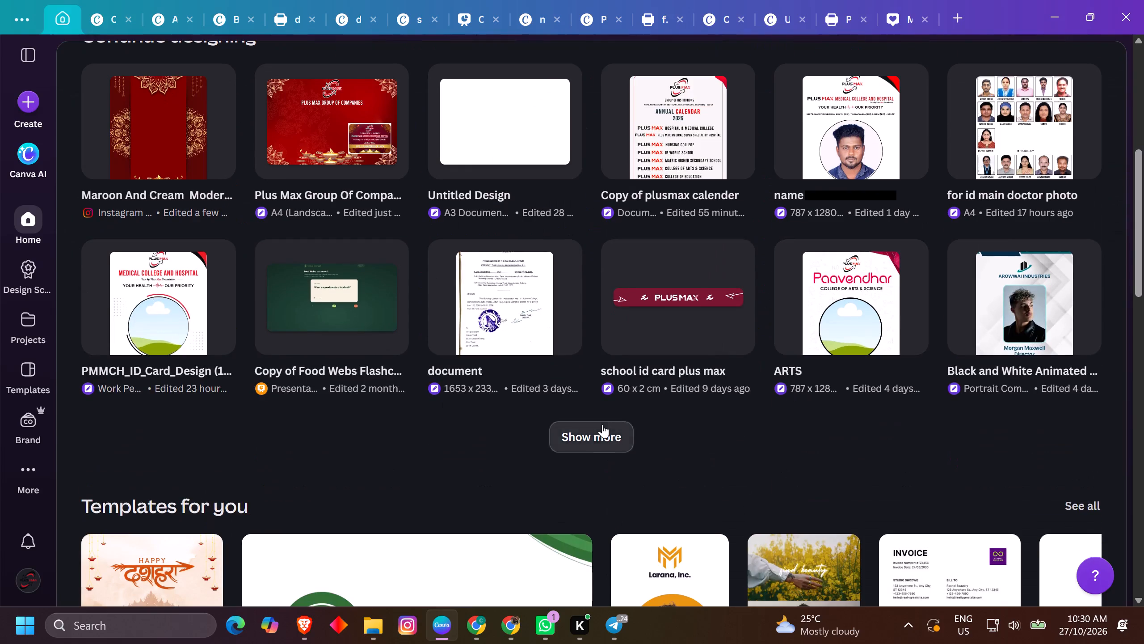
scroll(610, 423, down, 5)
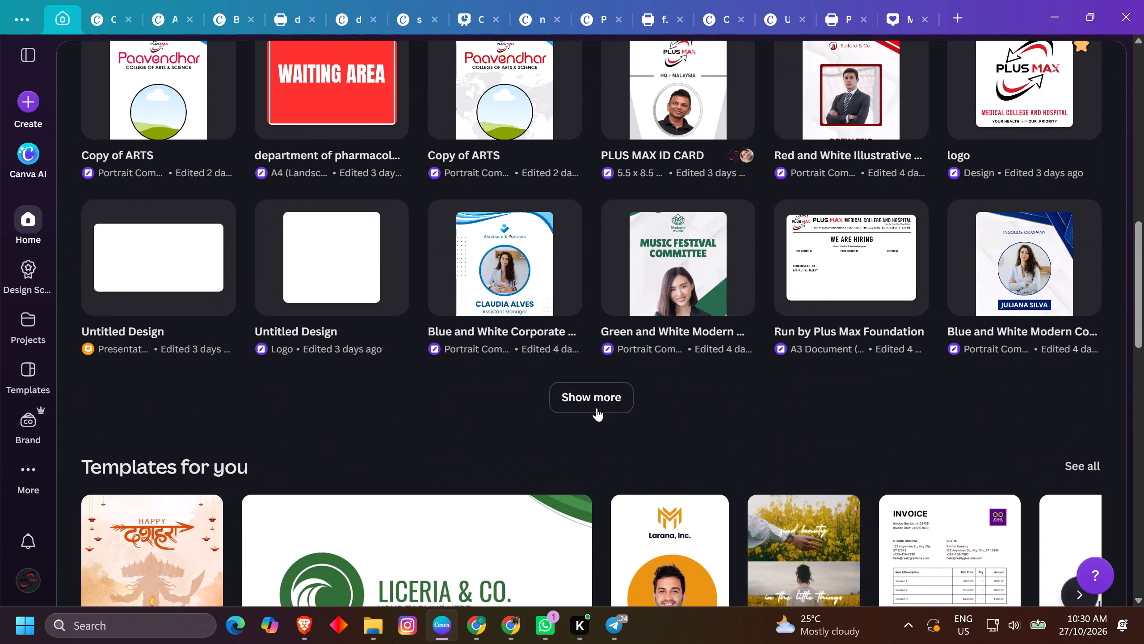
click(598, 403)
scroll(598, 403, down, 1)
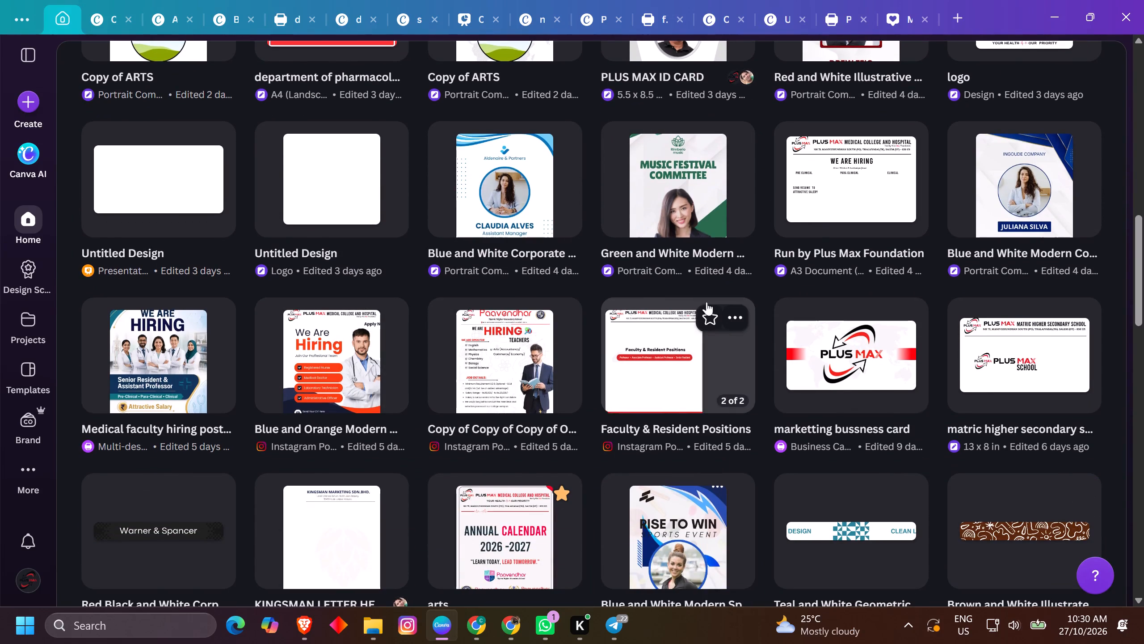
scroll(647, 438, down, 4)
click(584, 348)
scroll(585, 349, down, 1)
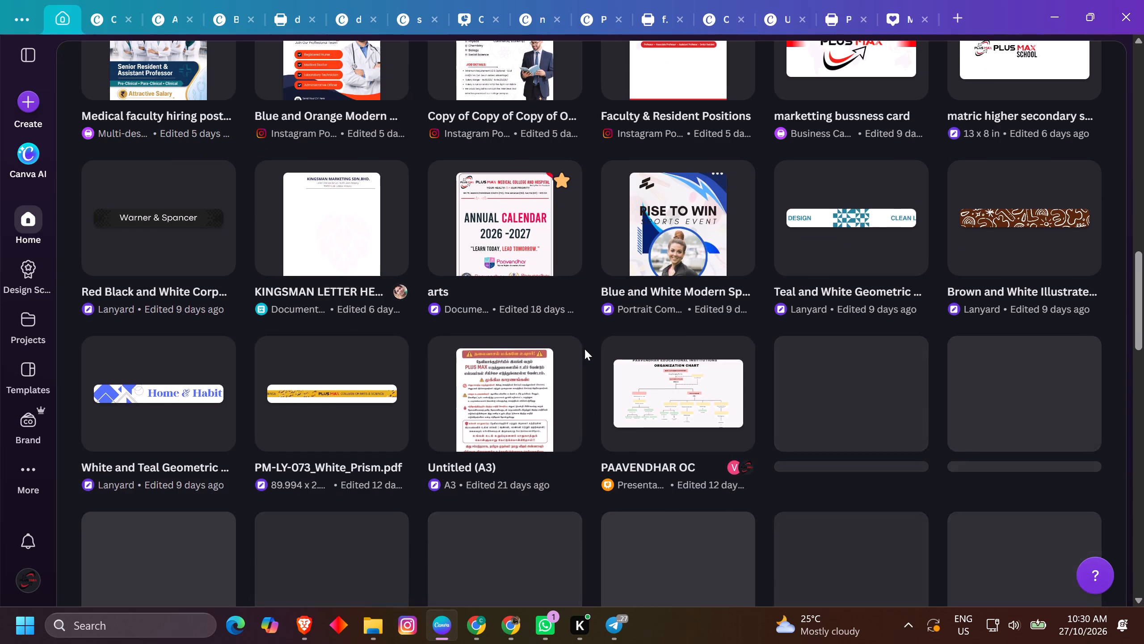
scroll(583, 356, down, 1)
scroll(602, 347, up, 4)
scroll(593, 402, up, 2)
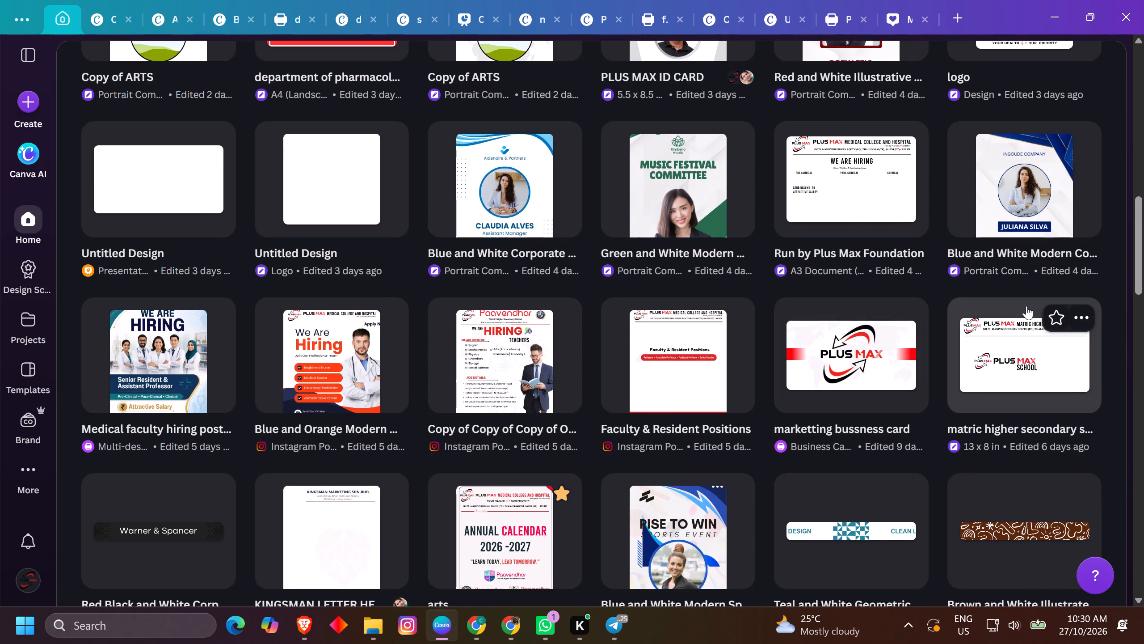
scroll(725, 399, down, 3)
scroll(540, 310, down, 2)
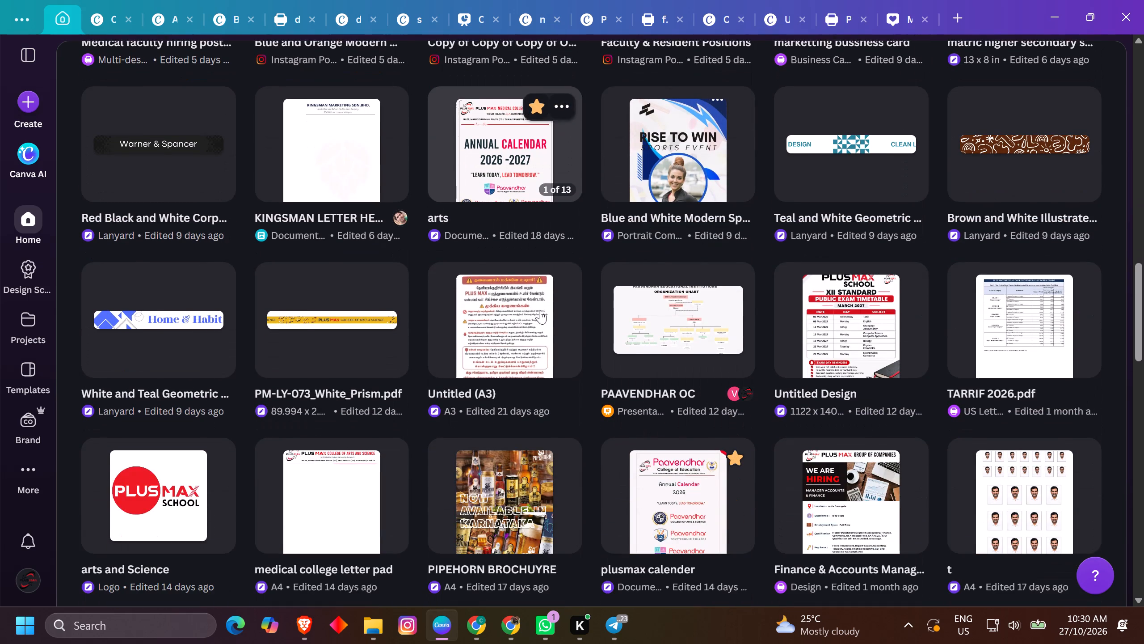
scroll(540, 310, down, 3)
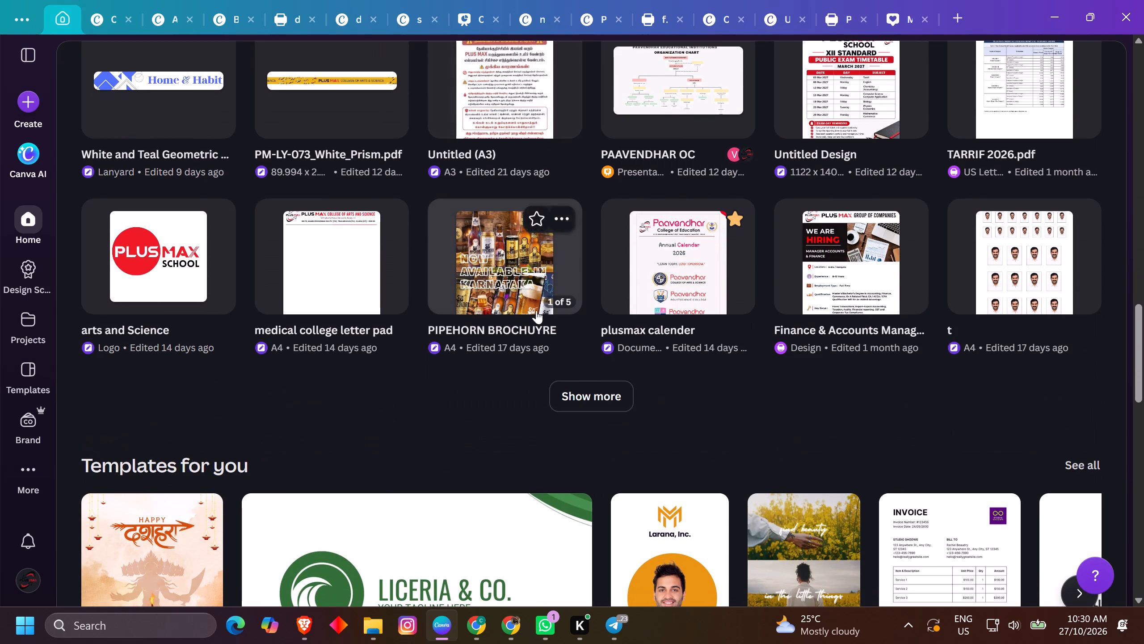
click(593, 409)
scroll(596, 399, down, 3)
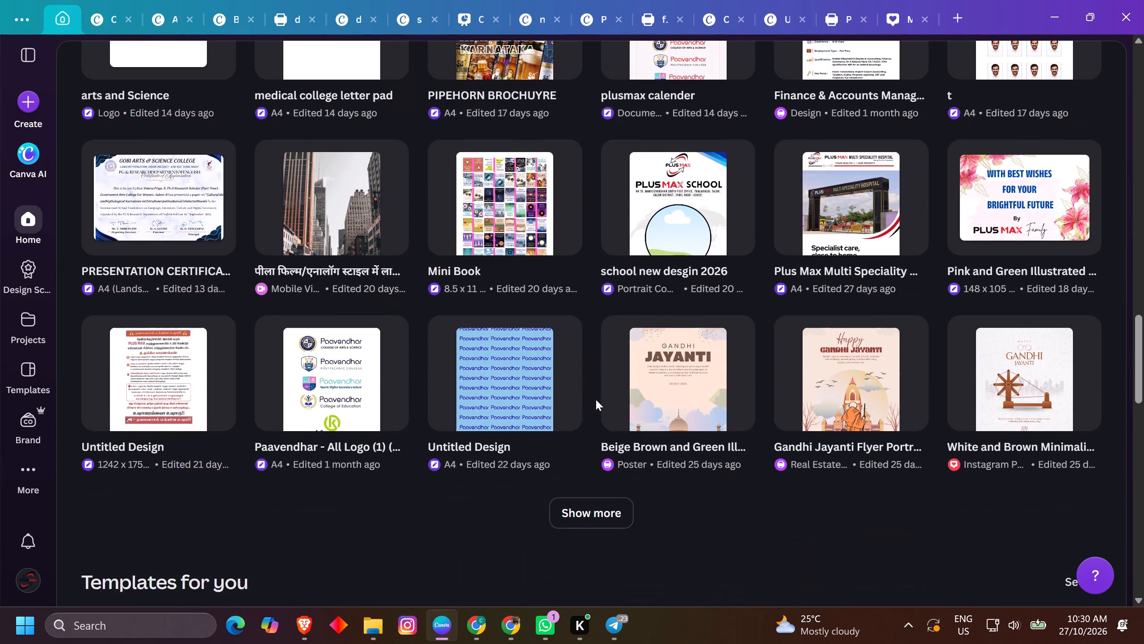
click(589, 509)
scroll(603, 433, down, 2)
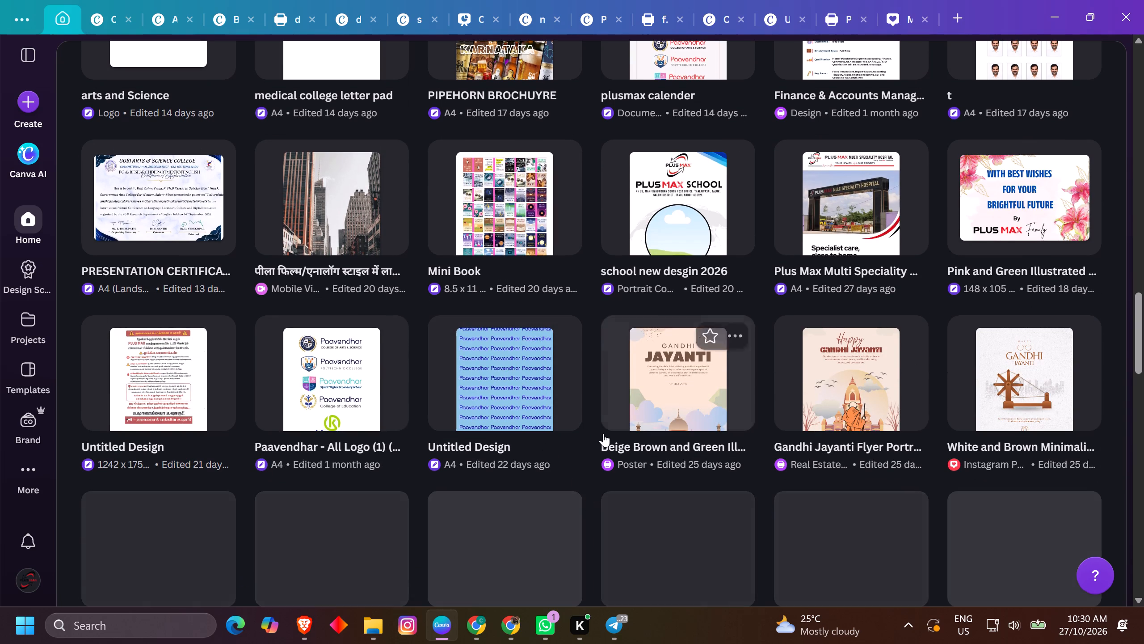
scroll(603, 433, down, 2)
Open the Plus-Max-Hospital-Brochure.pdf design and check whether its hospital header has separate, reusable text elements.
click(309, 211)
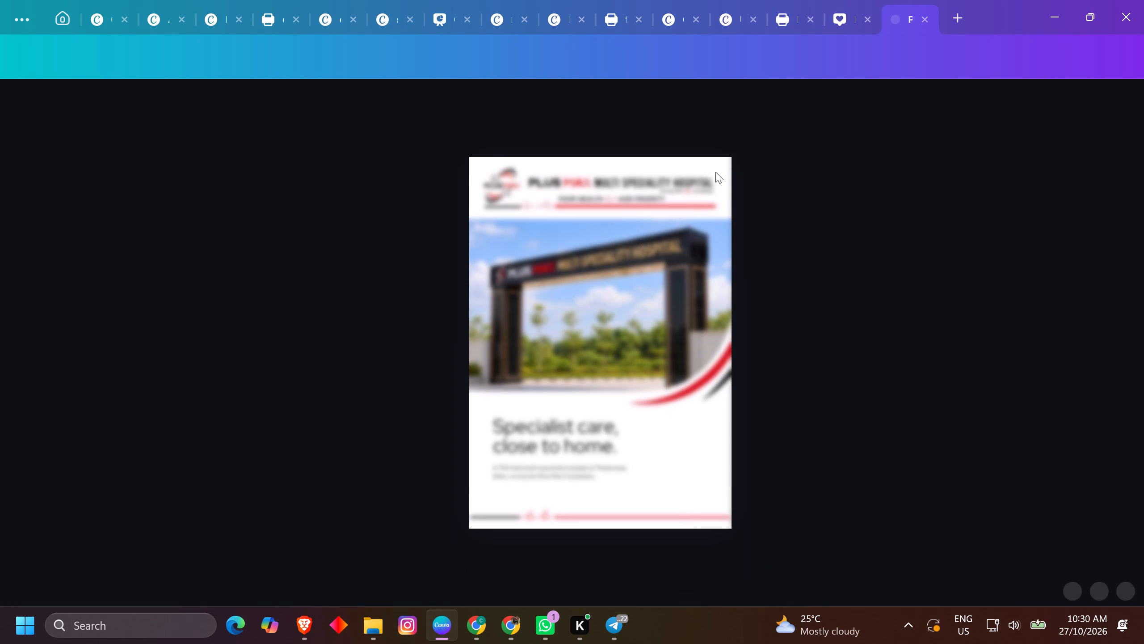
ctrl+scroll(592, 85, up, 7)
triple_click(568, 246)
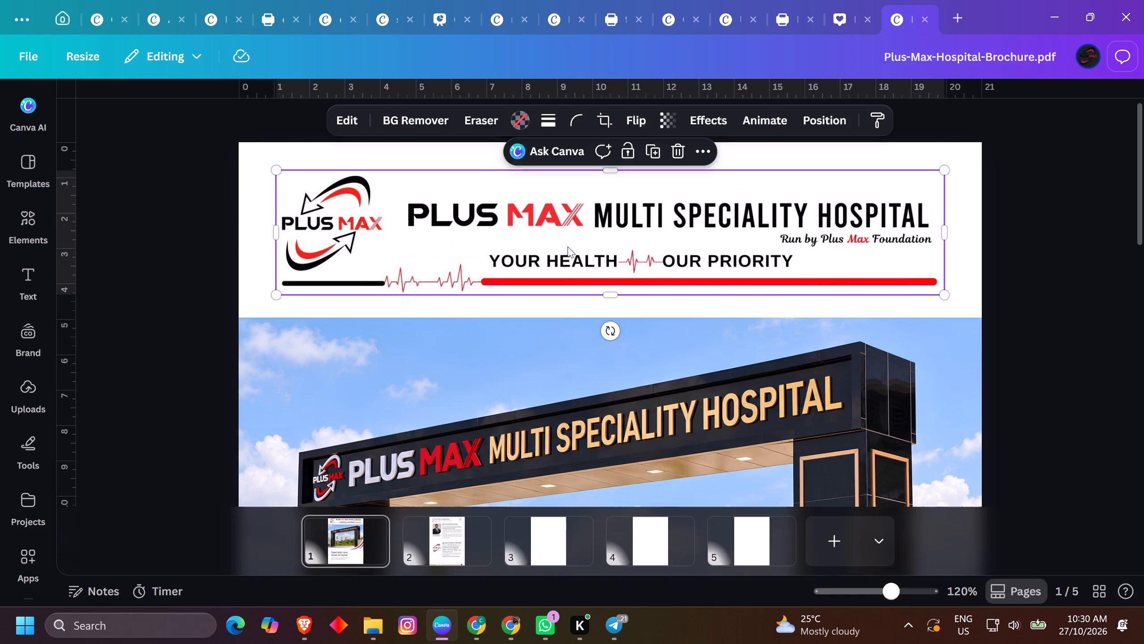
click(568, 246)
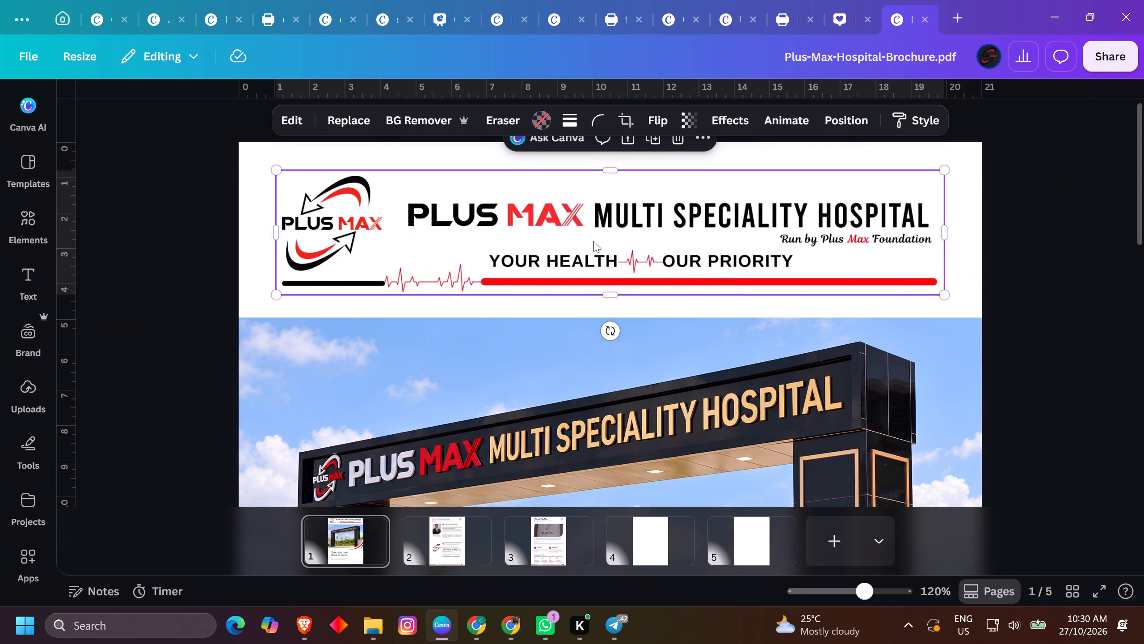
Return to the home page and look through older designs for another Plus Max Multi Speciality Hospital heading.
click(64, 18)
scroll(630, 326, down, 4)
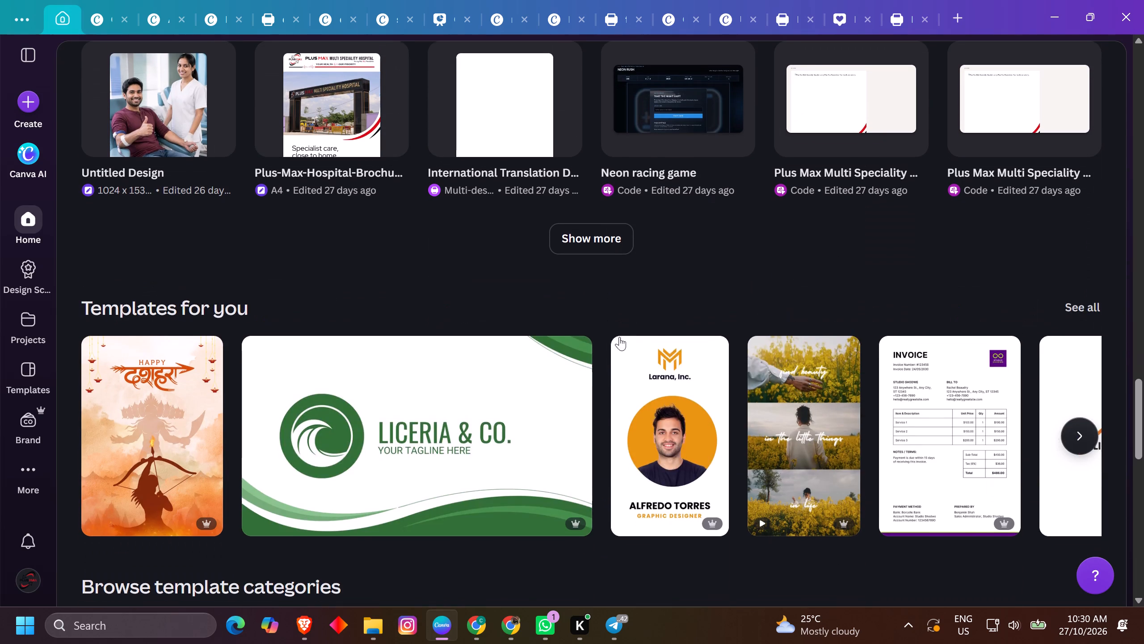
click(584, 247)
scroll(584, 247, down, 3)
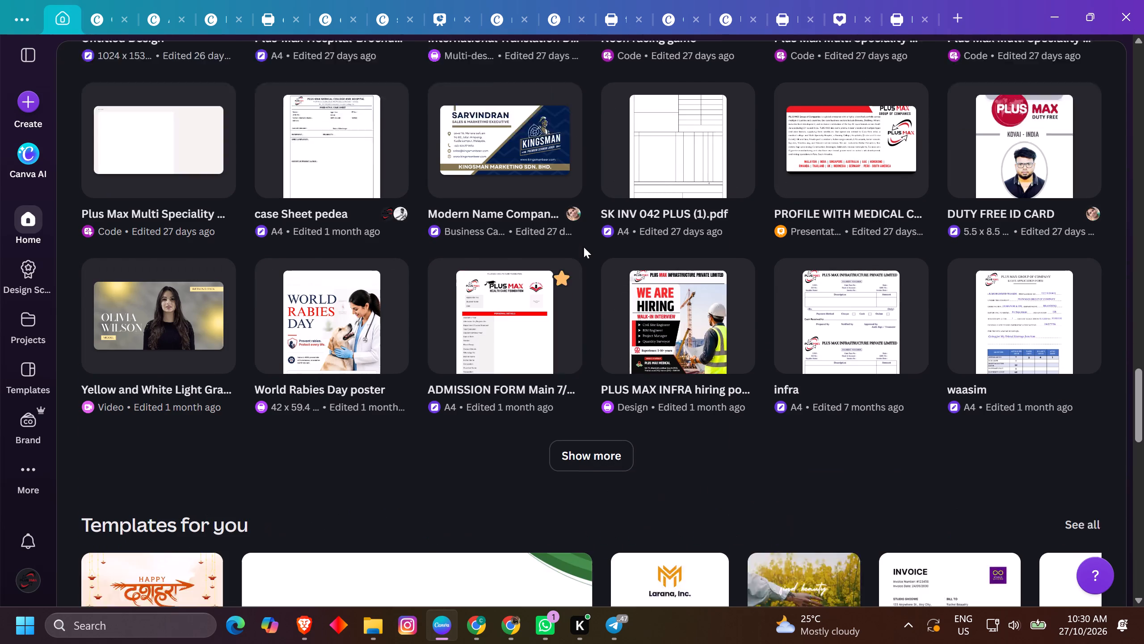
click(584, 352)
scroll(861, 245, down, 3)
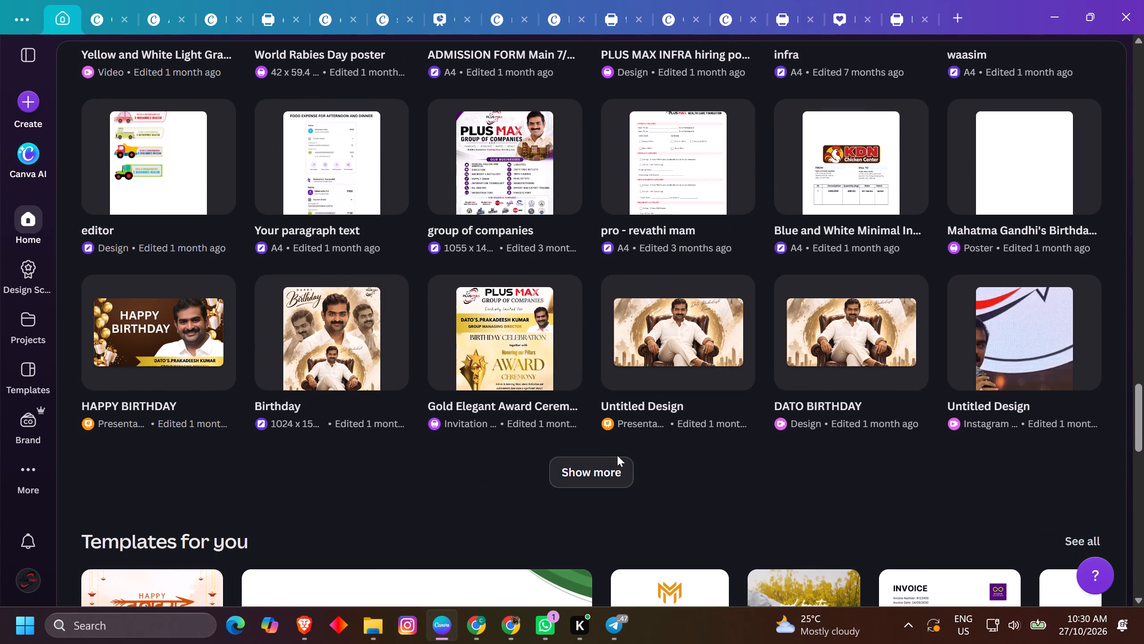
click(617, 454)
click(597, 461)
scroll(681, 413, down, 3)
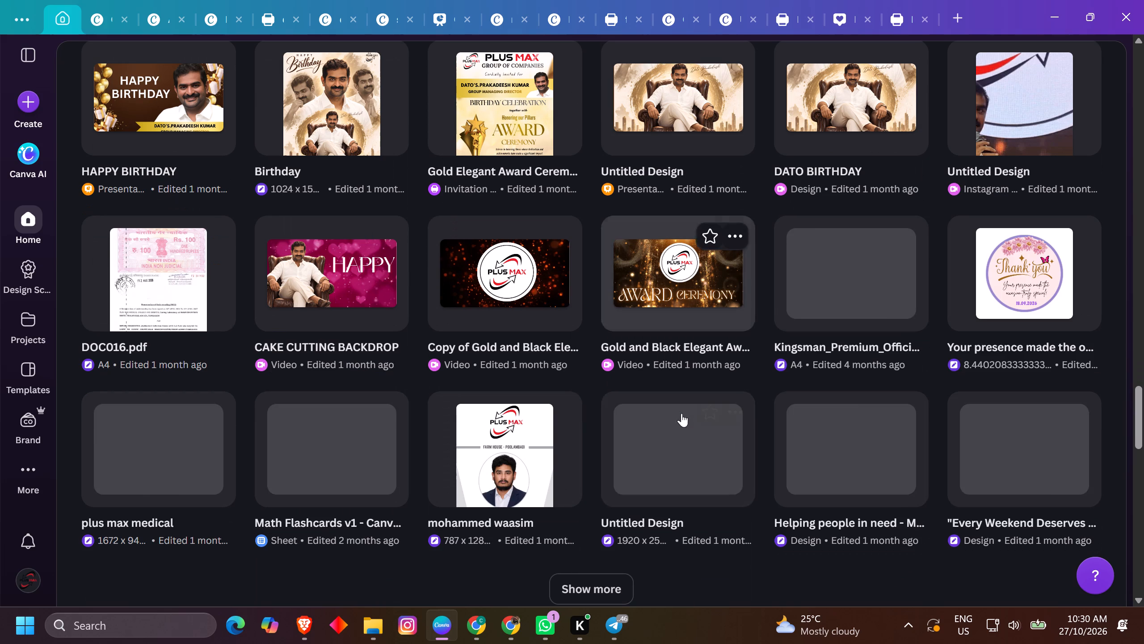
scroll(682, 413, down, 2)
click(600, 419)
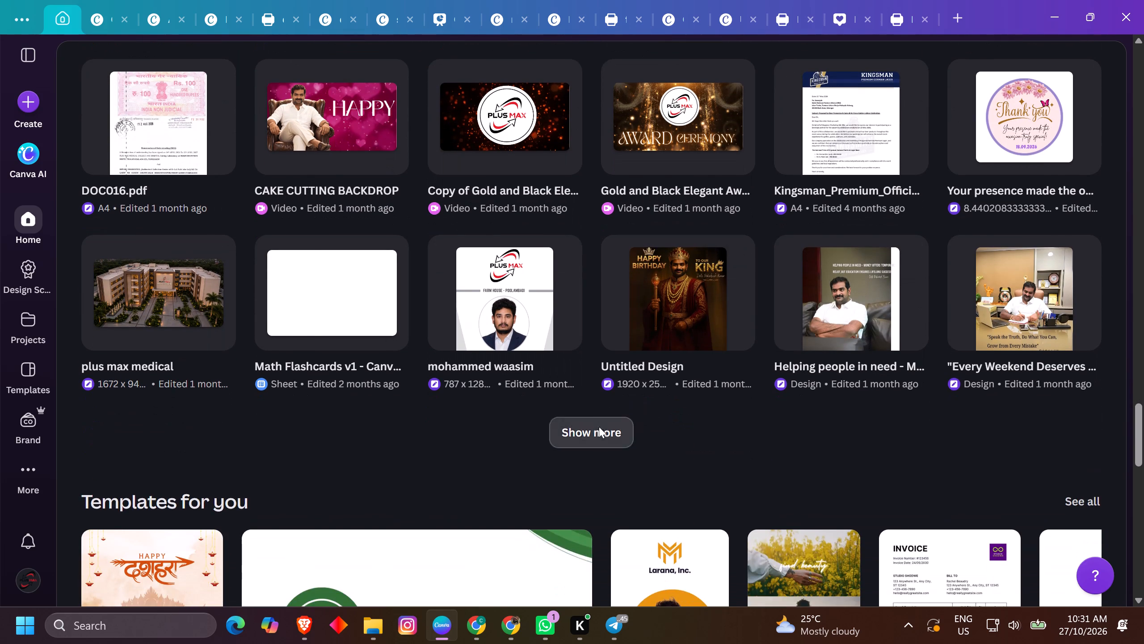
scroll(605, 428, down, 4)
click(607, 459)
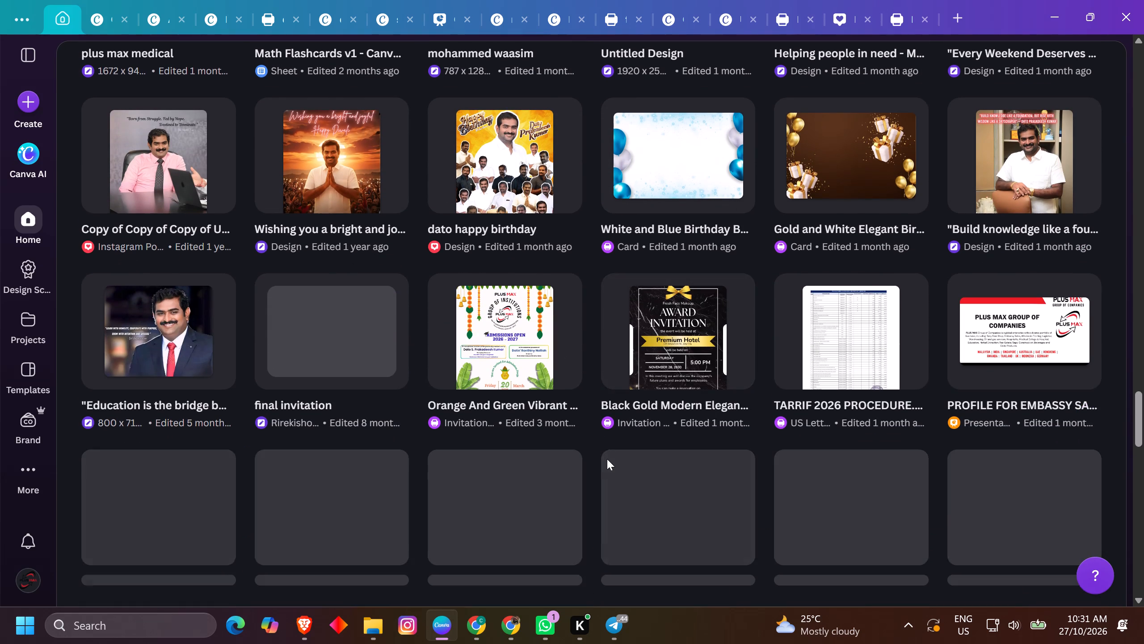
scroll(606, 455, down, 3)
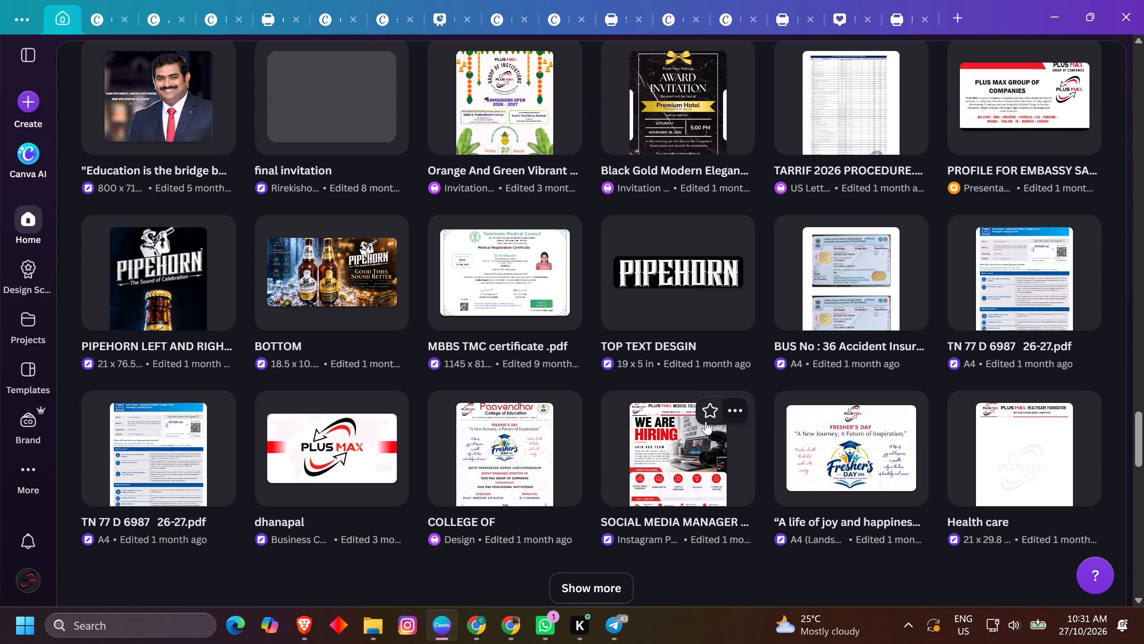
scroll(706, 421, down, 5)
click(622, 199)
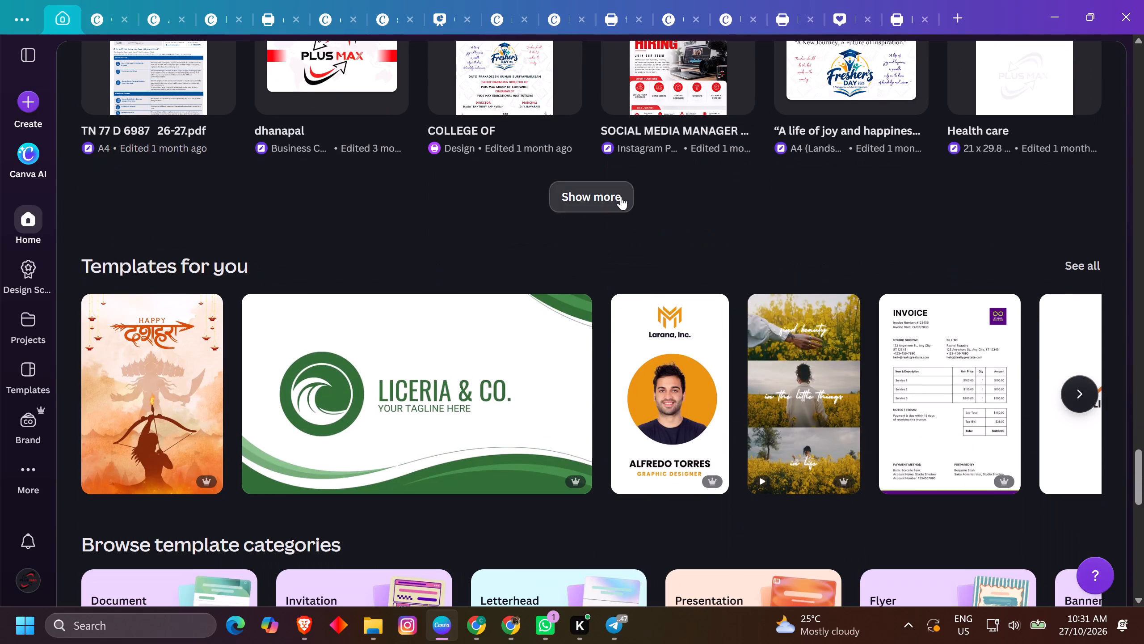
scroll(625, 196, up, 3)
scroll(626, 196, down, 3)
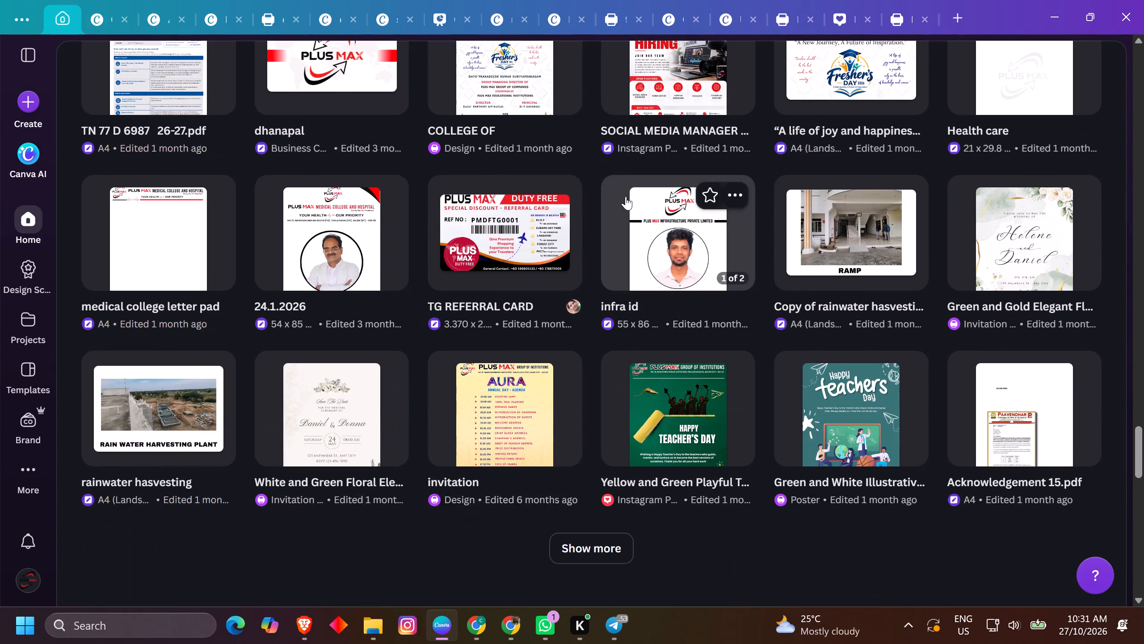
scroll(641, 243, down, 2)
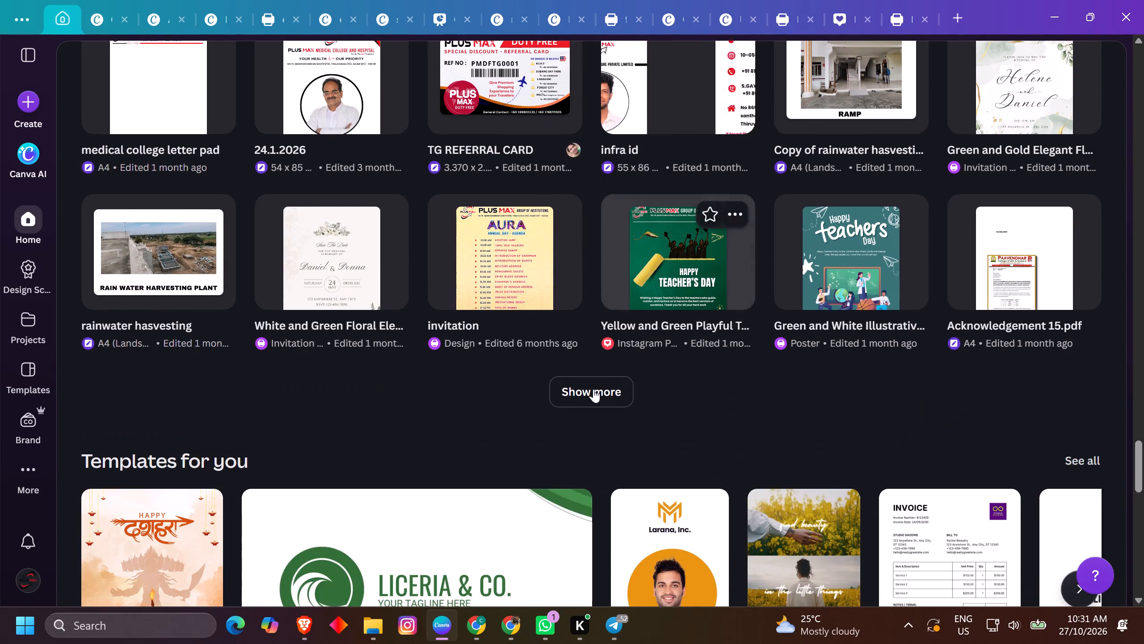
click(593, 390)
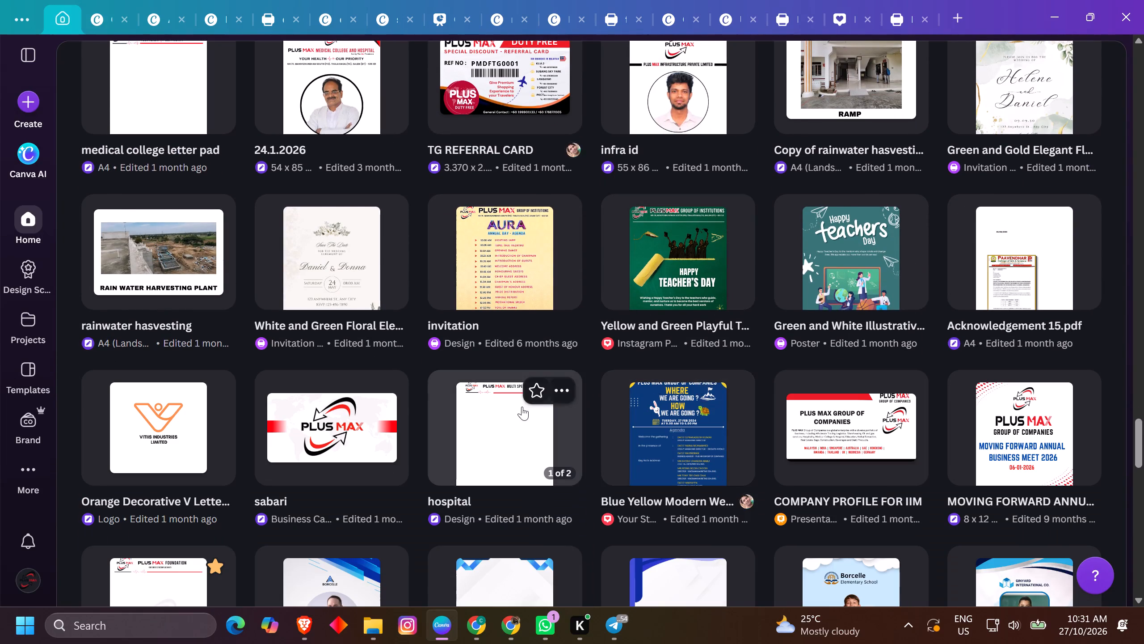
Open the "hospital" design and copy its "PLUS MAX MULTI SPECIALITY HOSPITAL" heading together with the "Run by Plus Max Foundation" line.
click(522, 407)
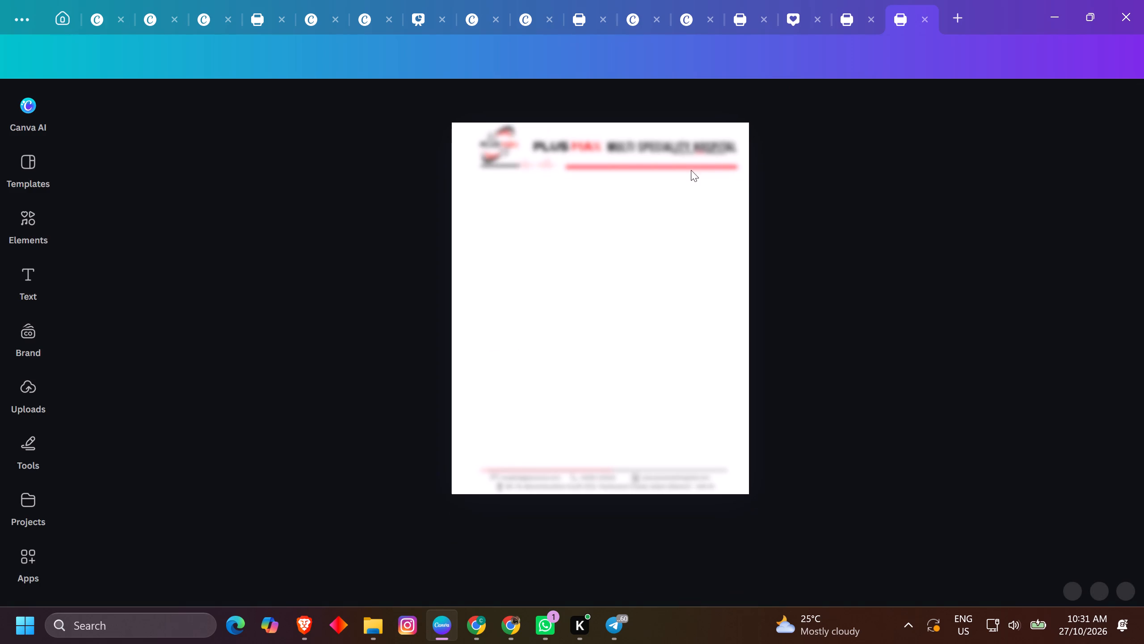
ctrl+scroll(698, 109, up, 6)
ctrl+scroll(838, 167, up, 3)
click(900, 195)
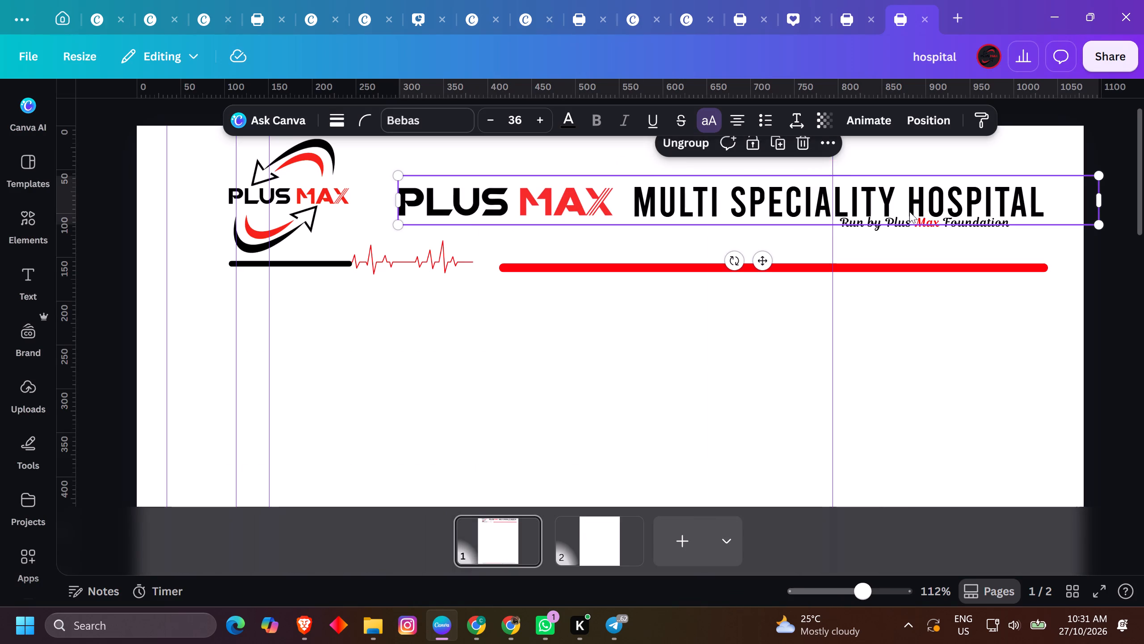
shift+click(913, 220)
key(ctrl+c)
key(ctrl+c)
key(ctrl+c)
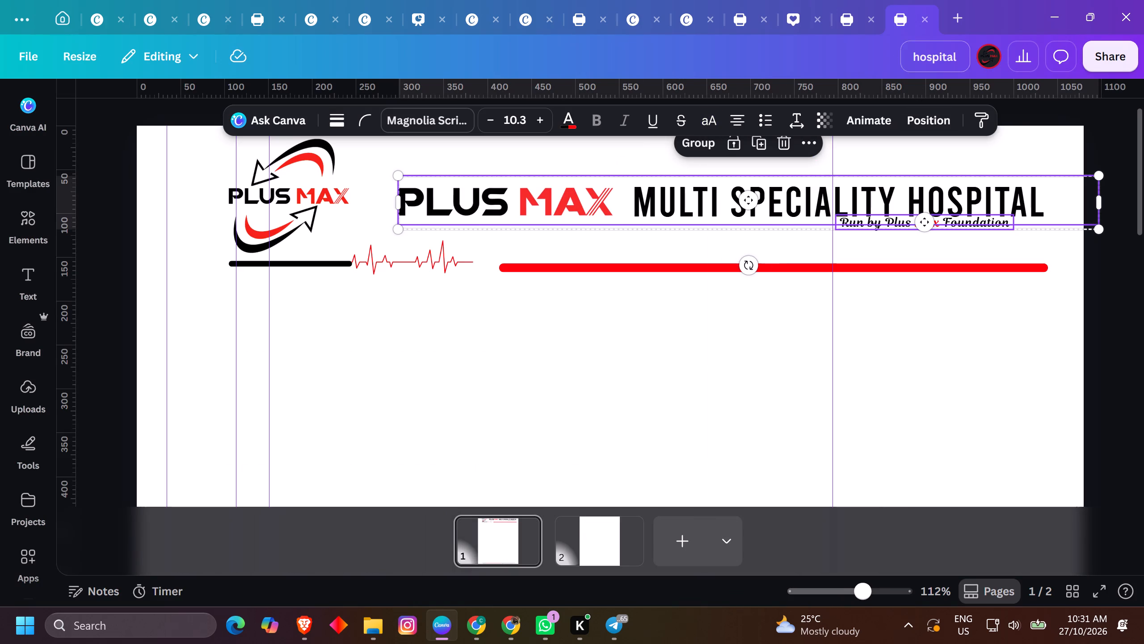
Close the open "Maroon And Cream Modern Background Diwali" Instagram post design.
click(857, 27)
click(796, 25)
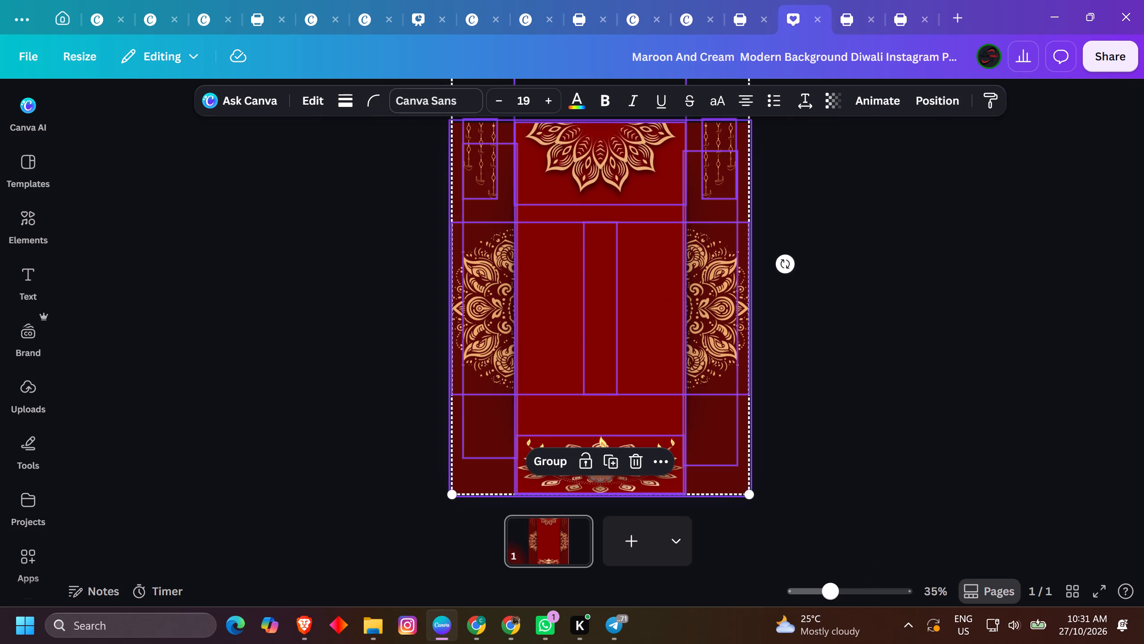
click(816, 18)
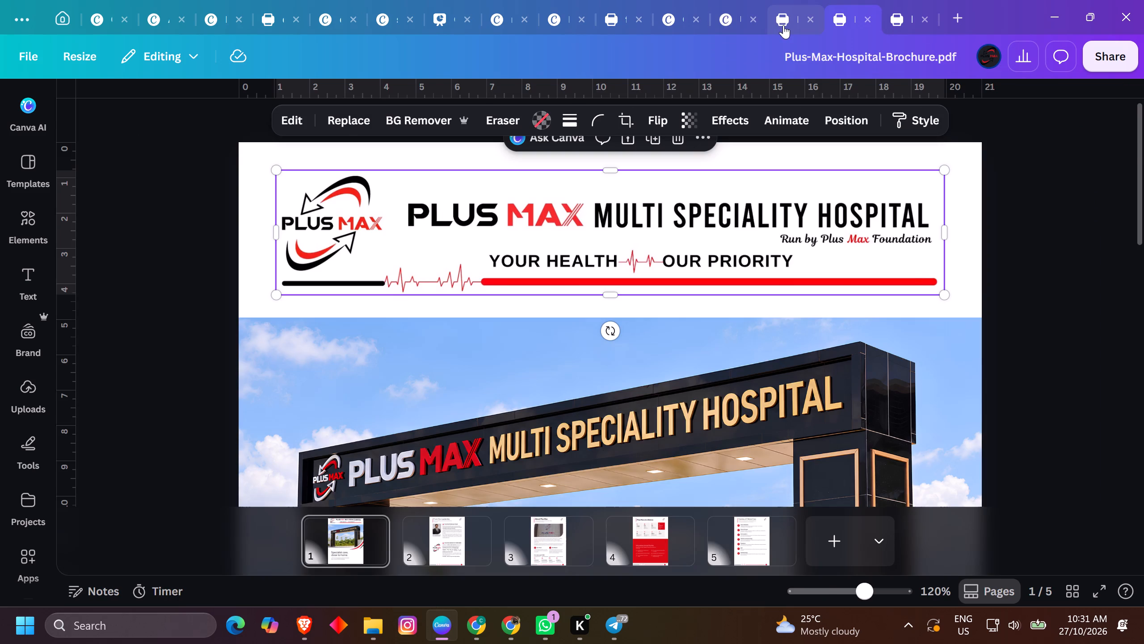
Paste the copied hospital heading and tagline into the Plus Max Group Of Companies card, placing them just below the "PLUS MAX GROUP OF COMPANIES" heading.
click(783, 25)
click(637, 330)
key(ctrl+v)
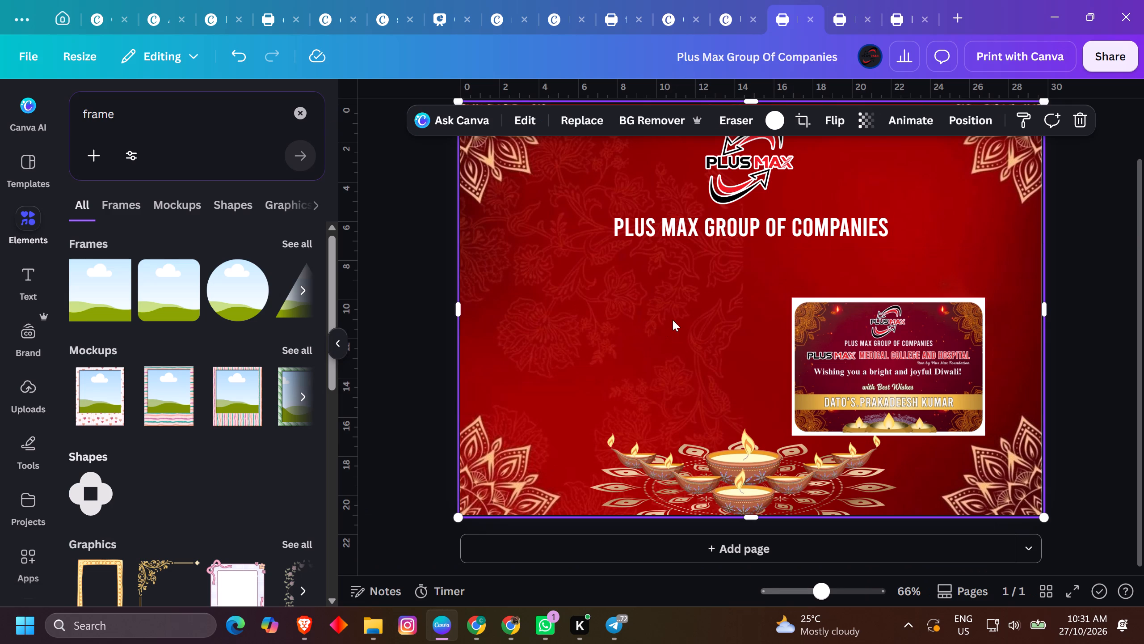
drag(962, 145, 941, 214)
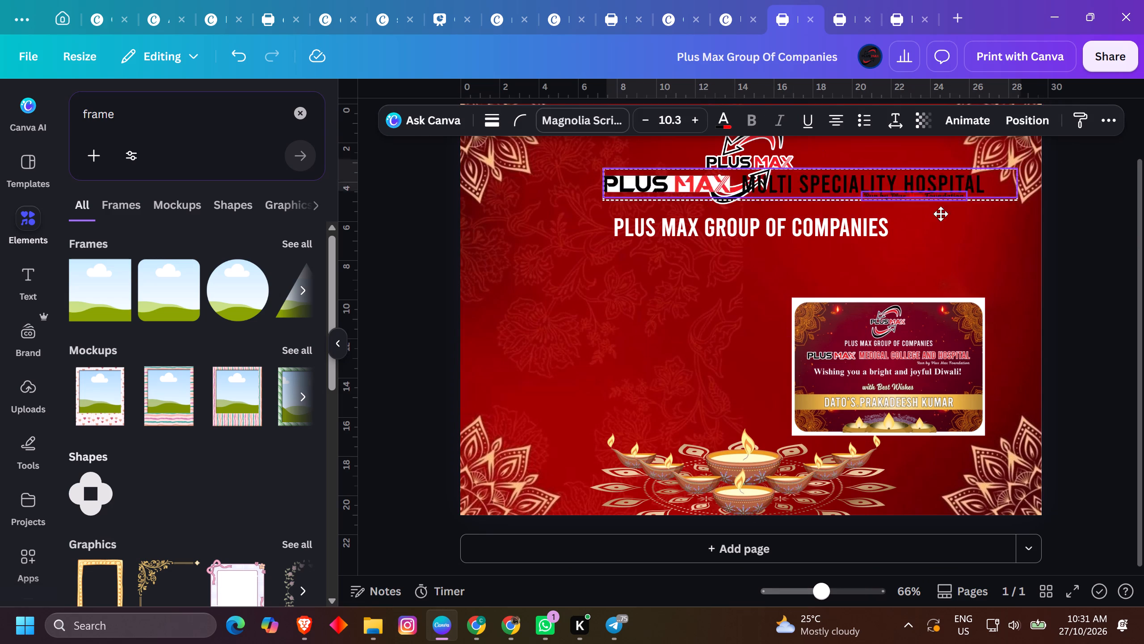
drag(941, 214, 899, 266)
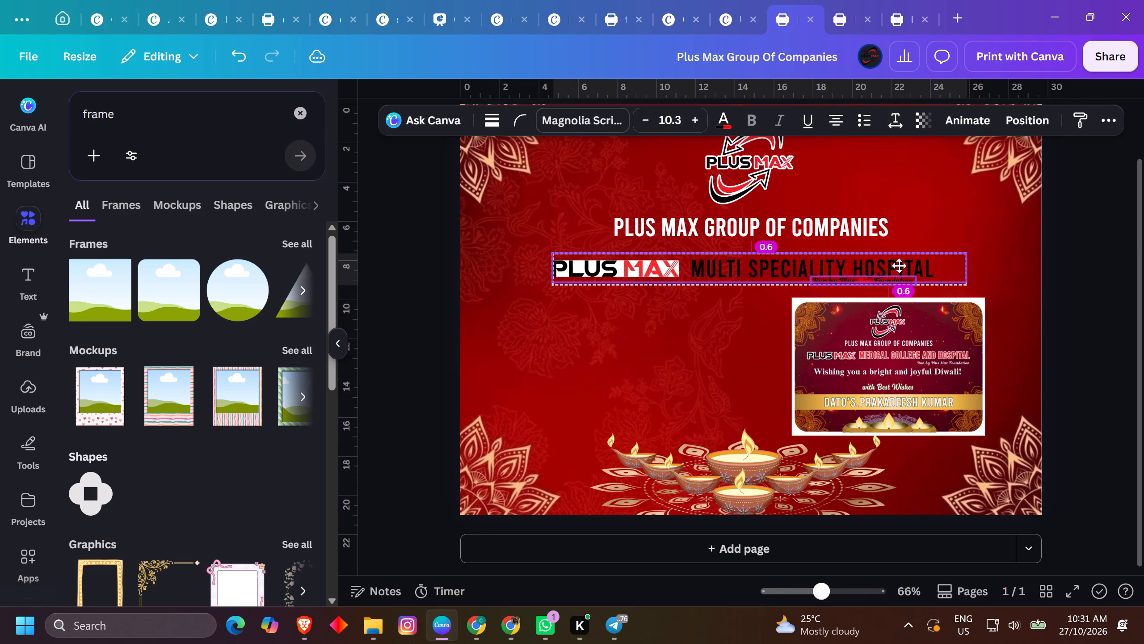
drag(899, 266, 899, 264)
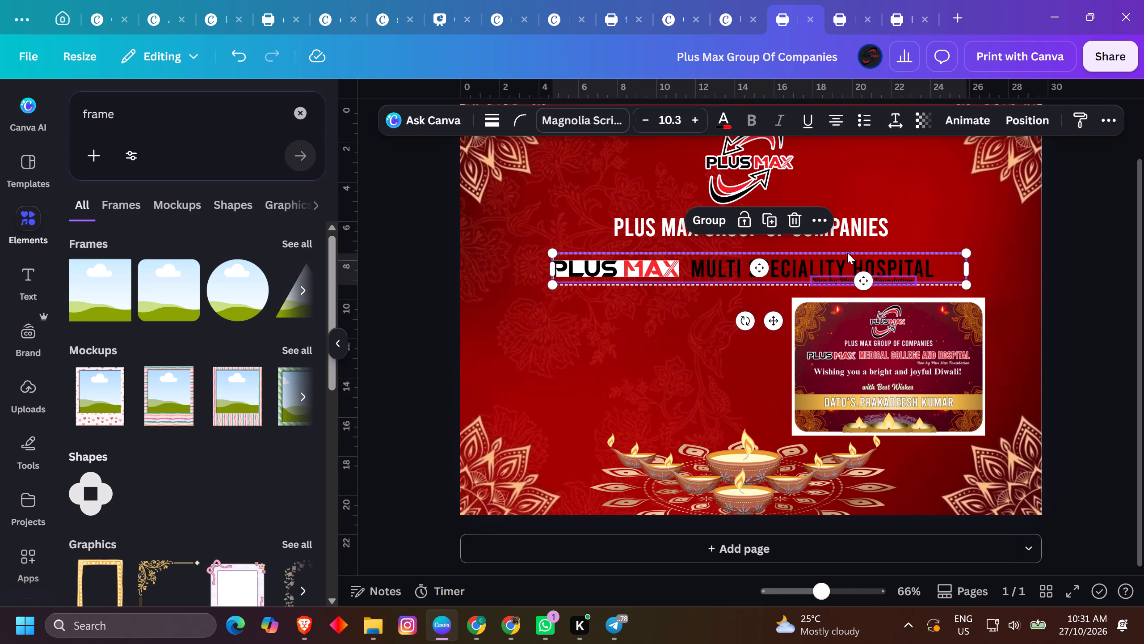
Move the reference Medical College and Hospital card image down into the lower-right corner of the page.
ctrl+scroll(847, 253, up, 4)
click(1030, 183)
ctrl+scroll(1027, 196, down, 1)
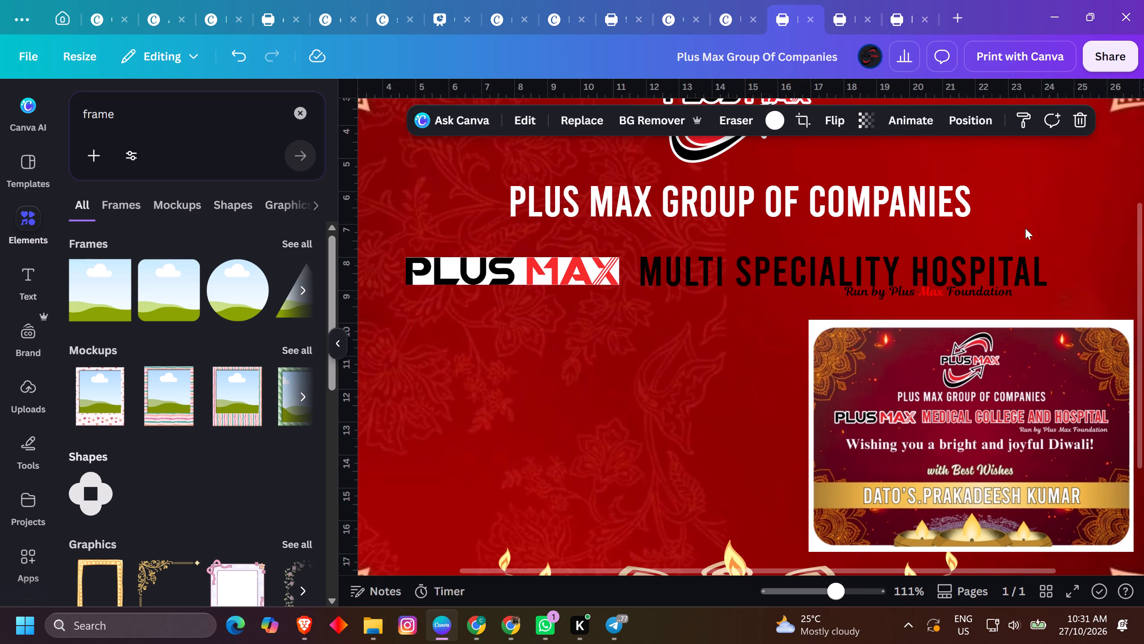
click(1007, 258)
ctrl+scroll(1007, 259, down, 3)
click(906, 356)
drag(905, 356, 951, 402)
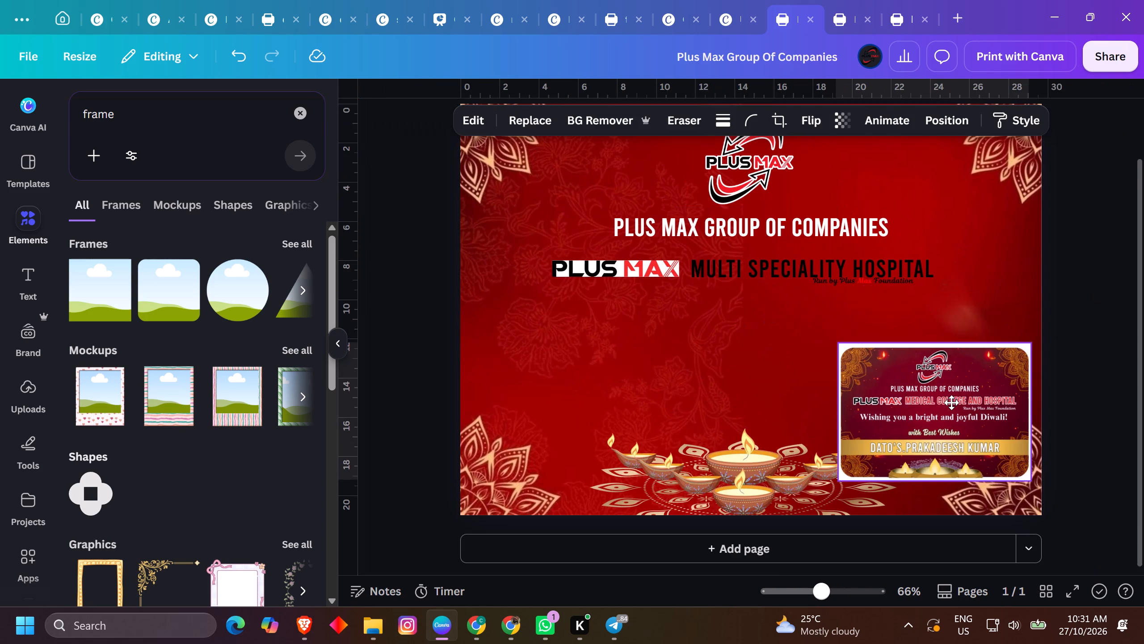
drag(951, 402, 948, 411)
Ungroup the pasted hospital heading and remove the white background from its PLUS MAX wordmark image.
click(647, 272)
click(530, 317)
click(567, 277)
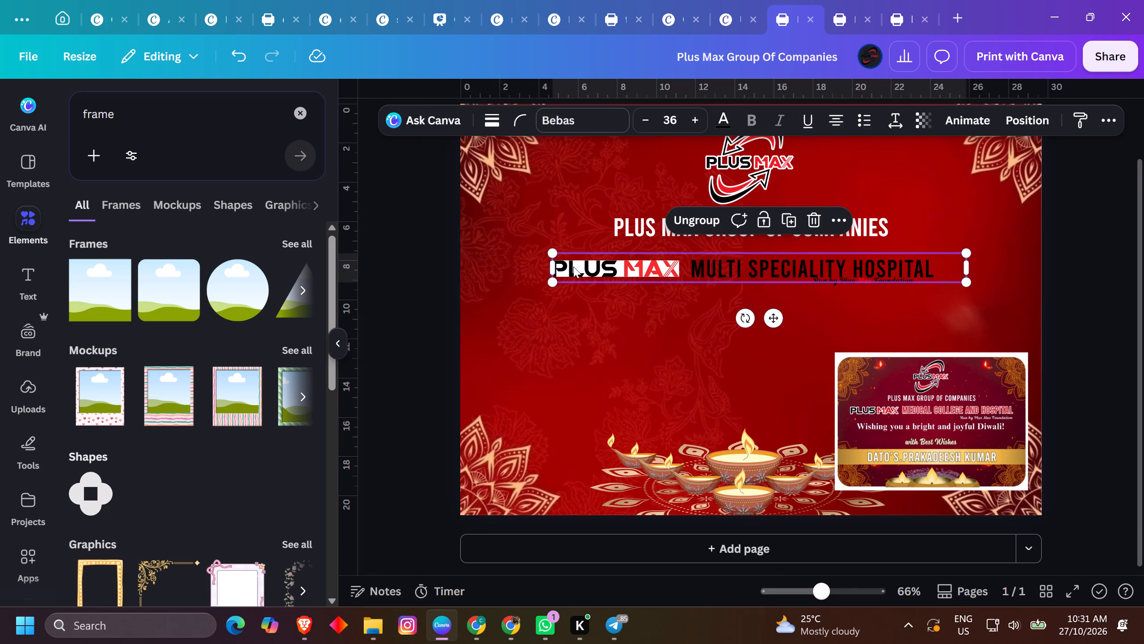
click(698, 229)
click(604, 335)
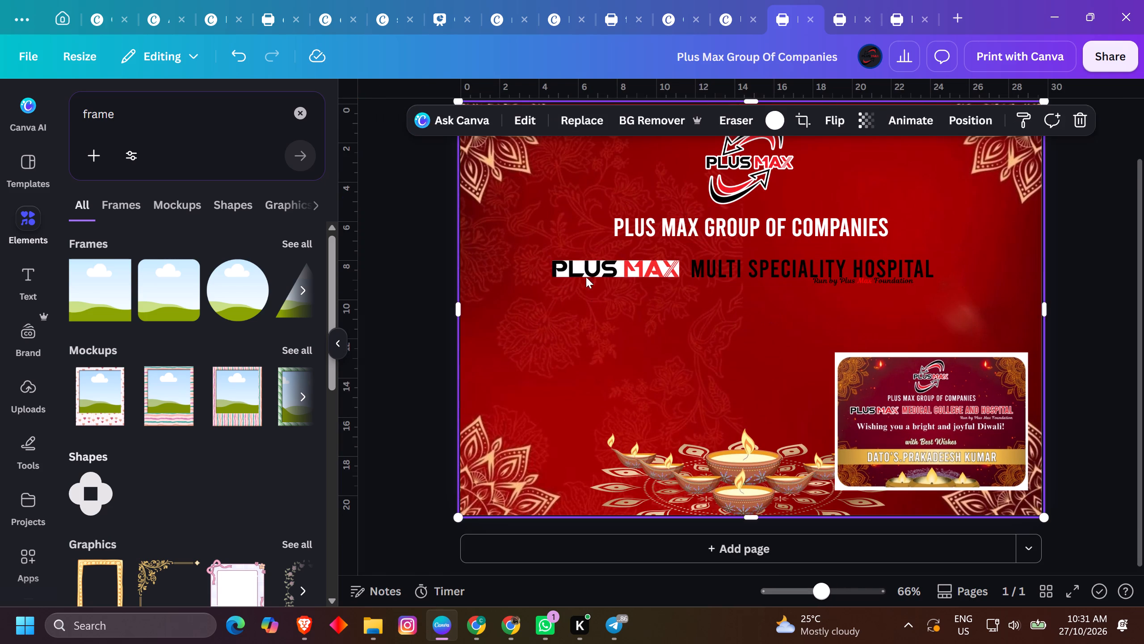
click(585, 269)
click(598, 119)
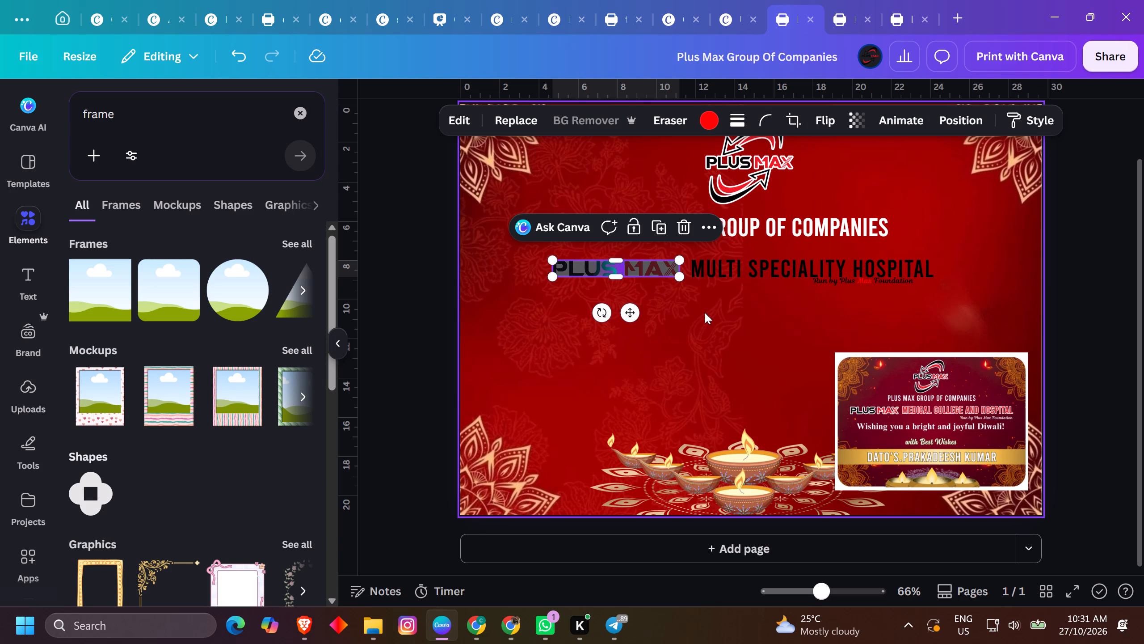
ctrl+scroll(568, 258, up, 6)
ctrl+click(988, 298)
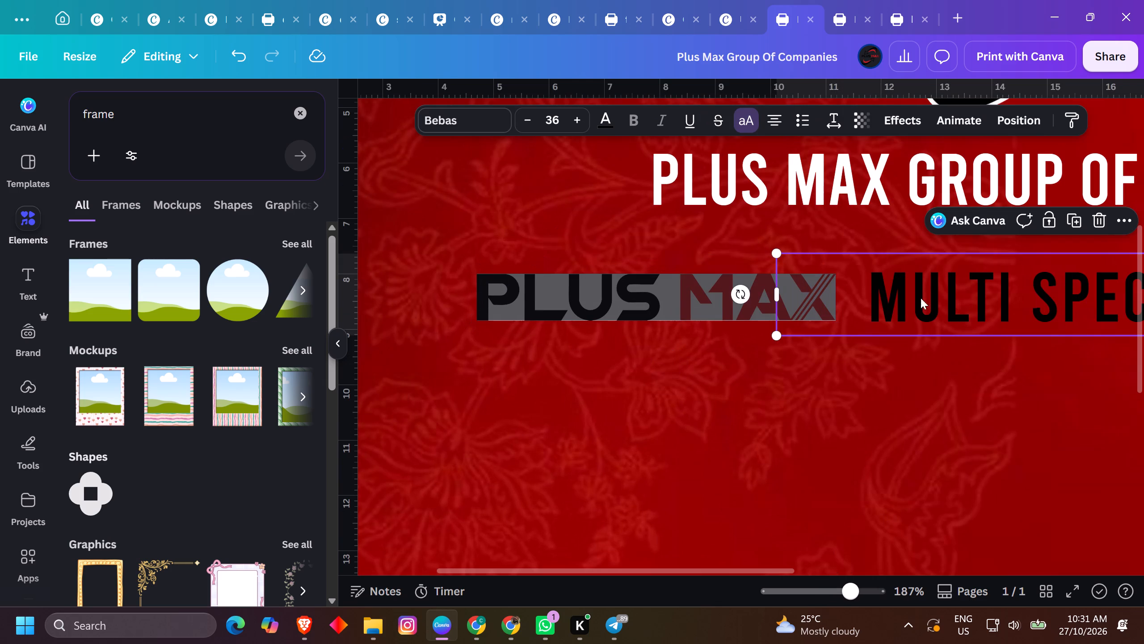
ctrl+scroll(945, 344, down, 4)
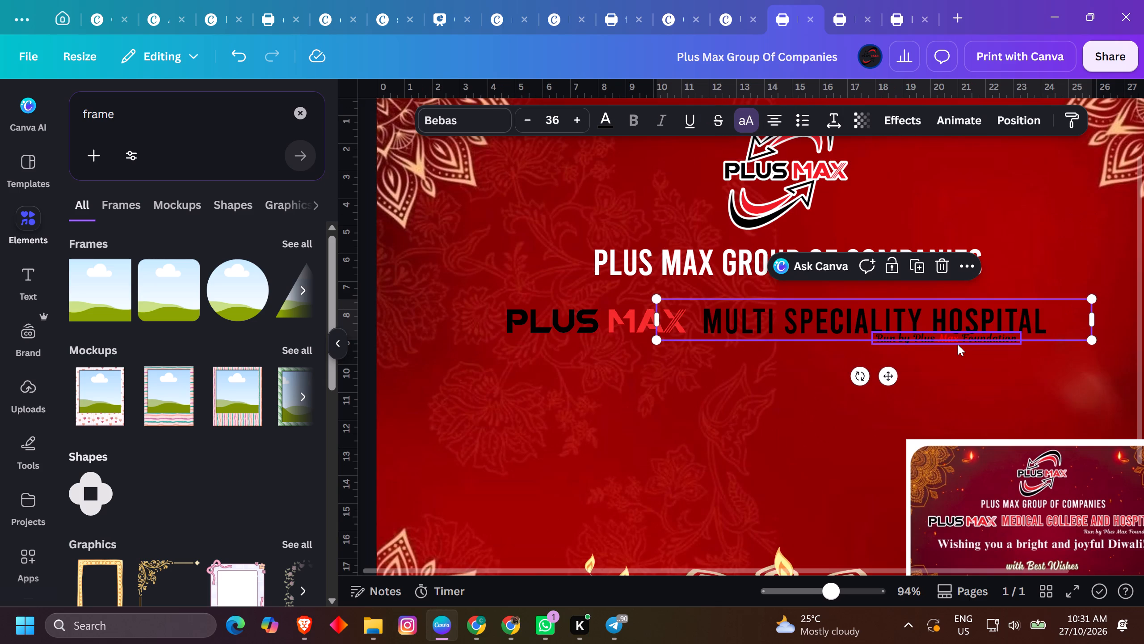
Give the PLUS MAX wordmark image an Outline shadow coloured white, #FFFFFF.
click(662, 387)
click(621, 332)
click(488, 118)
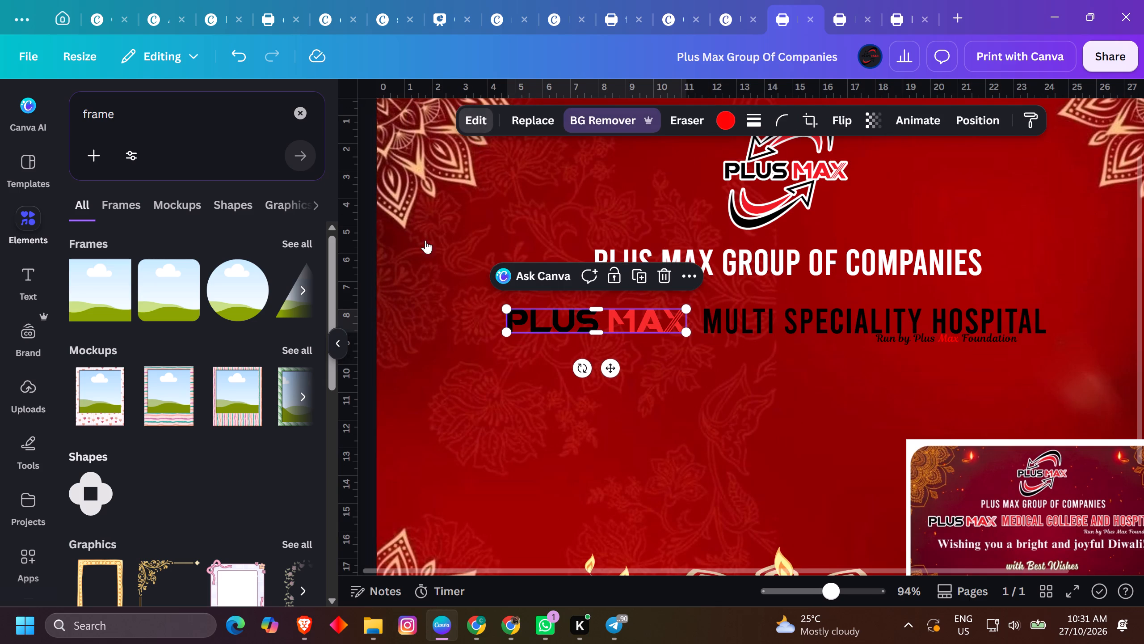
scroll(281, 409, down, 8)
click(293, 489)
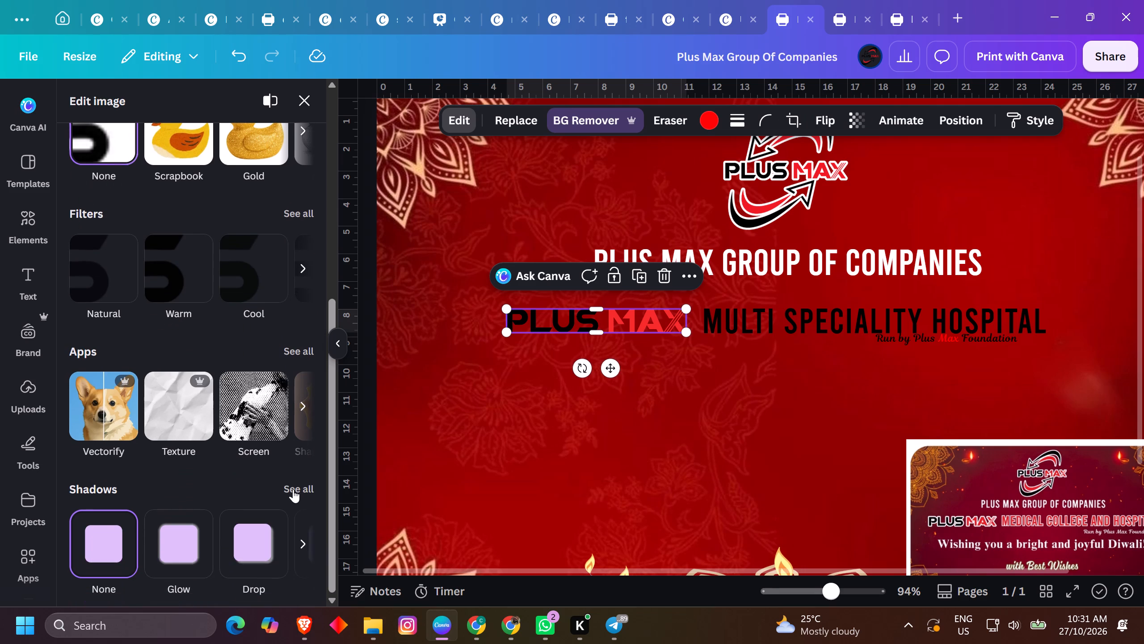
click(273, 296)
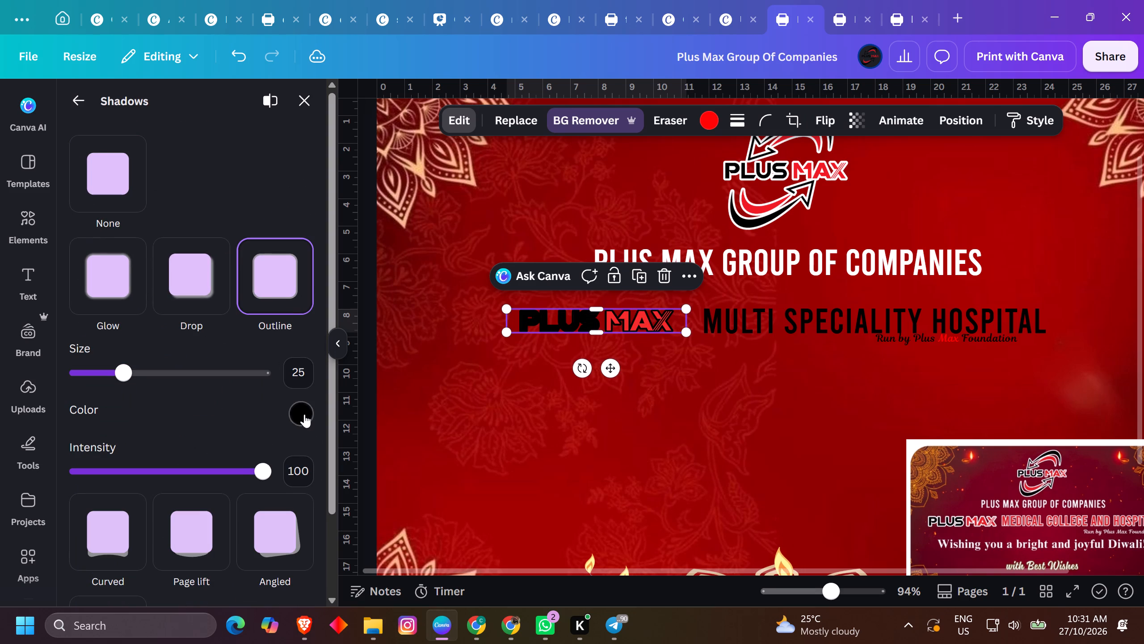
click(301, 412)
drag(302, 309, 243, 15)
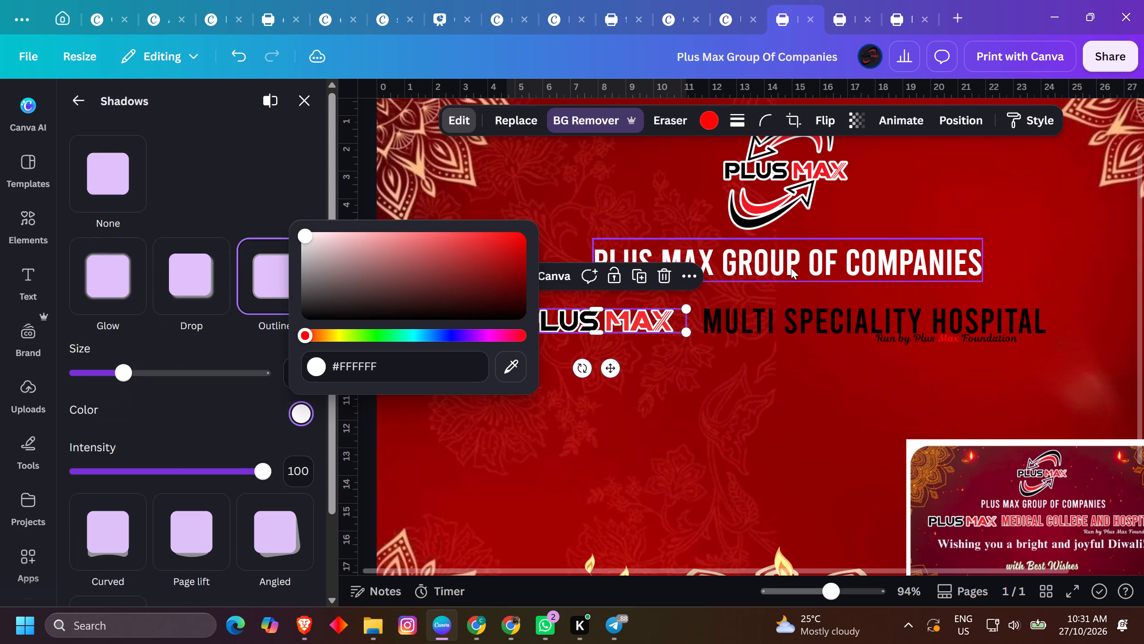
Change the "MULTI SPECIALITY HOSPITAL" text colour to white.
click(790, 310)
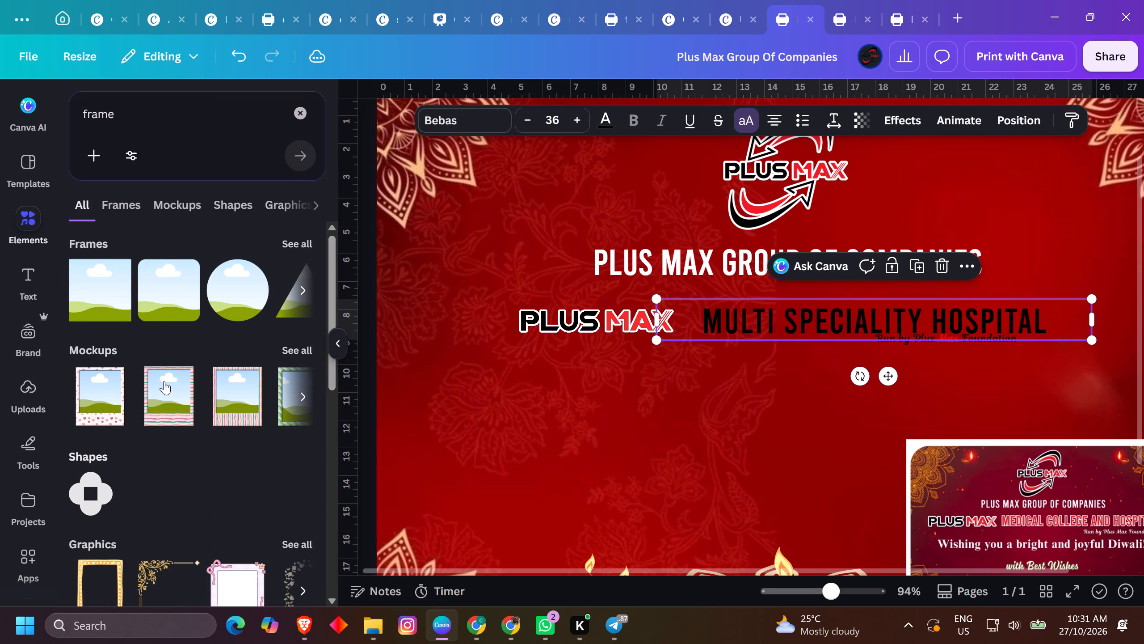
scroll(160, 414, down, 6)
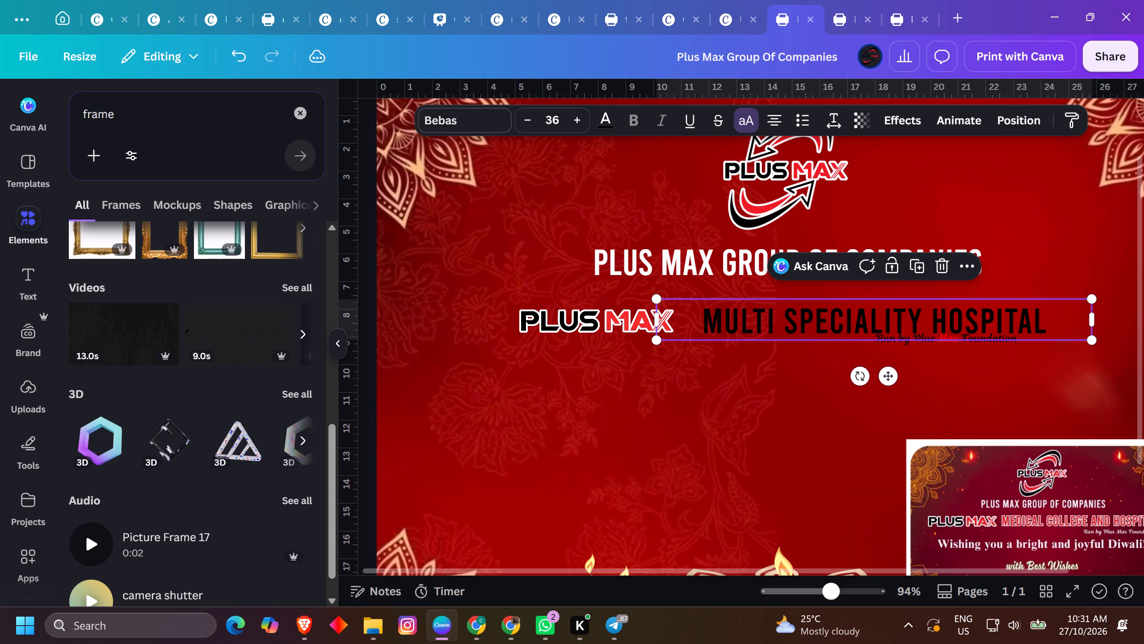
scroll(257, 411, down, 6)
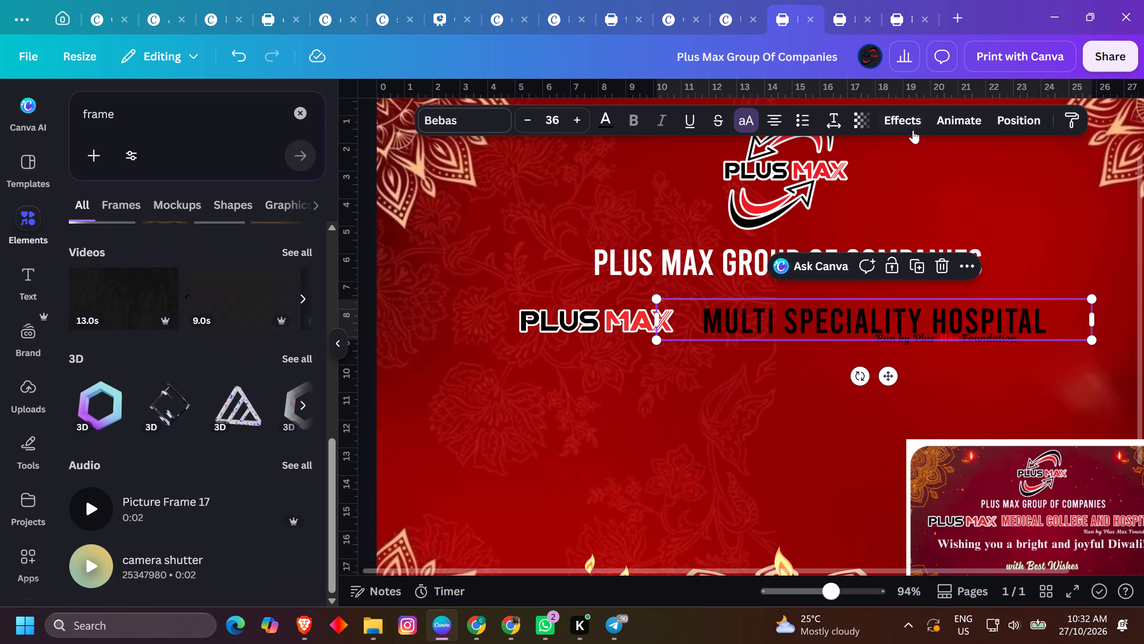
click(913, 130)
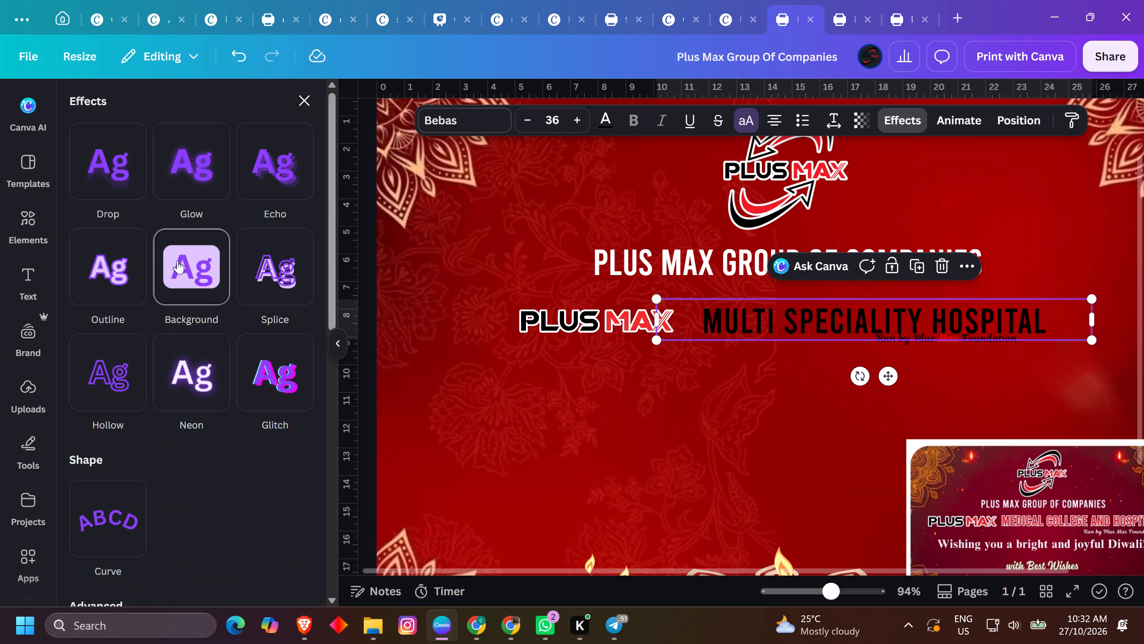
click(607, 122)
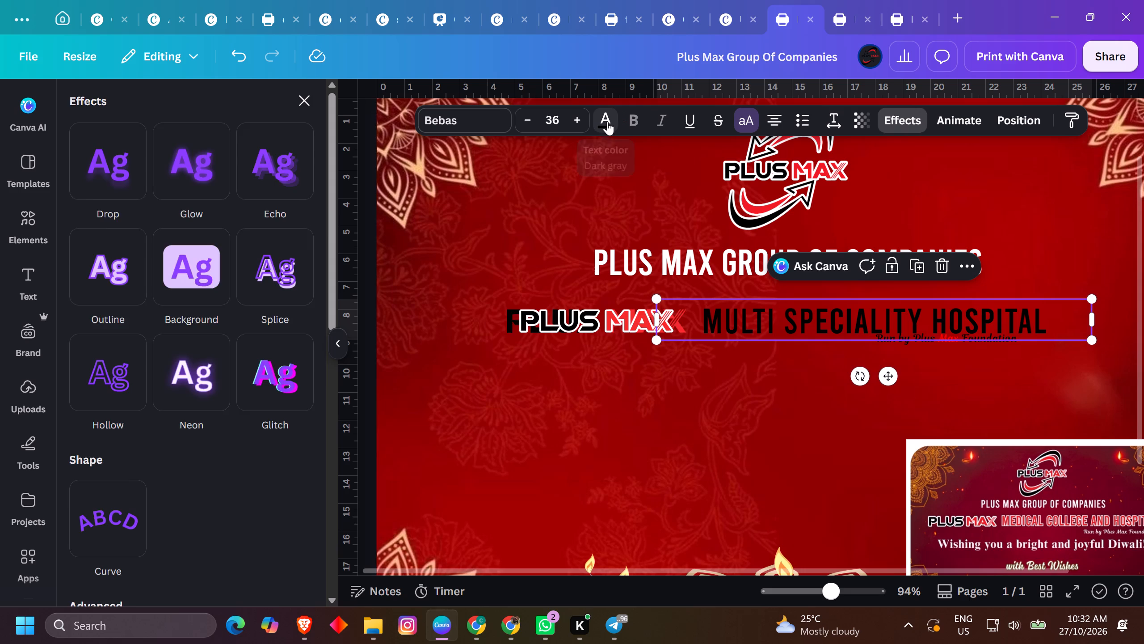
click(189, 220)
click(998, 360)
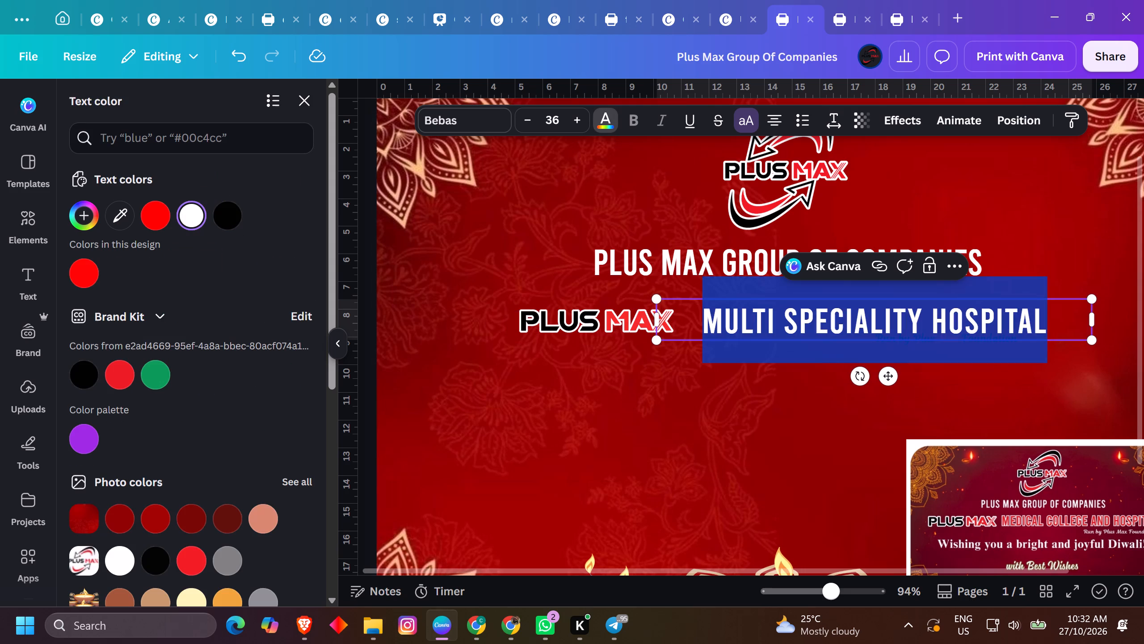
click(689, 377)
click(675, 401)
Narrow the "MULTI SPECIALITY HOSPITAL" text box to fit its words and place it directly beside the PLUS MAX wordmark without overlap.
click(728, 305)
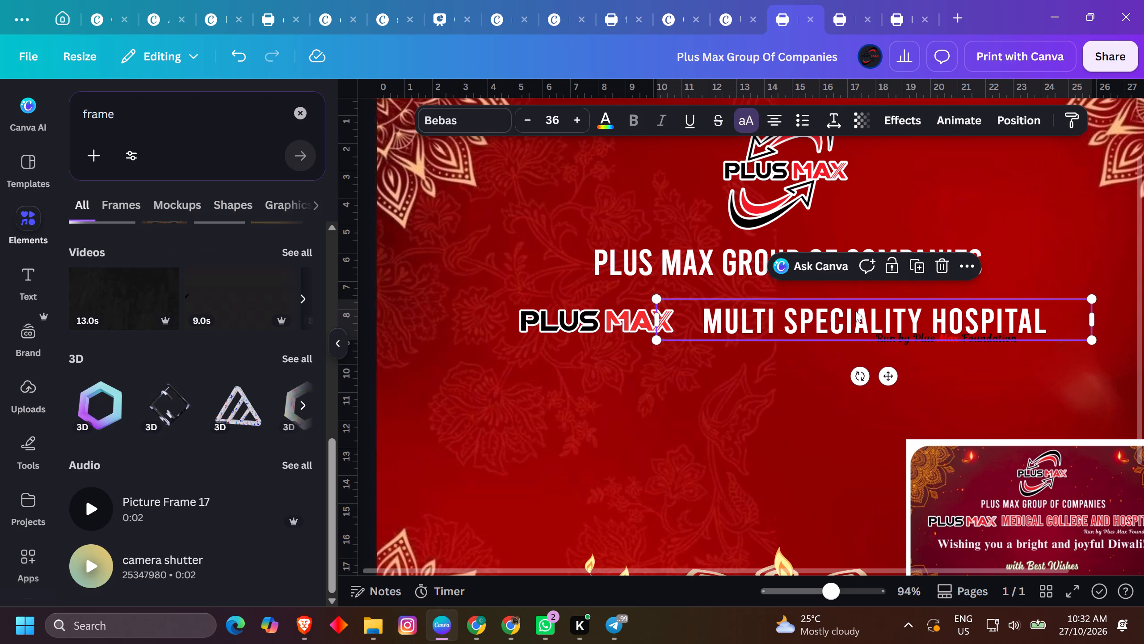
drag(1099, 319, 1043, 325)
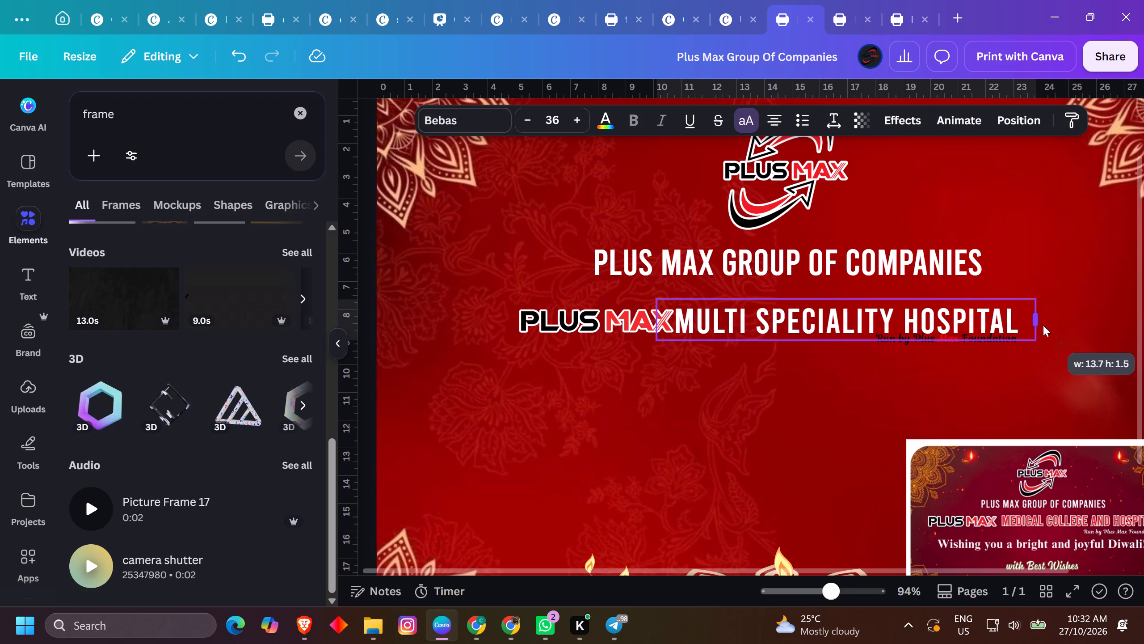
drag(1043, 325, 1010, 327)
ctrl+scroll(721, 279, up, 6)
shift+drag(683, 390, 686, 390)
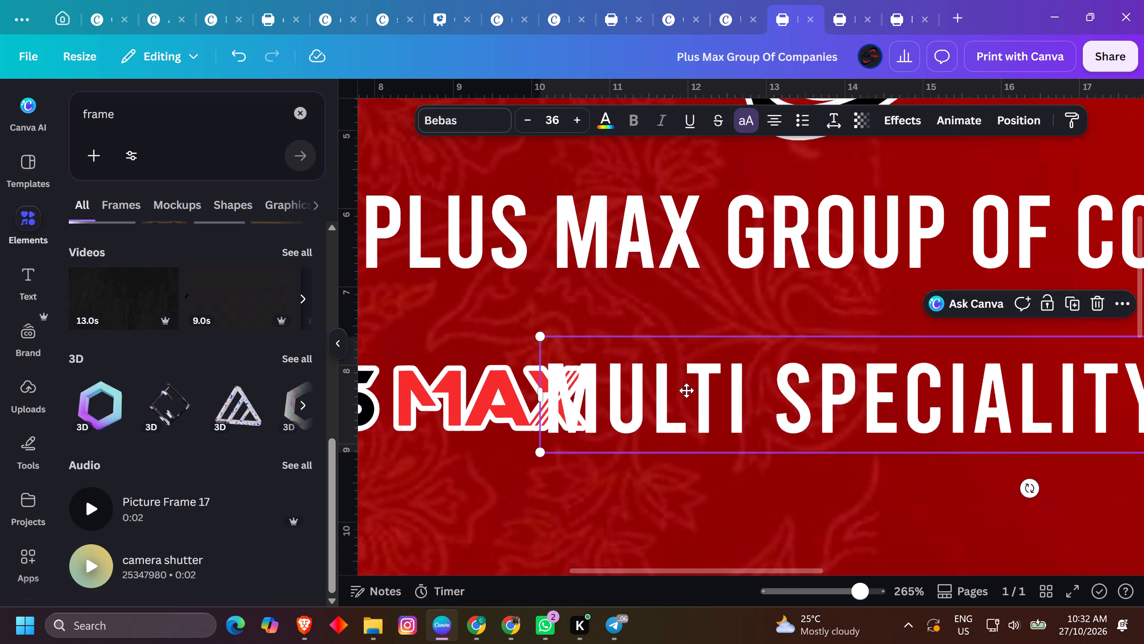
shift+drag(686, 390, 772, 394)
ctrl+scroll(771, 394, down, 6)
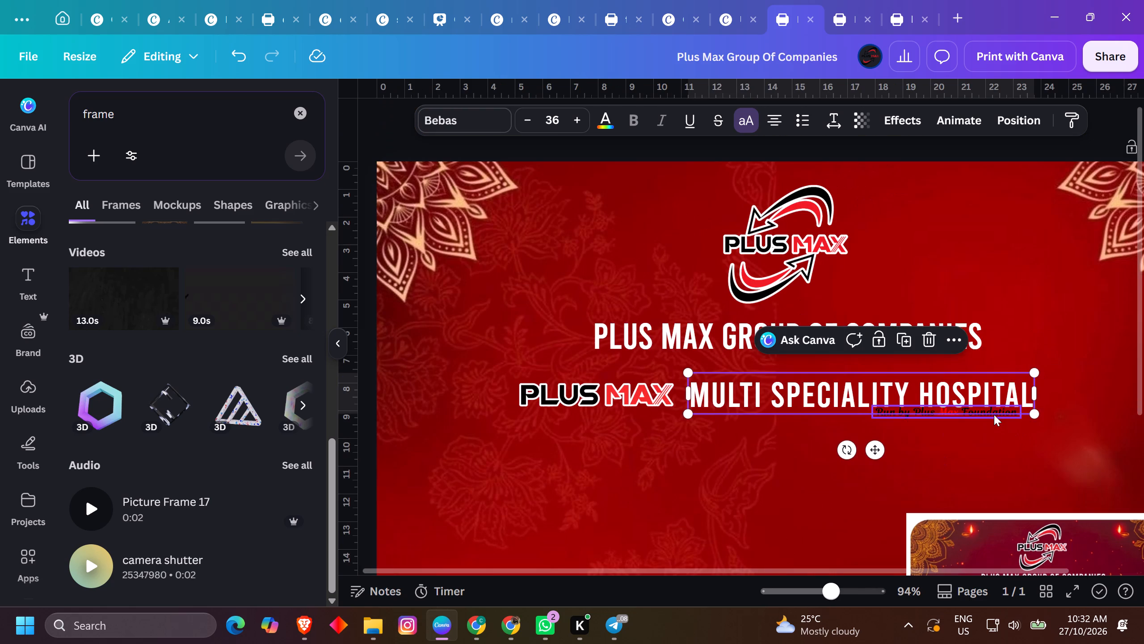
Delete the "Run by Plus Max Foundation" tagline under the hospital heading.
click(994, 415)
key(End)
key(Delete)
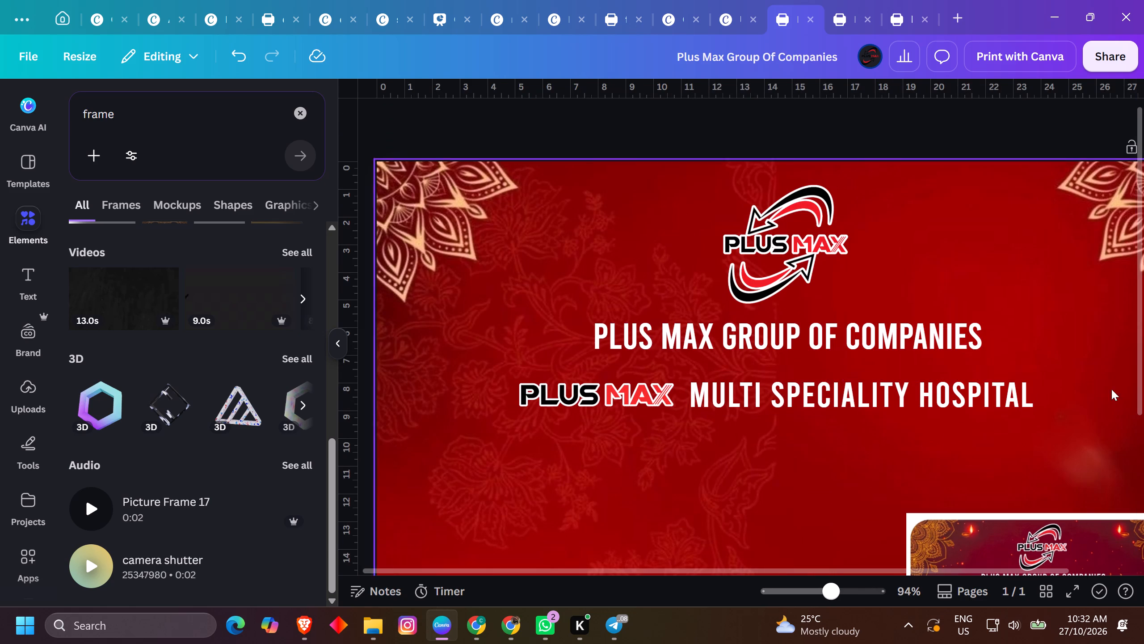
click(1008, 112)
Group the PLUS MAX wordmark with "MULTI SPECIALITY HOSPITAL", centre the group horizontally on the page, and check the company heading and logo are centred too.
ctrl+scroll(1005, 303, down, 4)
ctrl+scroll(1091, 326, up, 5)
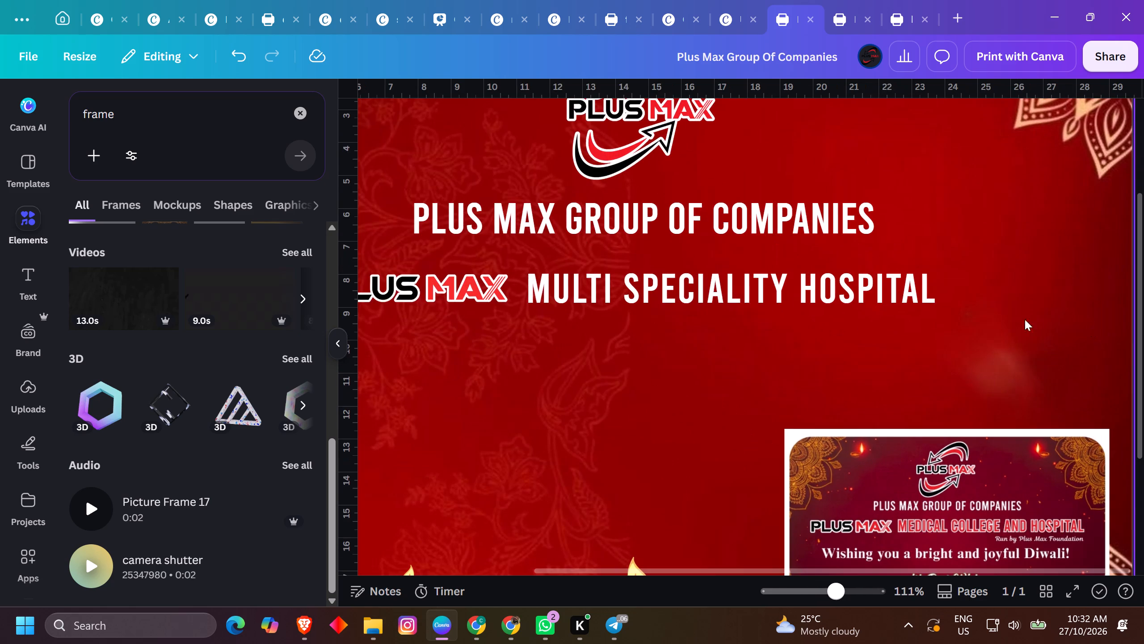
click(484, 277)
shift+click(604, 278)
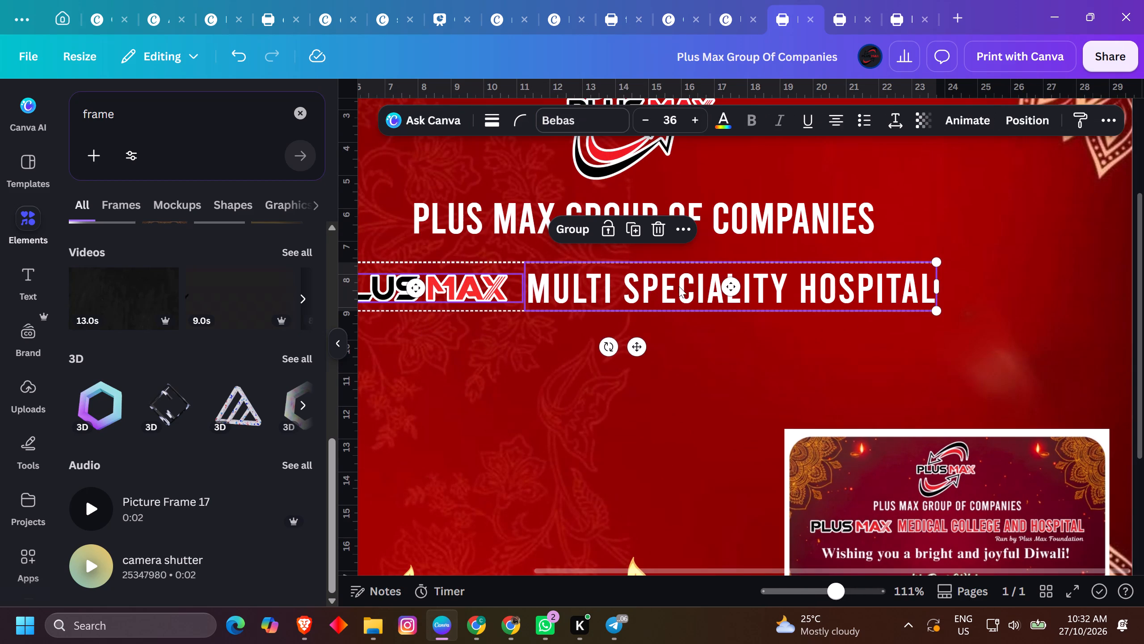
key(ctrl+g)
ctrl+scroll(795, 258, down, 5)
click(1017, 118)
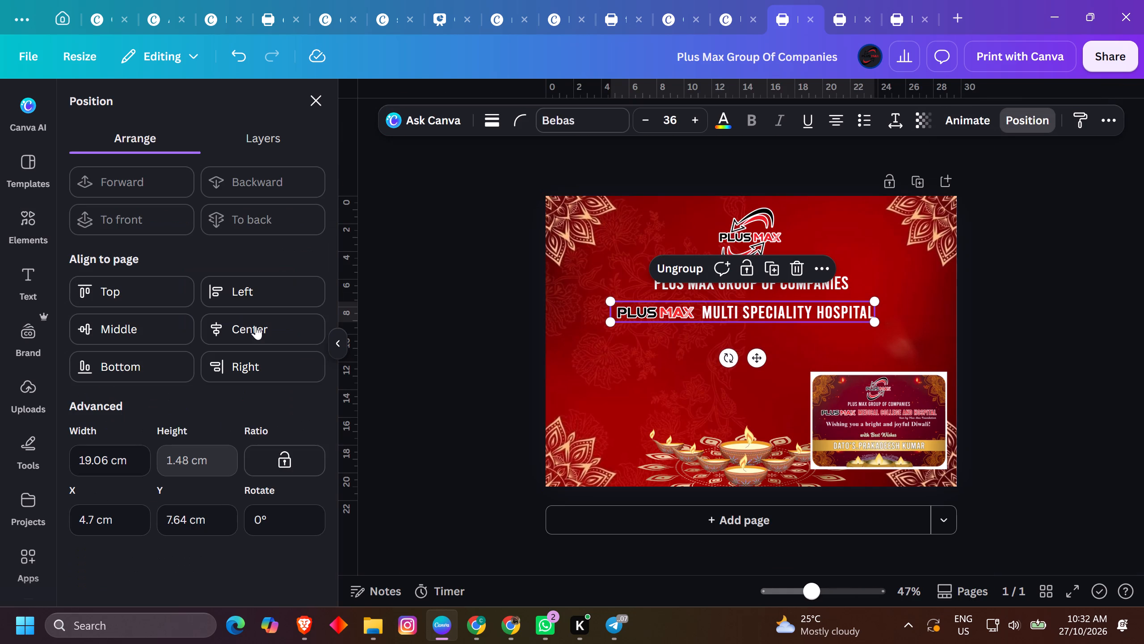
click(232, 338)
click(657, 292)
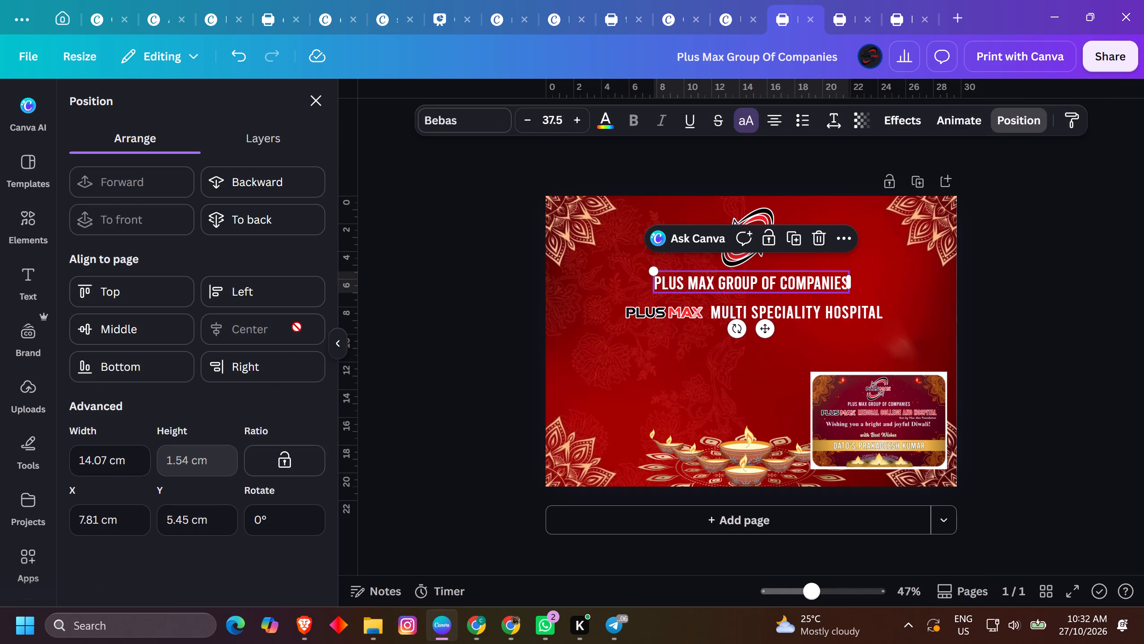
click(765, 219)
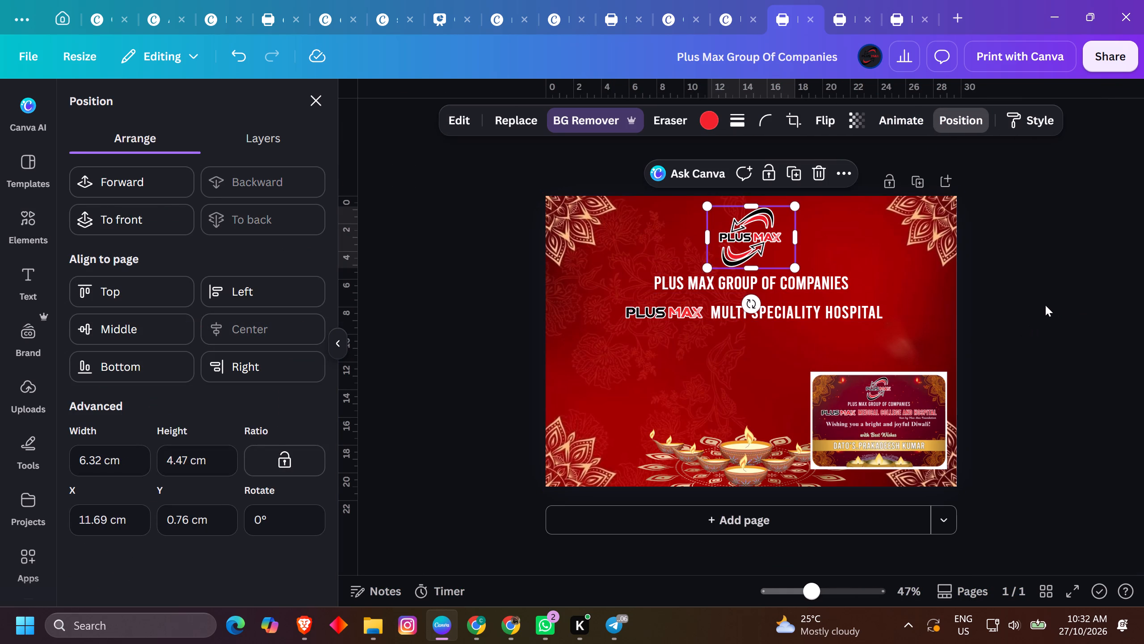
Shift the reference card image slightly up and inward from the page's lower-right corner.
double_click(1045, 305)
ctrl+scroll(990, 402, up, 7)
drag(980, 411, 960, 365)
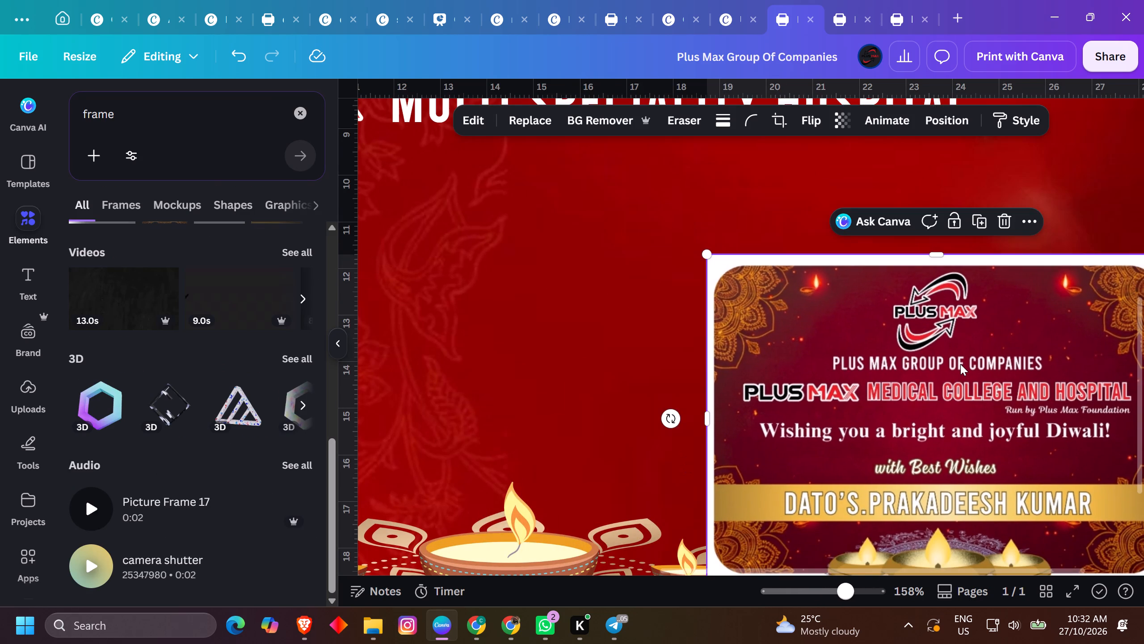
ctrl+scroll(960, 364, down, 3)
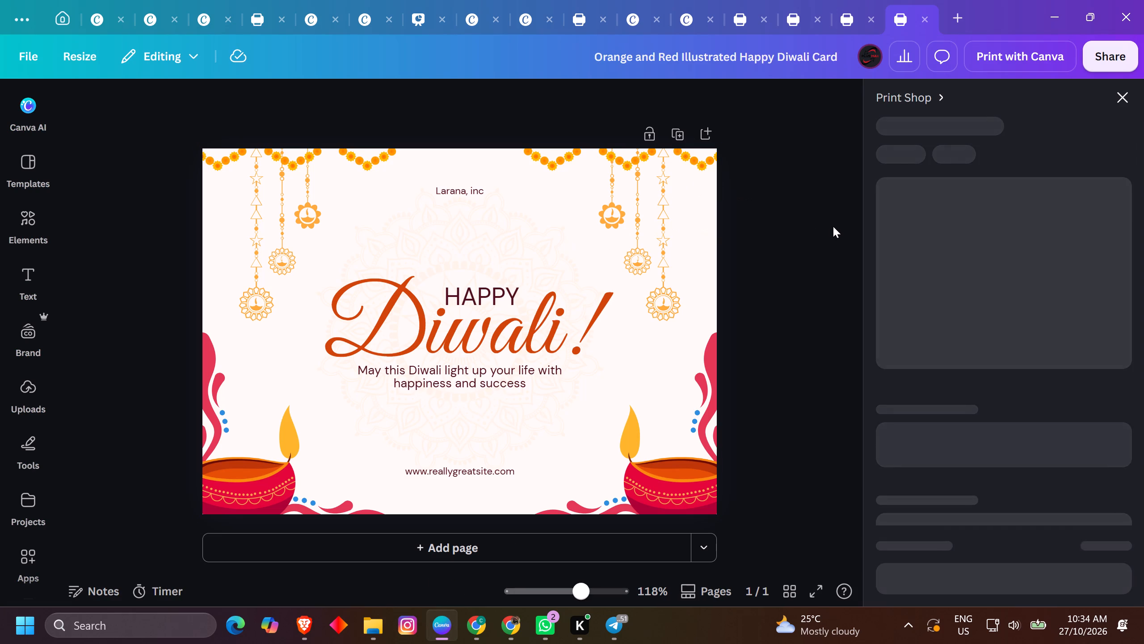
key(ctrl+x)
Close the open designs ahead of Plus Max Group Of Companies, from Copy of ARTS through the untitled A3 landscape document.
click(855, 21)
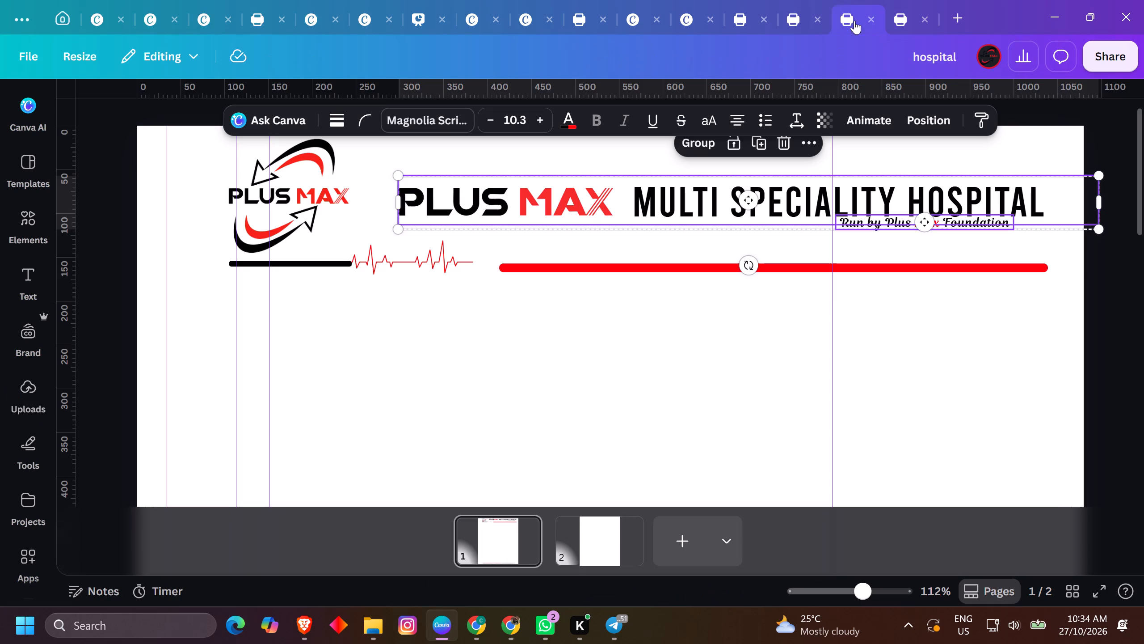
click(809, 15)
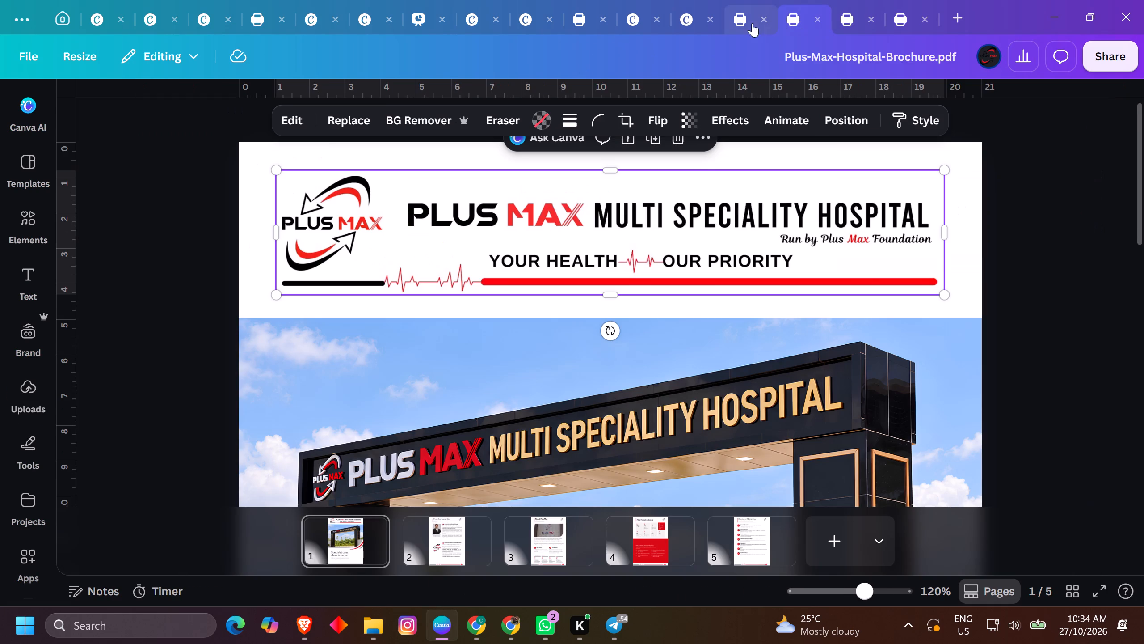
click(96, 28)
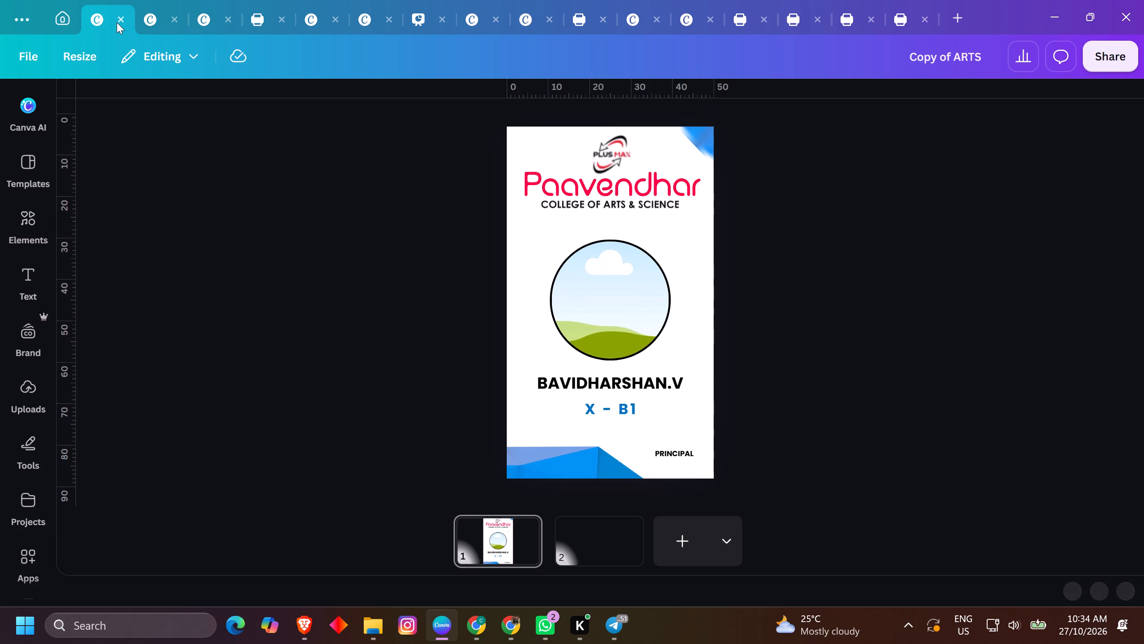
click(119, 23)
click(122, 20)
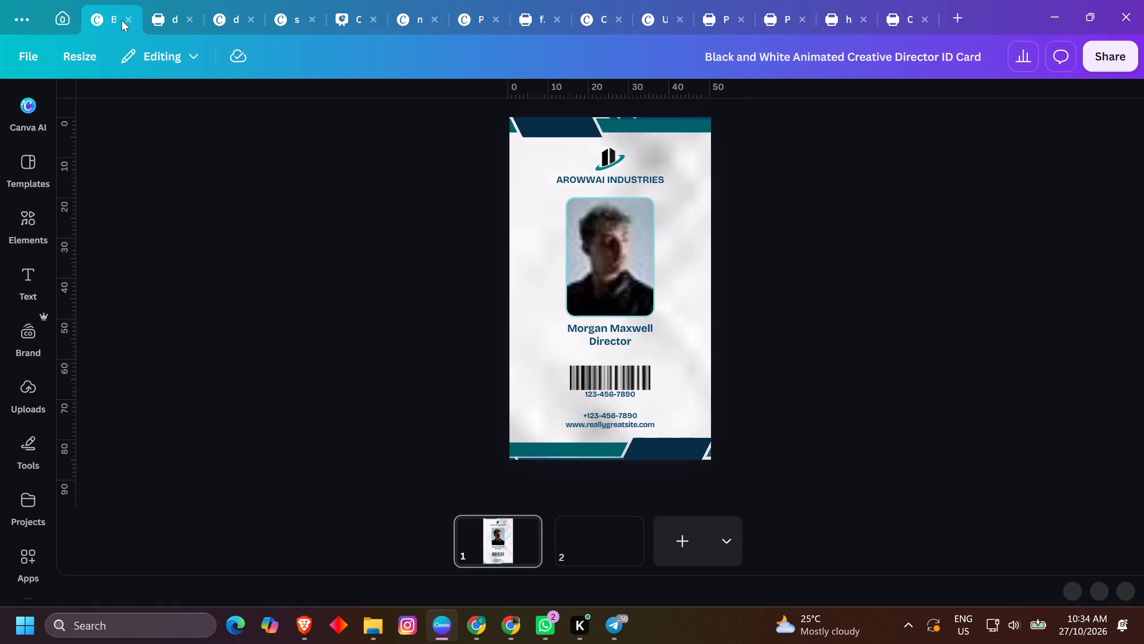
click(126, 21)
click(138, 21)
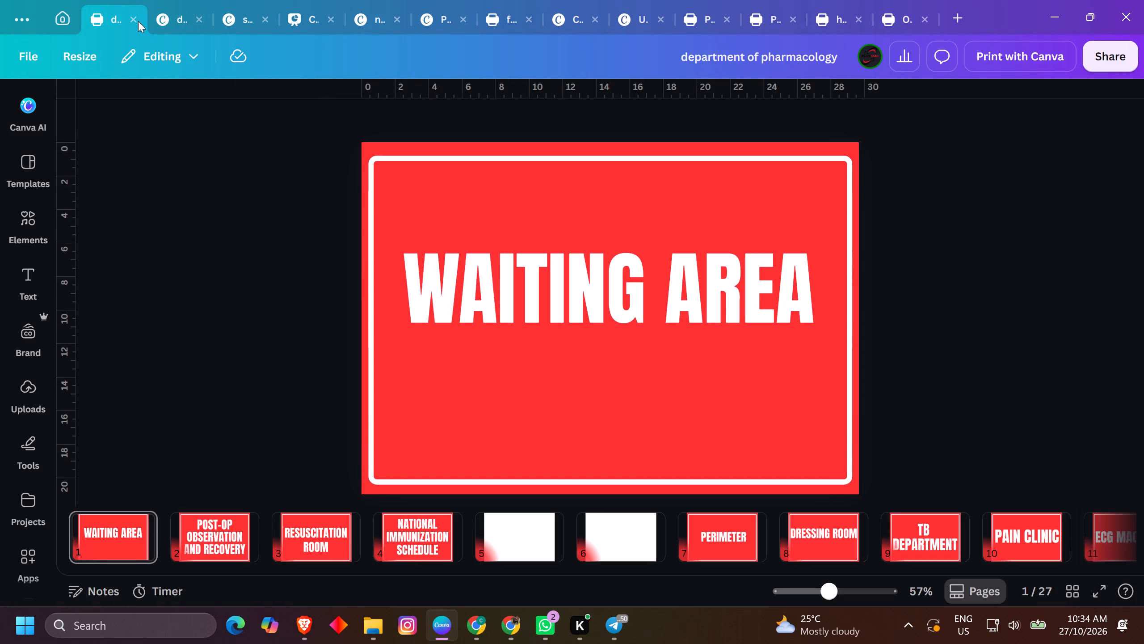
click(137, 21)
click(138, 20)
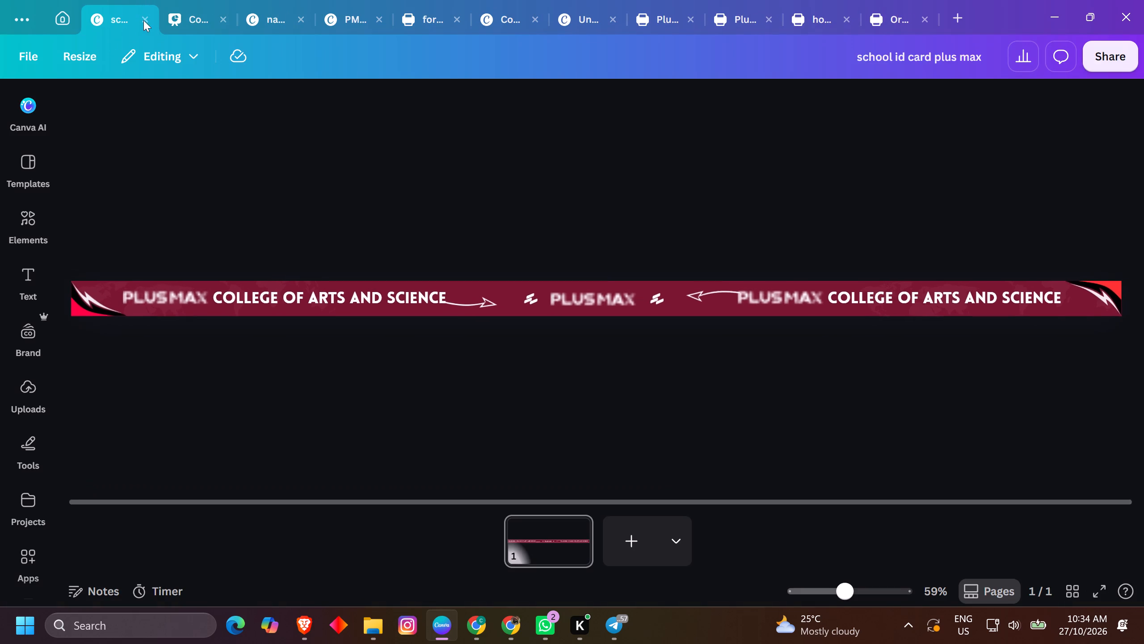
click(147, 19)
click(147, 19)
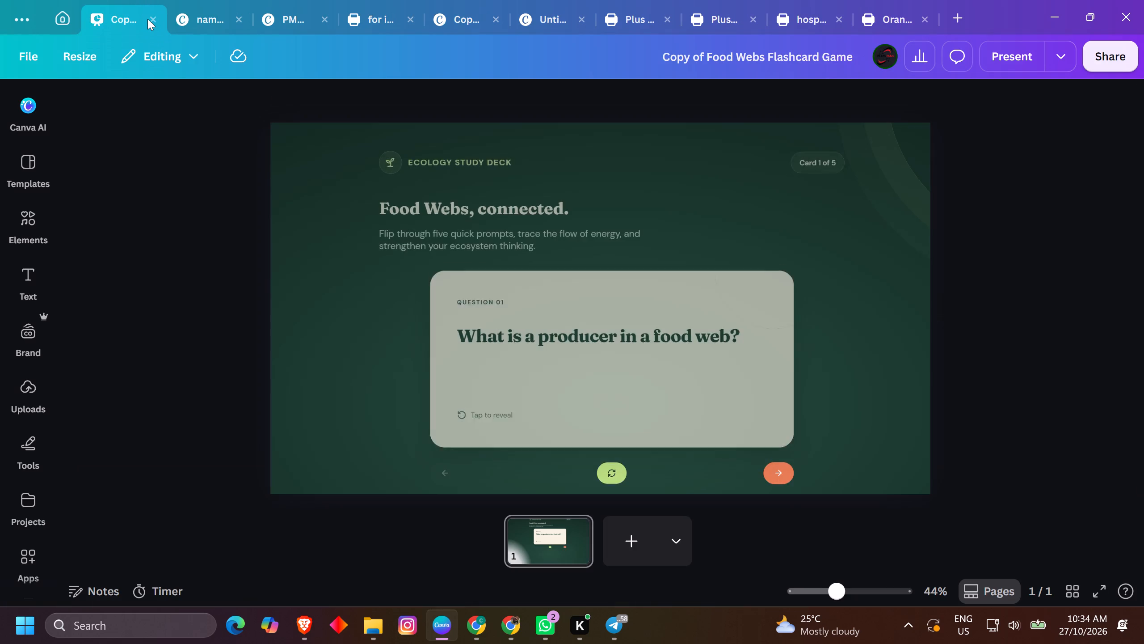
click(150, 20)
click(167, 21)
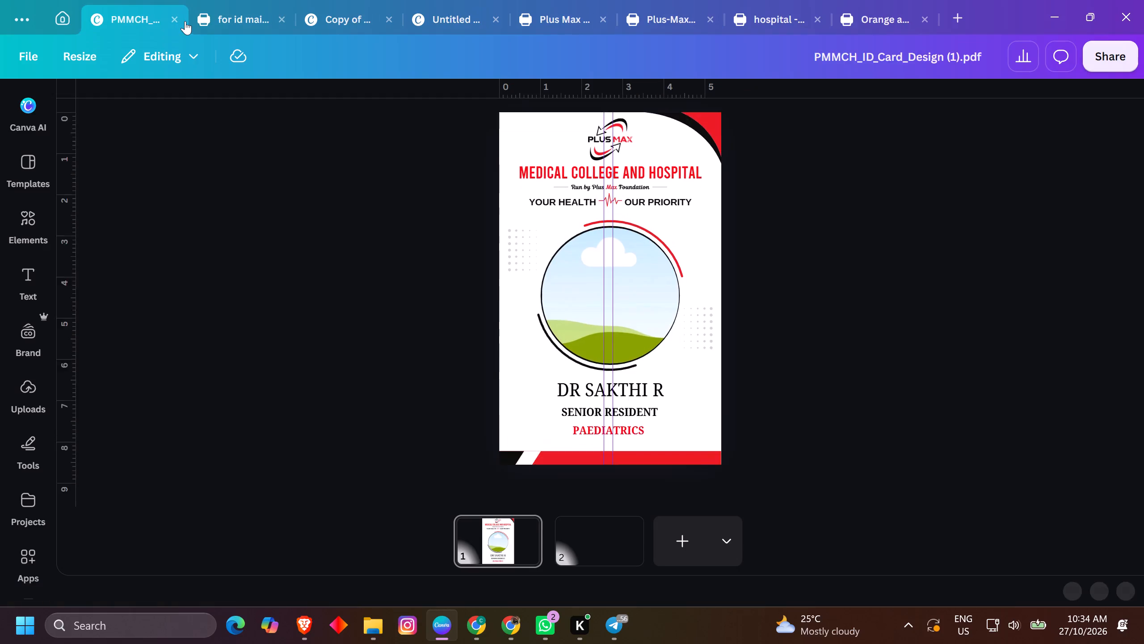
click(177, 19)
click(187, 20)
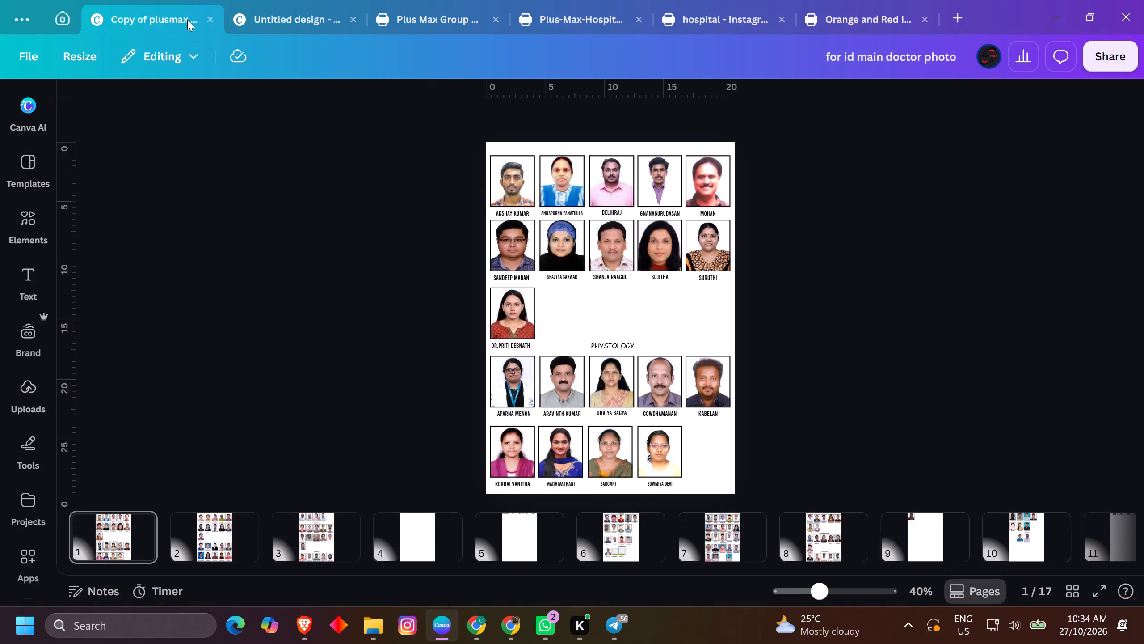
click(213, 19)
click(218, 20)
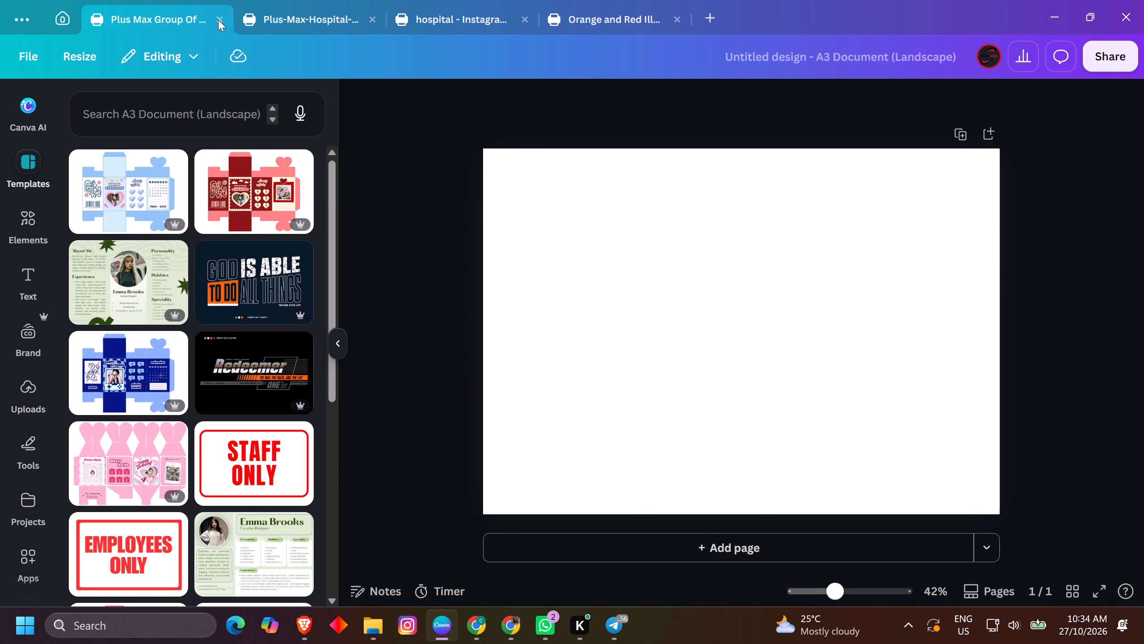
Close the Plus-Max-Hospital-Brochure.pdf design and the hospital Instagram design.
click(320, 20)
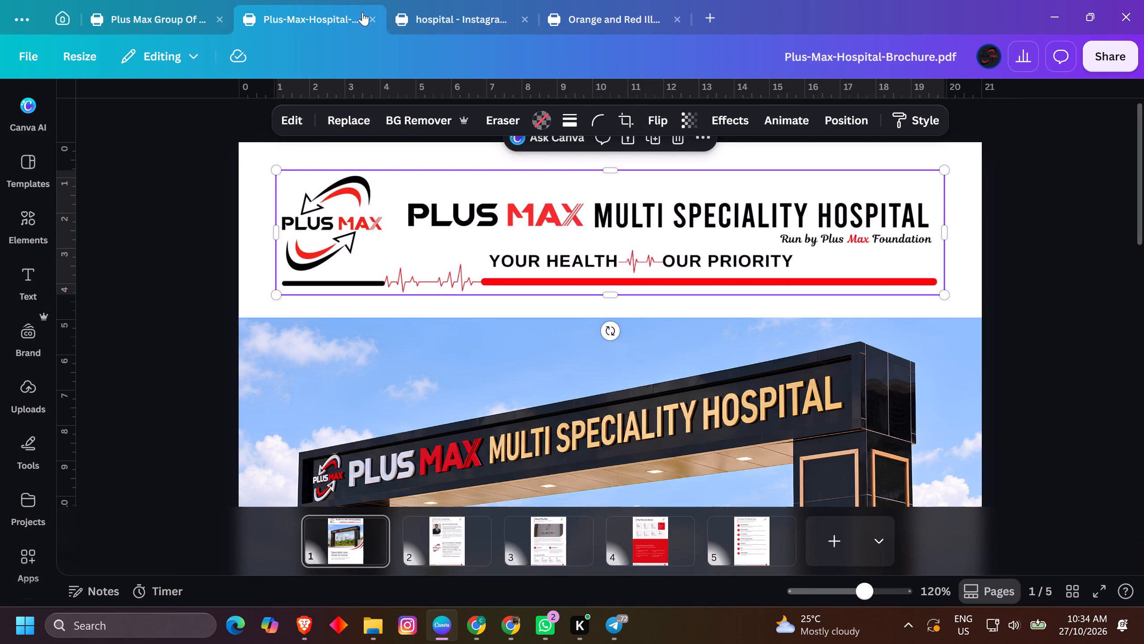
click(372, 17)
click(377, 17)
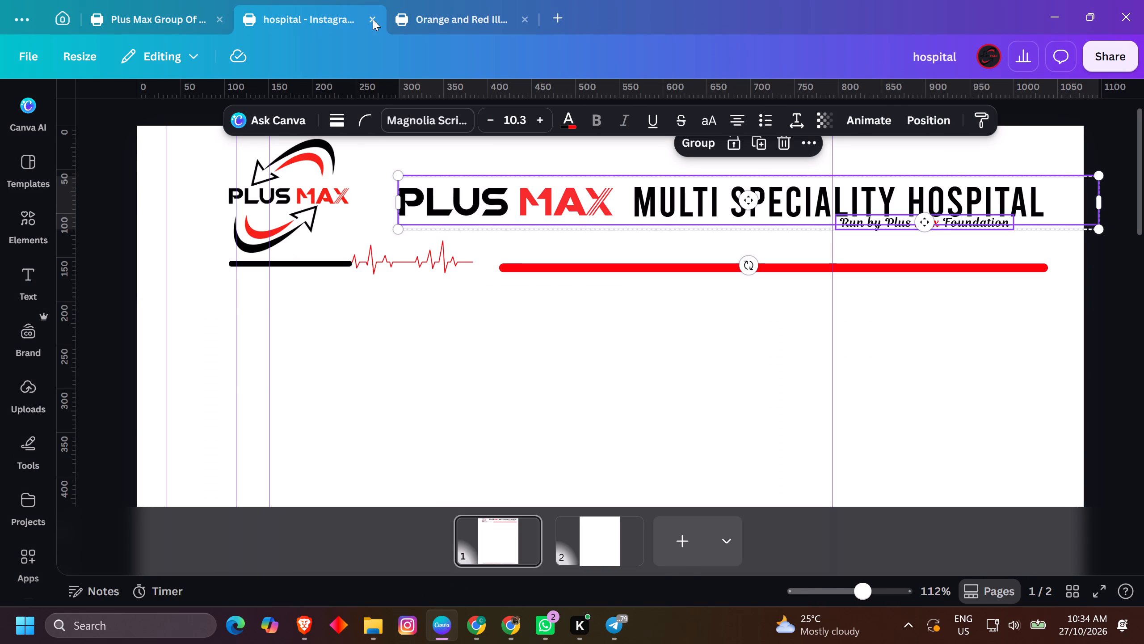
click(373, 19)
Paste the Ruby Diwali backdrop into Plus Max Group Of Companies and make it the page background.
click(160, 12)
click(672, 336)
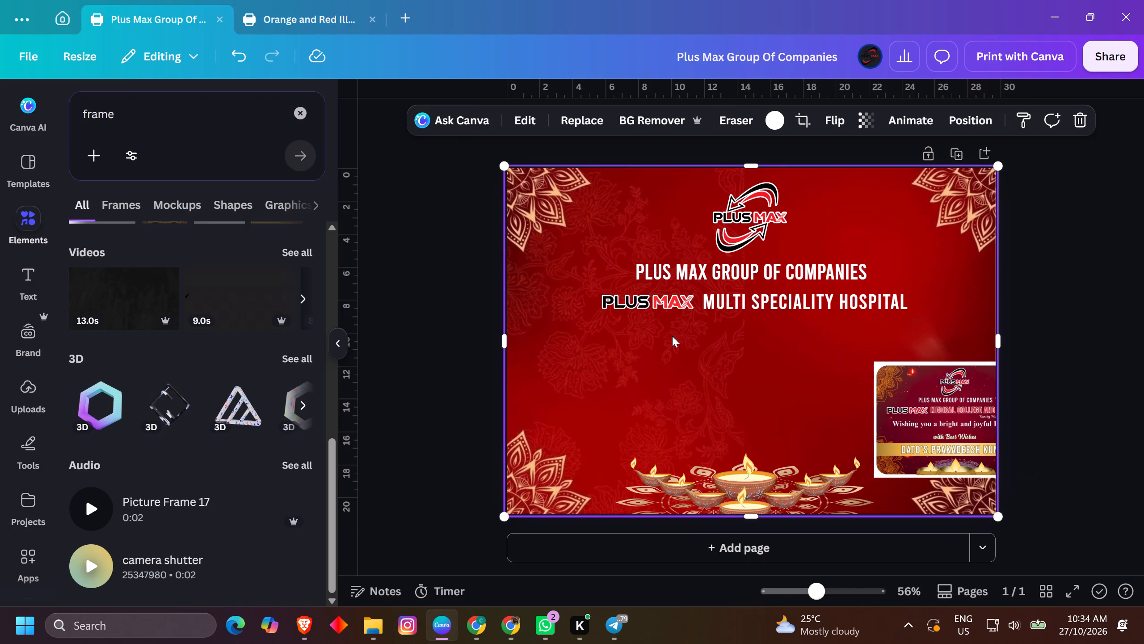
key(ctrl+v)
right_click(645, 282)
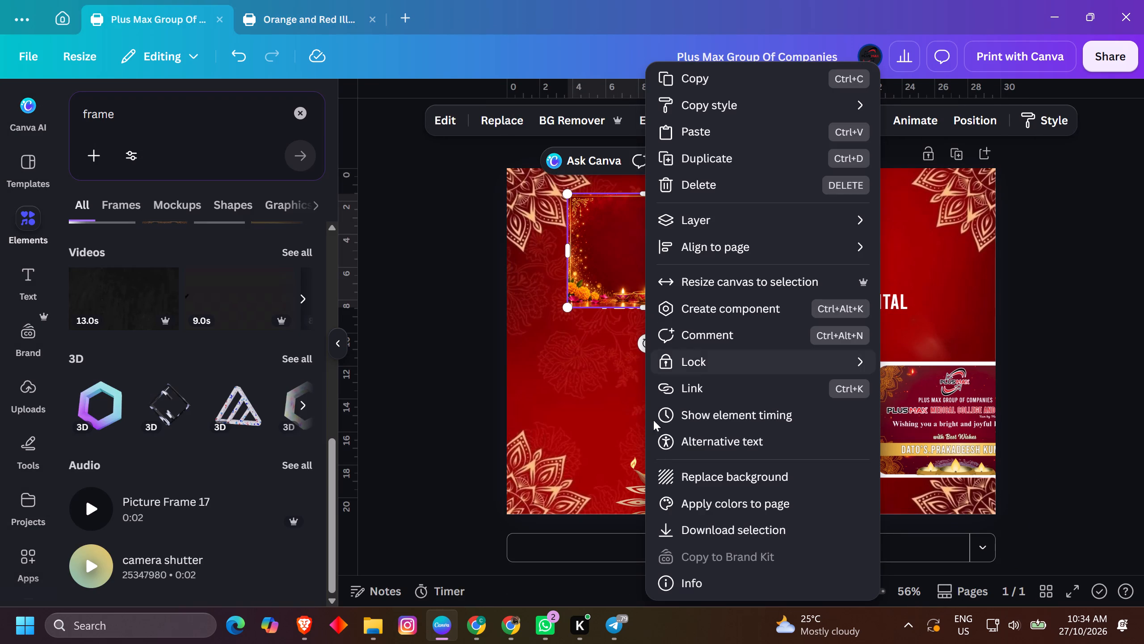
click(696, 480)
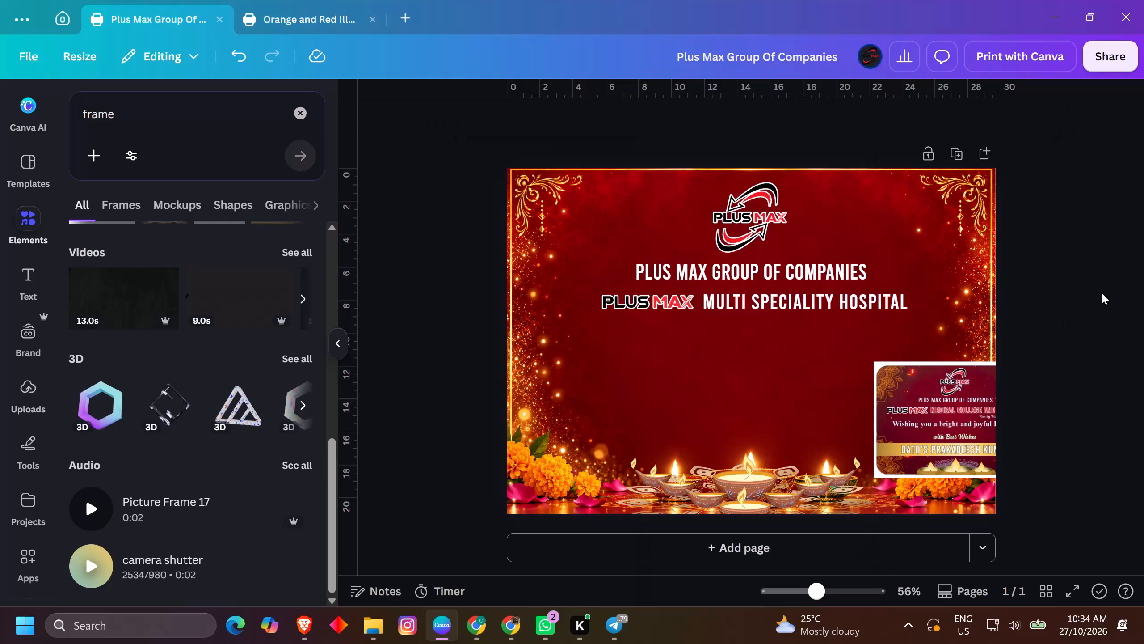
double_click(1103, 292)
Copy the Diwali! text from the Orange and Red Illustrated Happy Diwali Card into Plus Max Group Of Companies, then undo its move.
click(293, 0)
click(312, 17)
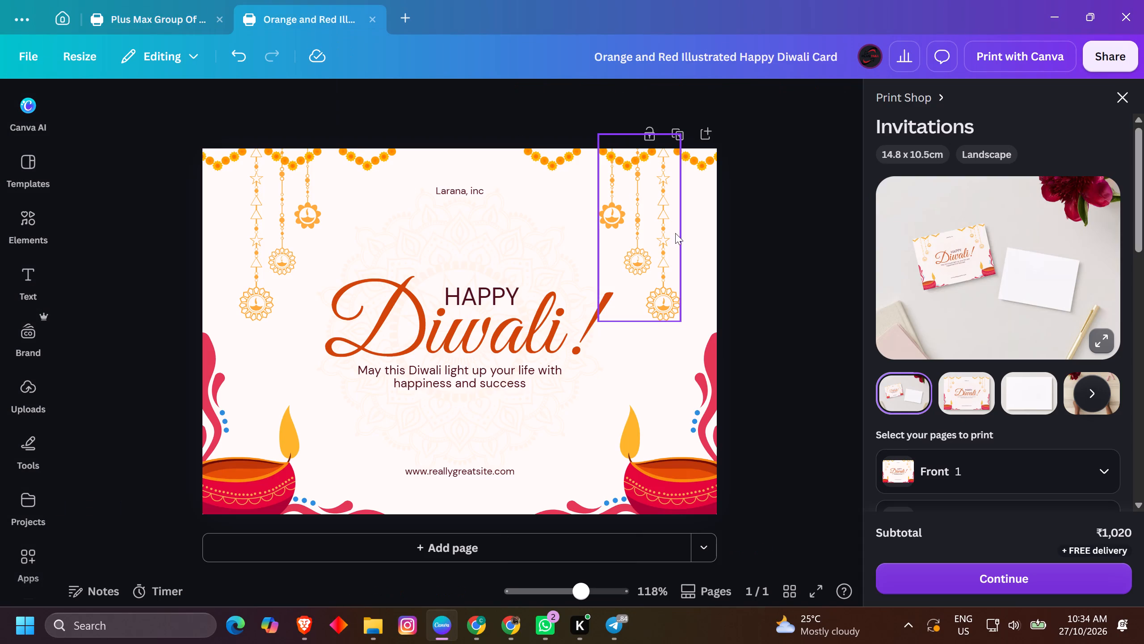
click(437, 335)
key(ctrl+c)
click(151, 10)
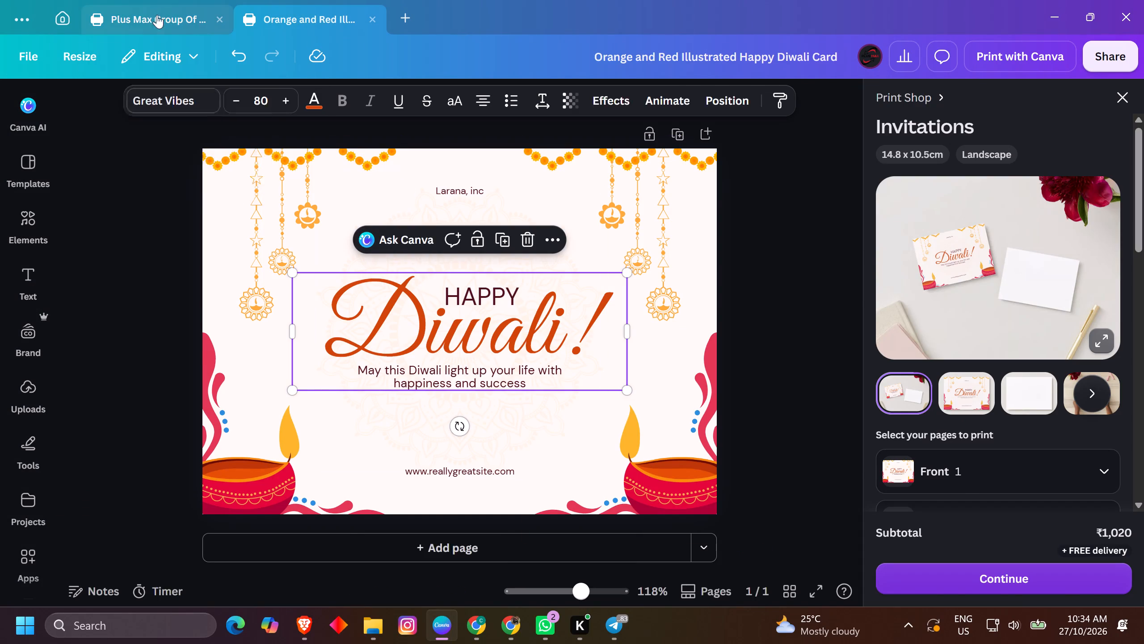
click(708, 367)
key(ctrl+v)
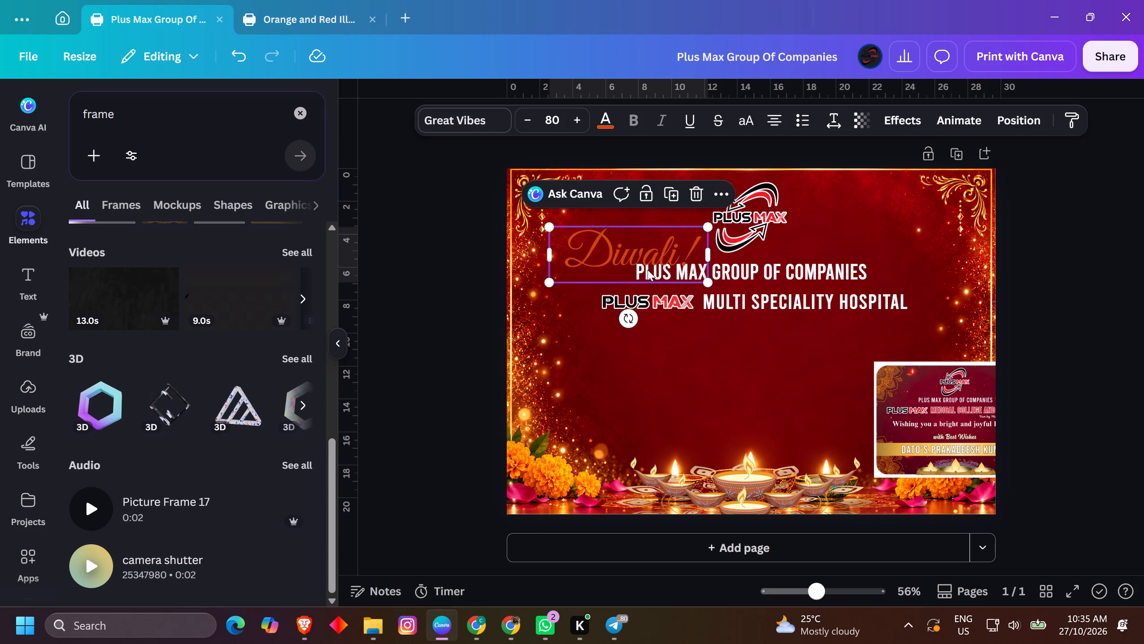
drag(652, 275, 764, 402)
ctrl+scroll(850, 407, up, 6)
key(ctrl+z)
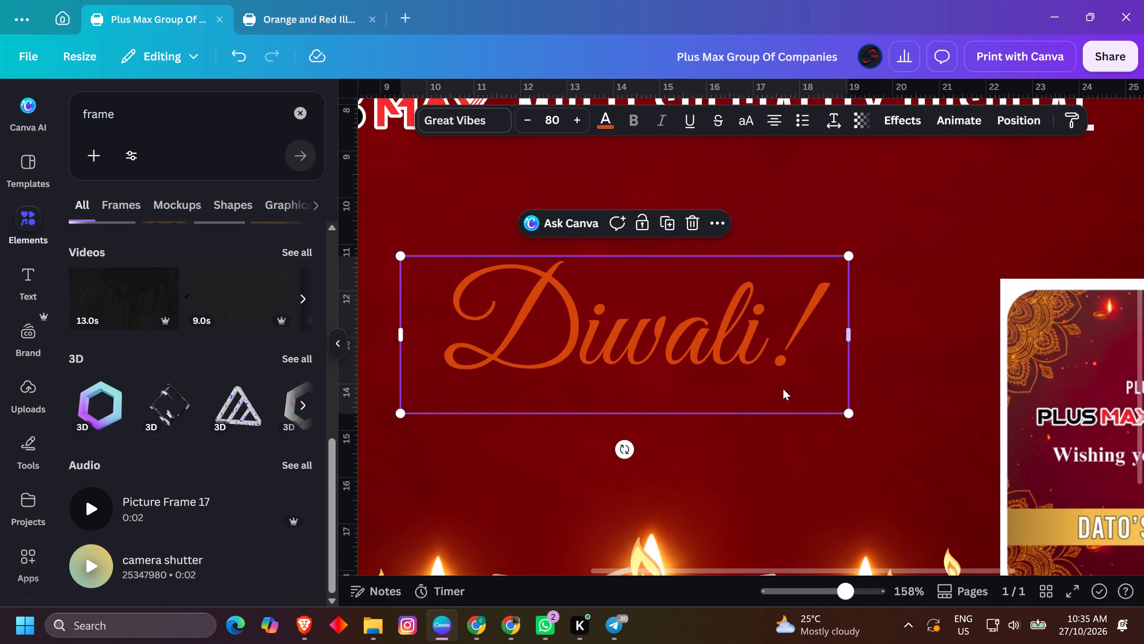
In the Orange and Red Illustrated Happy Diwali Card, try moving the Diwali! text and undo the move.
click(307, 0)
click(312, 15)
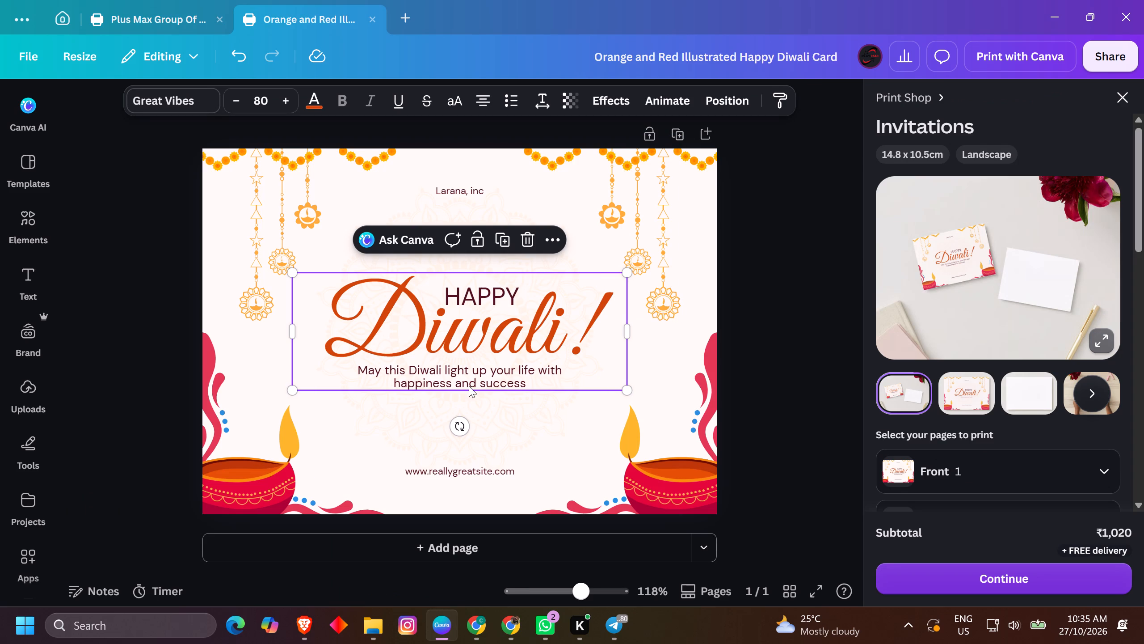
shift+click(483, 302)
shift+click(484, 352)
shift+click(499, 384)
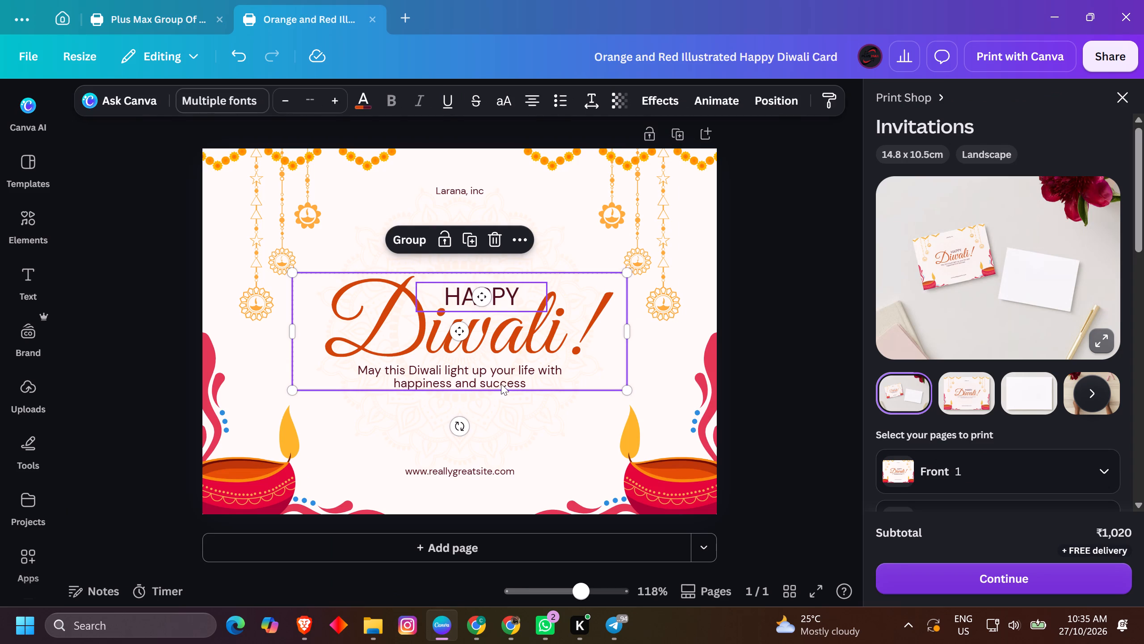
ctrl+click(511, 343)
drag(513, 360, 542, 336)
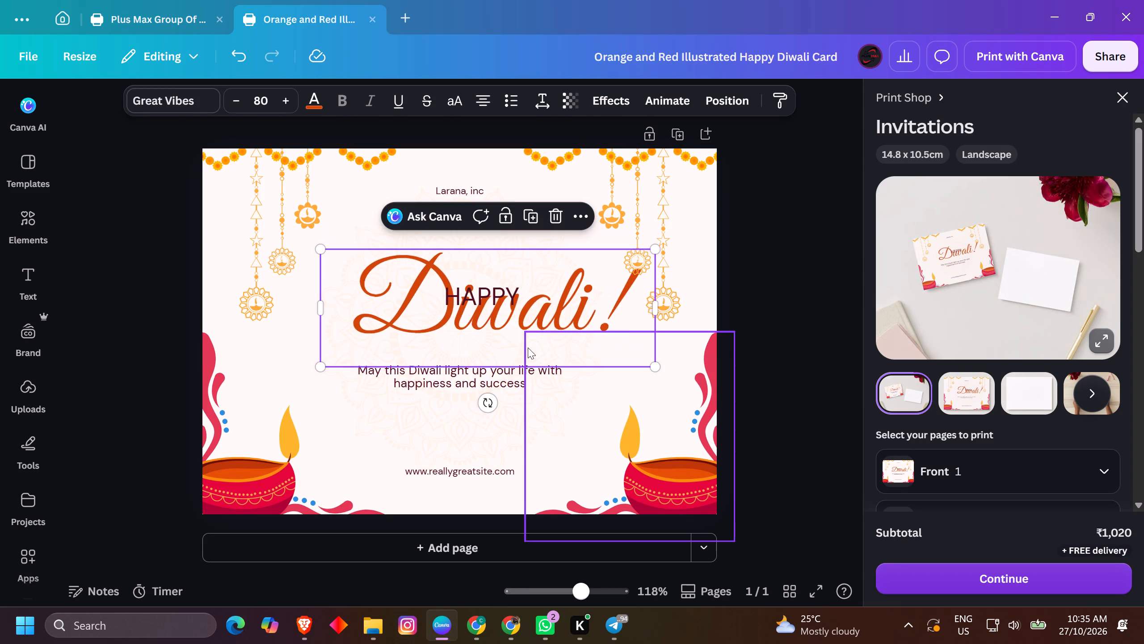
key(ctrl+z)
Delete the "Larana, inc" text above the greeting in the Orange and Red card.
click(698, 302)
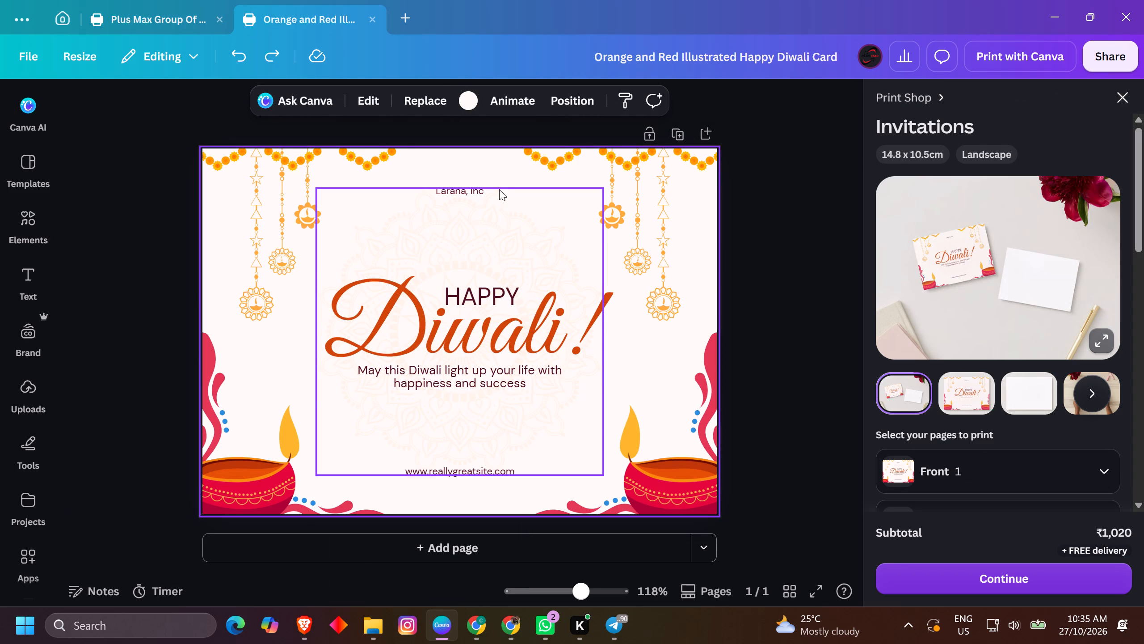
click(475, 185)
key(Delete)
Copy the HAPPY Diwali! greeting, its message line and the mandala into Plus Max Group Of Companies, placing them below the hospital heading.
drag(475, 185, 468, 359)
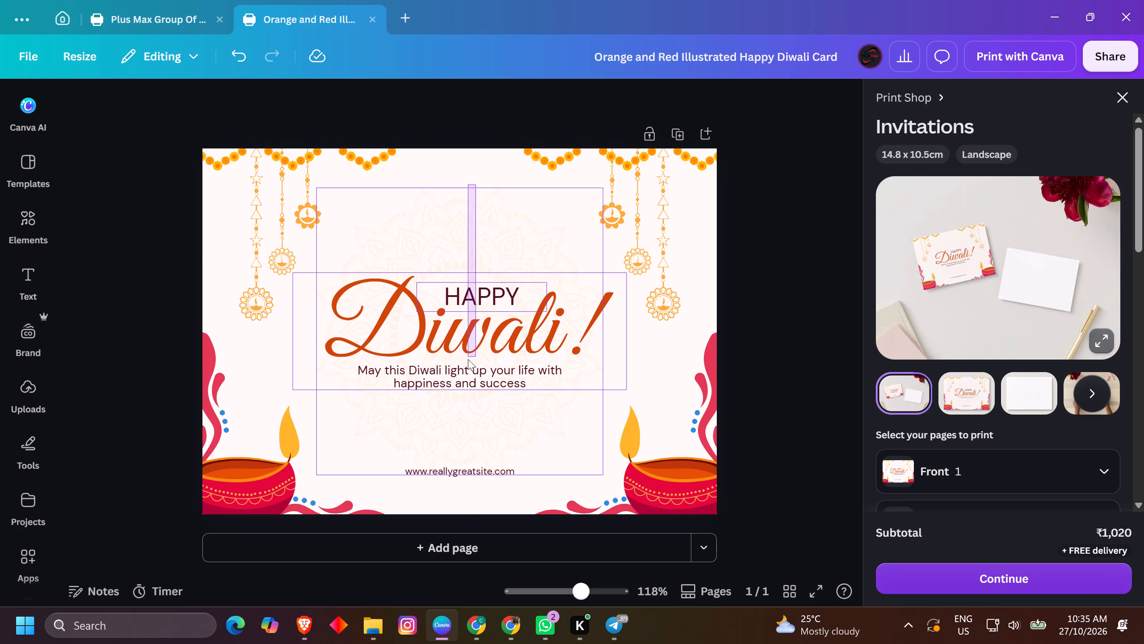
drag(468, 359, 467, 385)
key(ctrl+c)
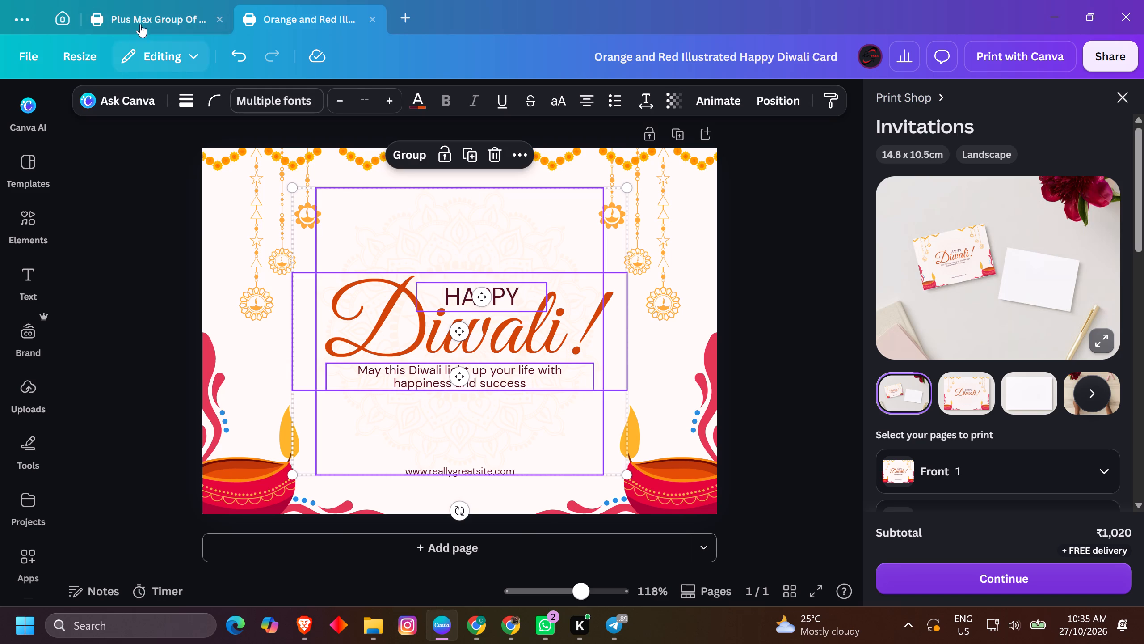
click(146, 12)
click(681, 279)
key(ctrl+v)
key(ctrl+c)
ctrl+scroll(714, 292, down, 3)
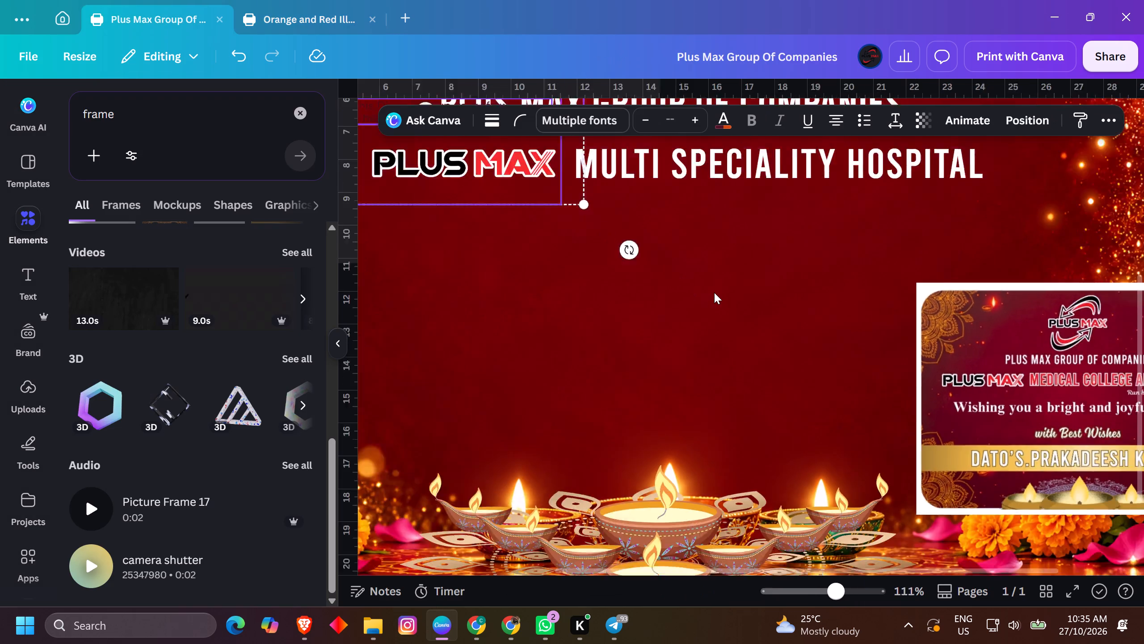
ctrl+scroll(714, 292, down, 2)
drag(667, 278, 778, 449)
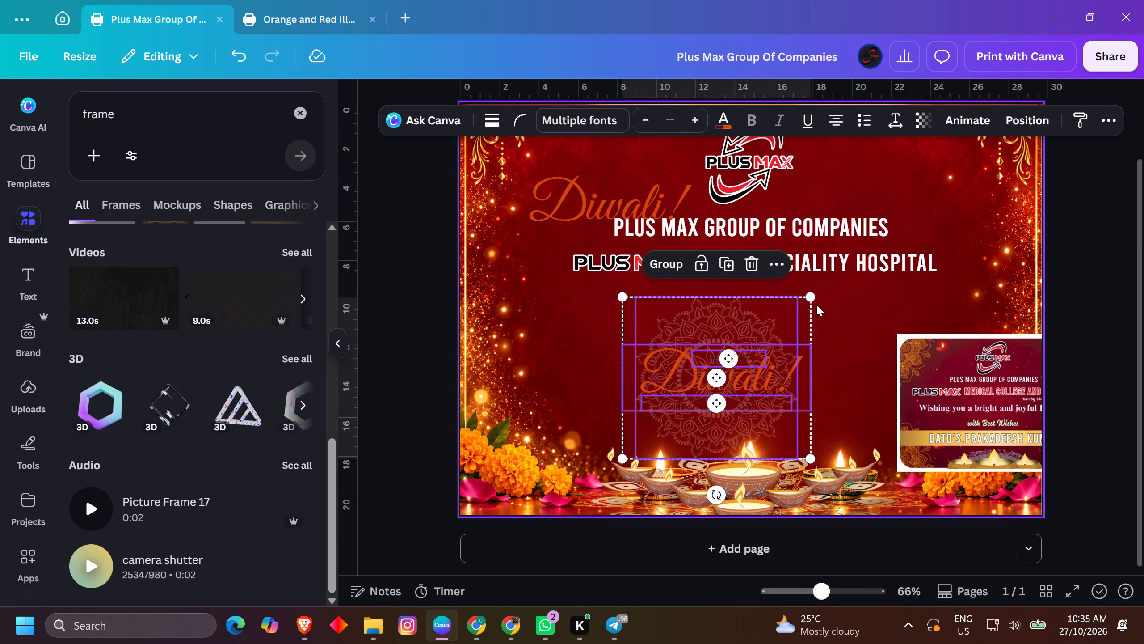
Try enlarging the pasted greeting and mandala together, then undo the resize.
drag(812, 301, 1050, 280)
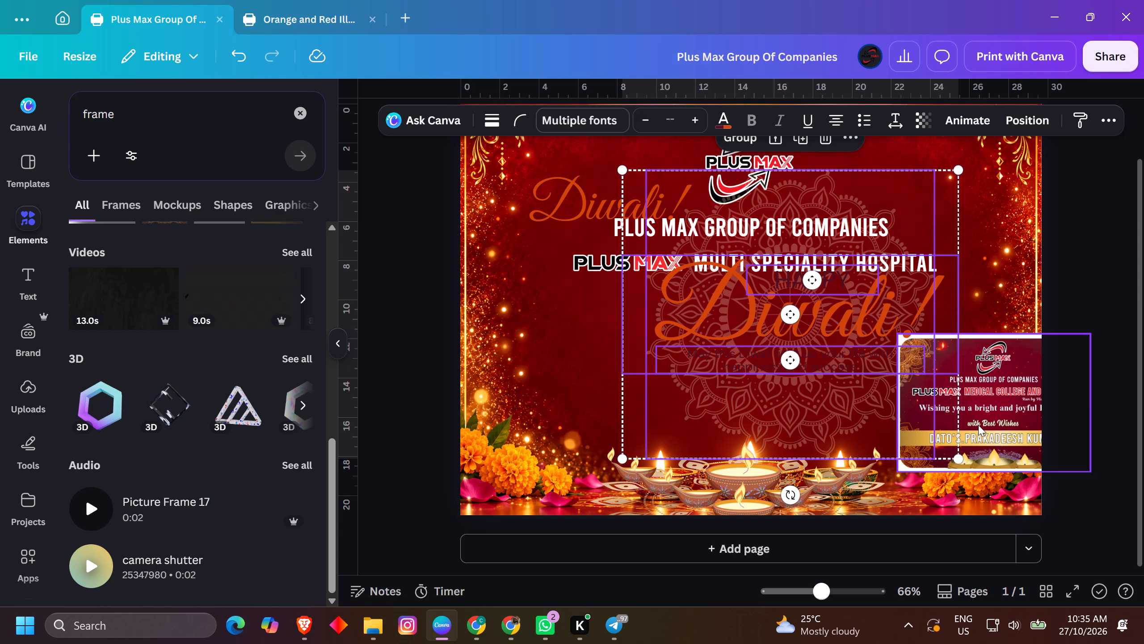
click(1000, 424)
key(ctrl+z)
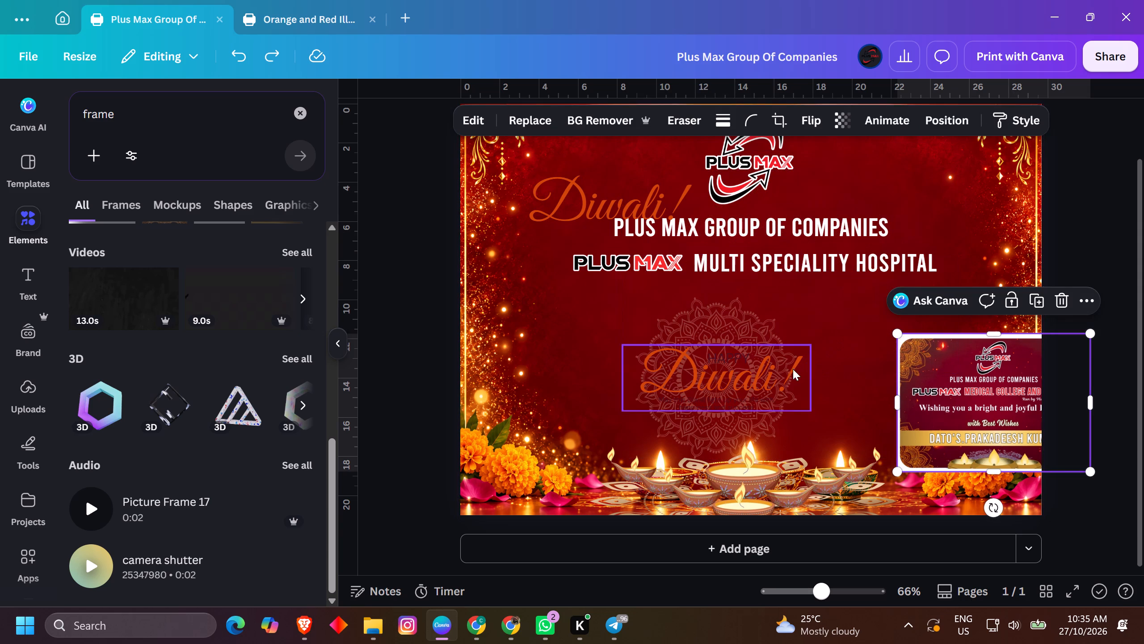
Enlarge the pasted HAPPY and Diwali! texts together with the mandala and center them below the hospital heading.
drag(807, 324, 754, 382)
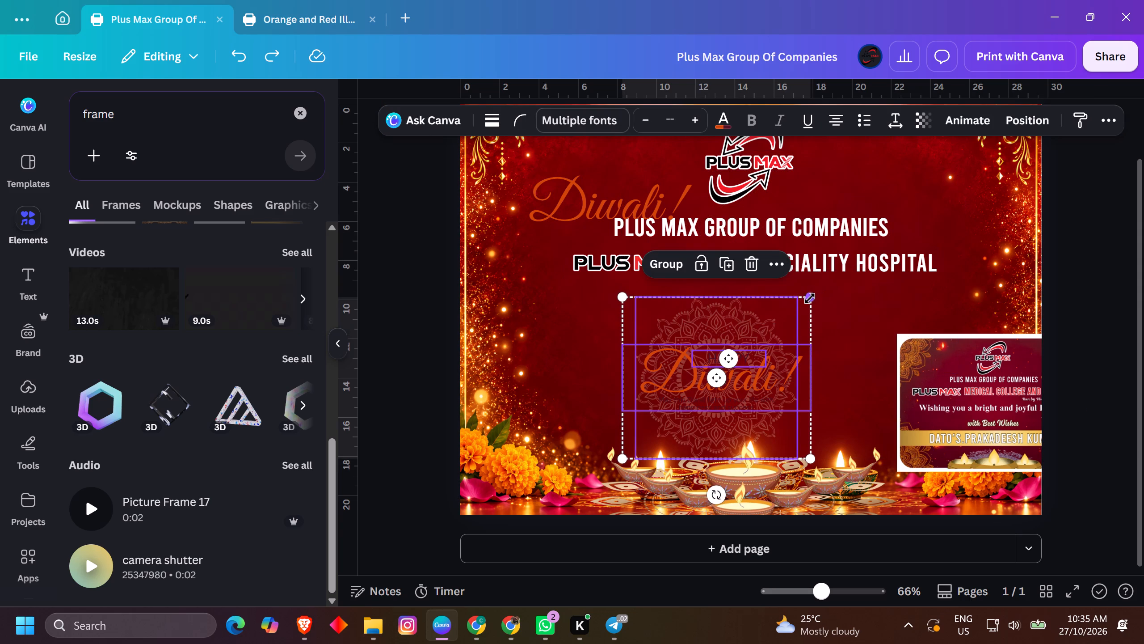
drag(812, 297, 1040, 234)
drag(861, 326, 820, 365)
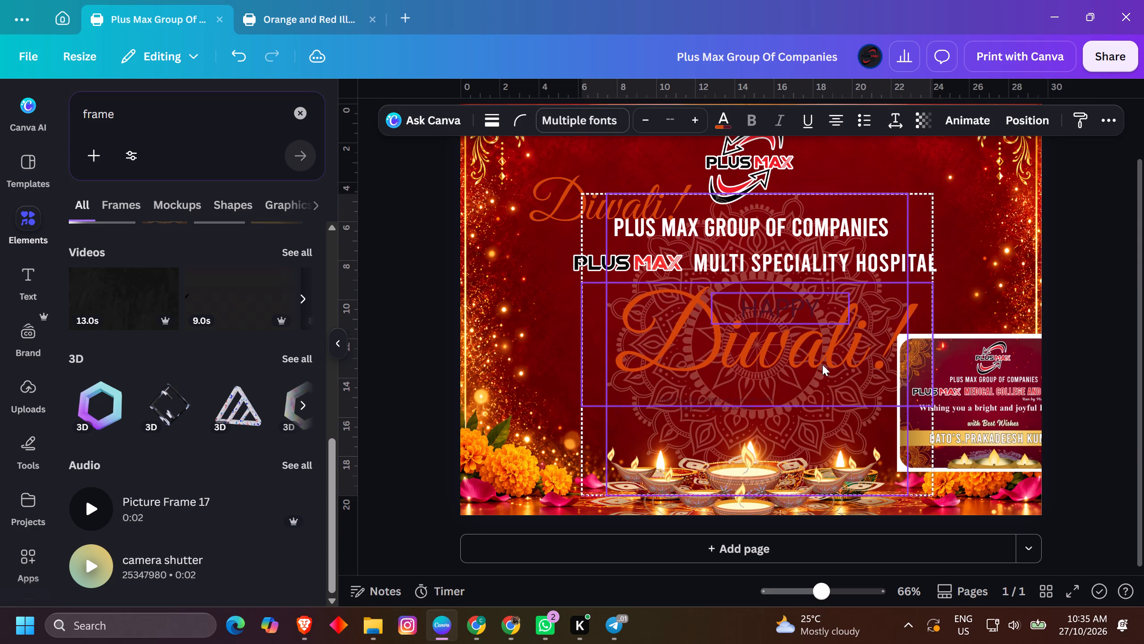
Delete the large mandala behind the headings and the smaller duplicate Diwali! text beside the logo.
double_click(1100, 246)
click(859, 207)
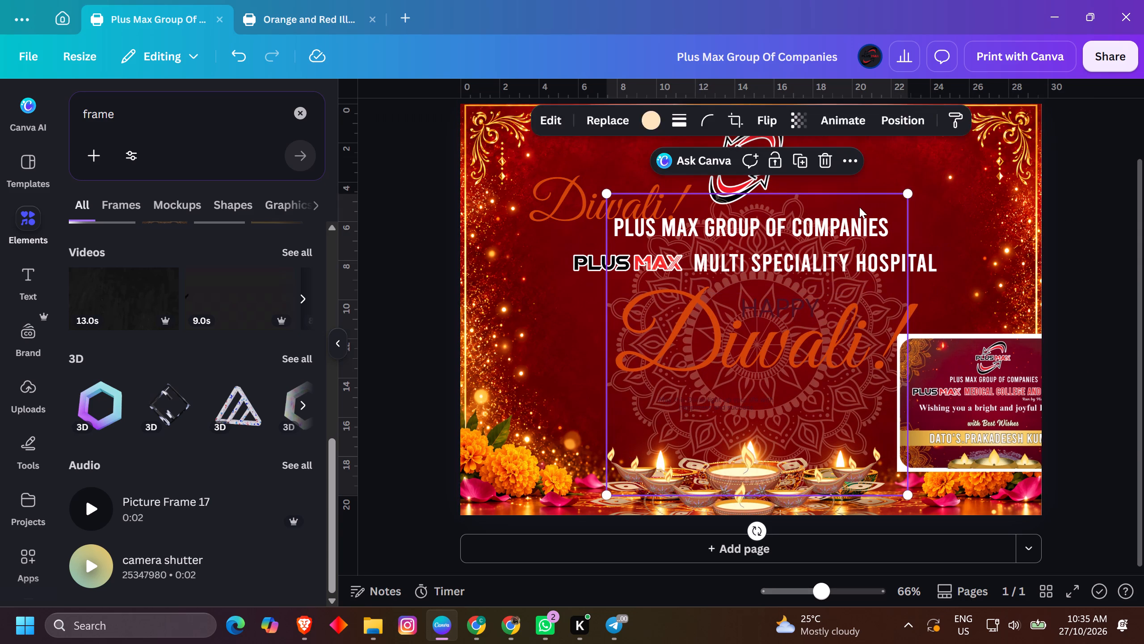
key(Delete)
ctrl+scroll(888, 324, up, 5)
click(718, 282)
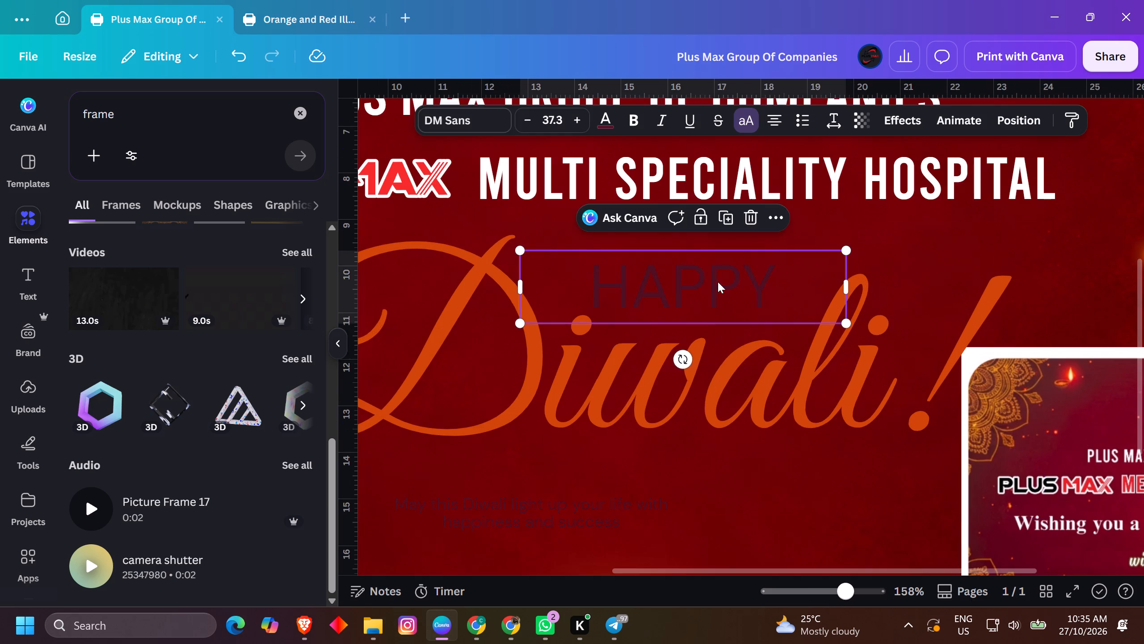
ctrl+scroll(770, 278, down, 6)
click(1141, 262)
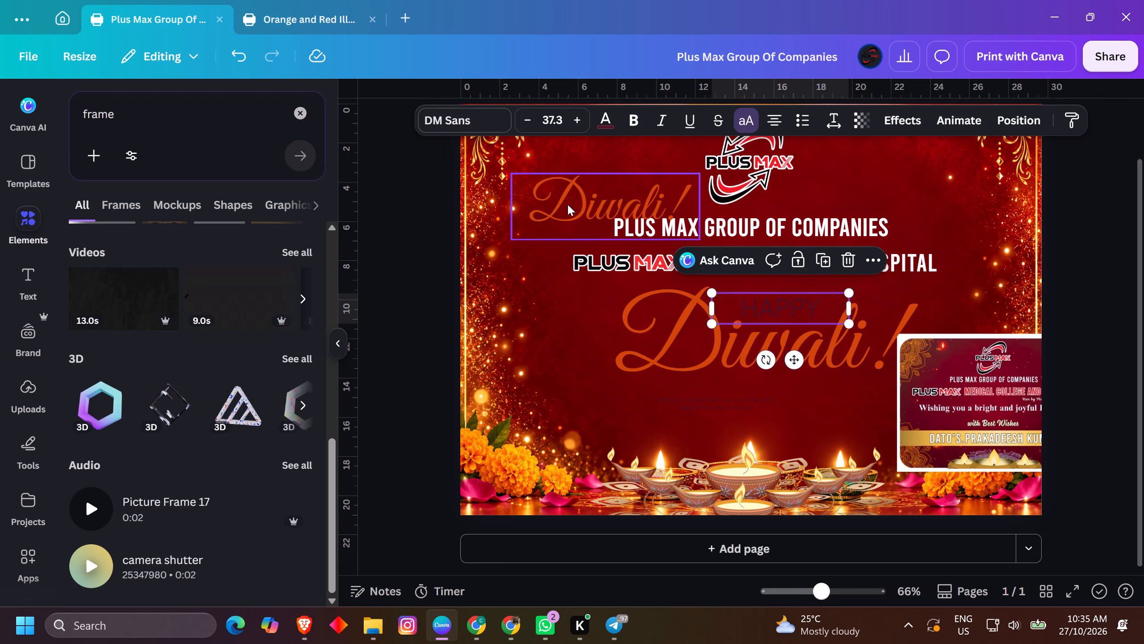
click(568, 204)
key(Delete)
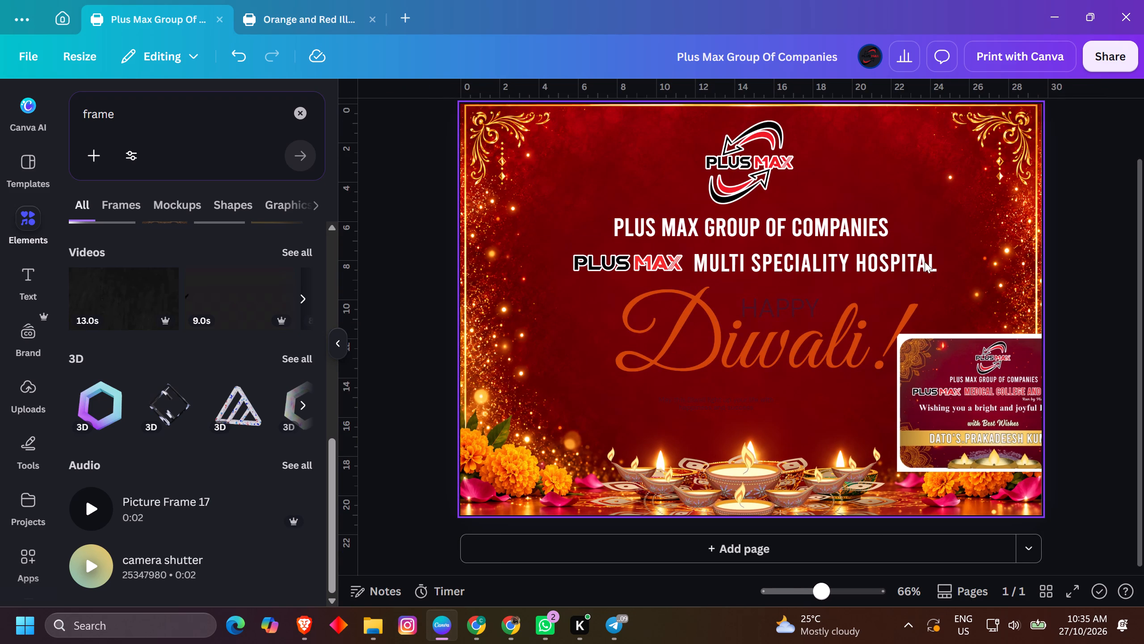
Nudge the Plus Max Multi Speciality Hospital heading slightly up toward the group name.
click(897, 260)
key(Up)
Move the reference greeting card image down into the page's bottom-right corner, clear of the Diwali! text.
click(997, 417)
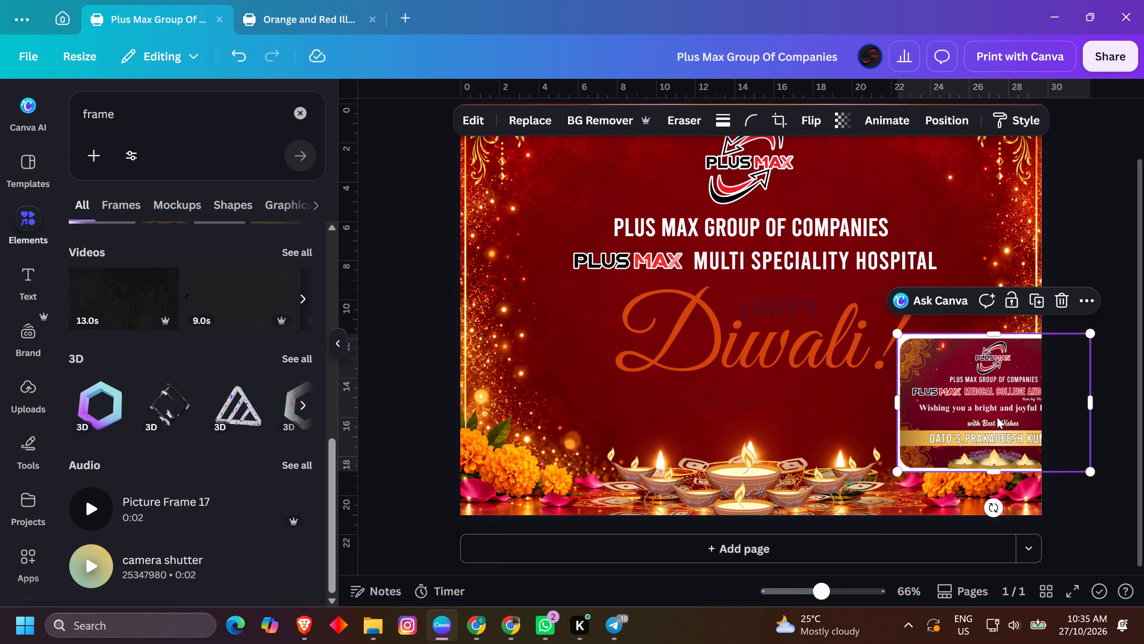
drag(993, 421, 997, 471)
click(1121, 222)
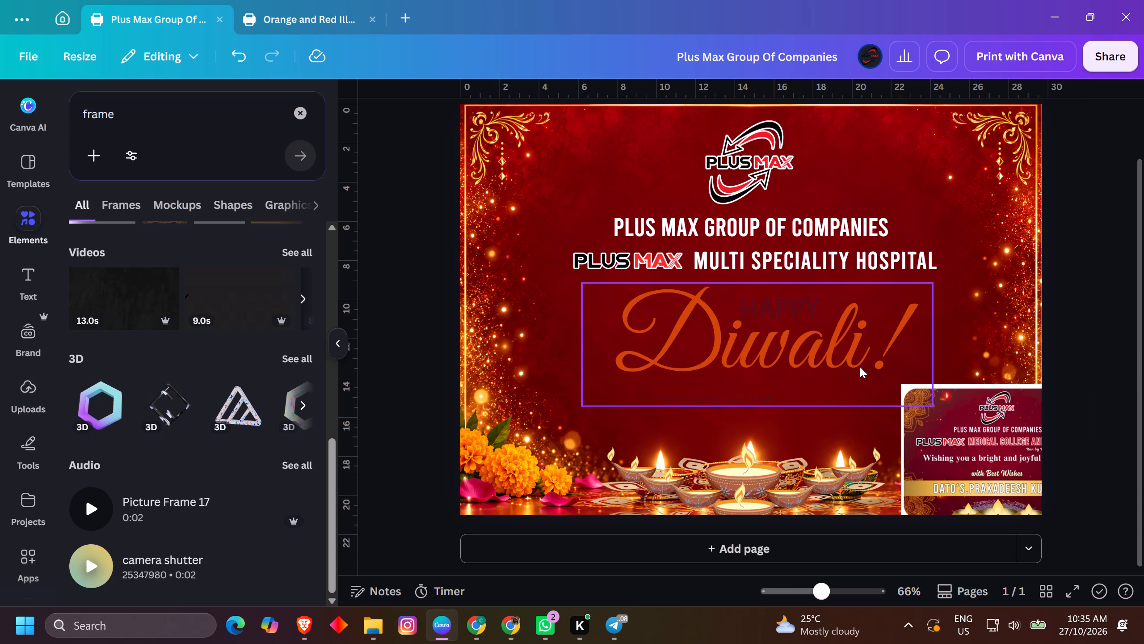
drag(1007, 443, 976, 449)
click(1140, 226)
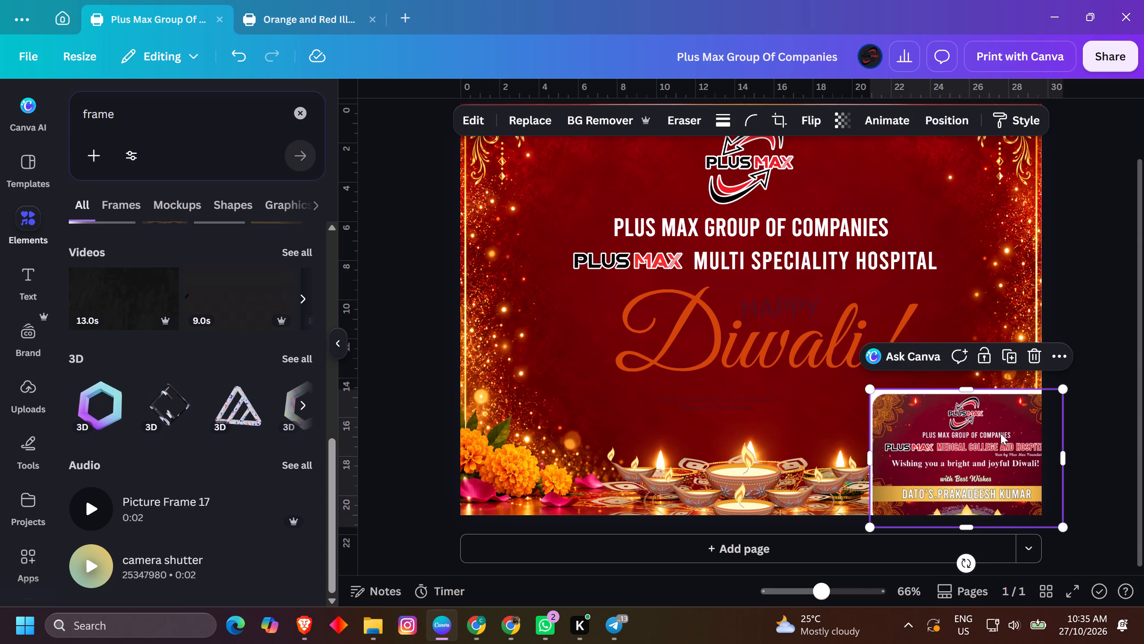
Shift the large Diwali! text slightly left and up beneath the hospital heading.
ctrl+scroll(1001, 433, up, 3)
click(715, 284)
drag(718, 280, 701, 274)
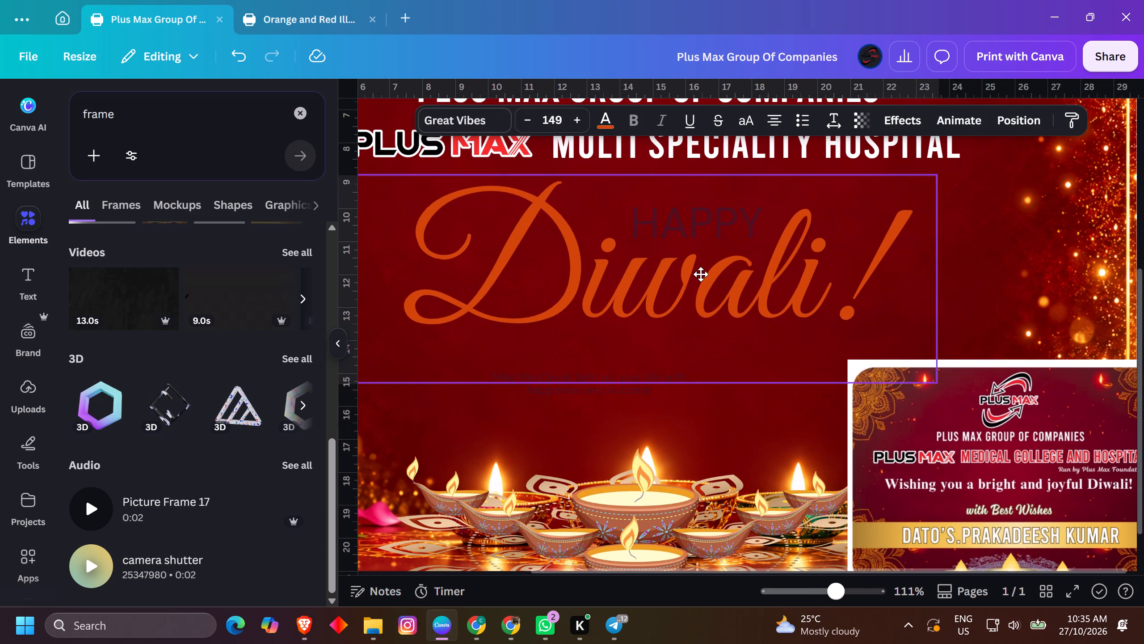
drag(701, 274, 691, 276)
ctrl+scroll(692, 276, down, 3)
double_click(1143, 242)
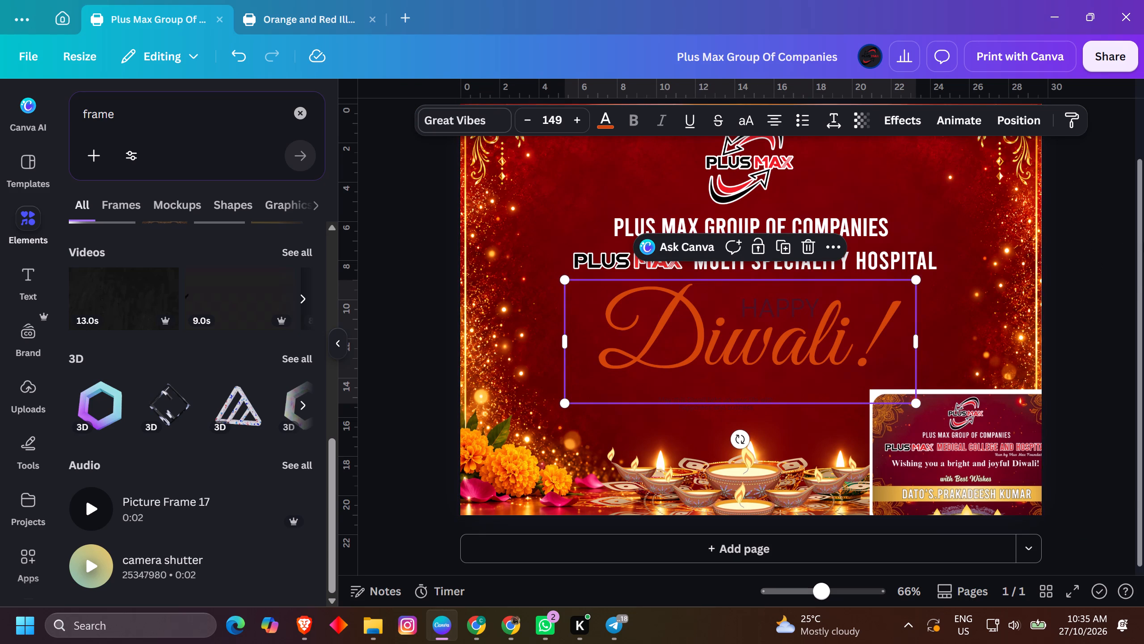
click(1093, 293)
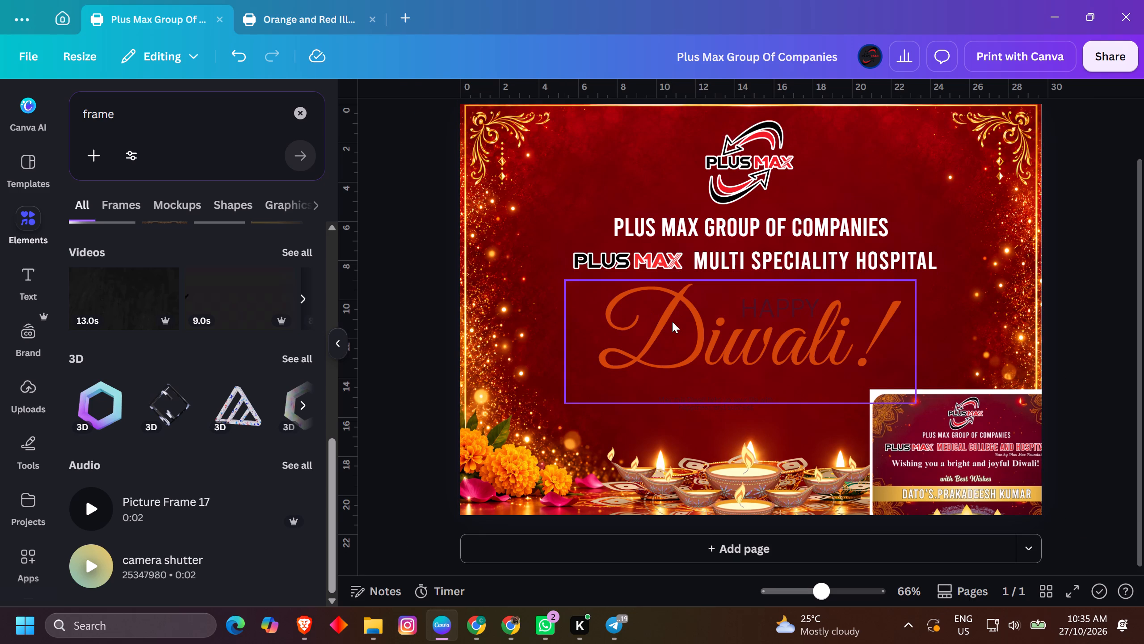
Change the large Diwali! text color to white (#ffffff).
click(672, 322)
click(610, 126)
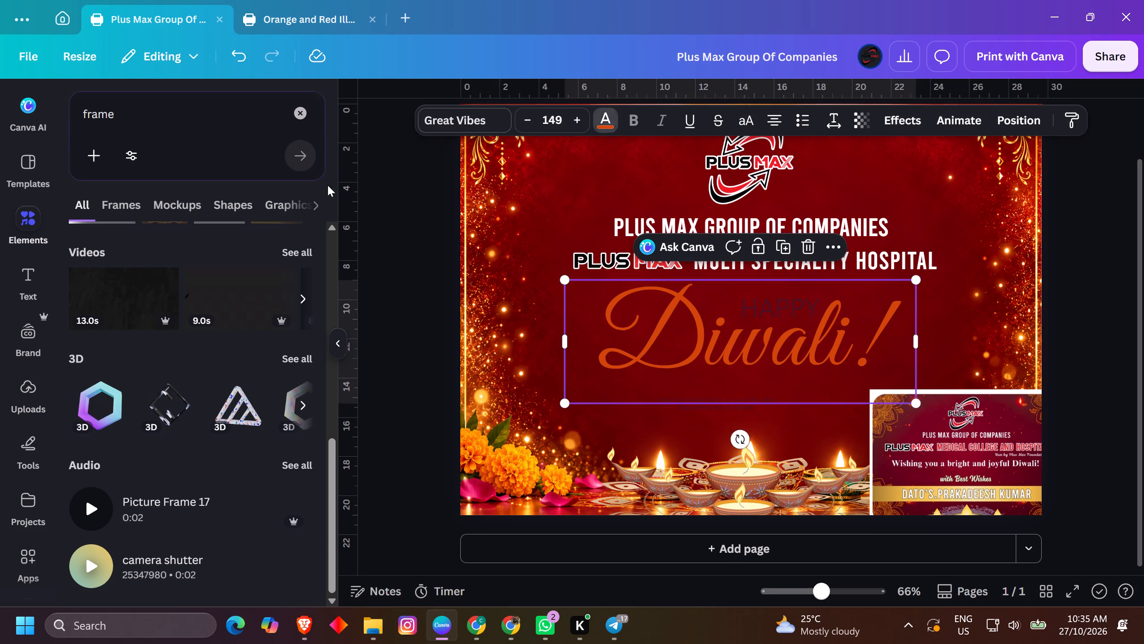
click(202, 222)
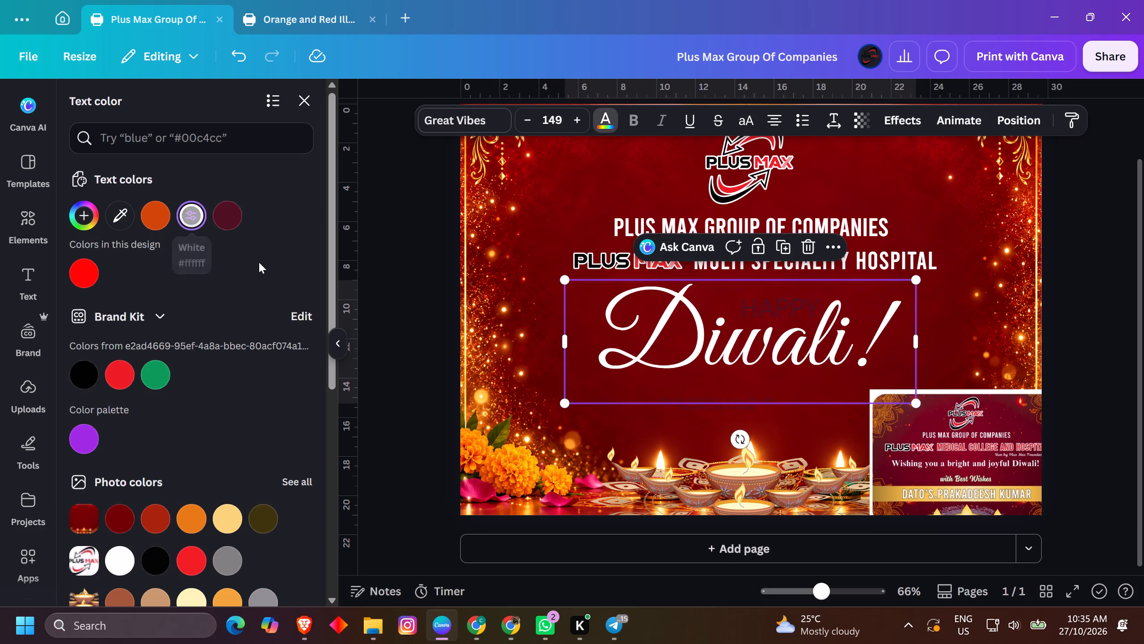
Apply the Glitch text effect to the white Diwali! text.
click(892, 127)
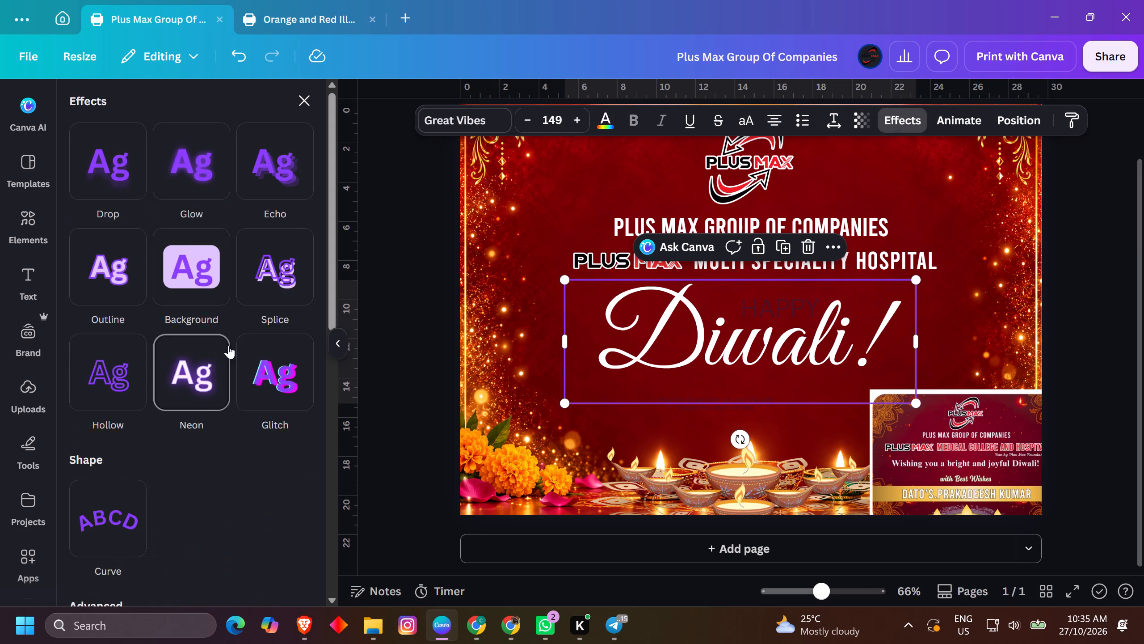
click(277, 387)
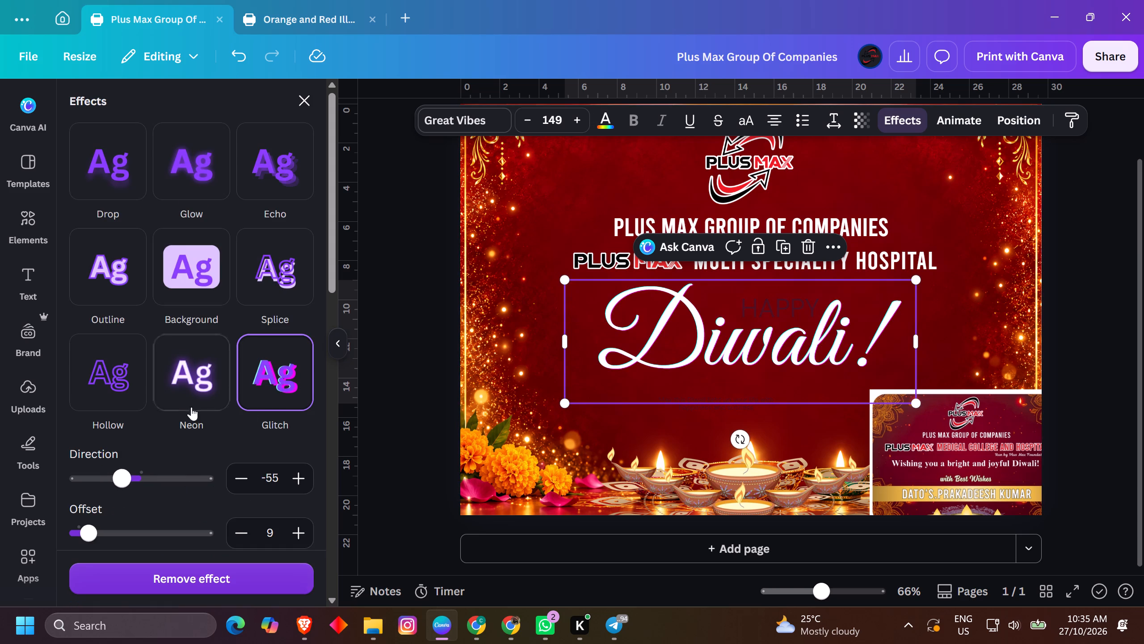
Try the Neon, Hollow, Splice, Background, Outline and Drop effects on the Diwali! text and settle on Glow.
click(189, 393)
click(130, 386)
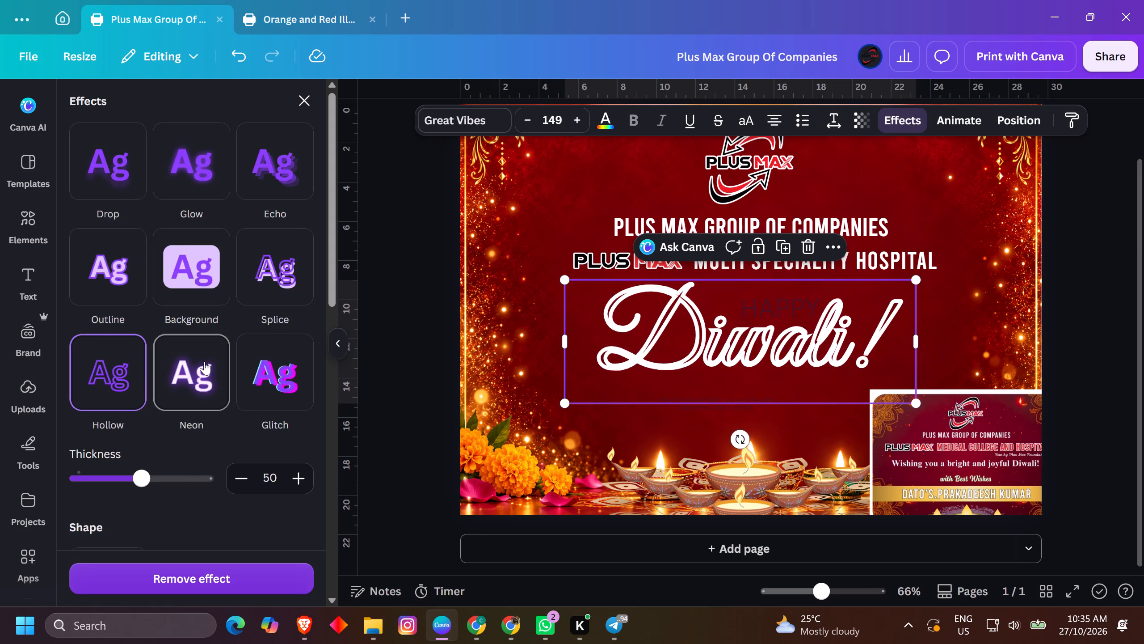
click(204, 361)
click(301, 290)
click(201, 262)
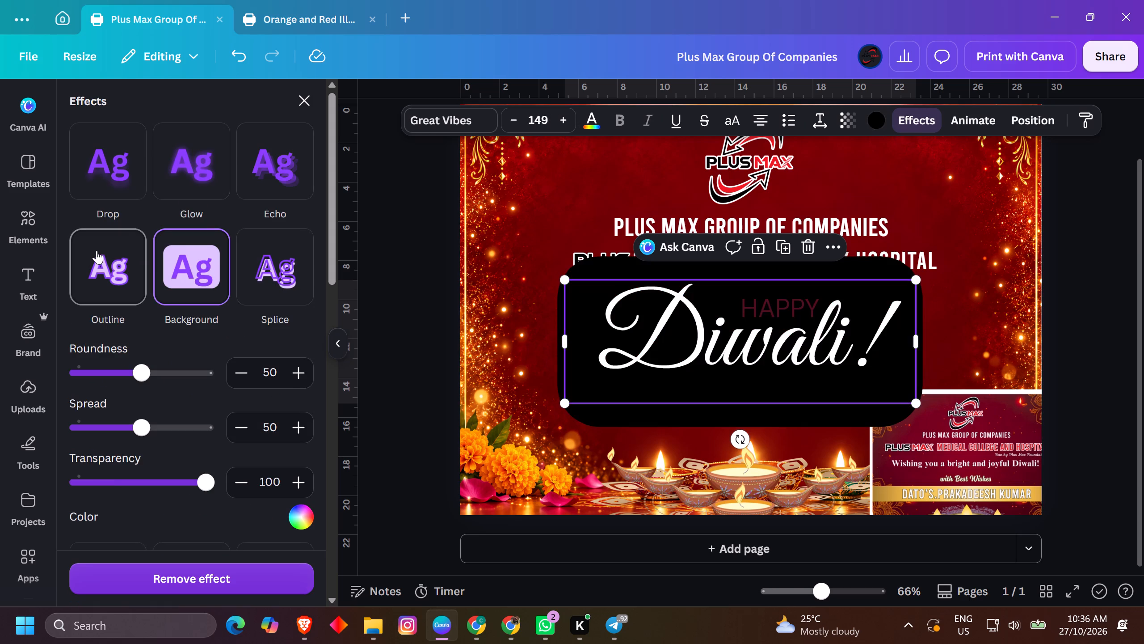
click(97, 250)
click(114, 194)
click(187, 182)
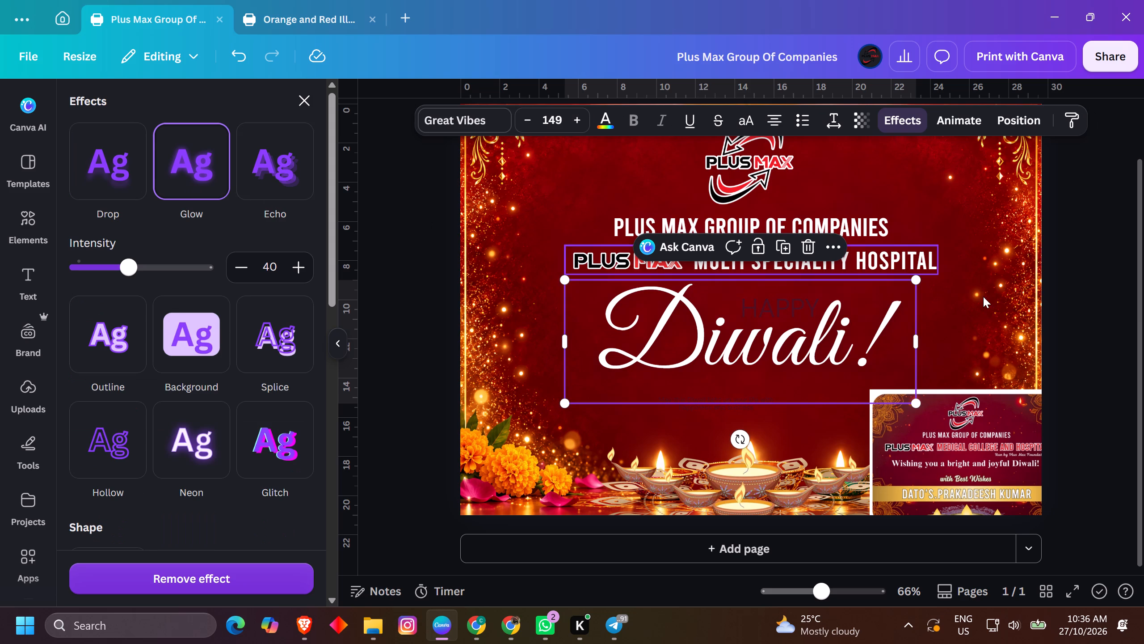
double_click(1067, 331)
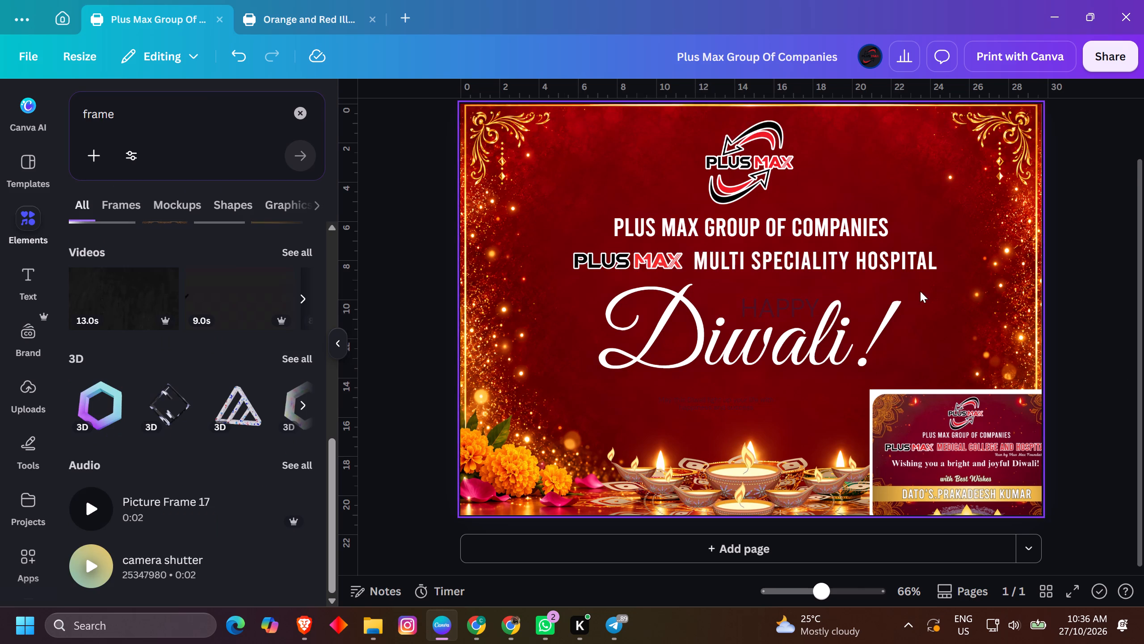
Change the small HAPPY text above Diwali! to white.
ctrl+scroll(904, 289, up, 6)
click(635, 342)
click(604, 114)
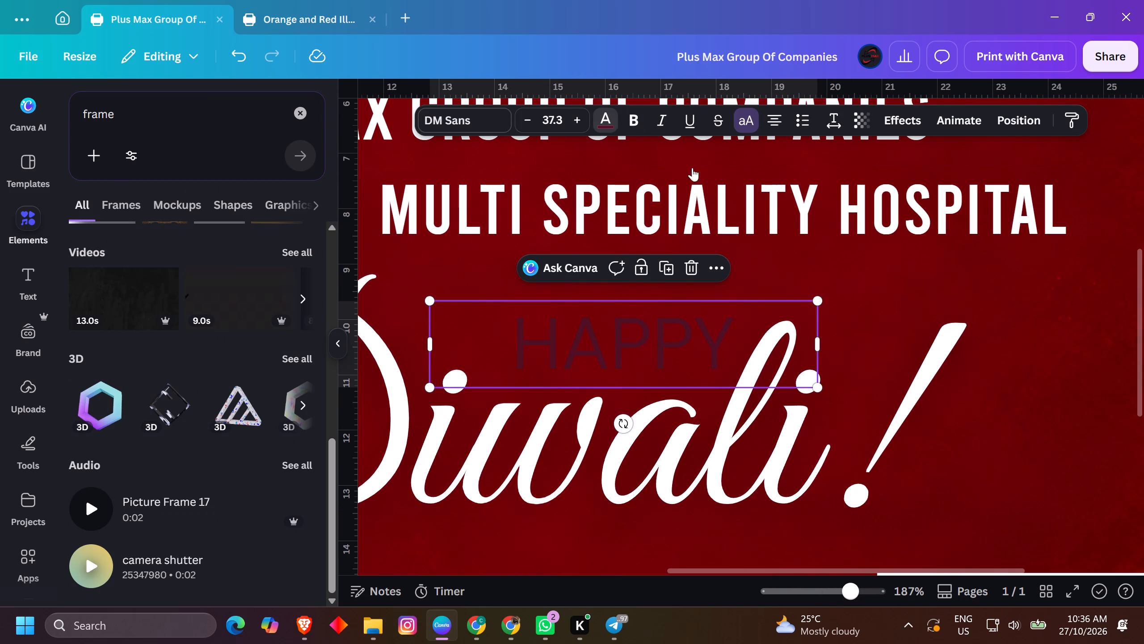
click(157, 215)
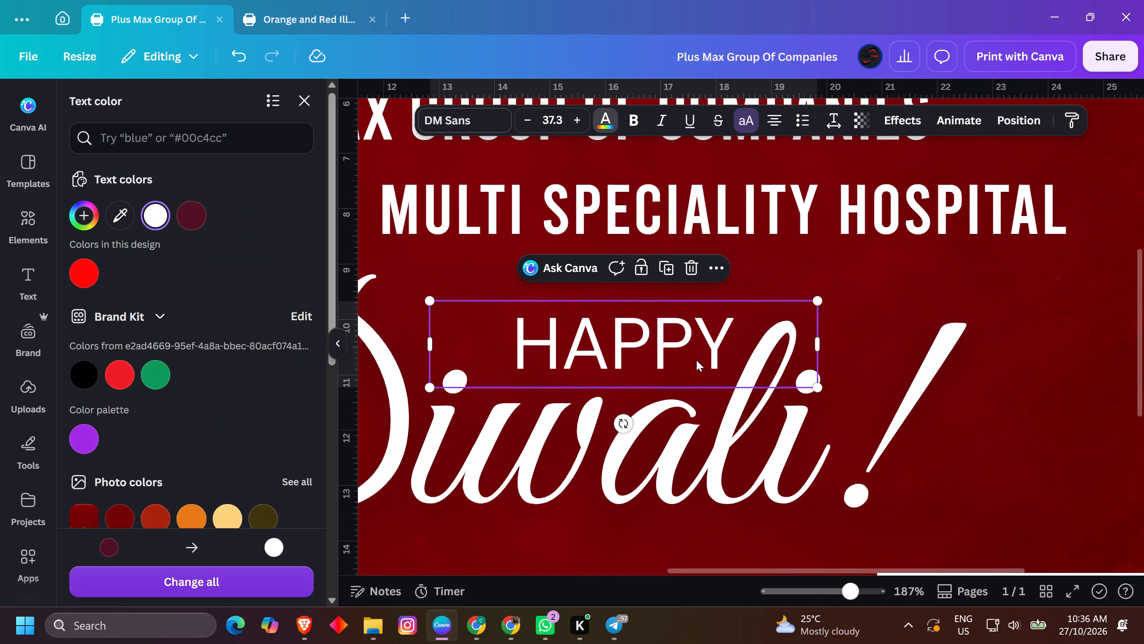
Try Bebas and CollegiateBlackFLF on the HAPPY text and settle on the Great Vibes font.
click(429, 114)
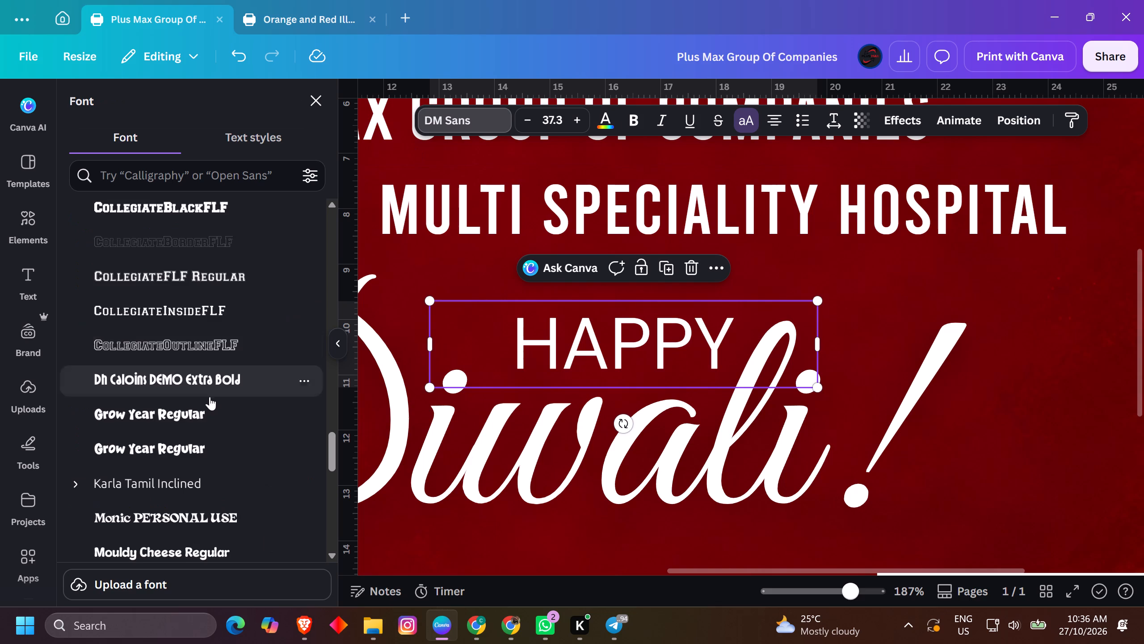
click(197, 417)
click(193, 377)
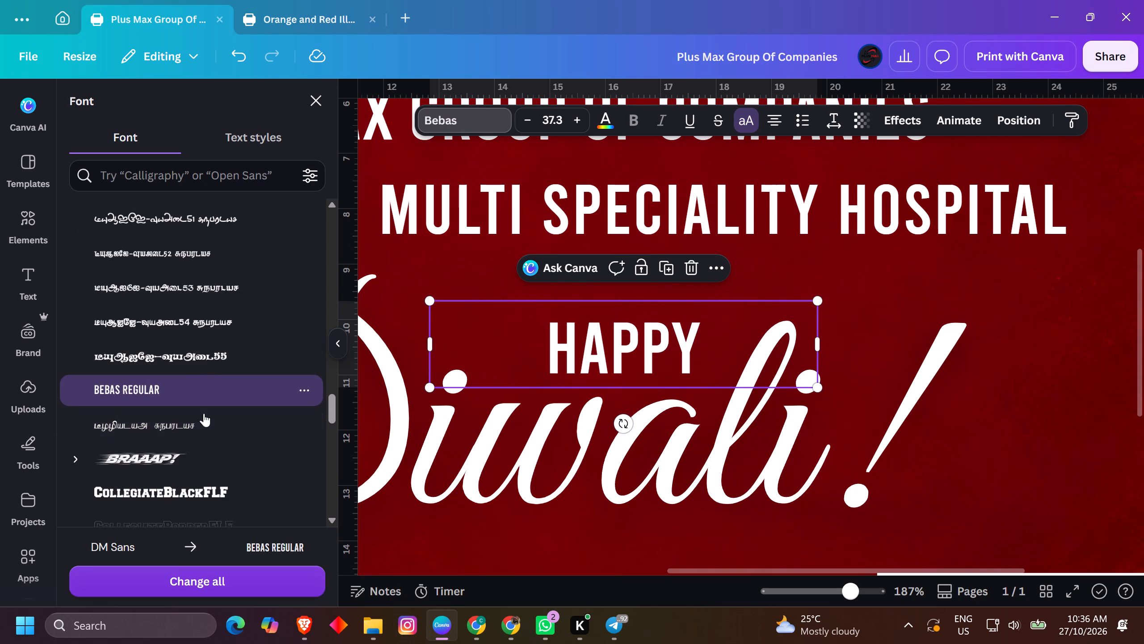
click(168, 489)
scroll(230, 386, up, 16)
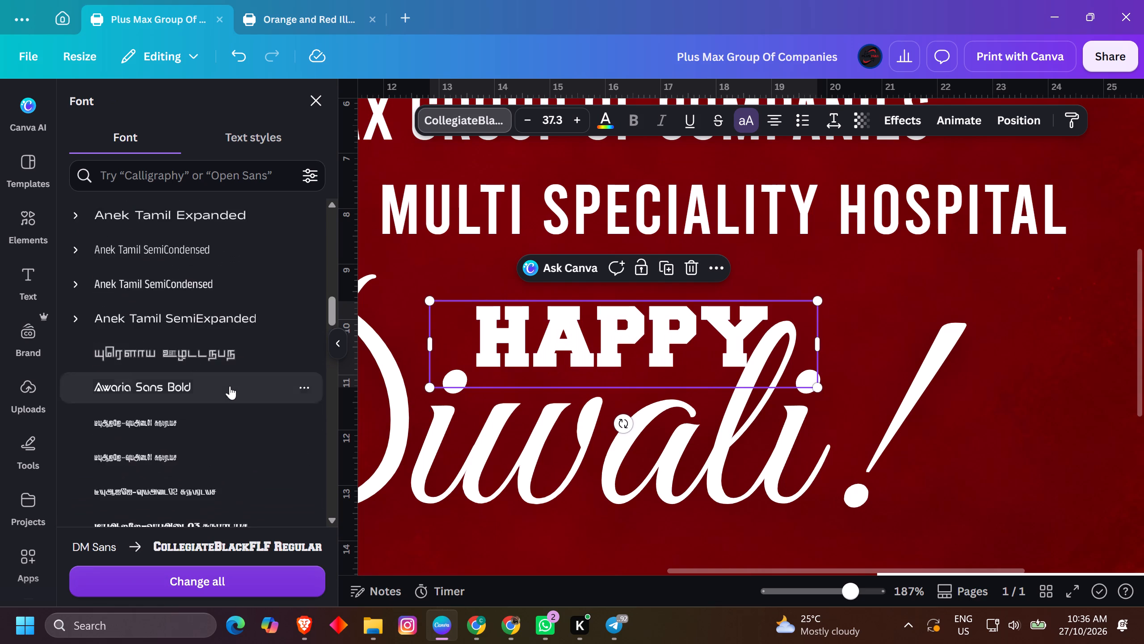
scroll(230, 386, up, 9)
click(190, 277)
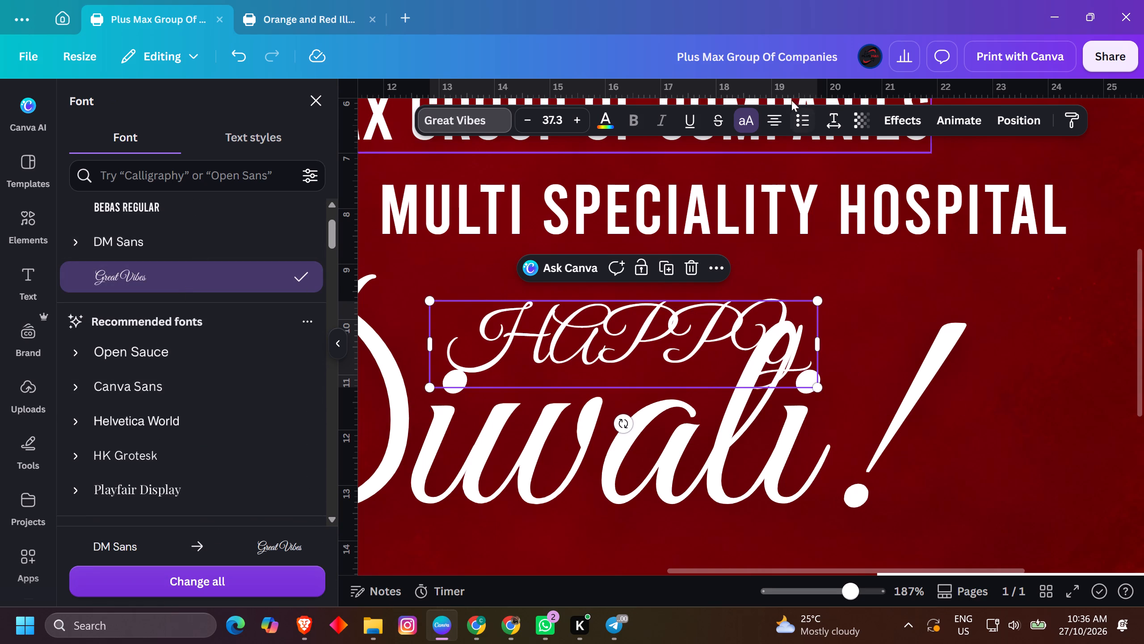
Turn off uppercase for the HAPPY text so it reads Happy.
click(749, 120)
Shift the Happy text slightly left so it sits neatly above the middle letters of Diwali!.
drag(713, 354, 698, 355)
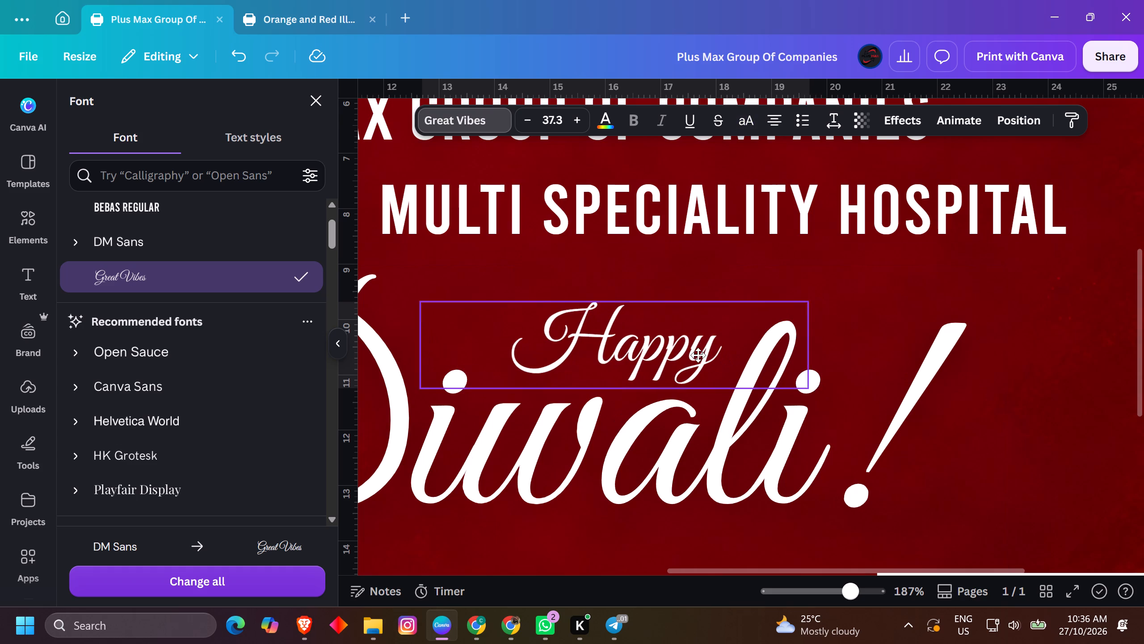
drag(698, 355, 692, 357)
ctrl+scroll(882, 381, down, 6)
double_click(1107, 342)
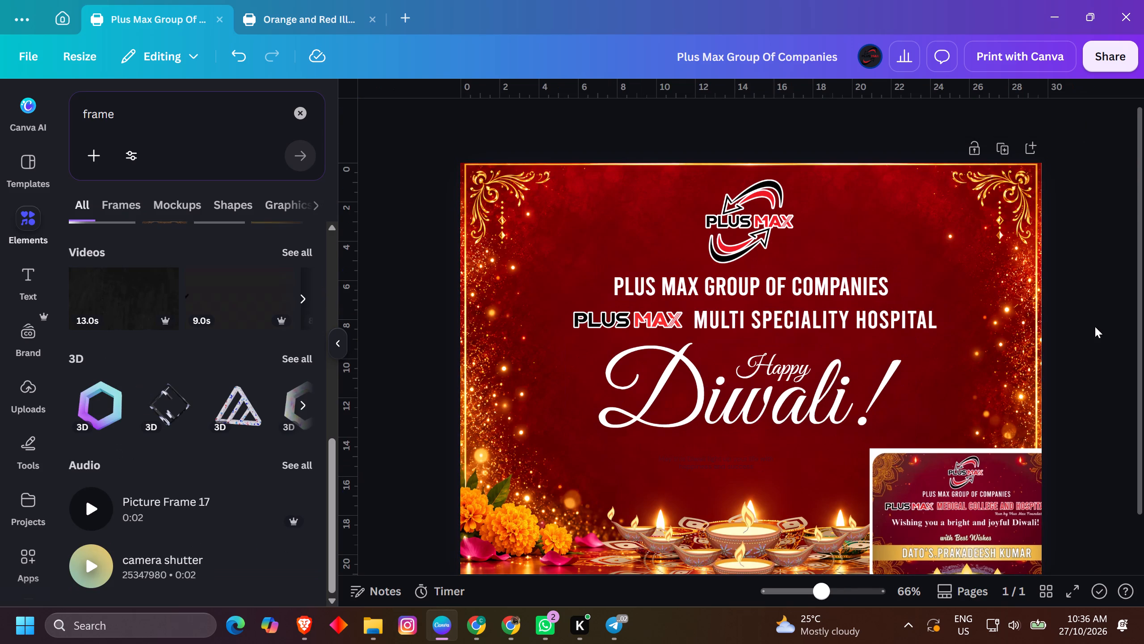
ctrl+scroll(668, 436, up, 6)
click(1014, 237)
shift+drag(1001, 241, 972, 241)
ctrl+scroll(992, 242, down, 7)
double_click(1105, 259)
ctrl+scroll(1088, 329, up, 4)
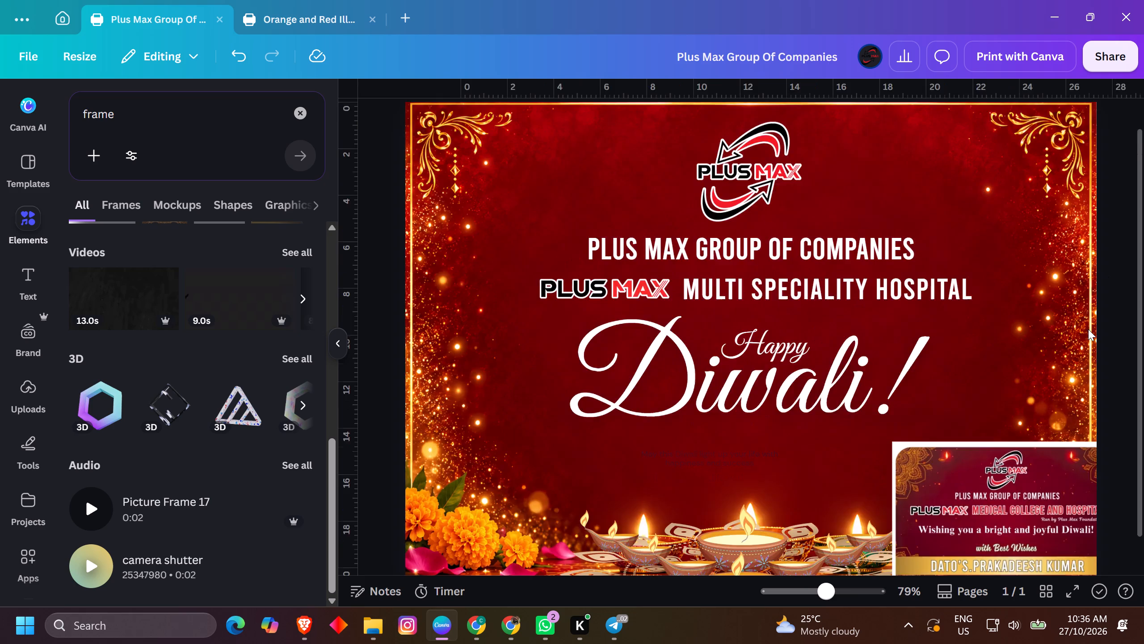
ctrl+scroll(1088, 329, up, 2)
click(564, 362)
shift+drag(560, 365, 568, 365)
ctrl+scroll(657, 408, down, 5)
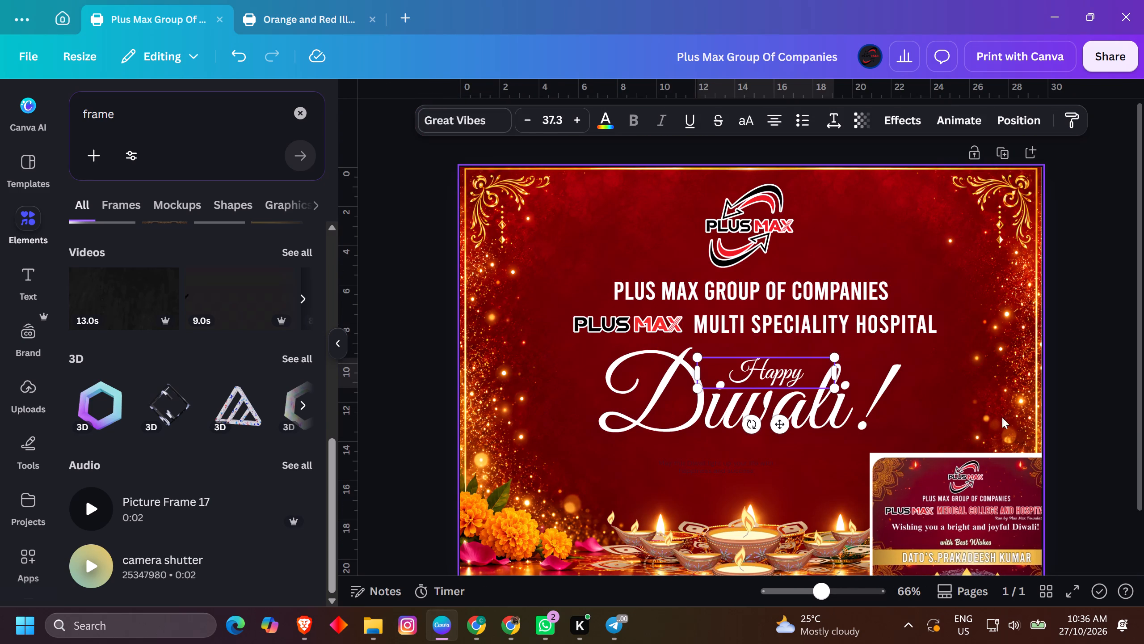
click(1069, 406)
Move the small dark message text up and right, directly beneath the Diwali! lettering.
click(684, 466)
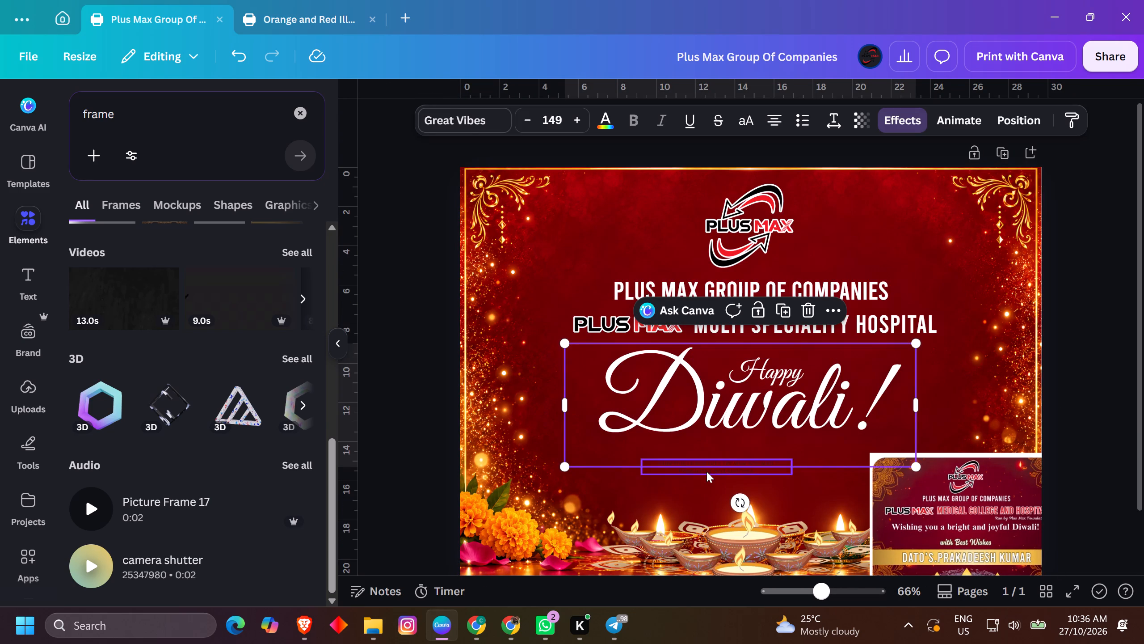
click(707, 476)
click(715, 470)
ctrl+scroll(723, 463, up, 4)
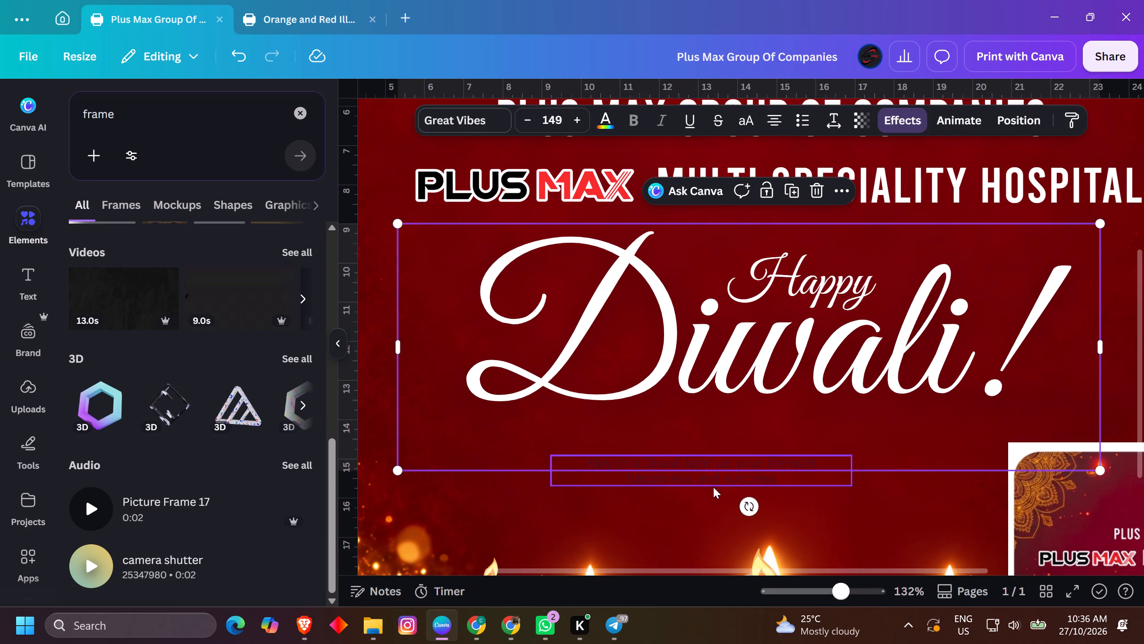
click(713, 487)
click(720, 478)
drag(725, 469, 821, 414)
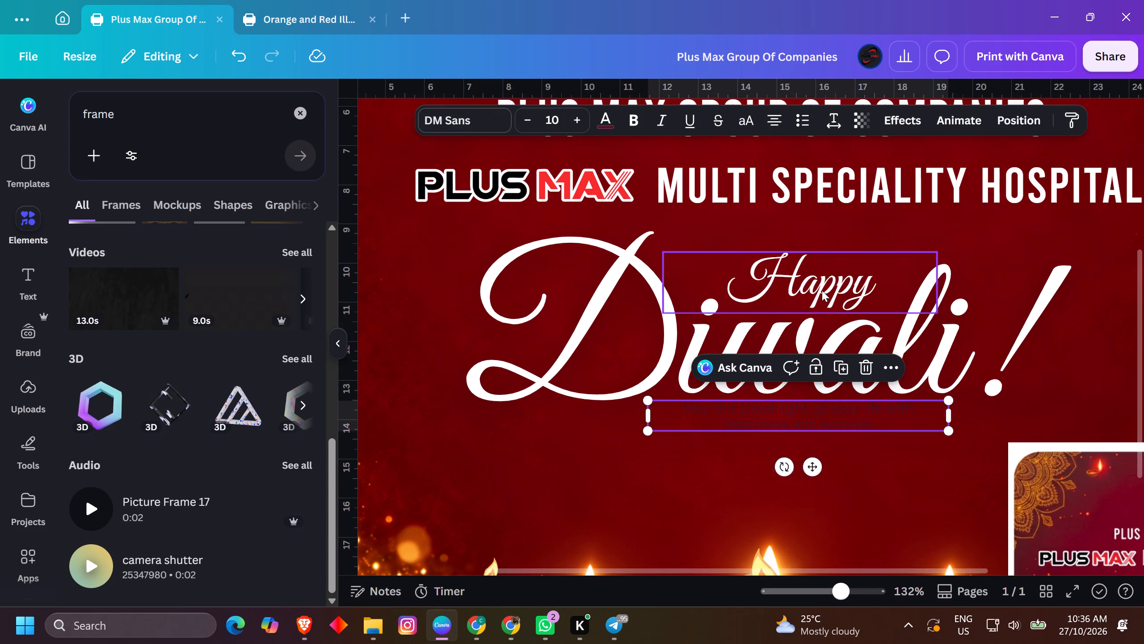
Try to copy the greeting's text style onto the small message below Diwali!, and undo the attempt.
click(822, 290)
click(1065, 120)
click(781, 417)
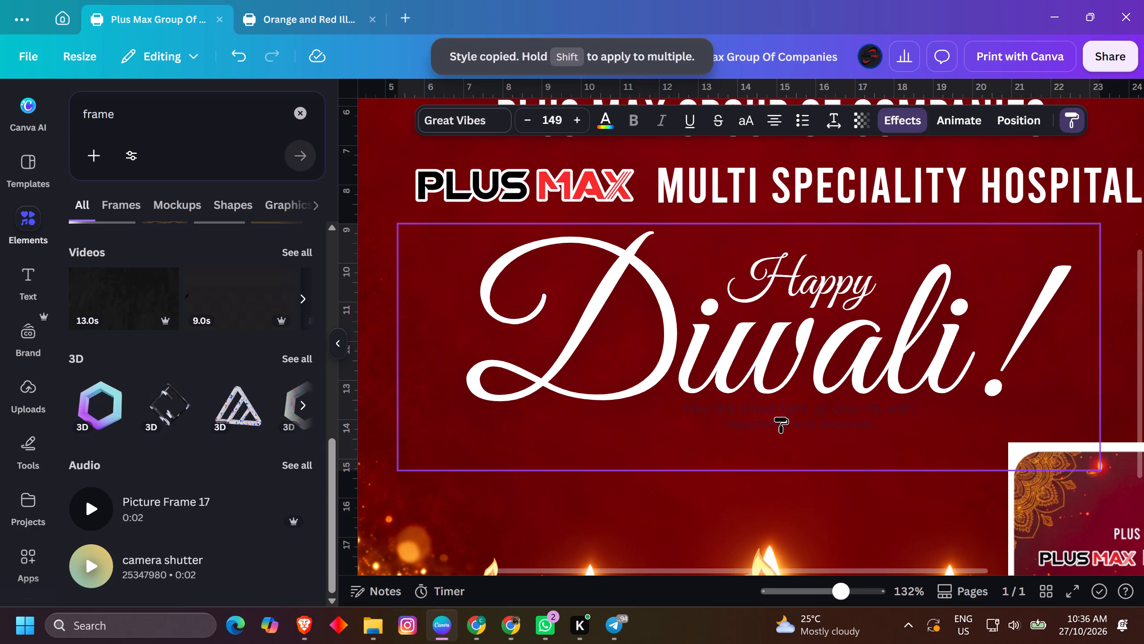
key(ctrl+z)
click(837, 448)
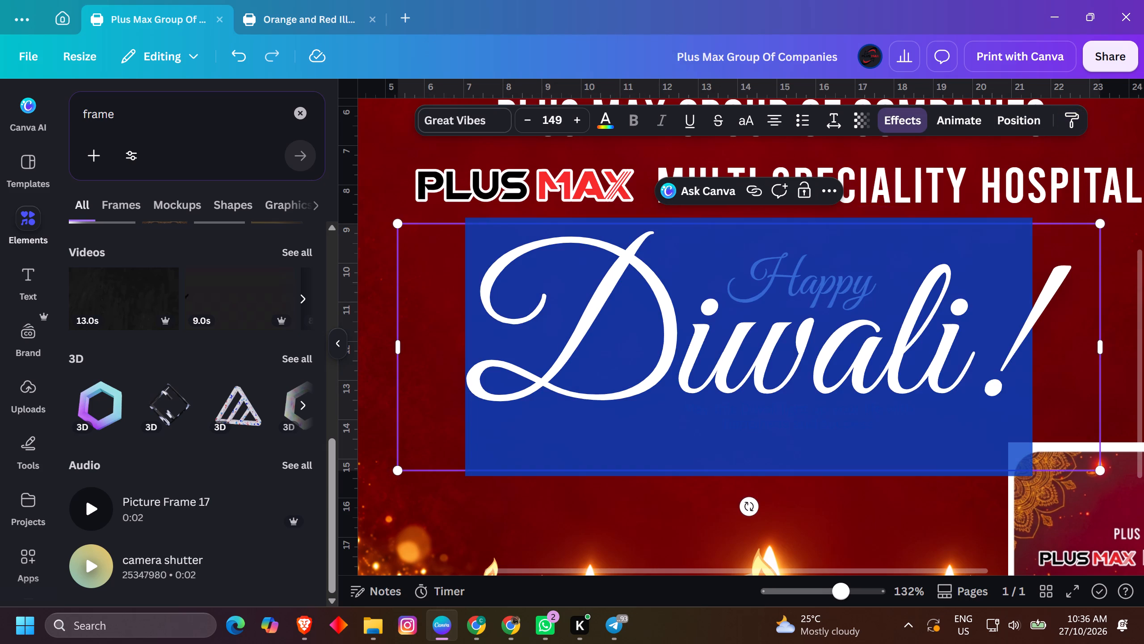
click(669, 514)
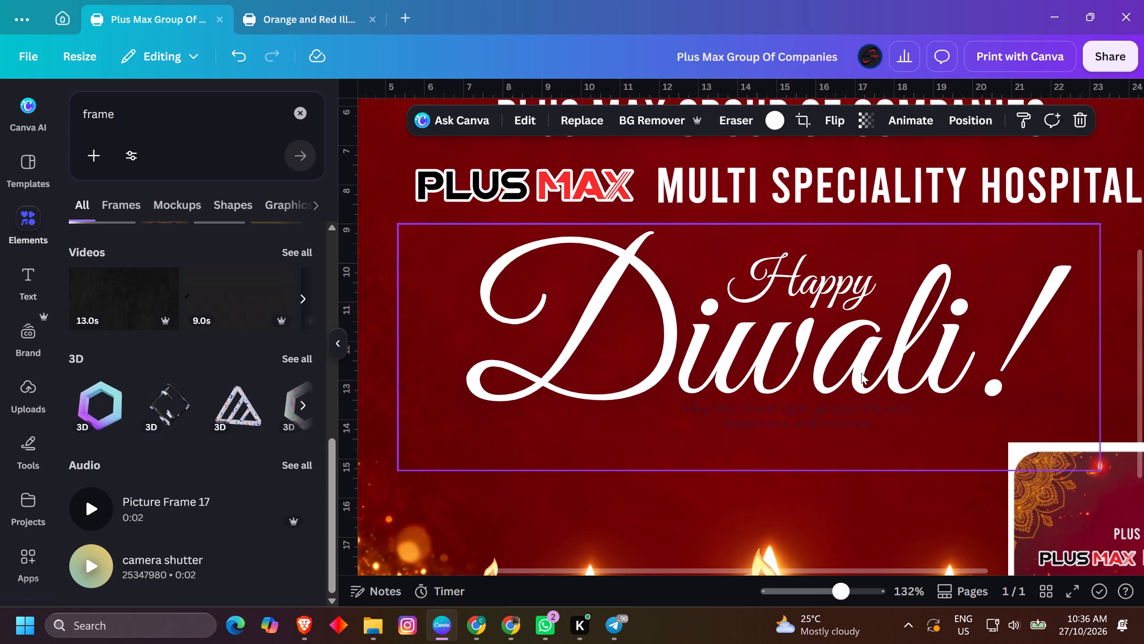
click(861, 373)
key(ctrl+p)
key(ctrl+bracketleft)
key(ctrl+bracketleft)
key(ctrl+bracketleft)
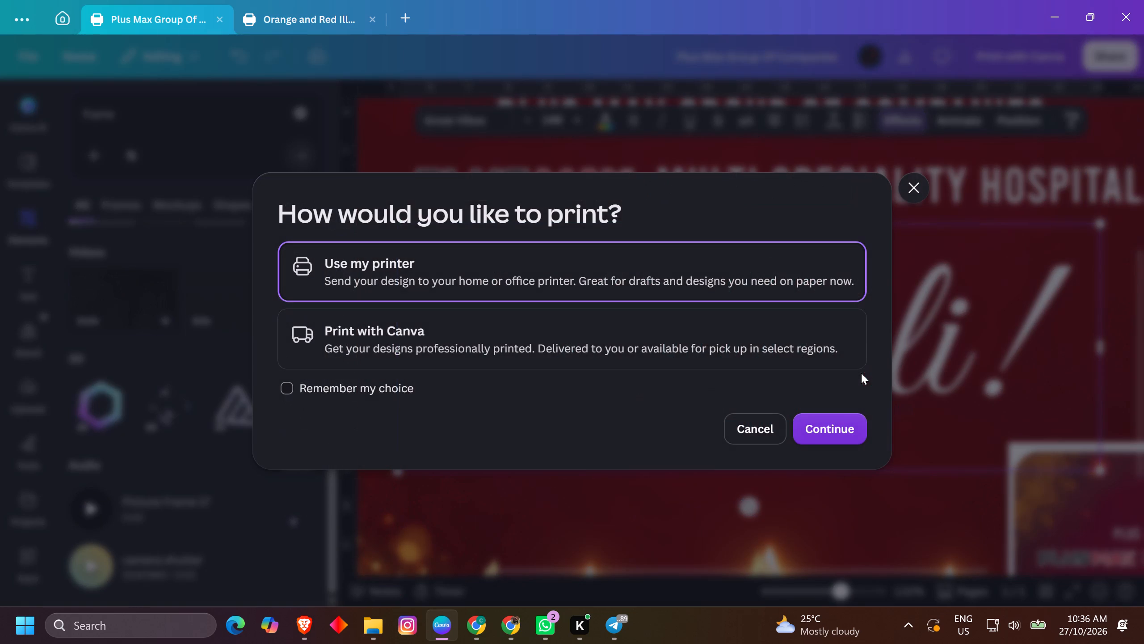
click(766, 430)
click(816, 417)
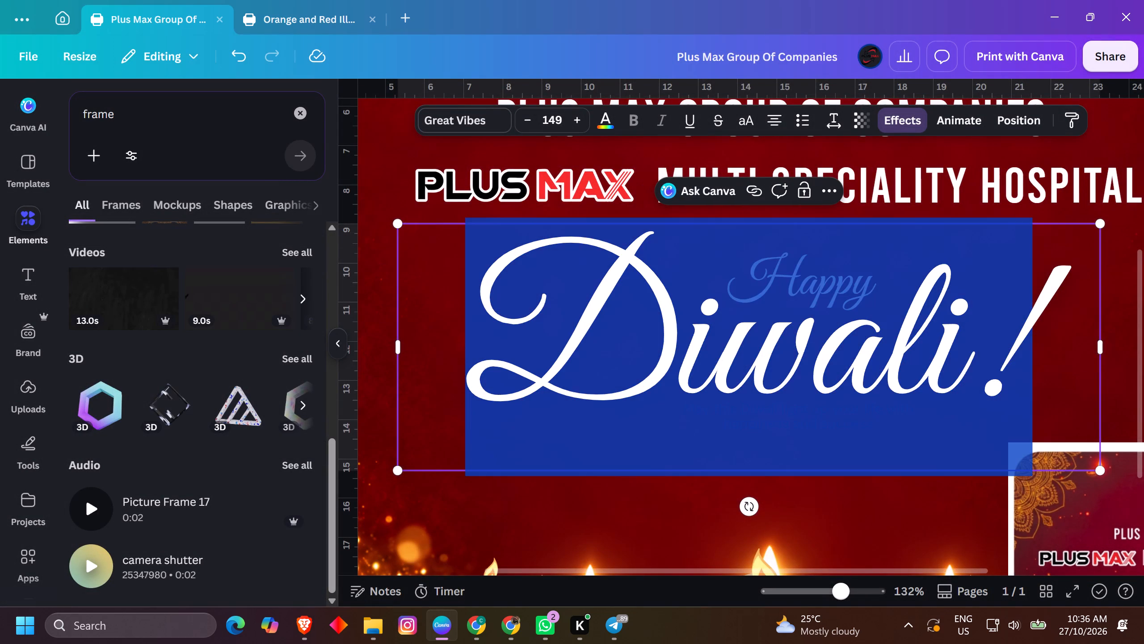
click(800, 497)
Send the large Diwali! text backward in the layer order, behind the small message.
click(778, 415)
key(ctrl+bracketleft)
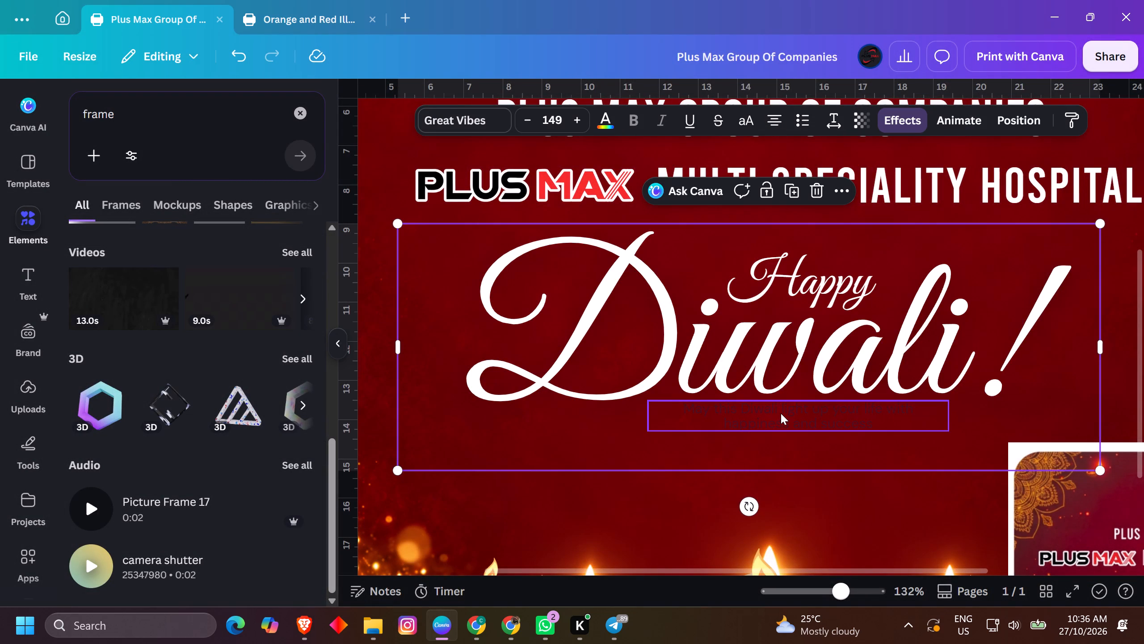
Copy the Happy text's style onto the small message beneath Diwali!.
ctrl+click(781, 413)
click(849, 364)
click(822, 298)
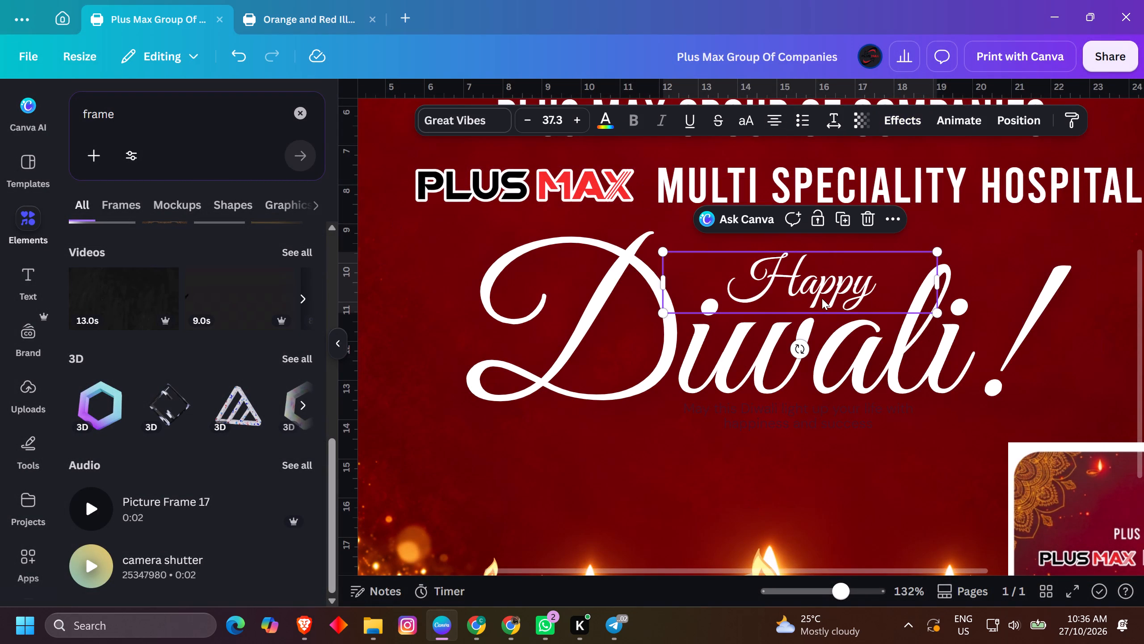
click(1062, 118)
click(808, 403)
Widen the "May this Diwali light up your life with happiness and success" message to two lines and scale it down to size 15.9.
ctrl+scroll(821, 420, down, 5)
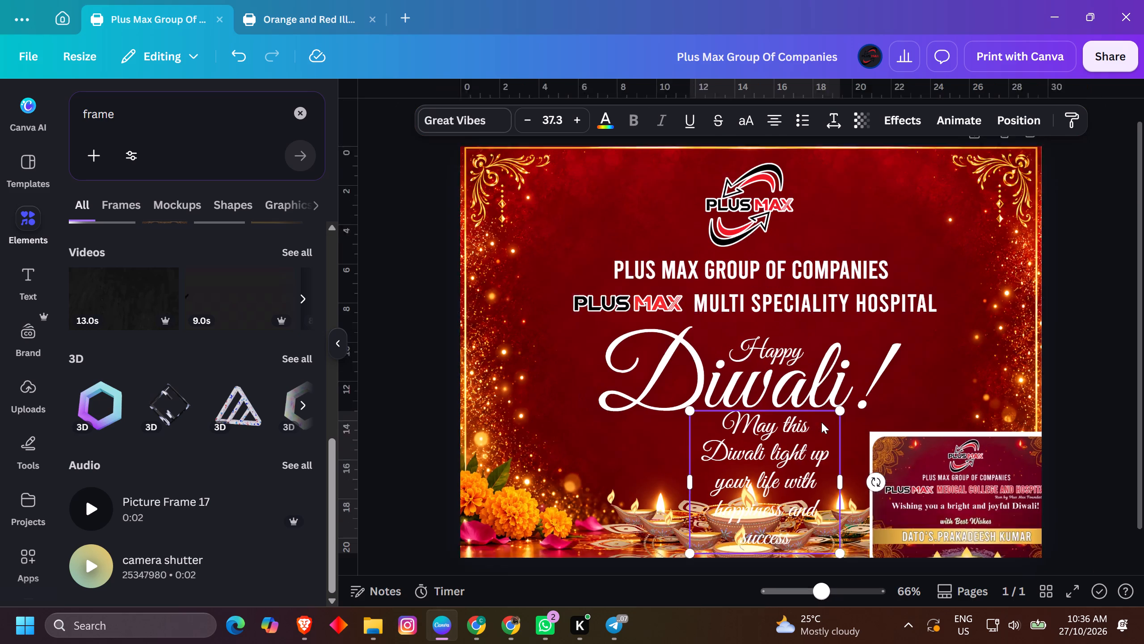
drag(830, 447, 1020, 424)
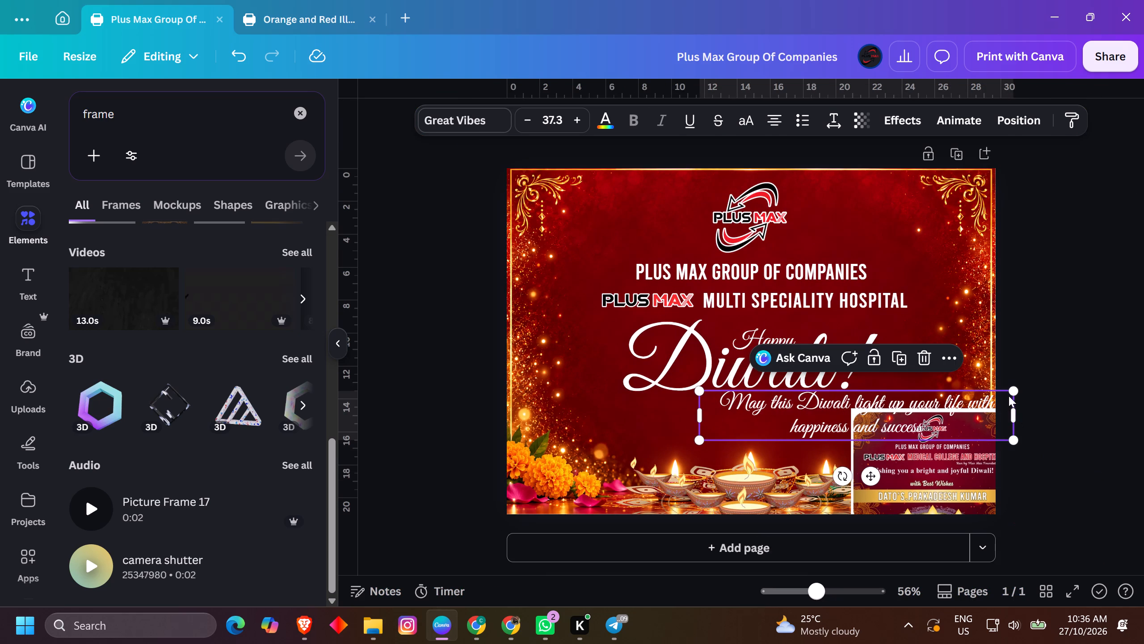
drag(1012, 388, 832, 423)
Move the two-line message up and slightly right, just beneath the Diwali! lettering.
ctrl+scroll(832, 421, up, 6)
drag(746, 444, 737, 381)
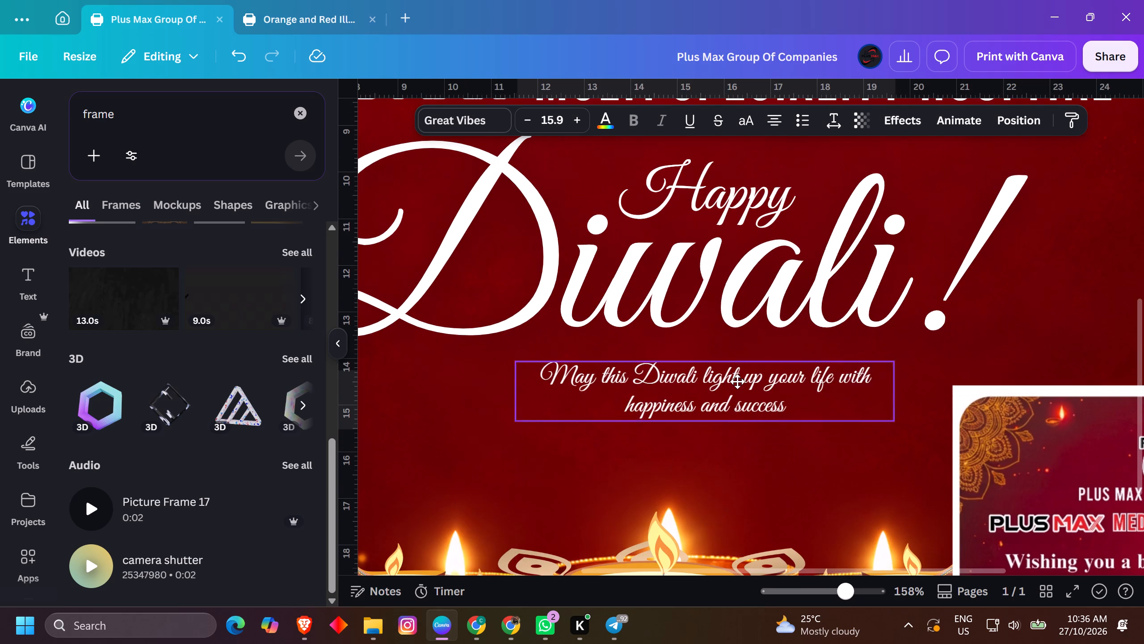
drag(737, 381, 779, 376)
ctrl+scroll(779, 376, down, 5)
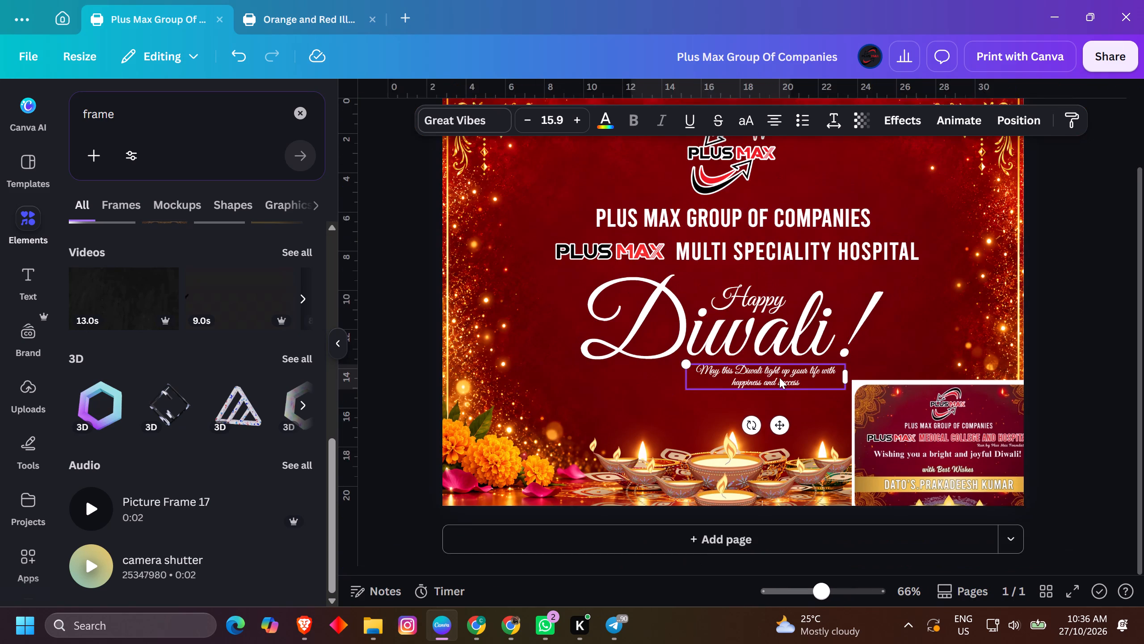
click(1140, 267)
scroll(1106, 272, up, 2)
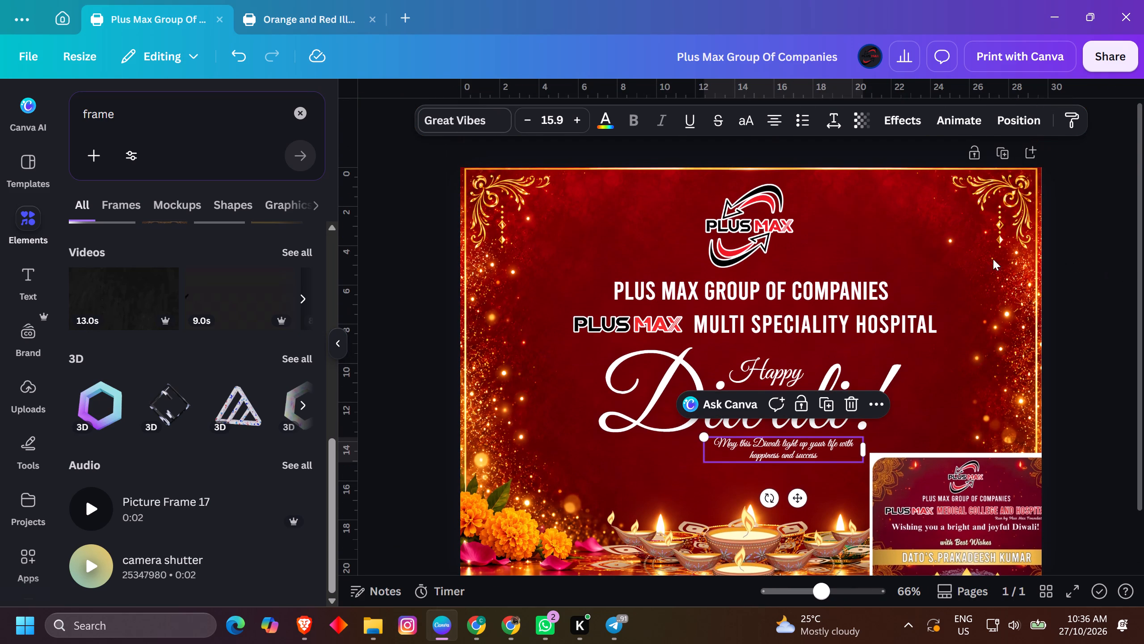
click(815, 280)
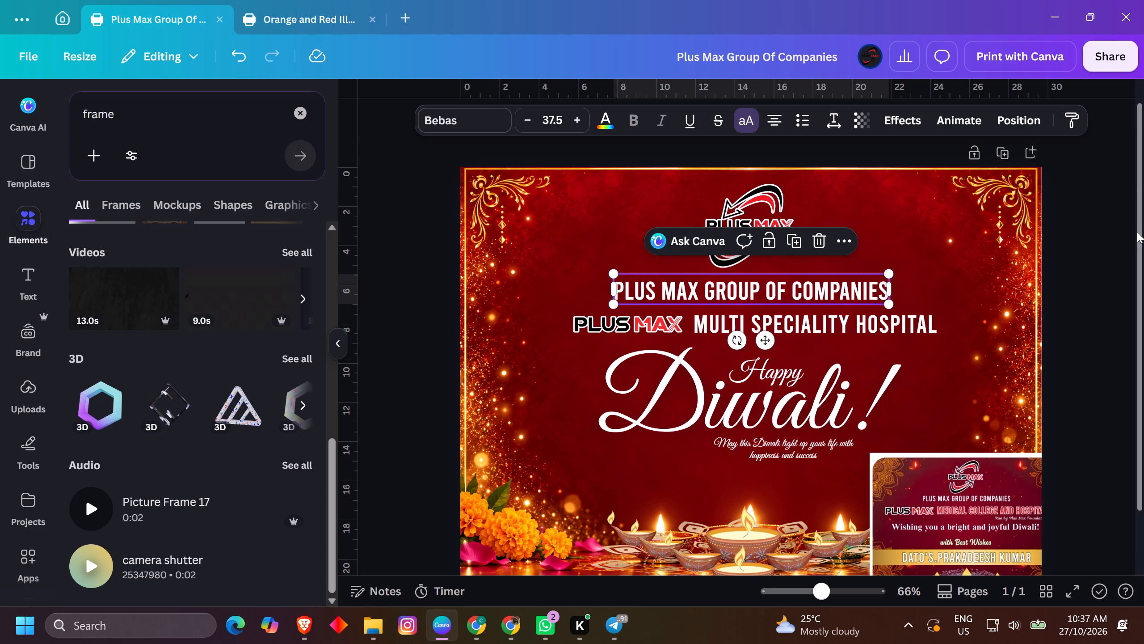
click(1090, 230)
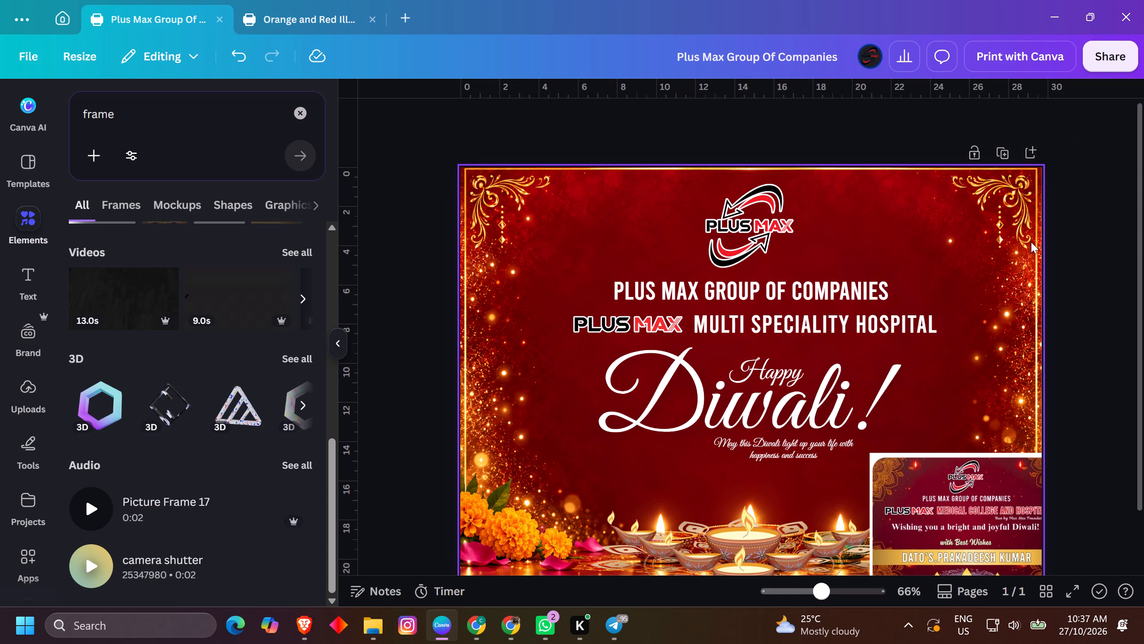
Nudge the two-line message slightly up, closer to the Diwali! lettering.
ctrl+scroll(830, 466, up, 6)
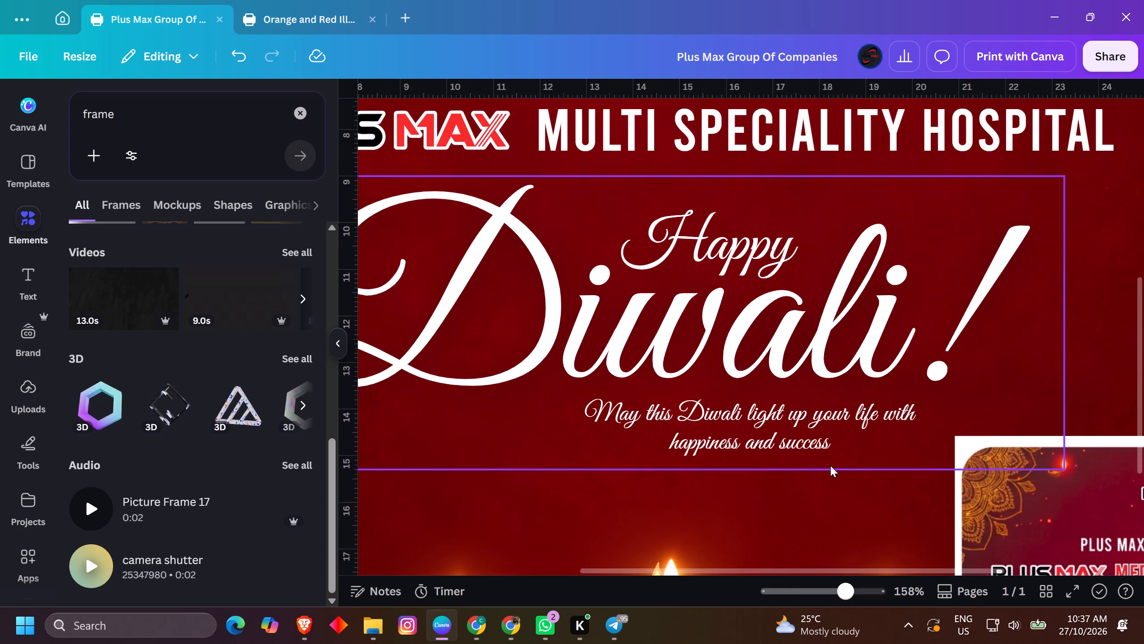
click(822, 439)
drag(815, 439, 819, 429)
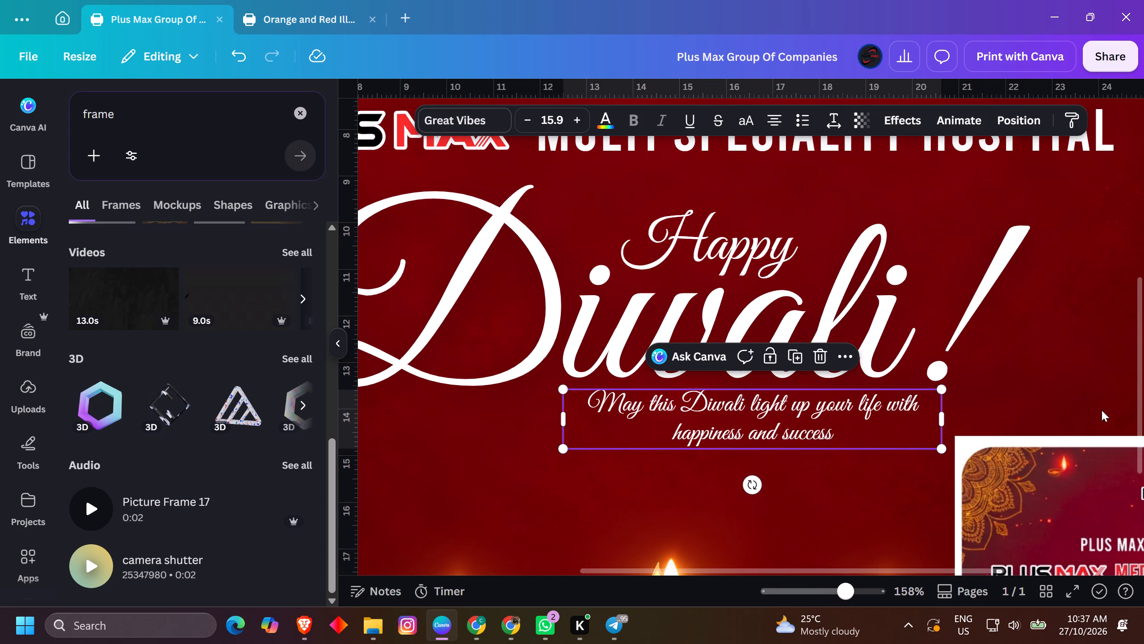
ctrl+scroll(1061, 408, down, 5)
double_click(1098, 381)
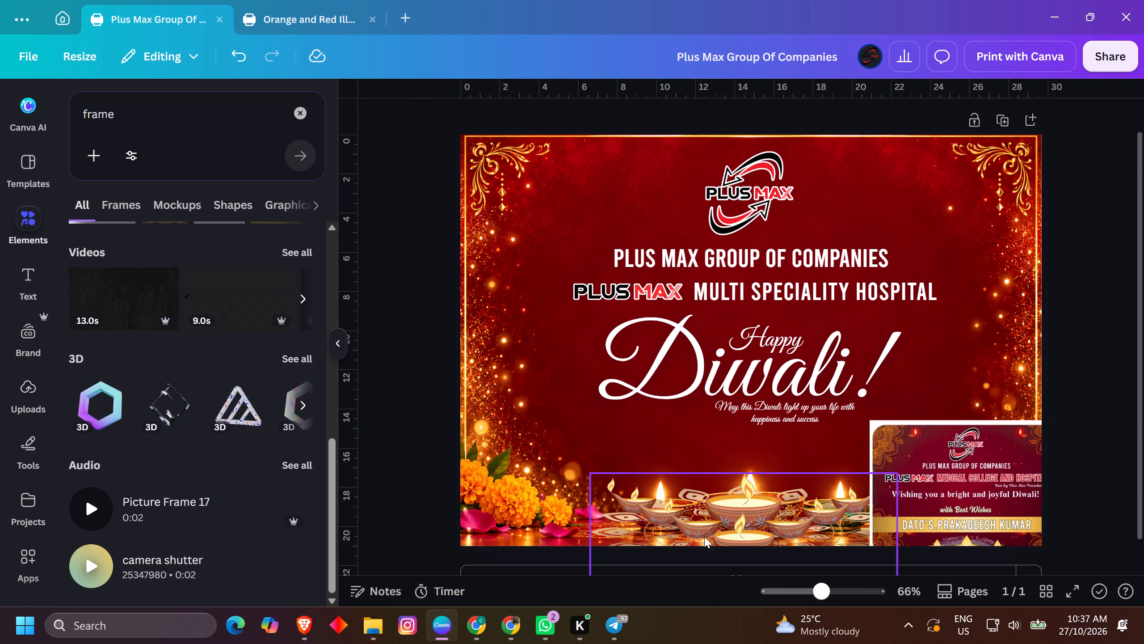
Move the overlaid rangoli-and-diyas image down and remove it from the bottom of the card, leaving the backdrop's own diyas.
click(702, 526)
shift+drag(732, 519, 737, 549)
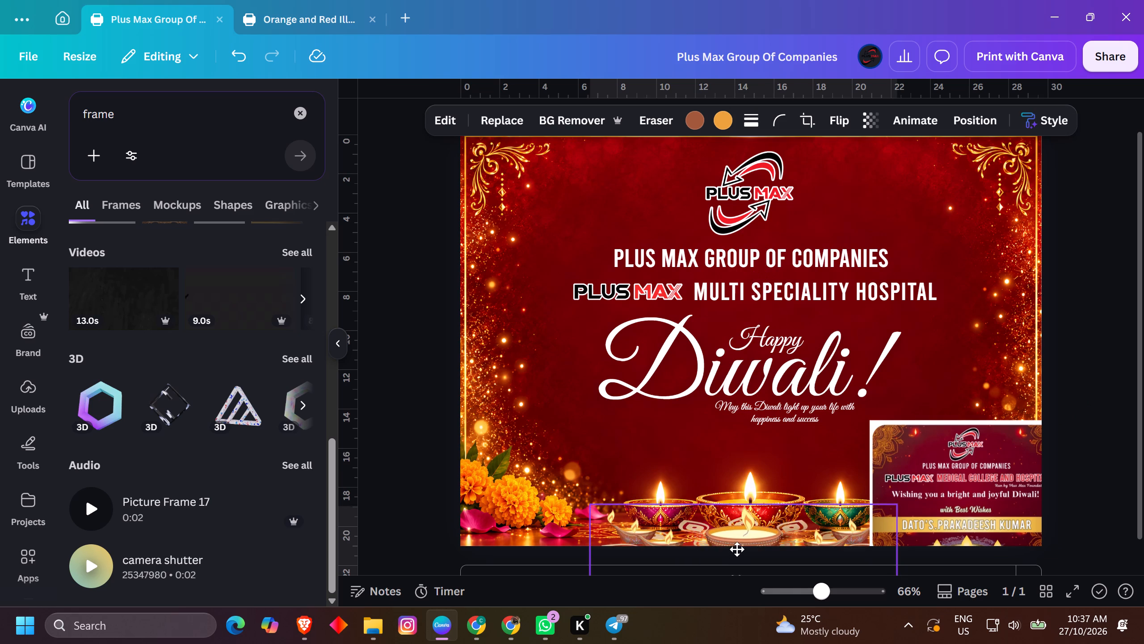
shift+drag(737, 549, 740, 541)
click(814, 465)
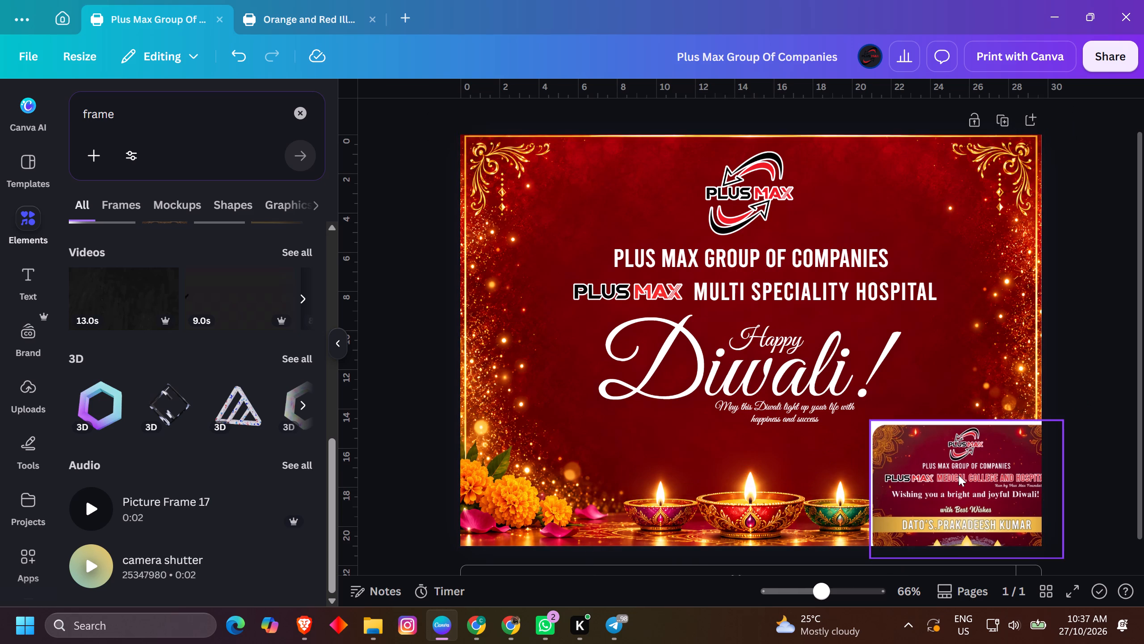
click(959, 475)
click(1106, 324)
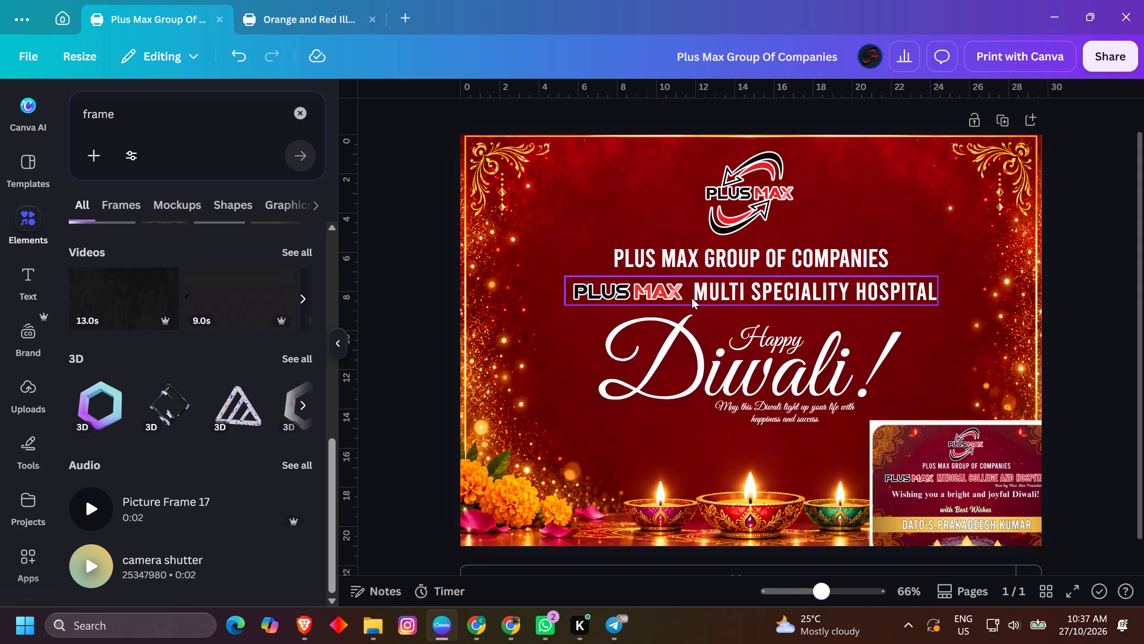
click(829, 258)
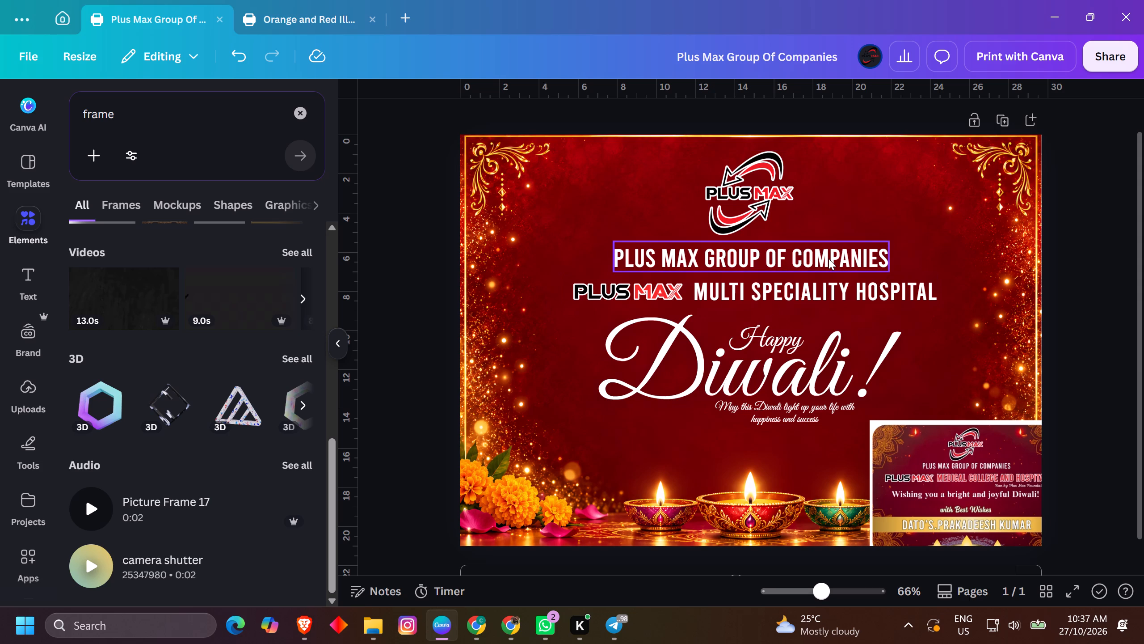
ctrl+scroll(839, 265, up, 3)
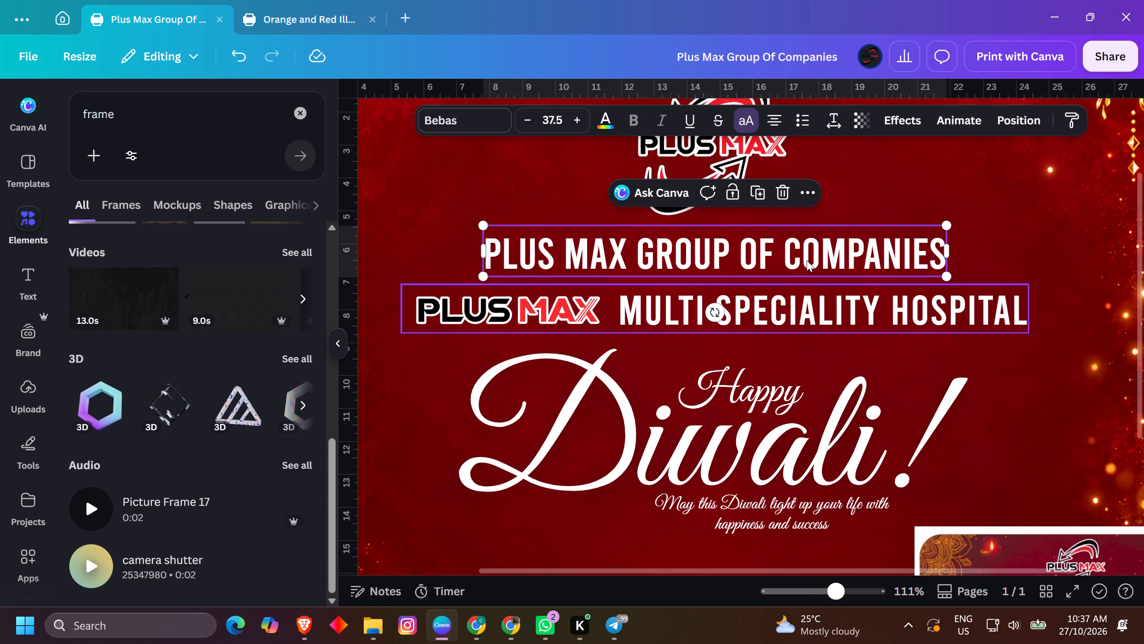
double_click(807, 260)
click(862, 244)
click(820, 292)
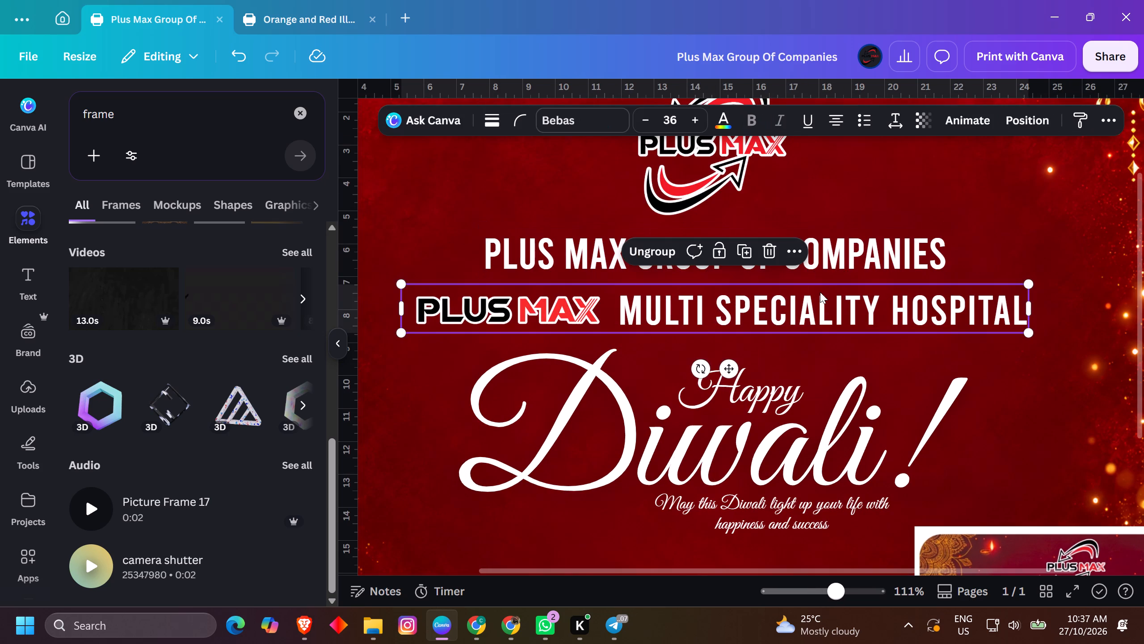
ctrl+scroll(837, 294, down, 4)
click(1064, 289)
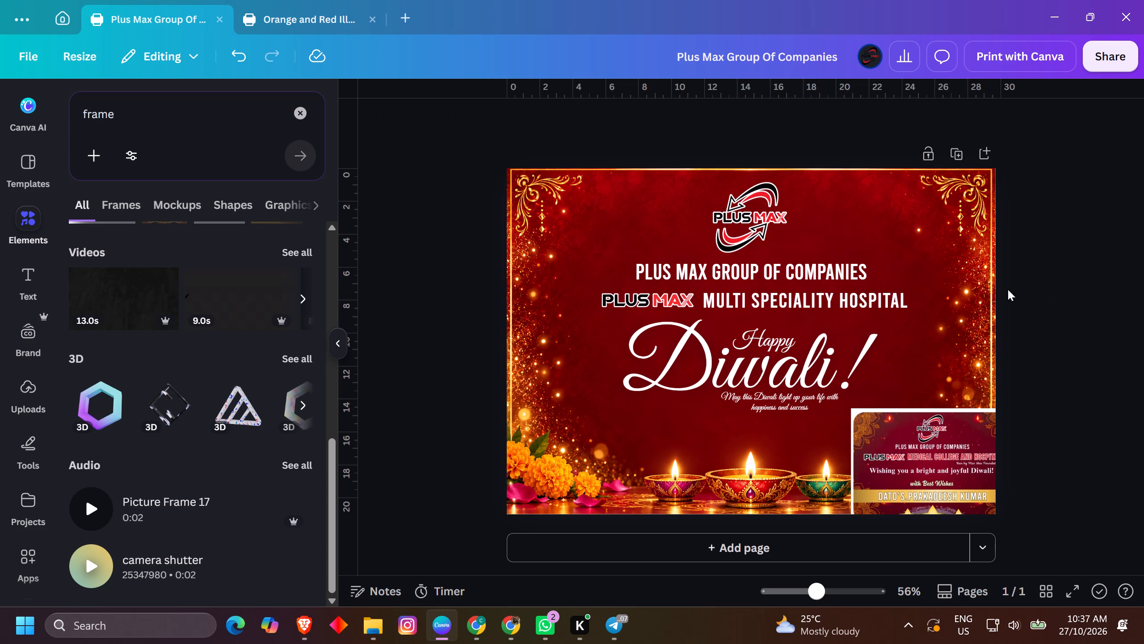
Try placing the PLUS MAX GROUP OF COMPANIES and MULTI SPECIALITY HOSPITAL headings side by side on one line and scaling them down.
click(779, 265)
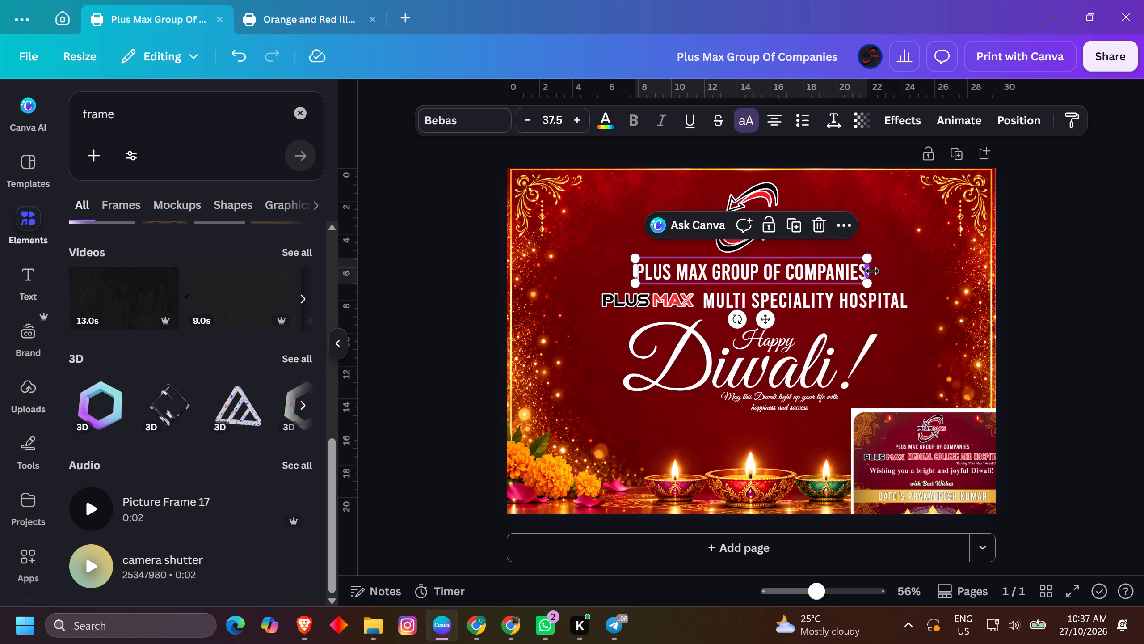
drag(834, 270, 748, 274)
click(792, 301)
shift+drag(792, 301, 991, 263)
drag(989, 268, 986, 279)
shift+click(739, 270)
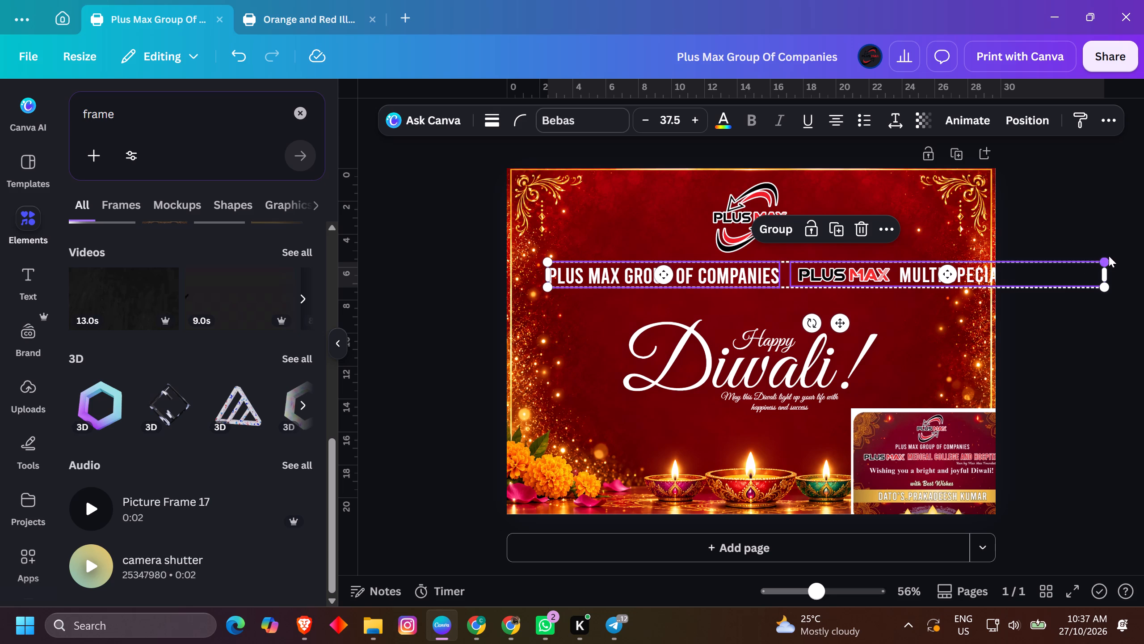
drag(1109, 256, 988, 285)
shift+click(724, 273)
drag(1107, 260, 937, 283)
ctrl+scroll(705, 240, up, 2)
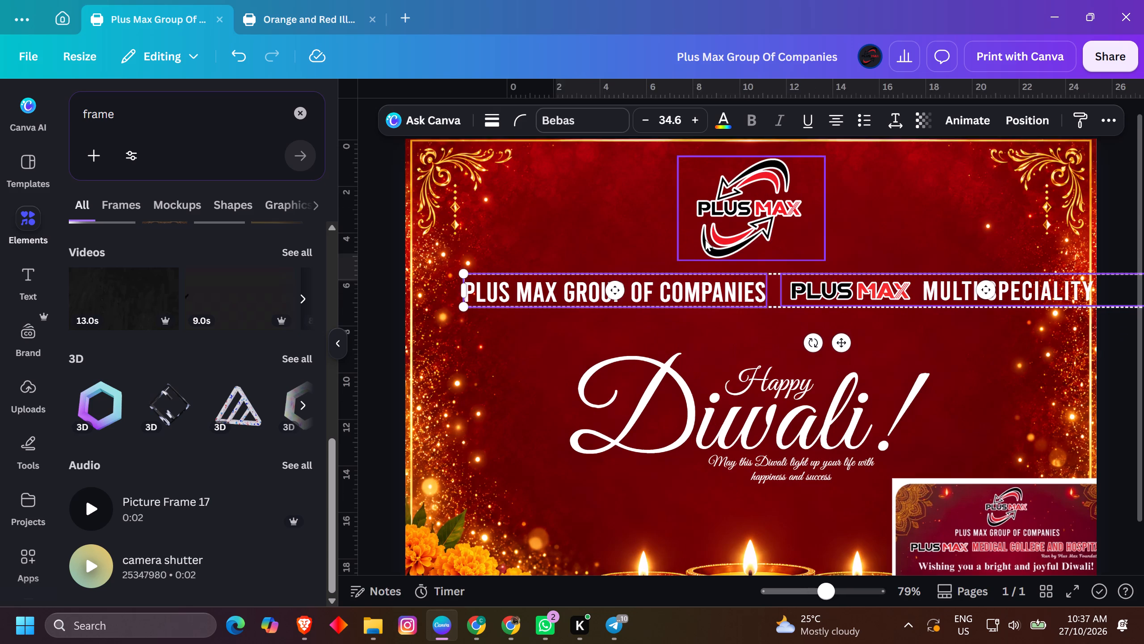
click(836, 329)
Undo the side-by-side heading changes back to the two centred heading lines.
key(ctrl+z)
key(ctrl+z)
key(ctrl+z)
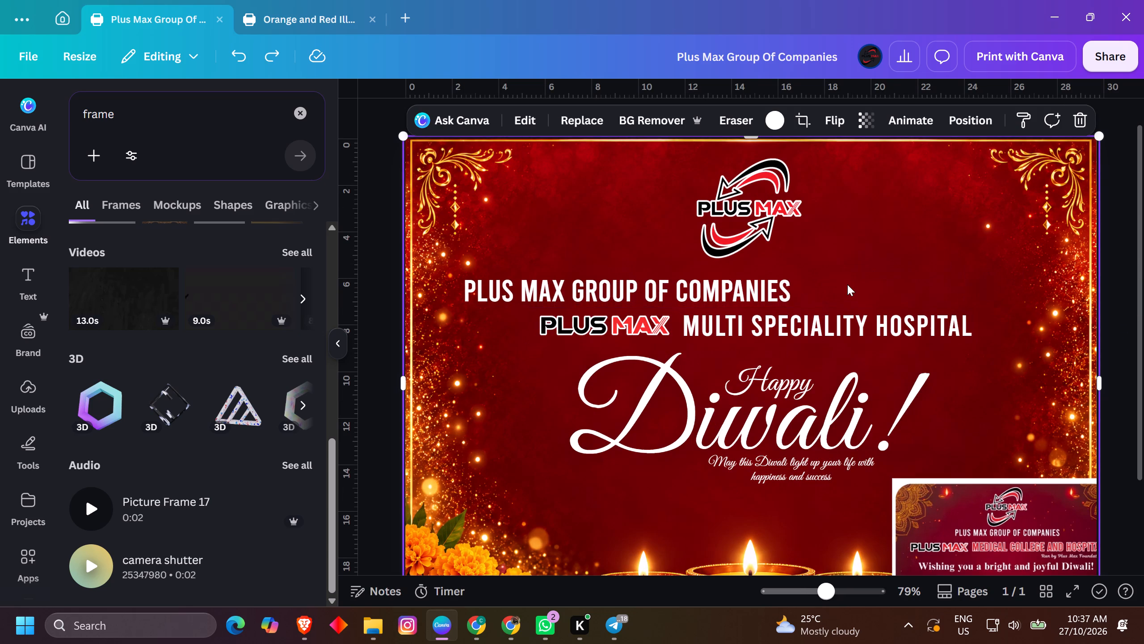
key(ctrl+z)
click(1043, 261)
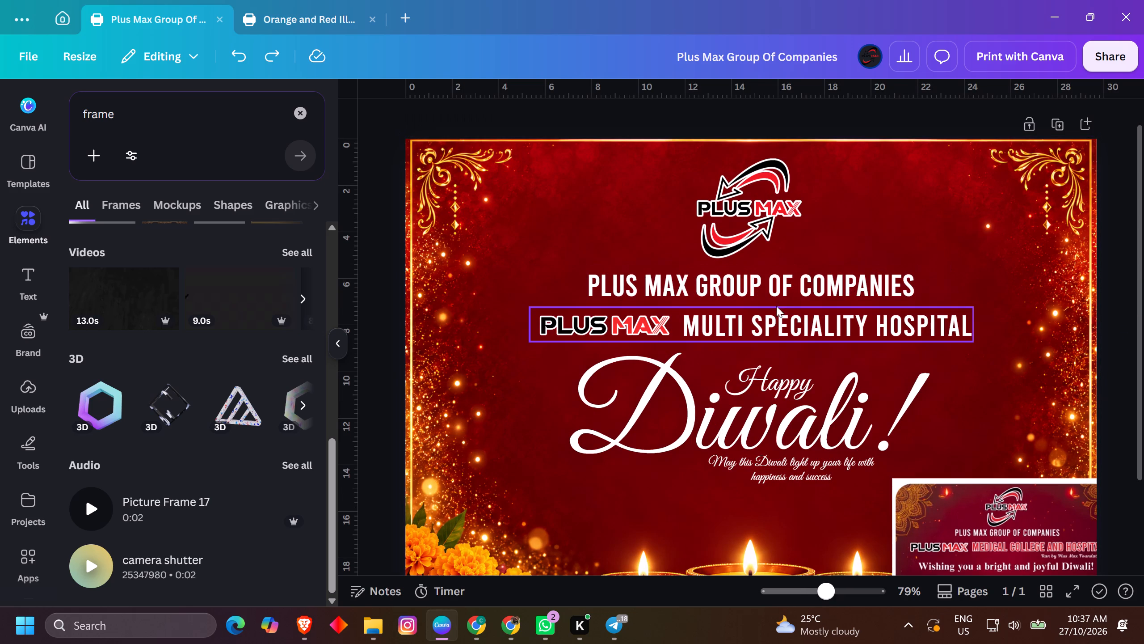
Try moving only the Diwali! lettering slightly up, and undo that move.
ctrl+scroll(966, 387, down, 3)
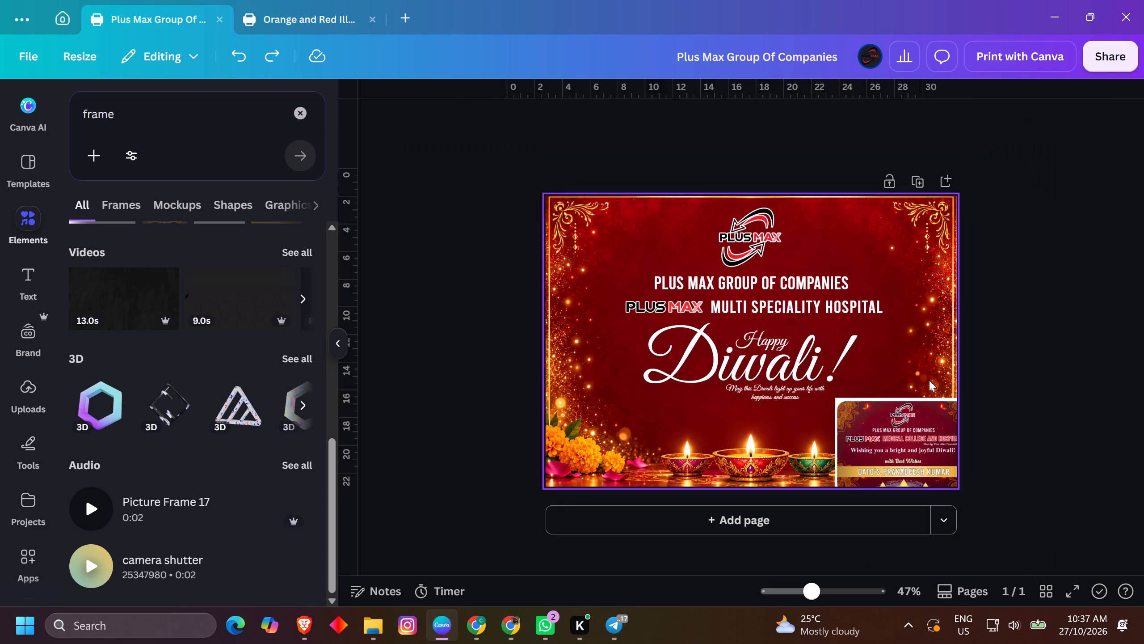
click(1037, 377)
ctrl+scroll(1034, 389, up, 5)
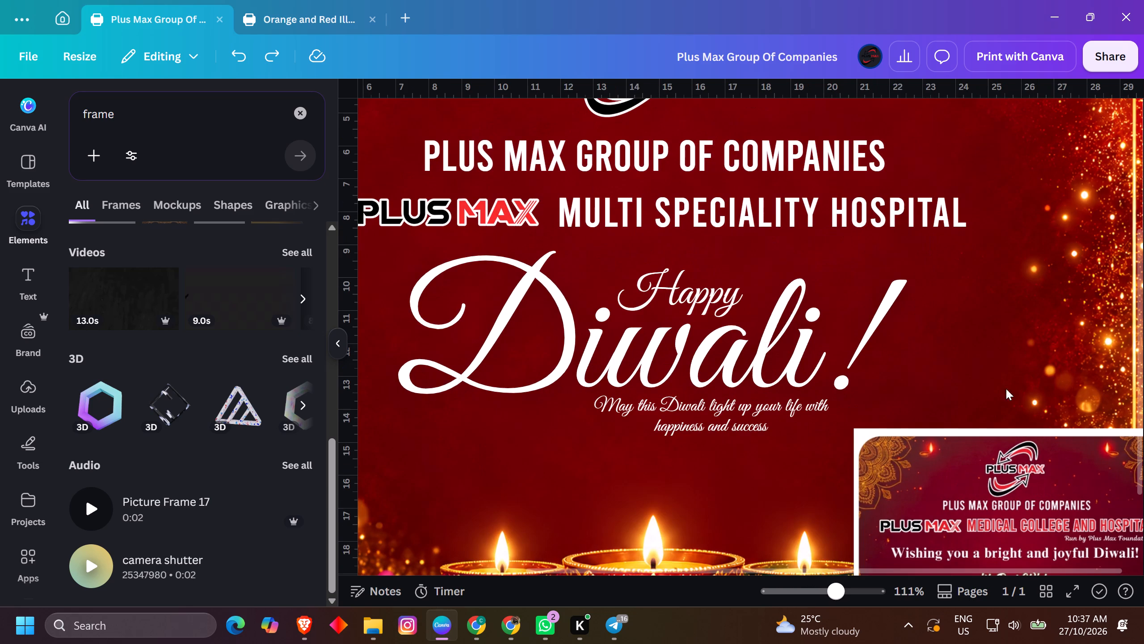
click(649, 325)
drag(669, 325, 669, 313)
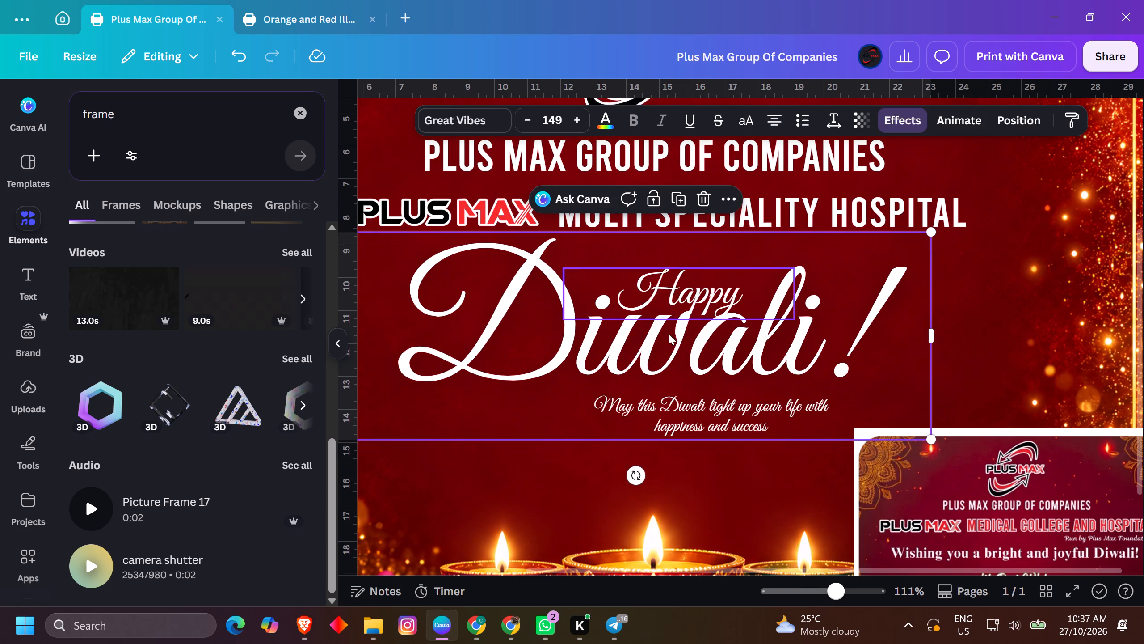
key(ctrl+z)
Group the Happy text with the two-line wish message, undoing any accidental move of the group.
click(693, 299)
shift+click(691, 367)
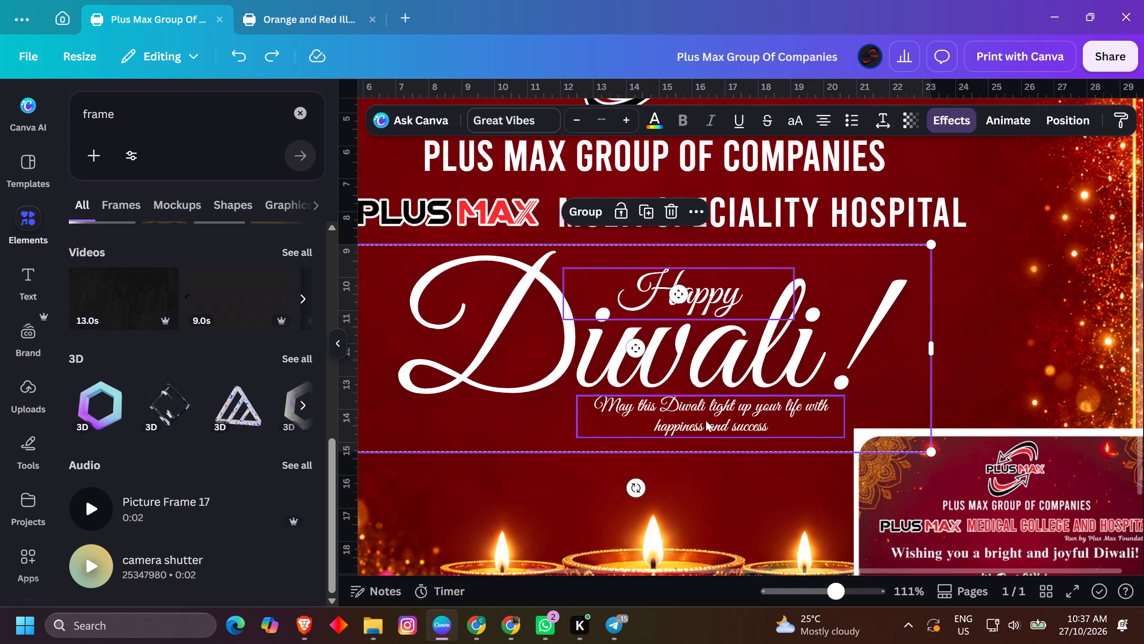
shift+click(706, 421)
shift+click(724, 368)
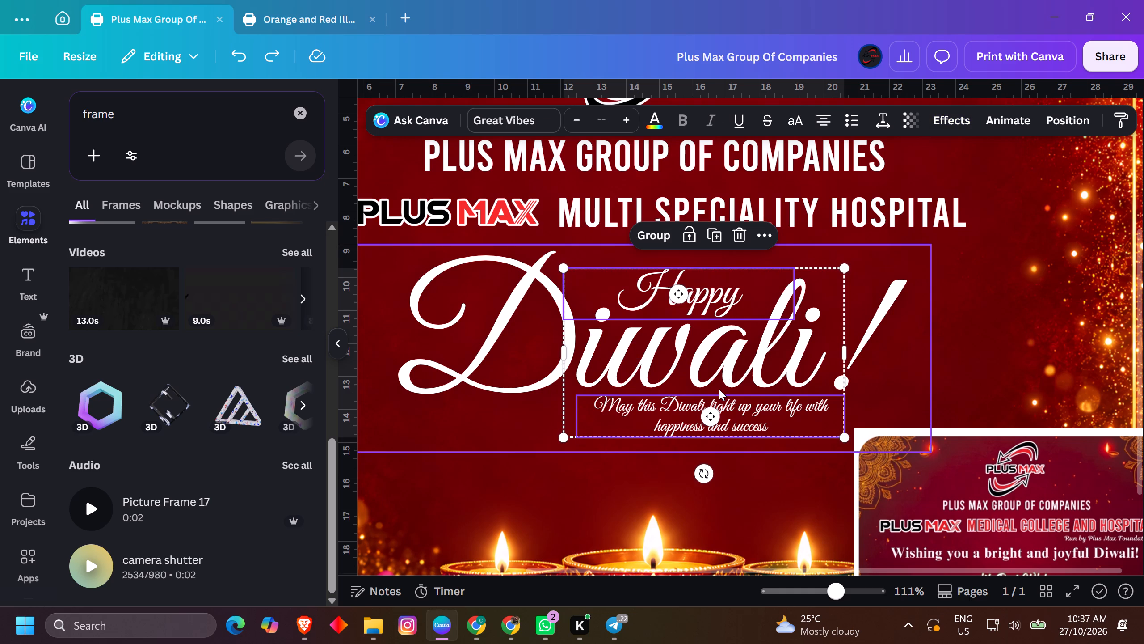
key(ctrl+g)
drag(720, 387, 833, 329)
key(ctrl+z)
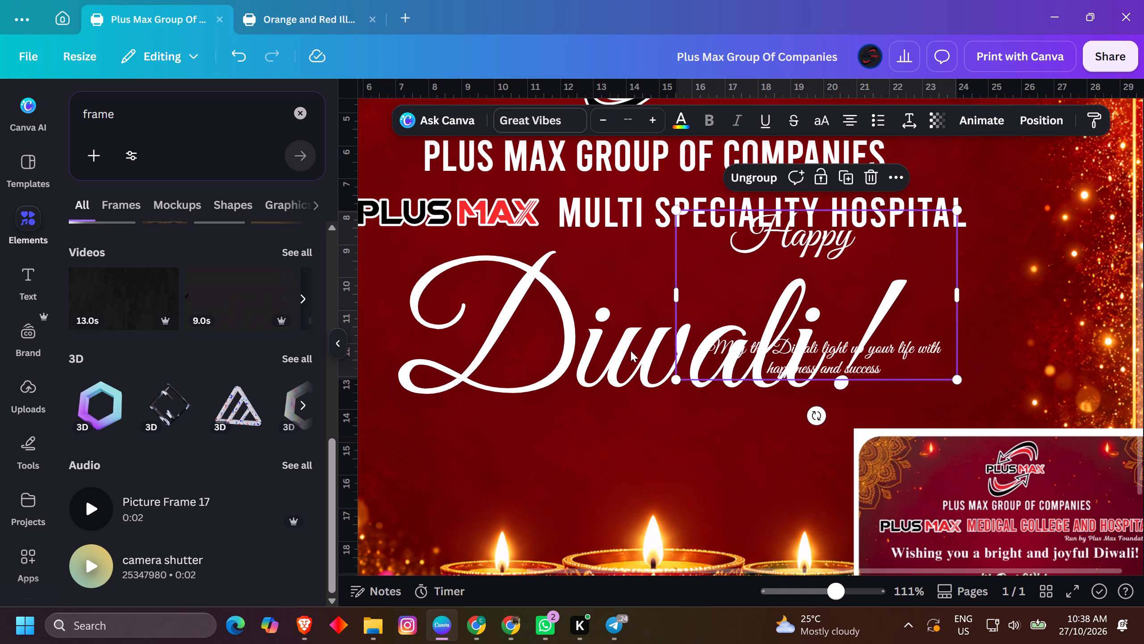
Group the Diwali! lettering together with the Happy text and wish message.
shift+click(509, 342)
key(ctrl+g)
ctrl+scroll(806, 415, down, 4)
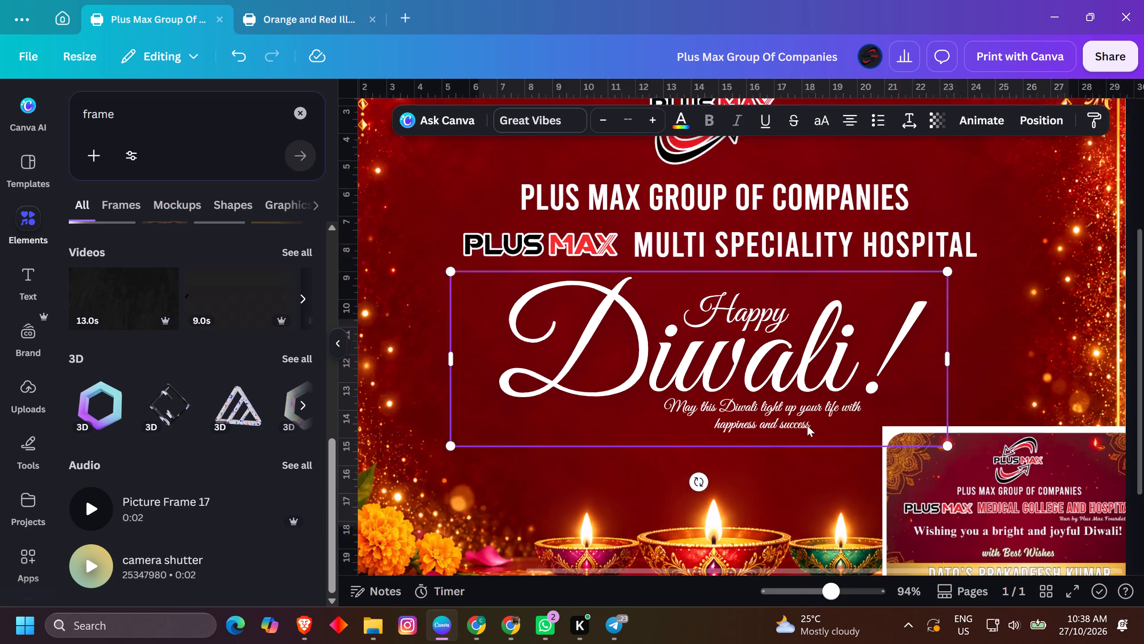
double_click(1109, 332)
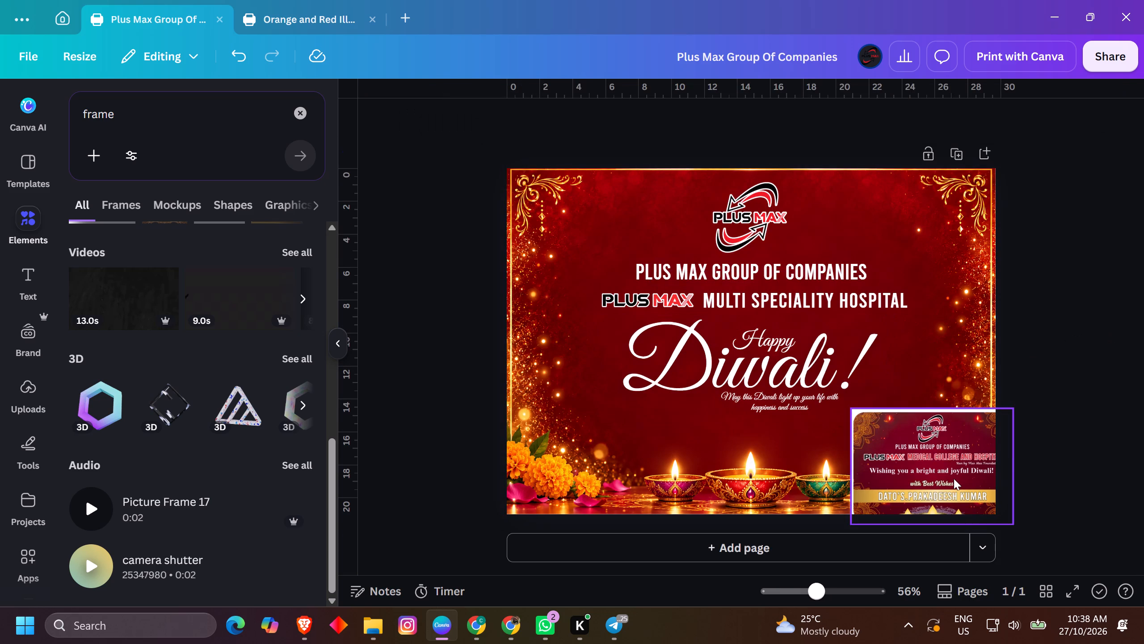
Move the medical college reference card up from the lower corner, uncovering the marigolds and diyas of the backdrop.
click(953, 479)
ctrl+scroll(953, 479, up, 4)
drag(978, 486, 938, 249)
ctrl+scroll(941, 305, down, 4)
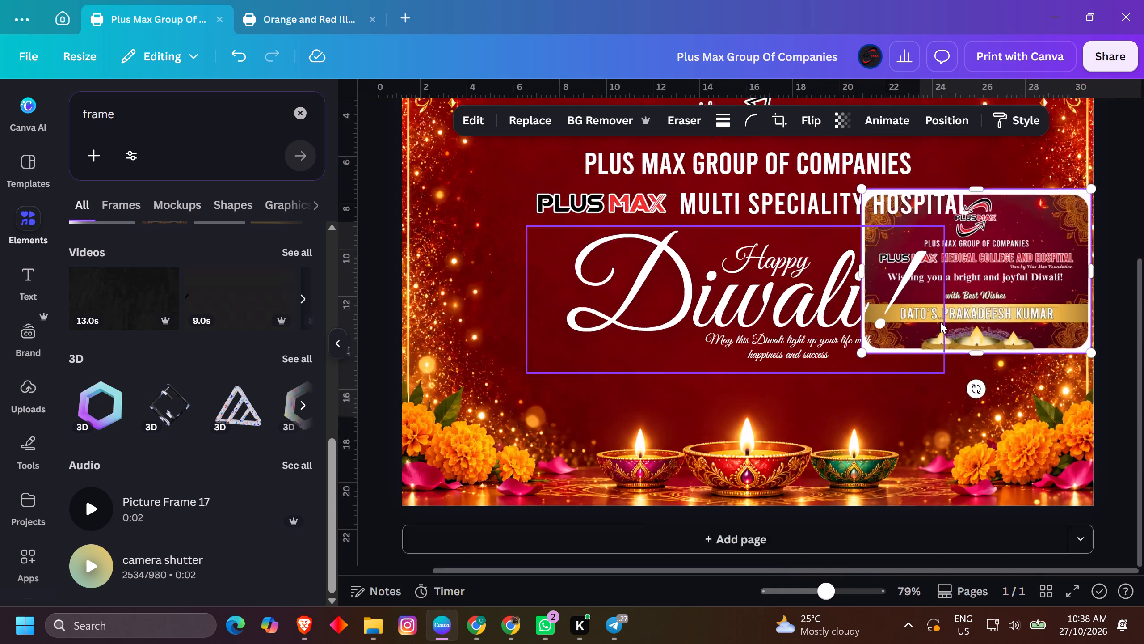
Slightly enlarge the diya backdrop within its crop and recentre it so its gold border line falls outside the page.
double_click(779, 487)
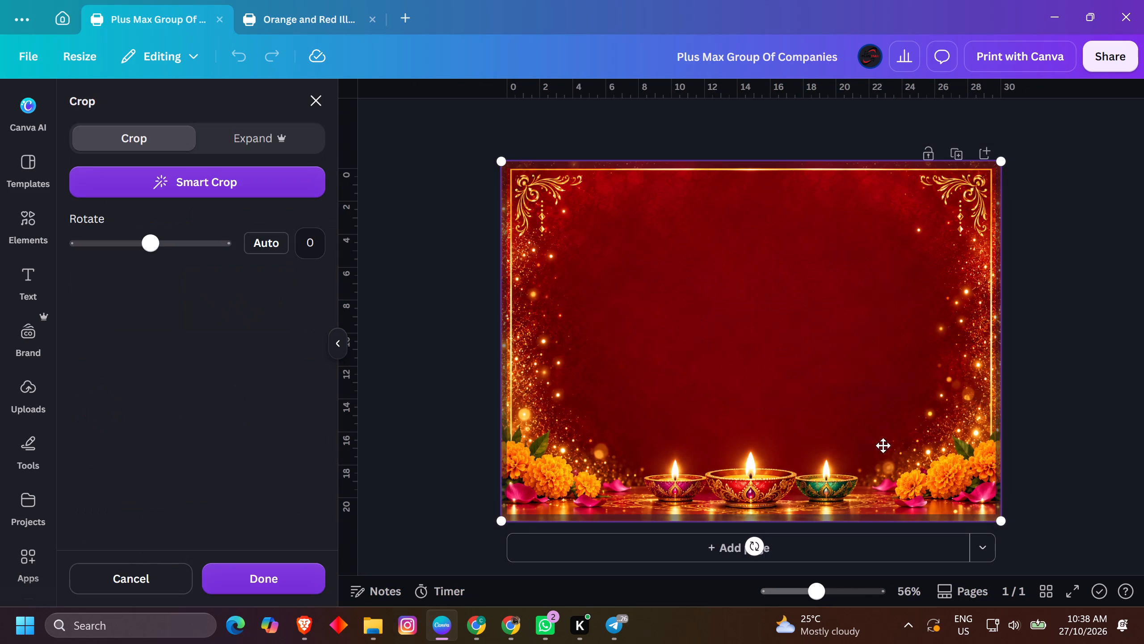
drag(909, 422, 900, 500)
double_click(1143, 440)
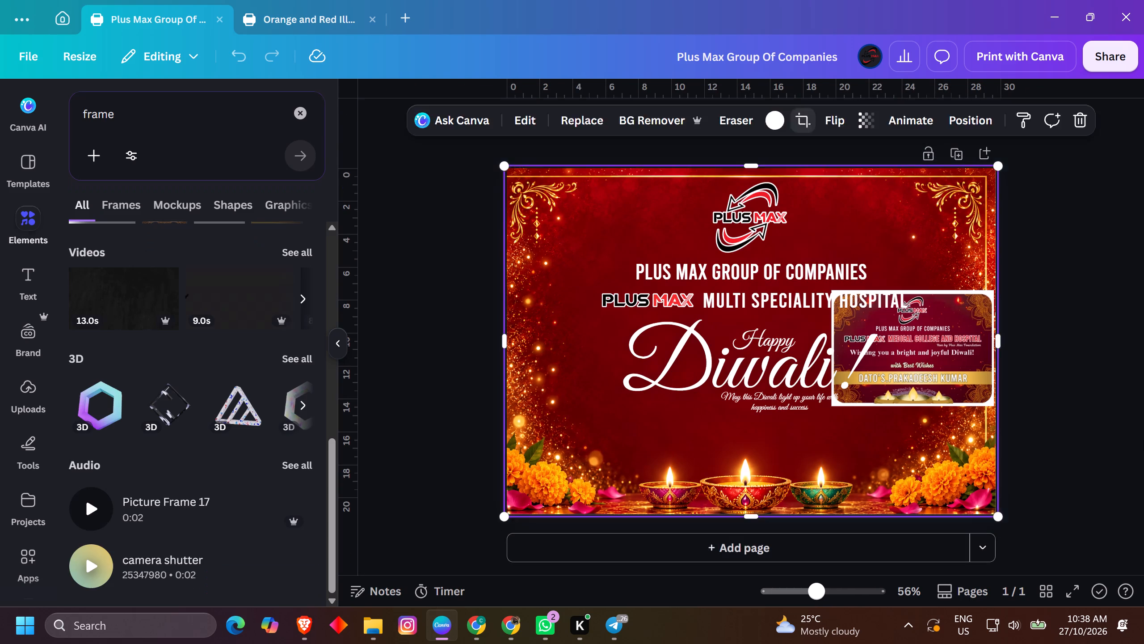
double_click(895, 432)
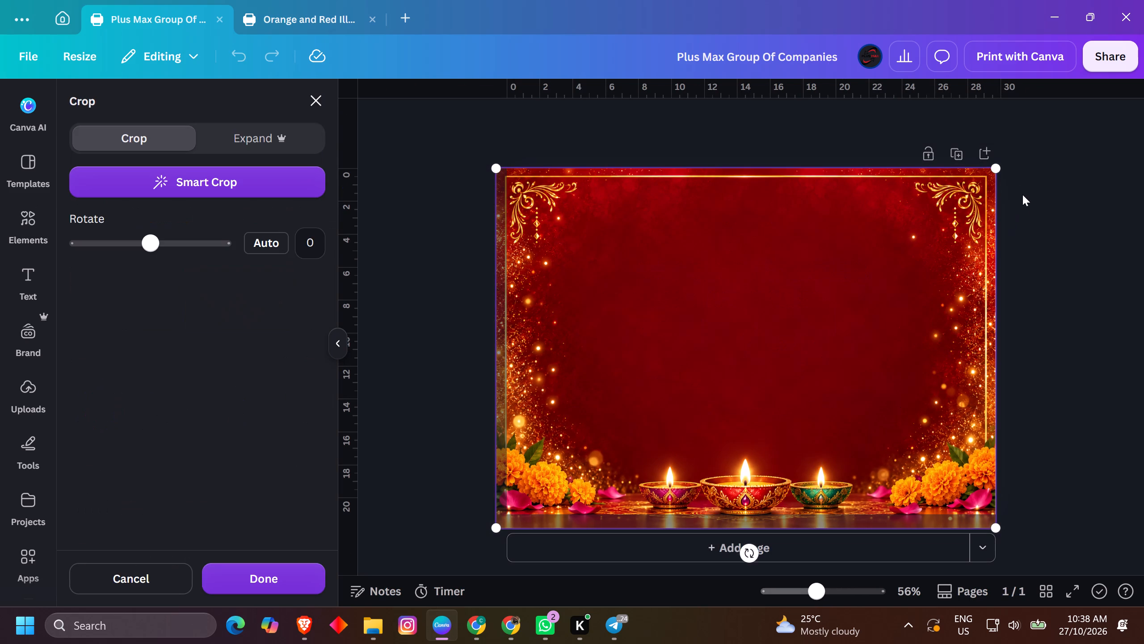
drag(997, 164, 1009, 151)
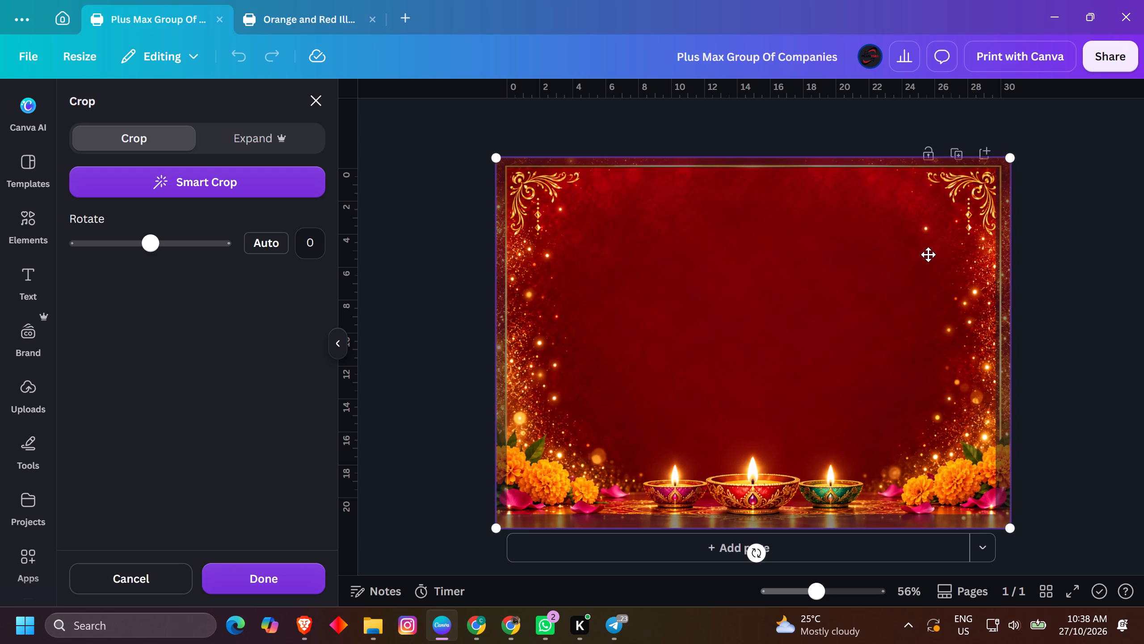
drag(925, 255, 913, 257)
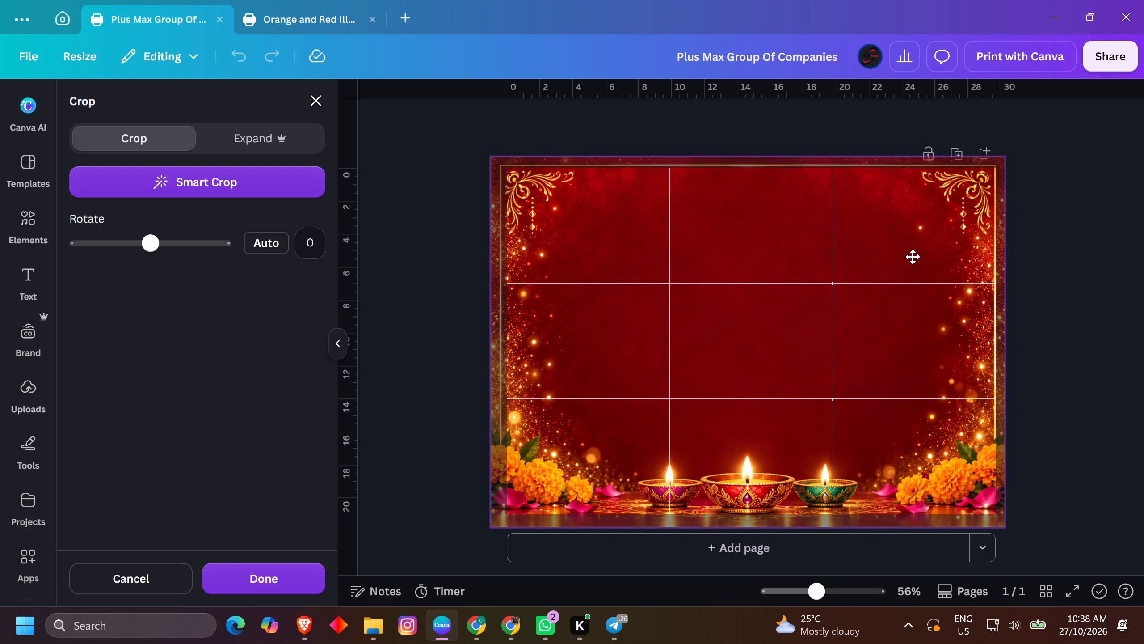
drag(913, 257, 915, 259)
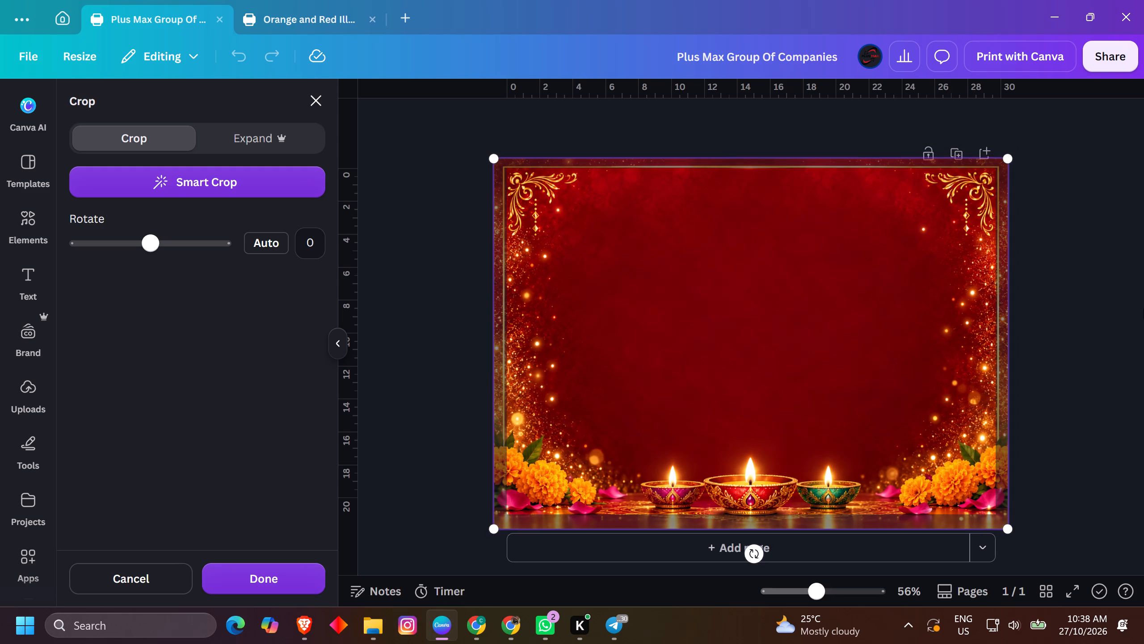
double_click(1143, 306)
click(1065, 448)
Move the medical college reference card further up and right, clear of the Diwali! greeting.
ctrl+scroll(1012, 422, up, 3)
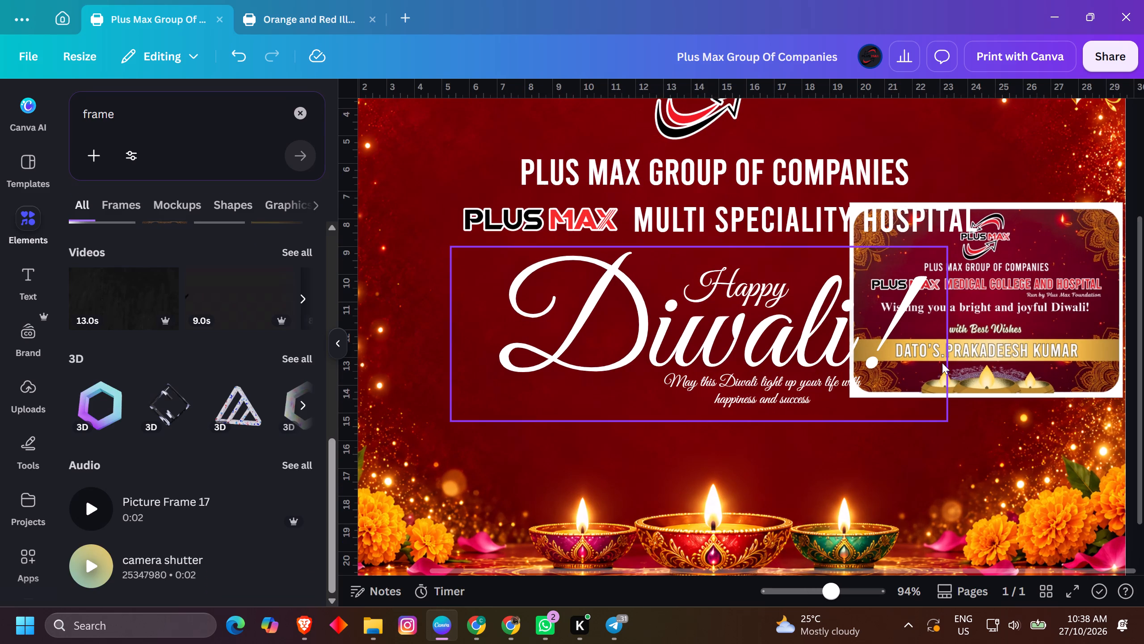
click(787, 398)
click(1093, 315)
drag(1062, 321, 1127, 206)
Delete the exclamation mark from the Diwali! lettering.
ctrl+scroll(876, 368, down, 4)
double_click(854, 363)
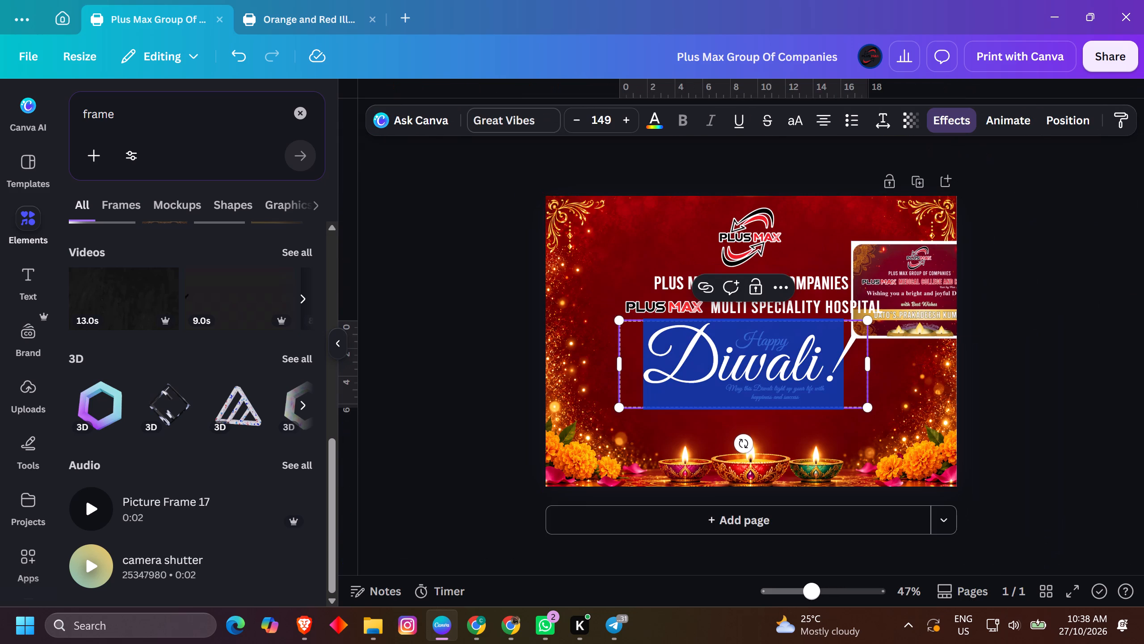
click(854, 363)
key(BackSpace)
double_click(1052, 351)
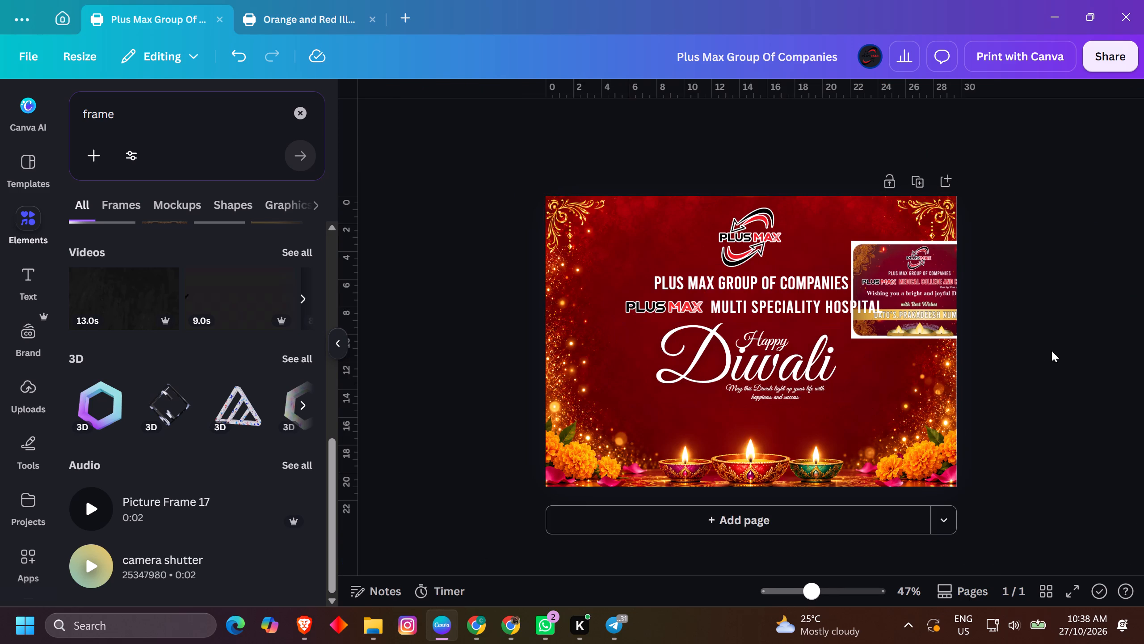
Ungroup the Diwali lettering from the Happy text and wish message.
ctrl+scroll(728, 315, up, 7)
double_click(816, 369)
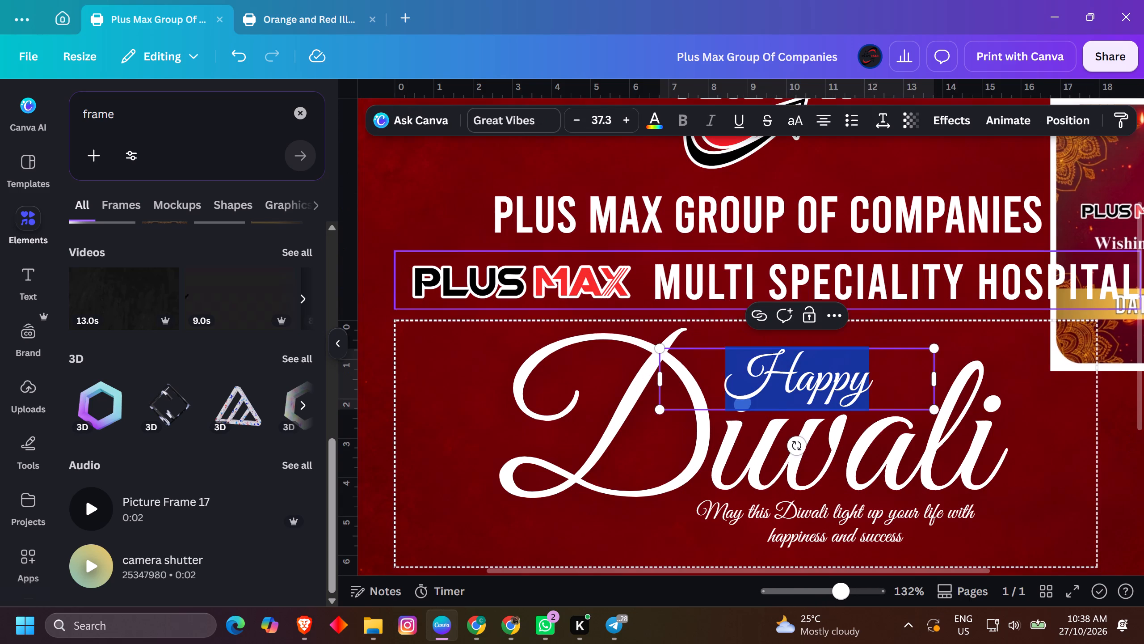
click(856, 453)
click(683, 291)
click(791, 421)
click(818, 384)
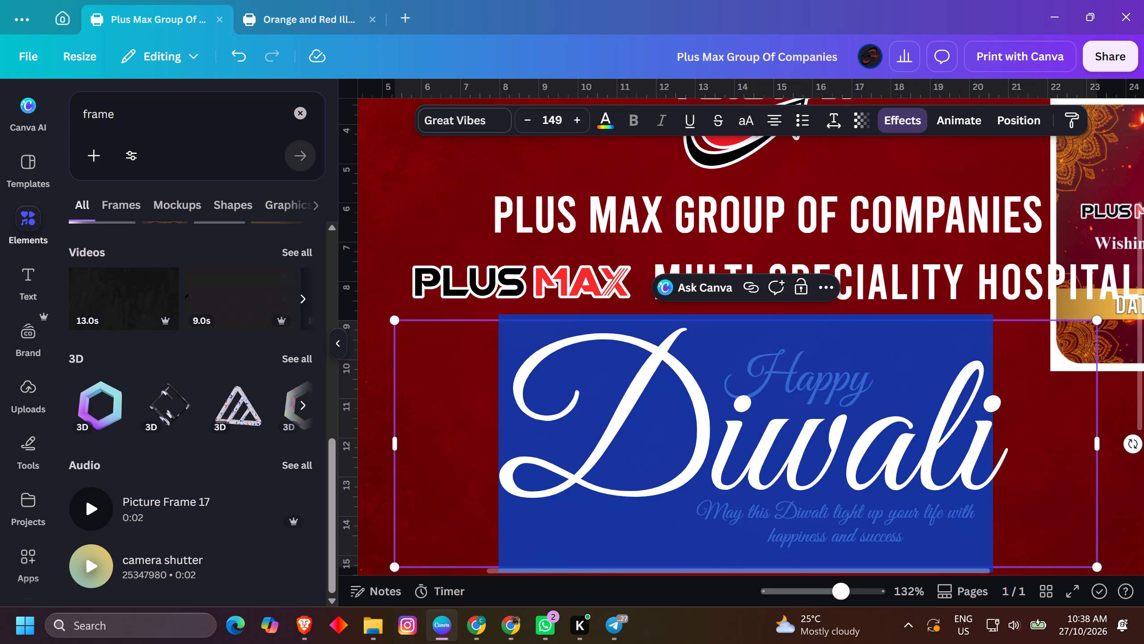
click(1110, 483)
Send the Diwali lettering backward, behind the grouped Happy text and wish message.
click(815, 392)
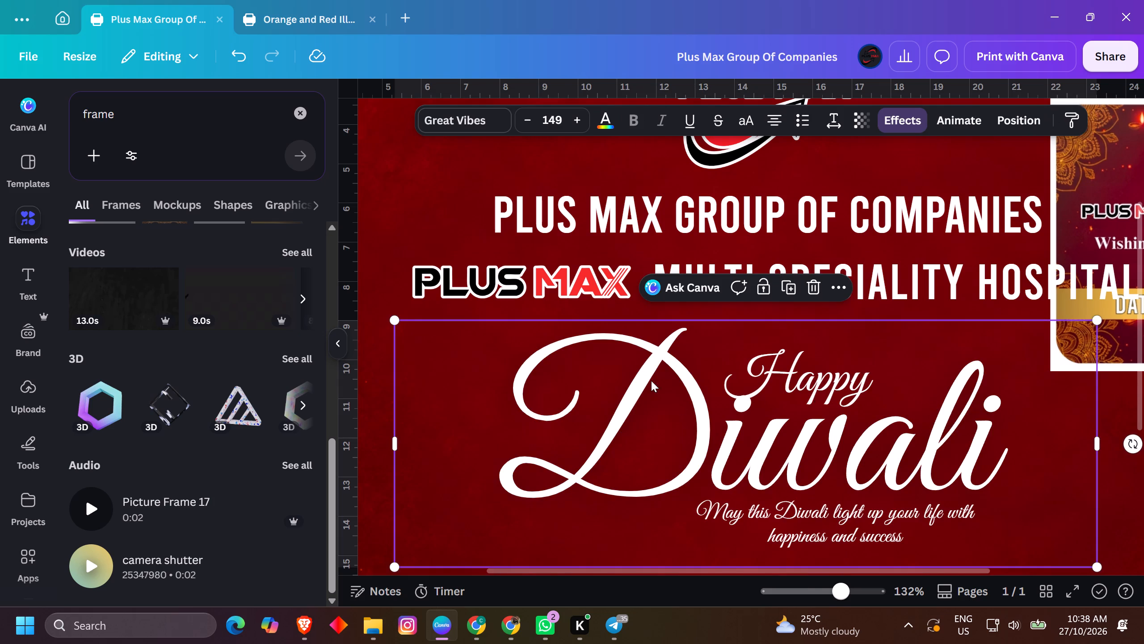
ctrl+scroll(678, 403, down, 4)
key(ctrl+bracketleft)
Move the grouped Happy text and wish message right so they sit over the later letters of the Diwali lettering.
right_click(747, 430)
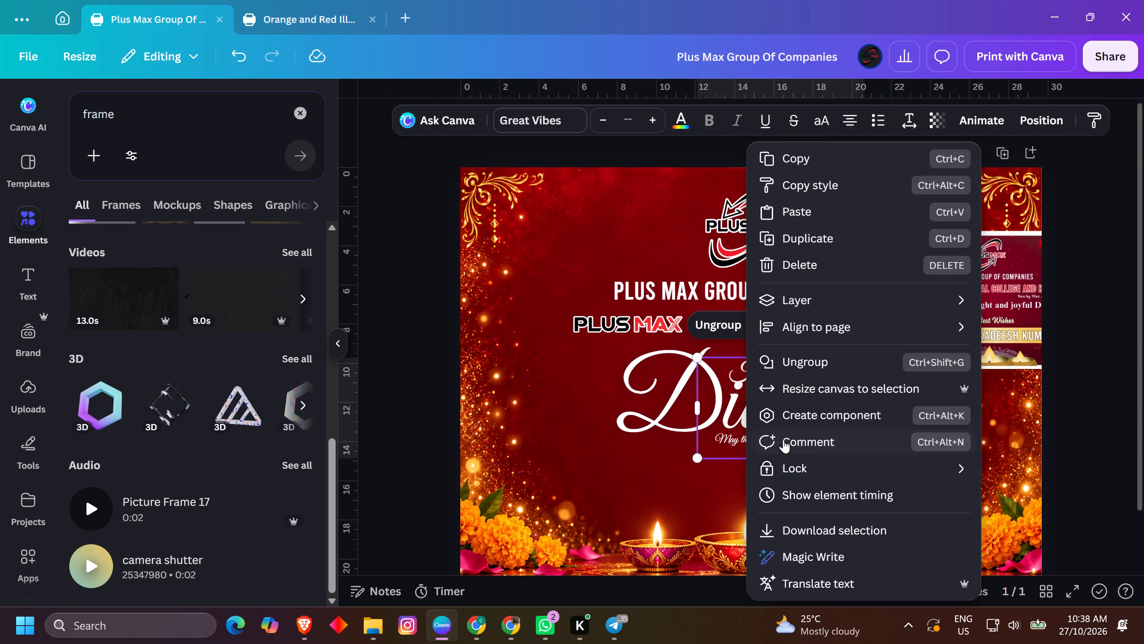
click(723, 416)
ctrl+scroll(790, 403, up, 5)
shift+drag(775, 344, 799, 344)
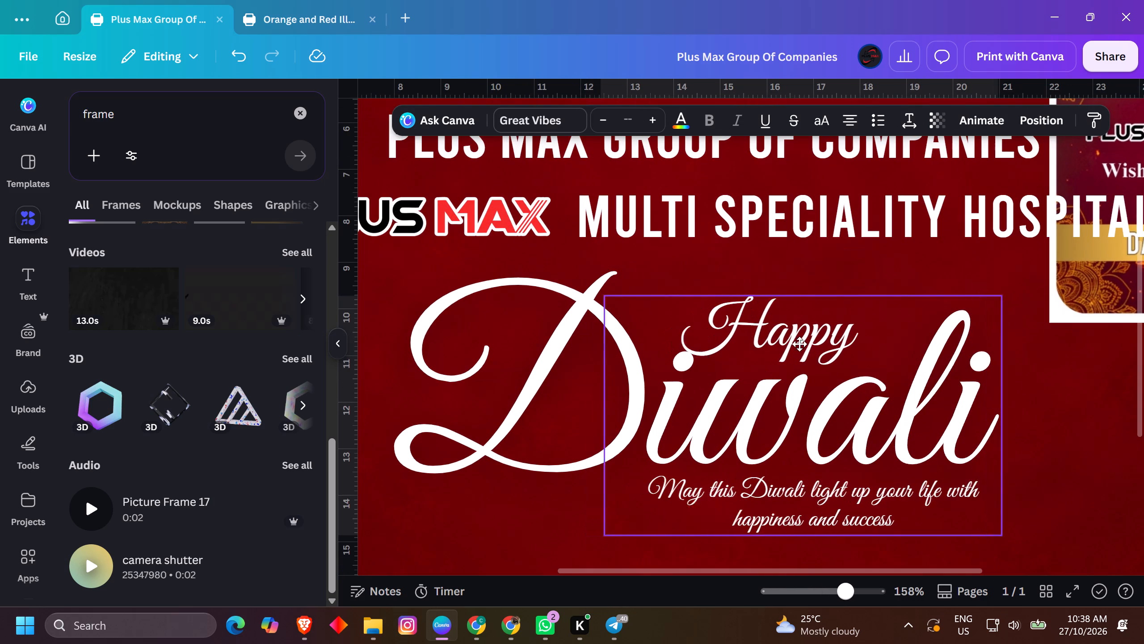
shift+drag(799, 344, 833, 343)
ctrl+scroll(831, 346, down, 3)
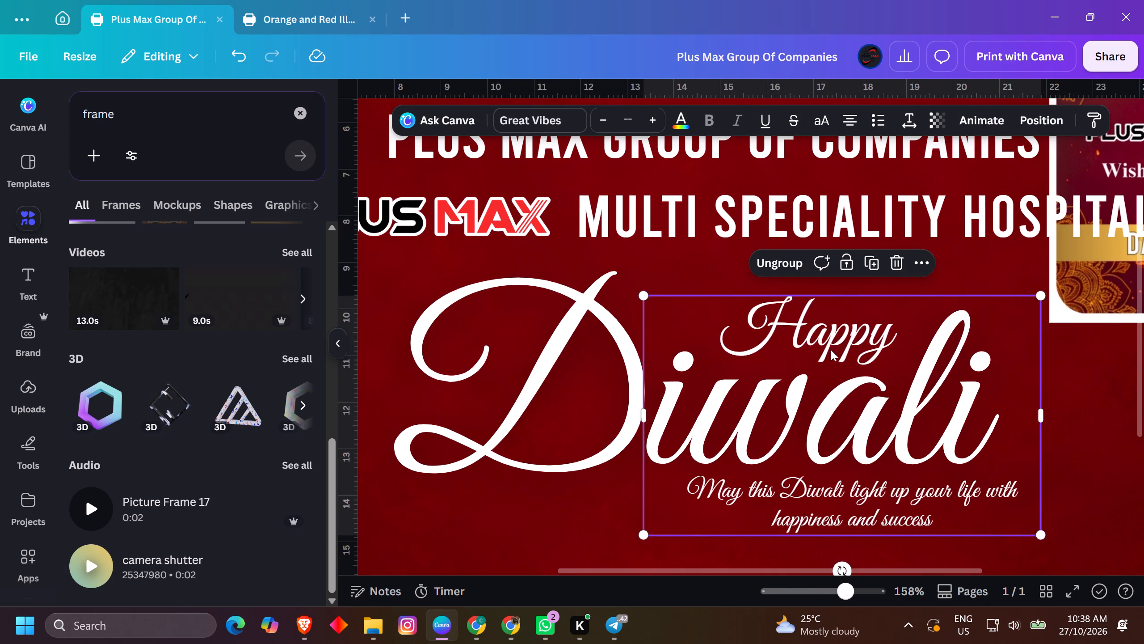
ctrl+scroll(831, 350, down, 2)
click(1086, 412)
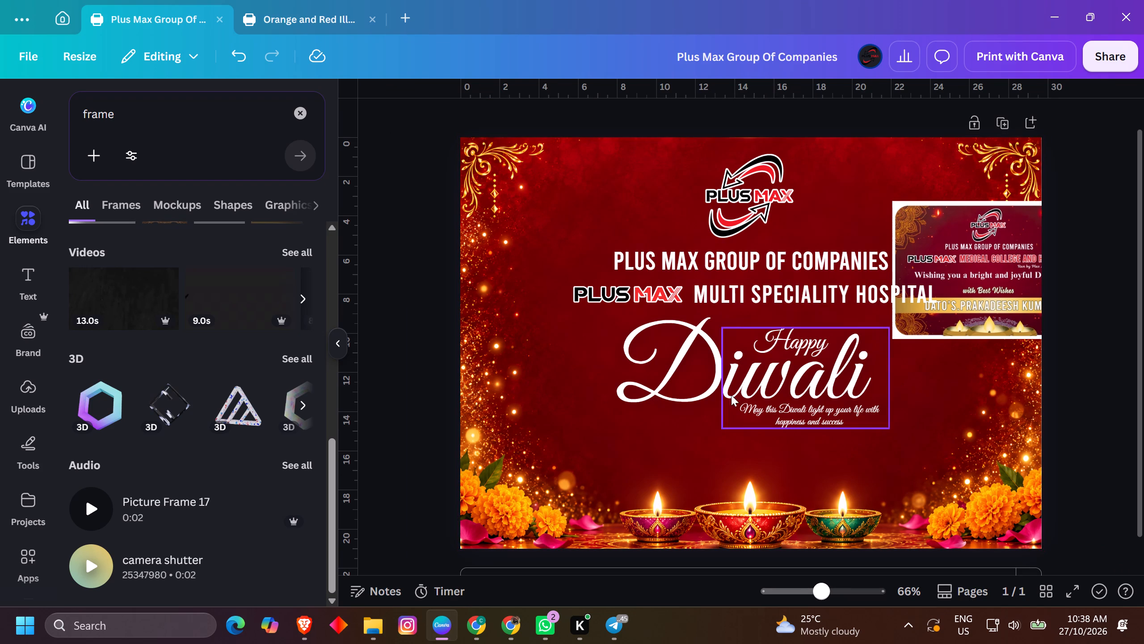
Duplicate the PLUS MAX GROUP OF COMPANIES heading into the space between the wish message and the diyas.
click(743, 255)
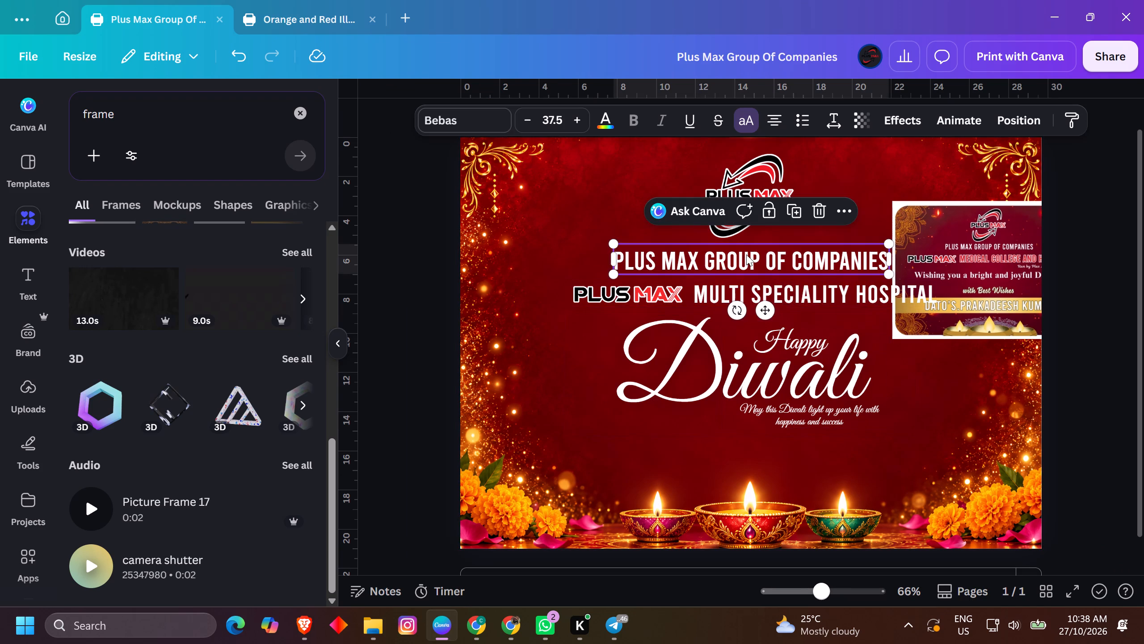
alt+drag(746, 254, 746, 447)
drag(744, 449, 754, 454)
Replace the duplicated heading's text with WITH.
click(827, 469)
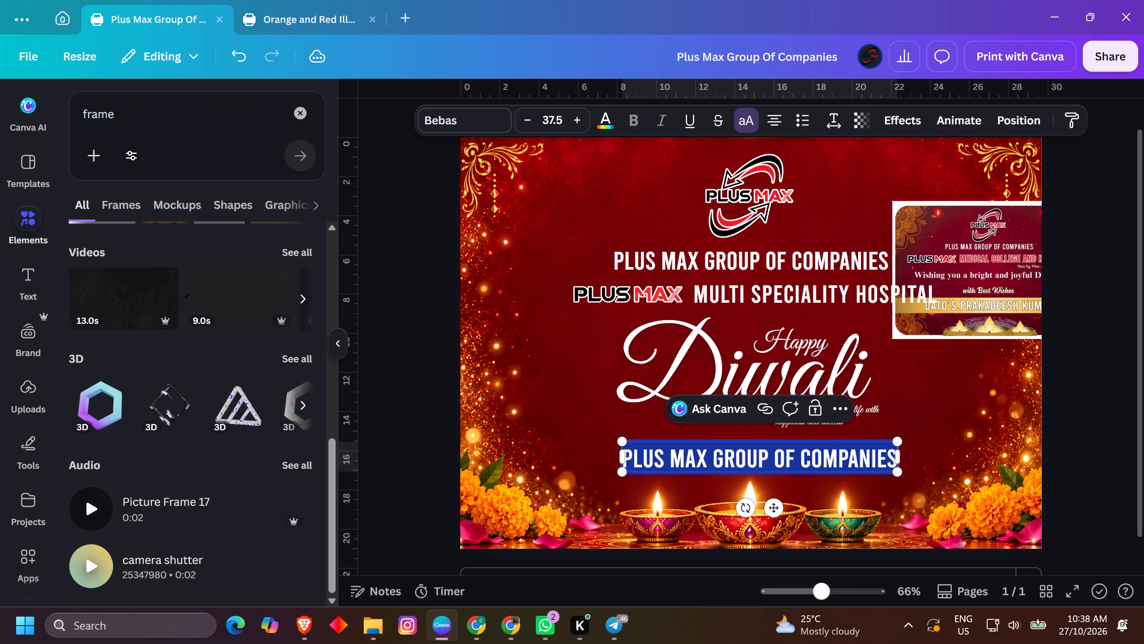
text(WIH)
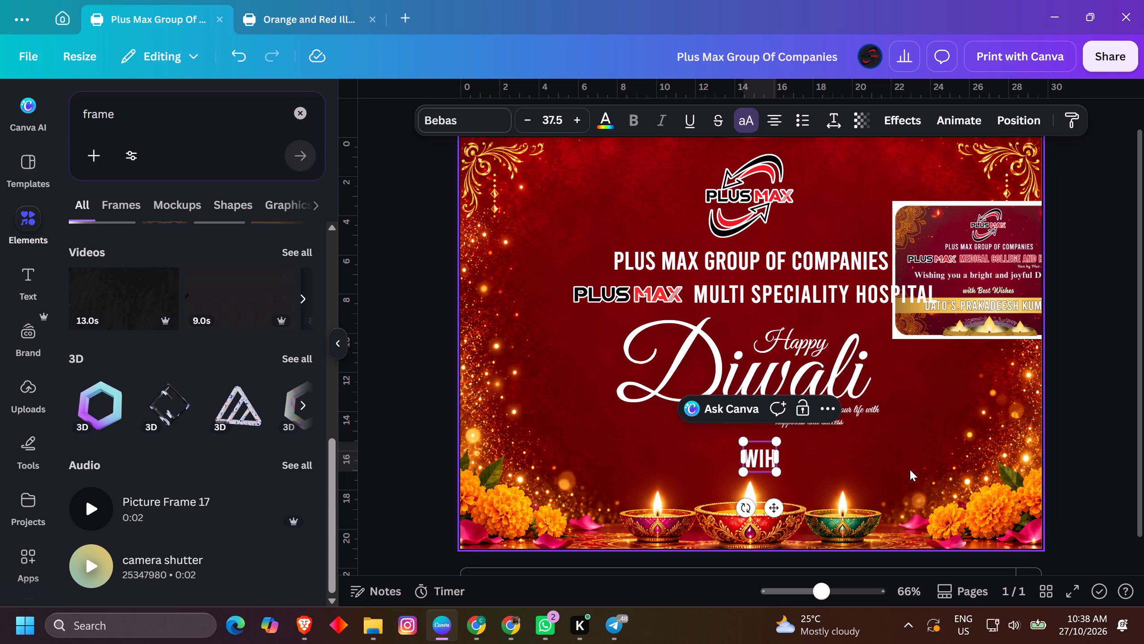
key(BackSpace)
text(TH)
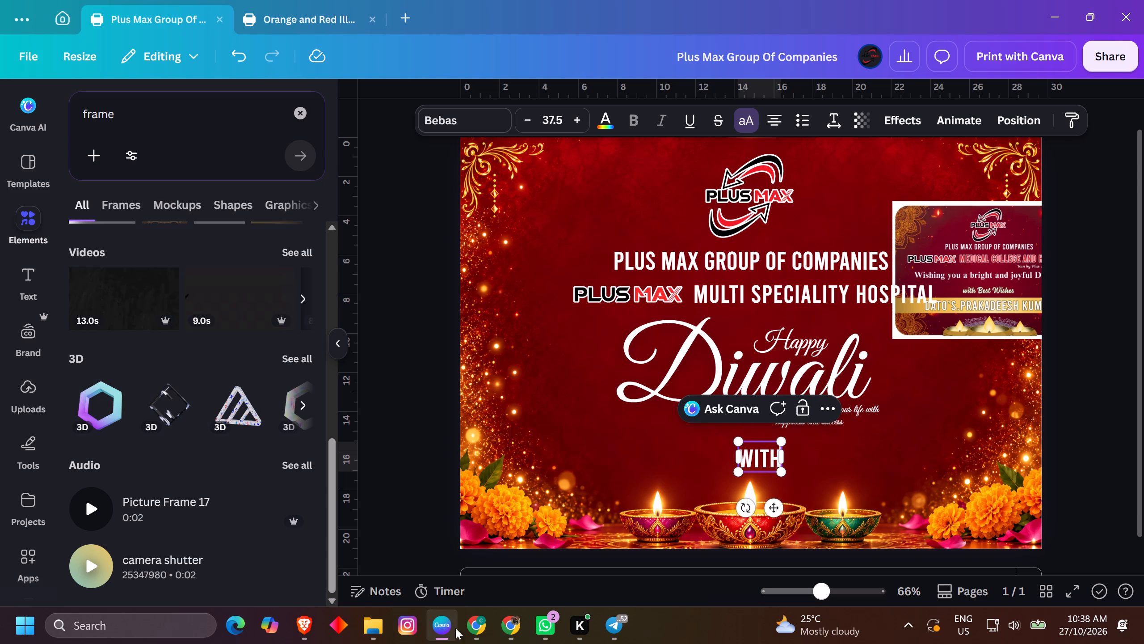
Switch to Chrome, search Google for "best regards" to get its correct spelling, and cut the phrase from the search box.
click(509, 612)
triple_click(449, 131)
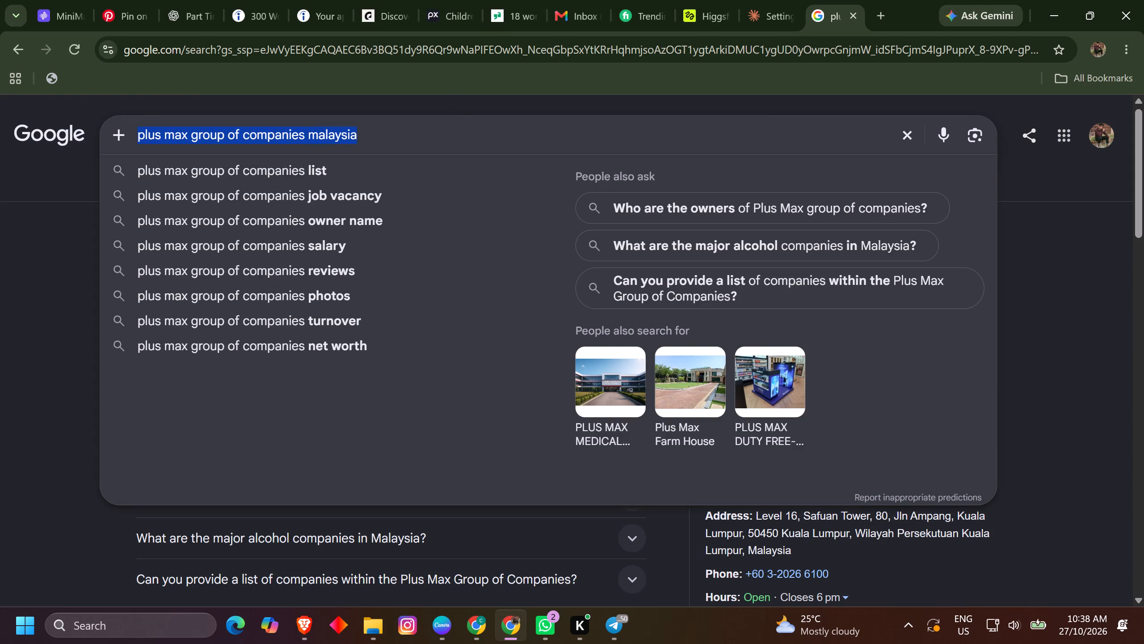
text(BEST REGHA)
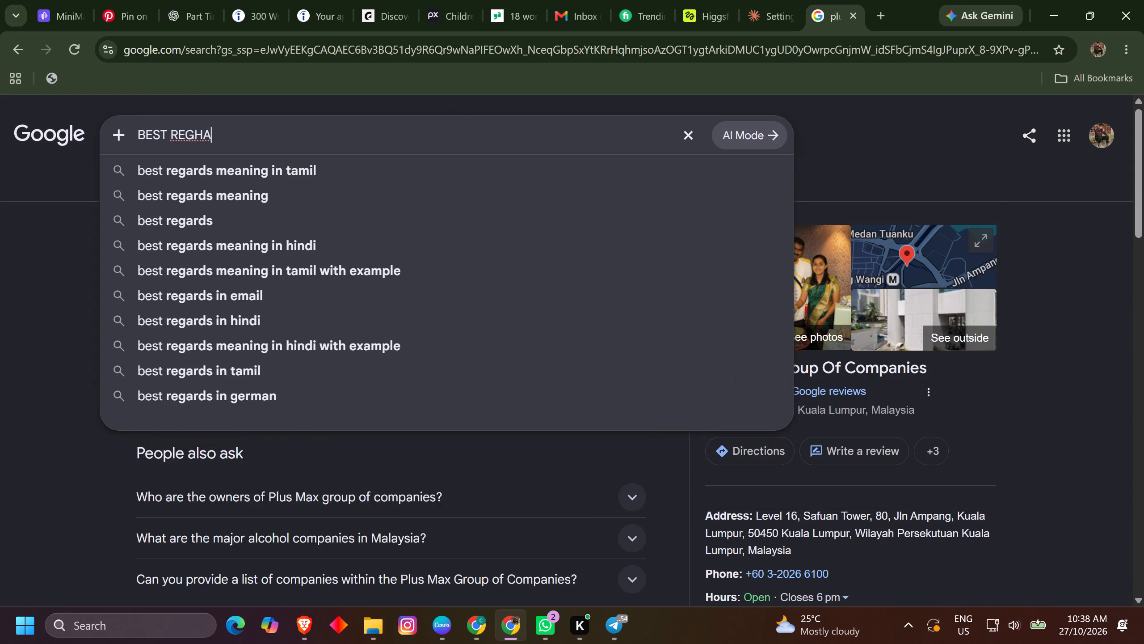
key(BackSpace)
key(BackSpace)
key(BackSpace)
text(GAR)
key(Down)
key(Down)
key(Down)
key(ctrl+a)
key(ctrl+x)
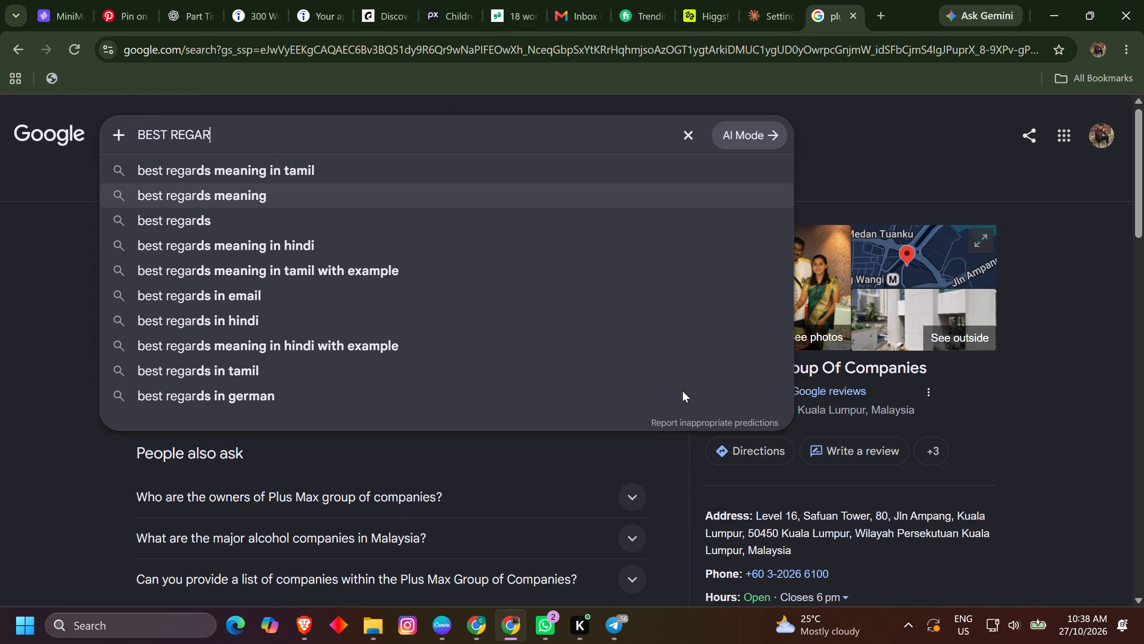
click(207, 219)
triple_click(232, 136)
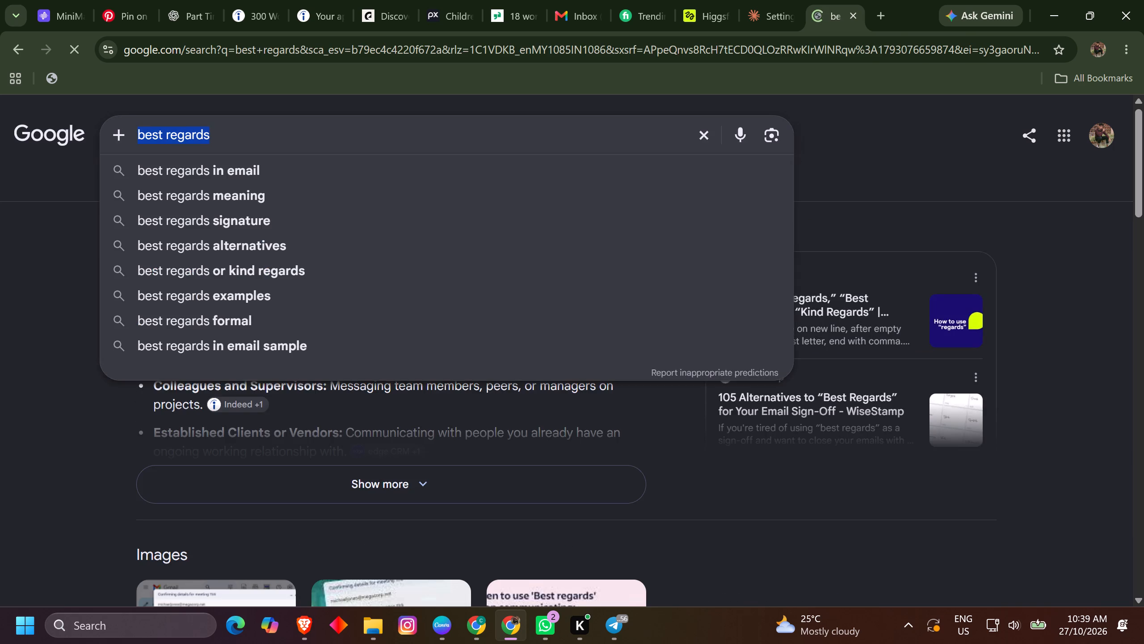
key(ctrl+x)
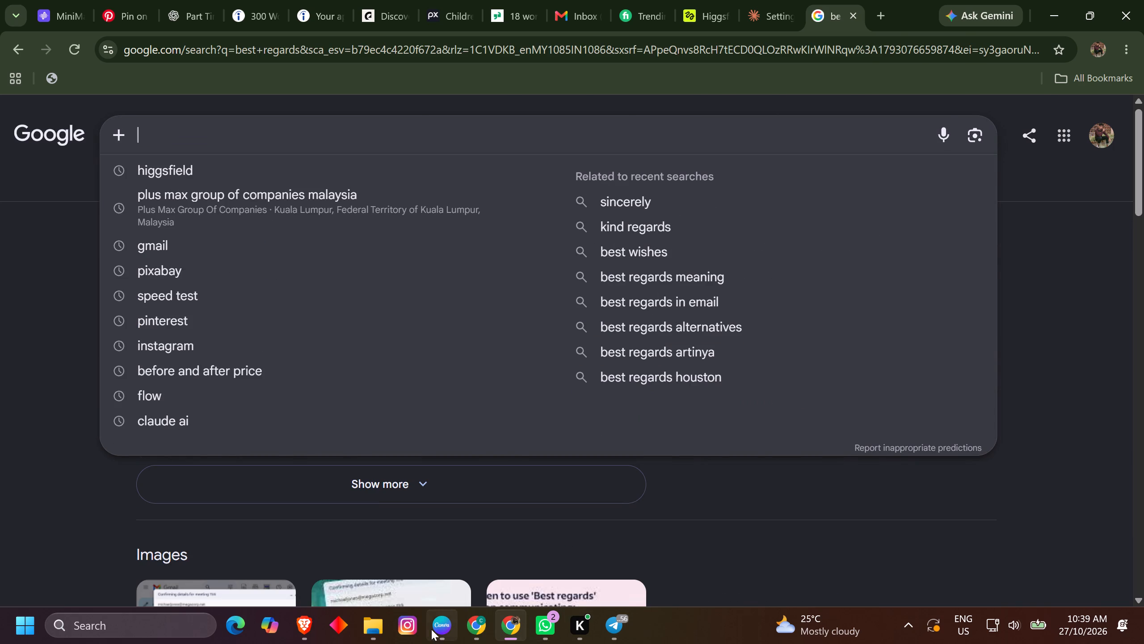
Switch back to Canva and replace the WITH text above the diyas with the copied phrase best regards.
click(431, 629)
double_click(755, 463)
key(ctrl+v)
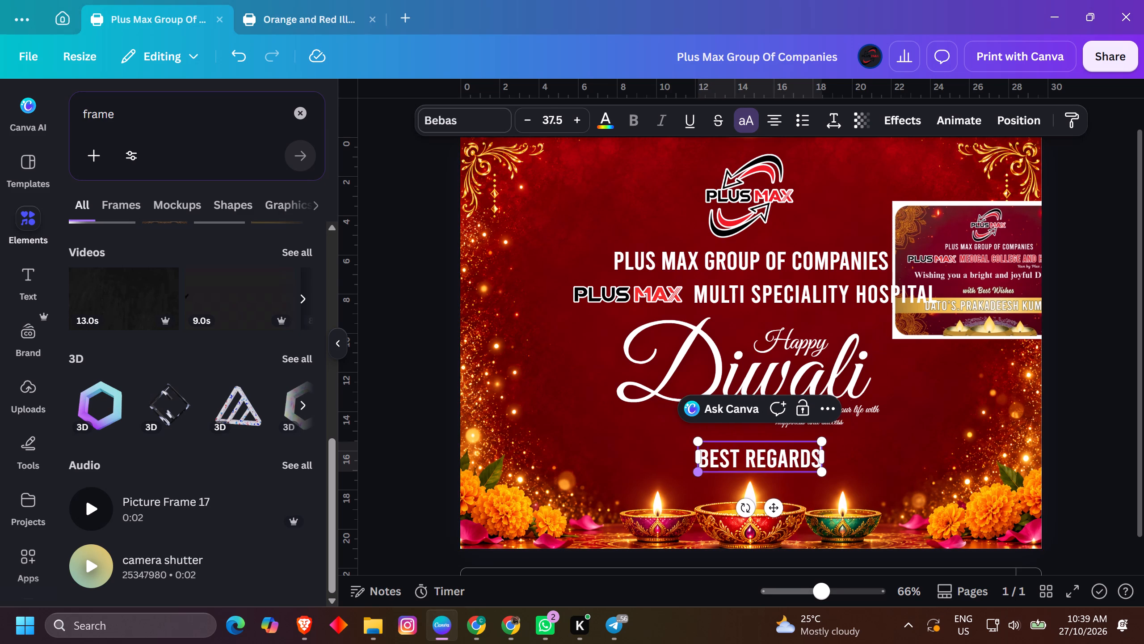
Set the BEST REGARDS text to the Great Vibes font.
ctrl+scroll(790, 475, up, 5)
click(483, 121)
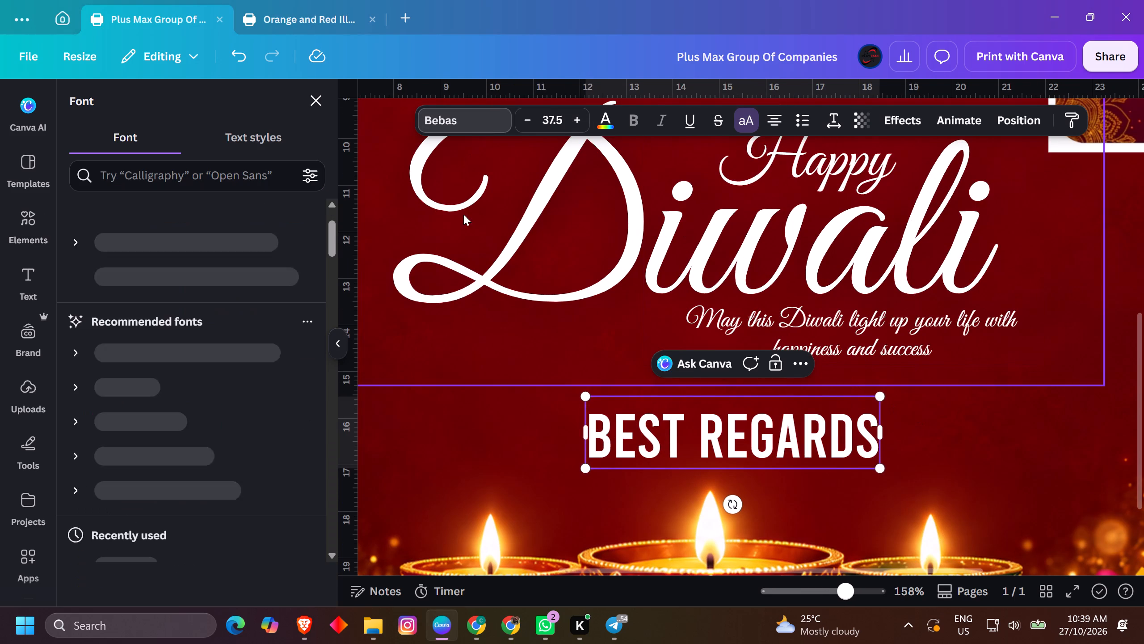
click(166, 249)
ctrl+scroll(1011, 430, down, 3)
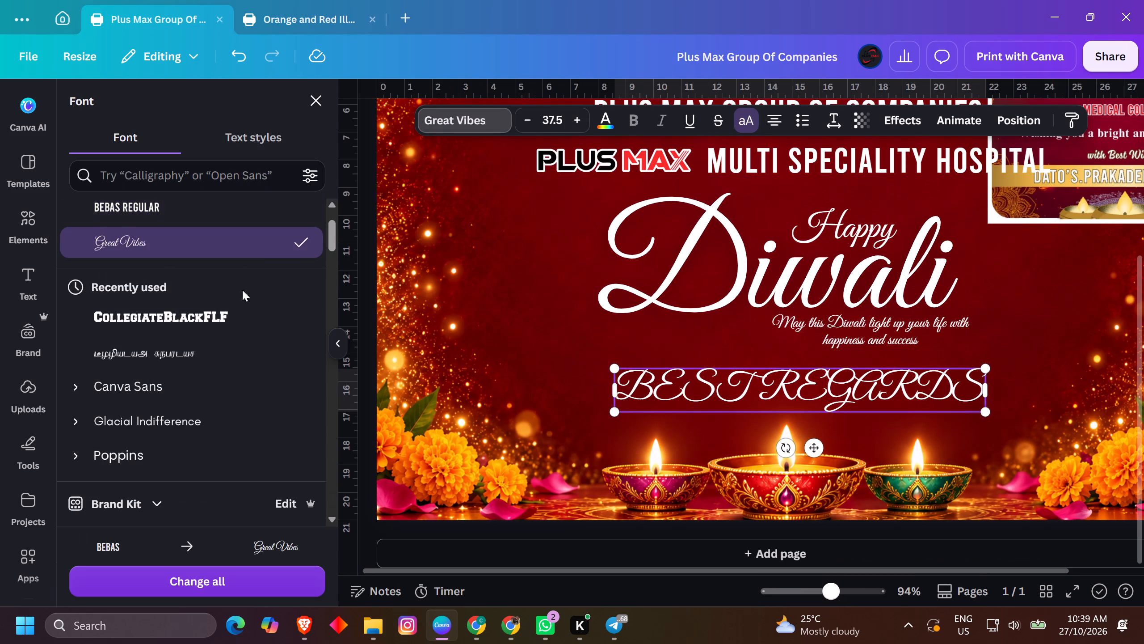
Turn off the all-uppercase formatting on the best regards text.
click(756, 118)
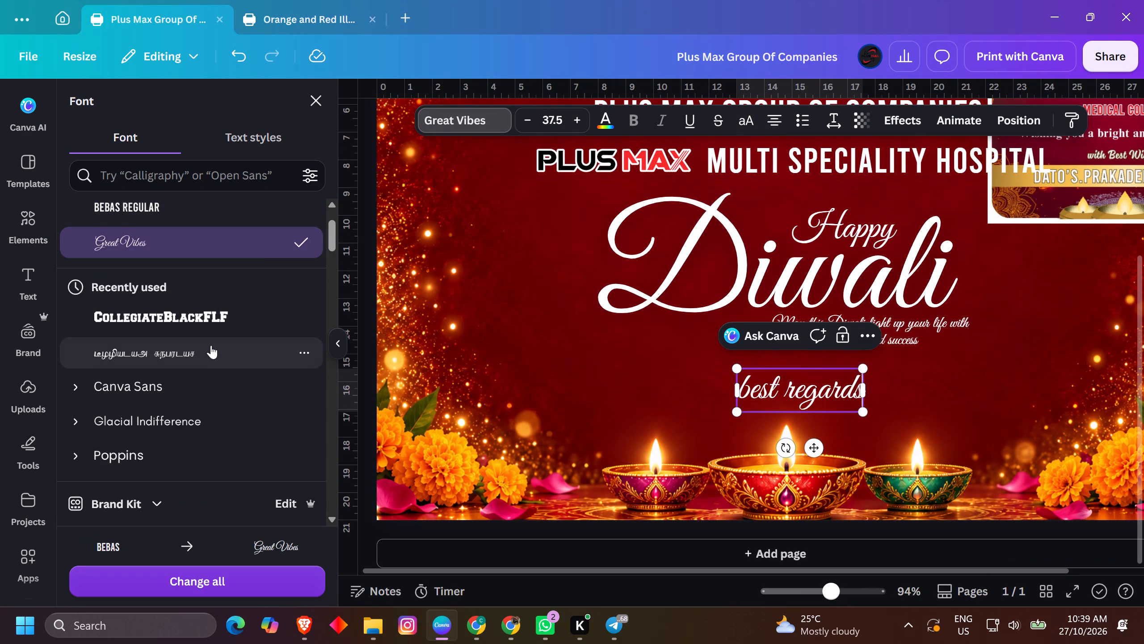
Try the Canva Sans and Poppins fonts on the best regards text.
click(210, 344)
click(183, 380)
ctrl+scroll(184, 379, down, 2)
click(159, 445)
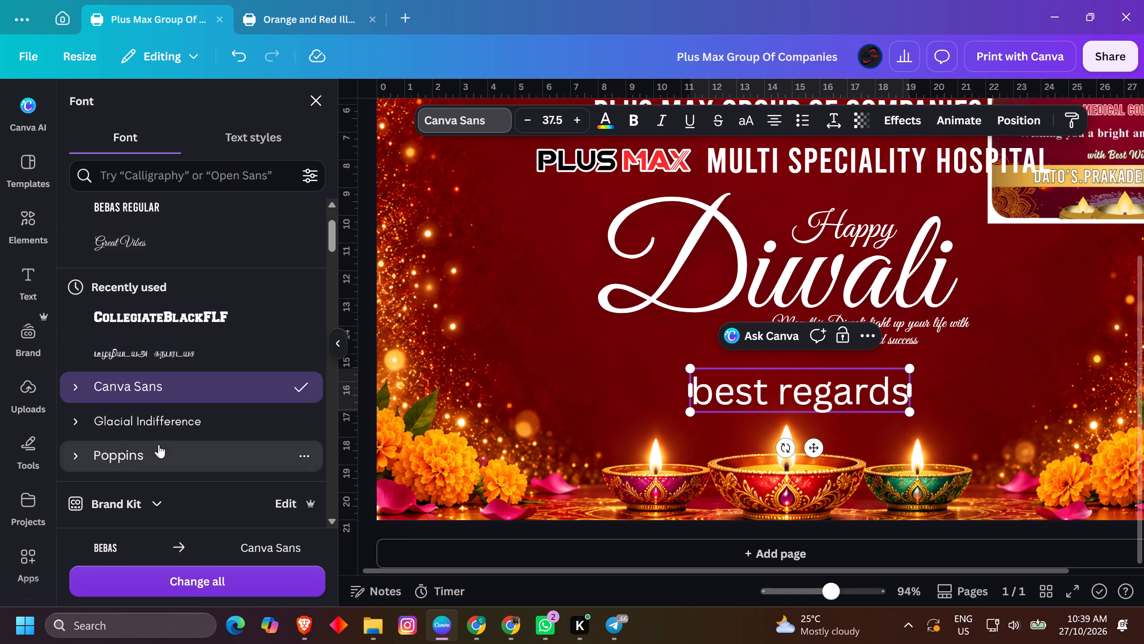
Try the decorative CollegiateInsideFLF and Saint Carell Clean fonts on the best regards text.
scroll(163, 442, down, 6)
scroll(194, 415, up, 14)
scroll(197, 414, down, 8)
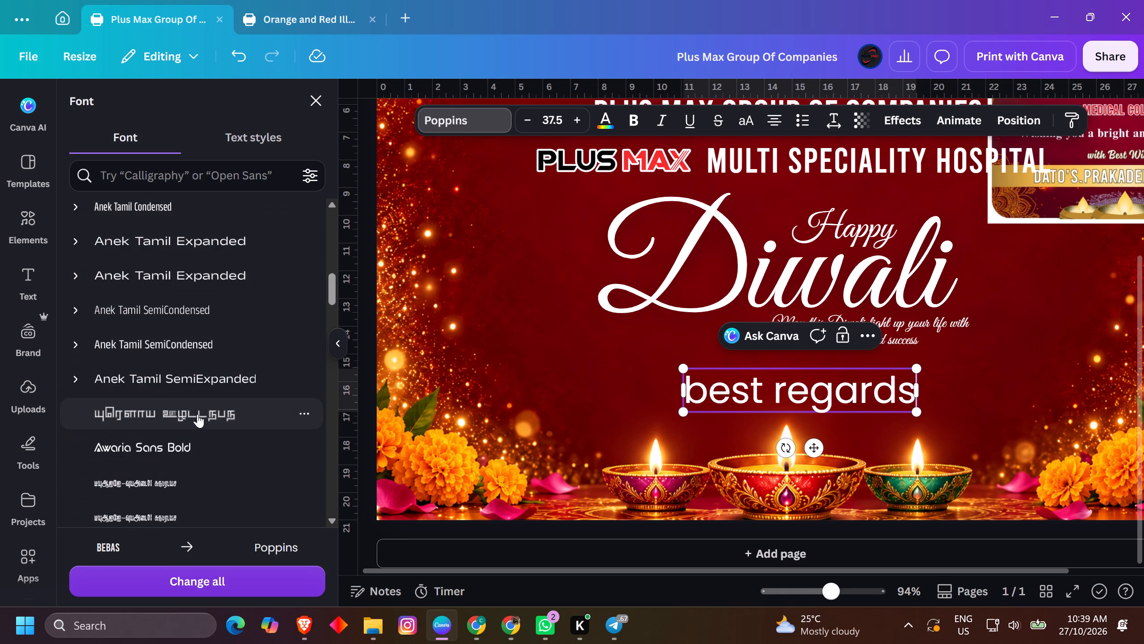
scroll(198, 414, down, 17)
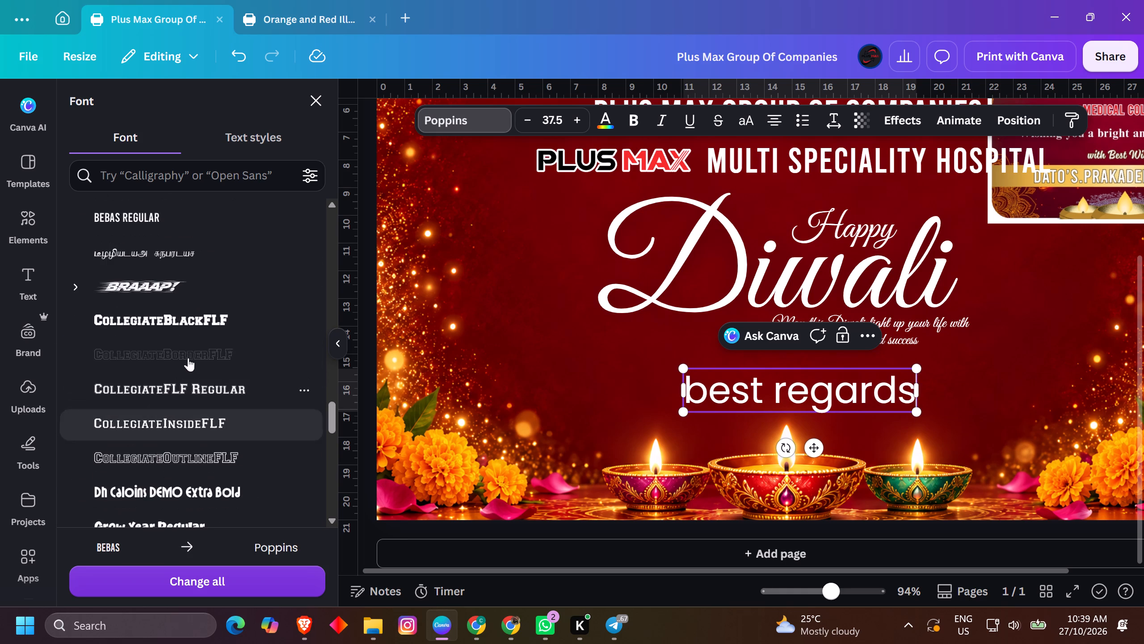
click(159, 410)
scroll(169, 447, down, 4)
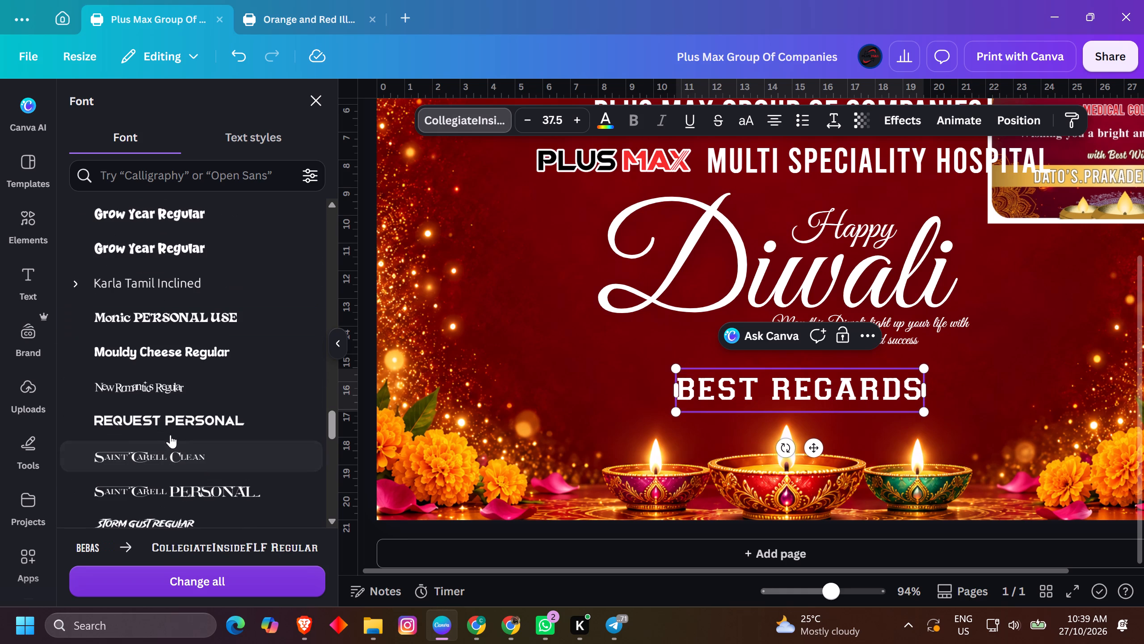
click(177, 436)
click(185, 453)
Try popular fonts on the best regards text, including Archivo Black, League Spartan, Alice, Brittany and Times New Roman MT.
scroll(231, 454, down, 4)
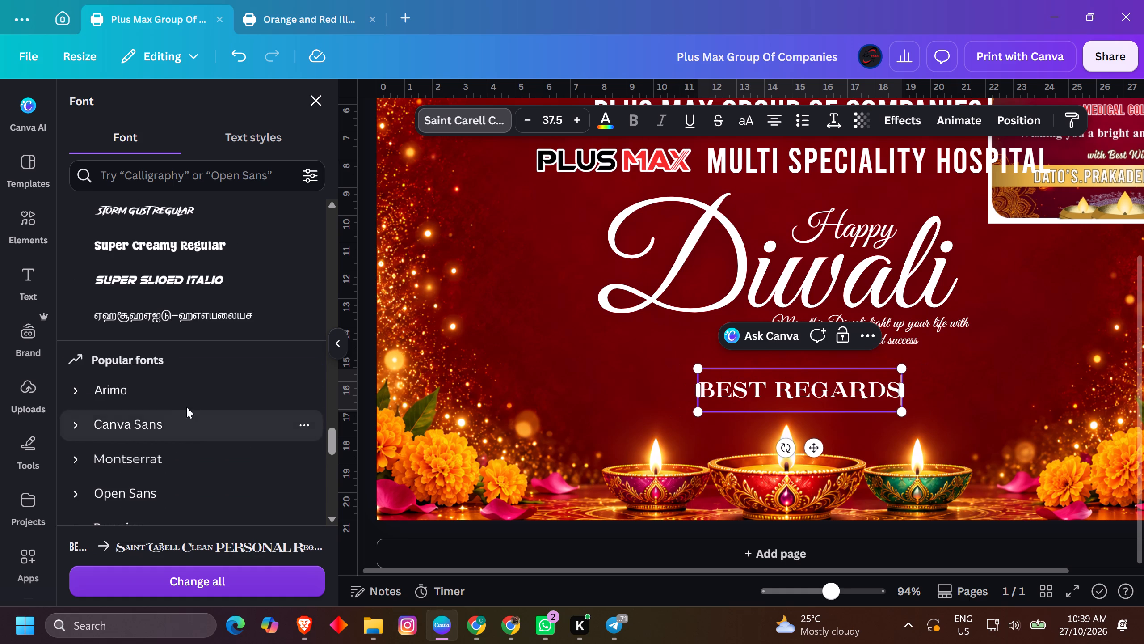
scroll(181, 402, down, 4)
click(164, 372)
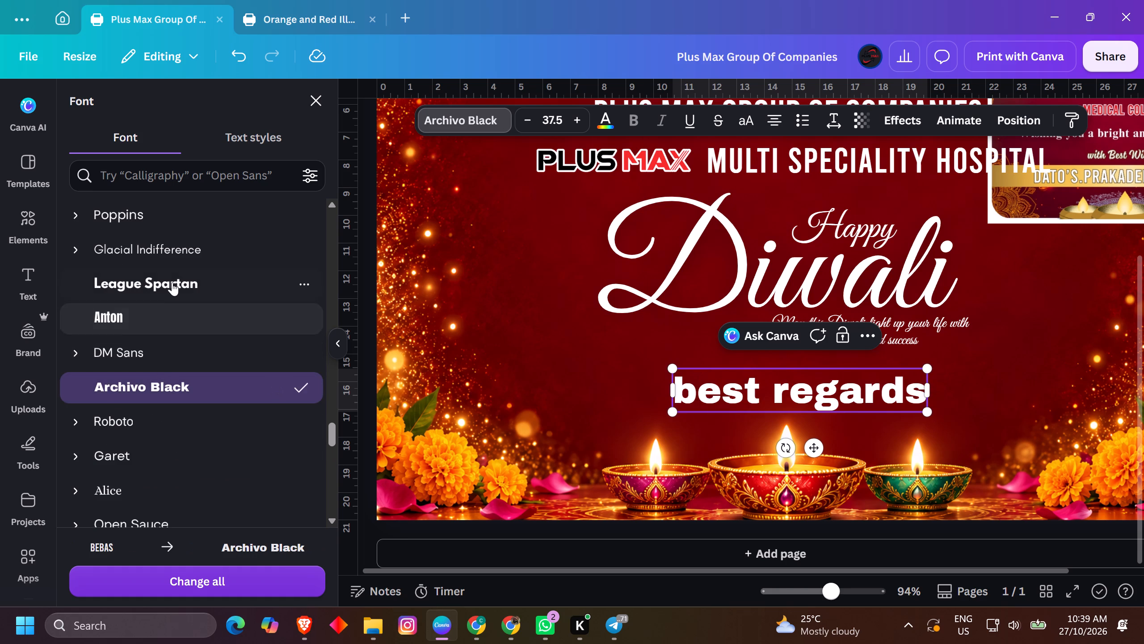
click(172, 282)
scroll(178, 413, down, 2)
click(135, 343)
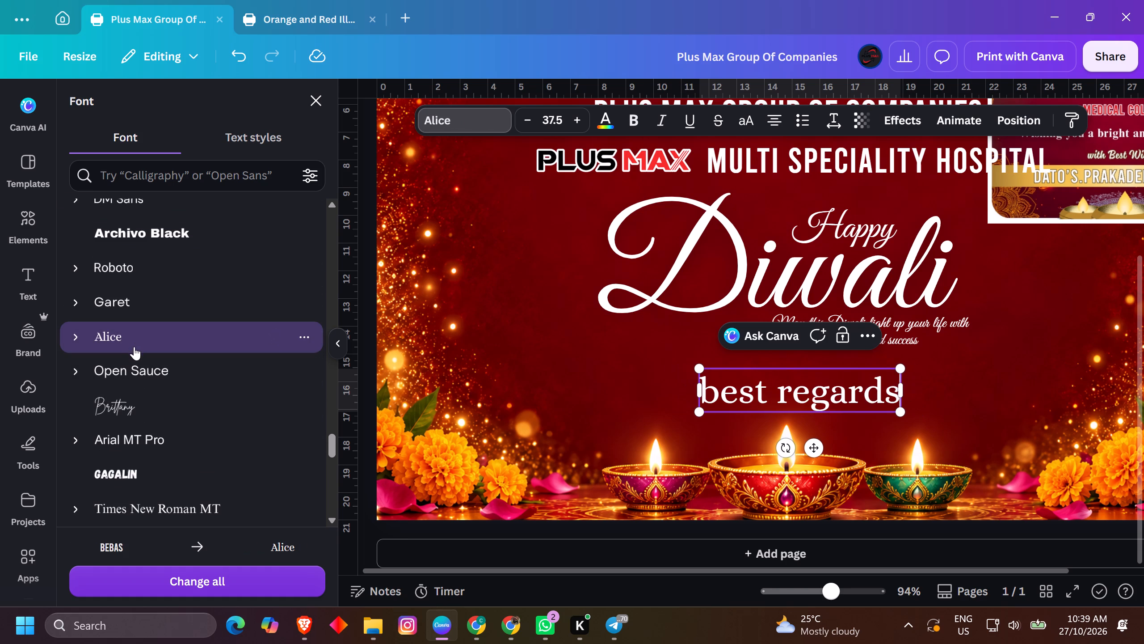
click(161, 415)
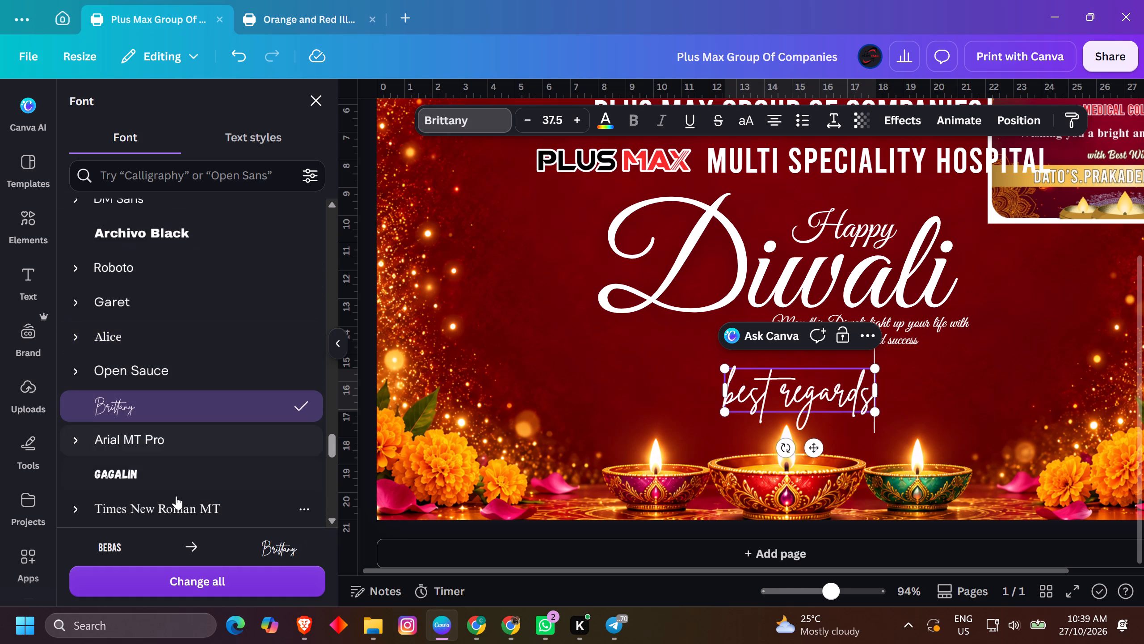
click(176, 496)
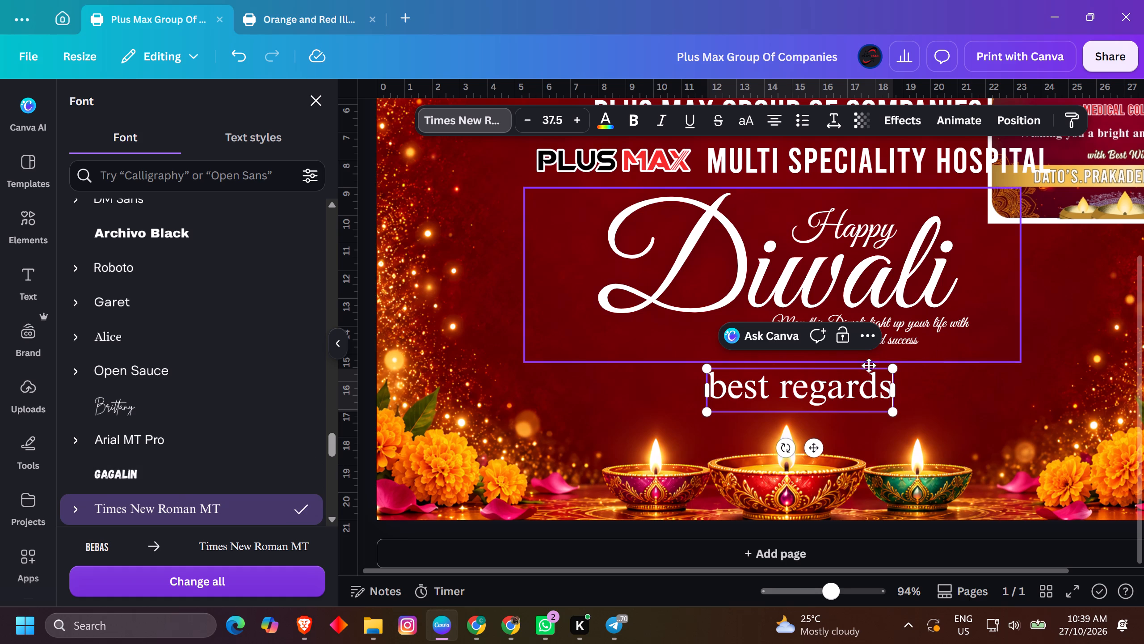
Set the best regards text to The Seasons font.
scroll(193, 427, down, 2)
click(190, 429)
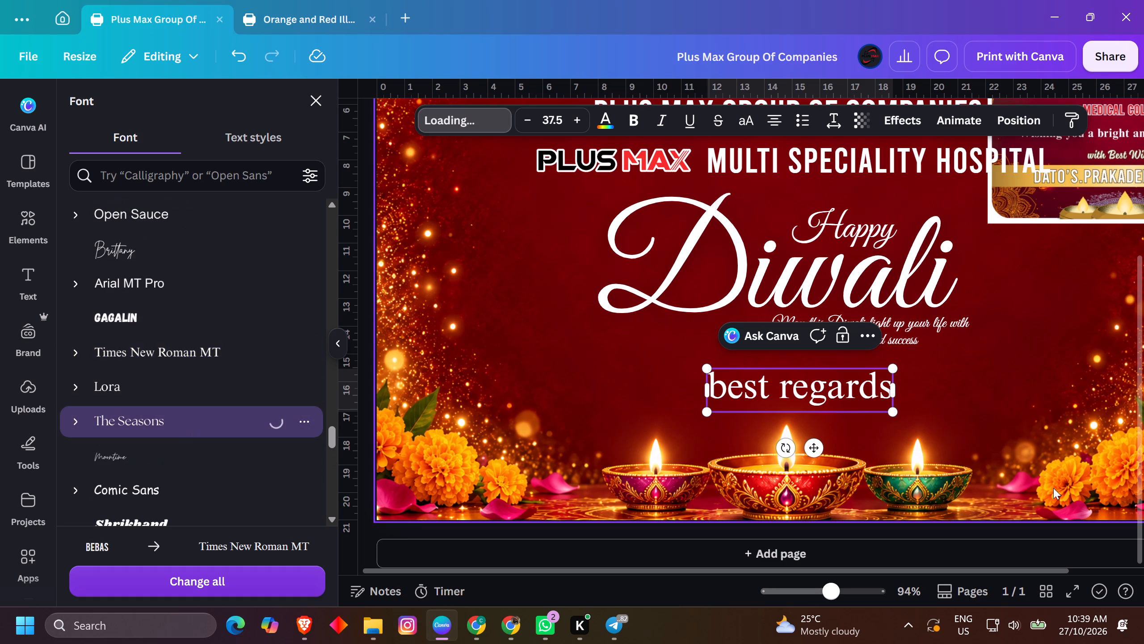
Capitalize the initial letters of the closing line above the diyas so it reads Best Regards.
click(719, 403)
key(BackSpace)
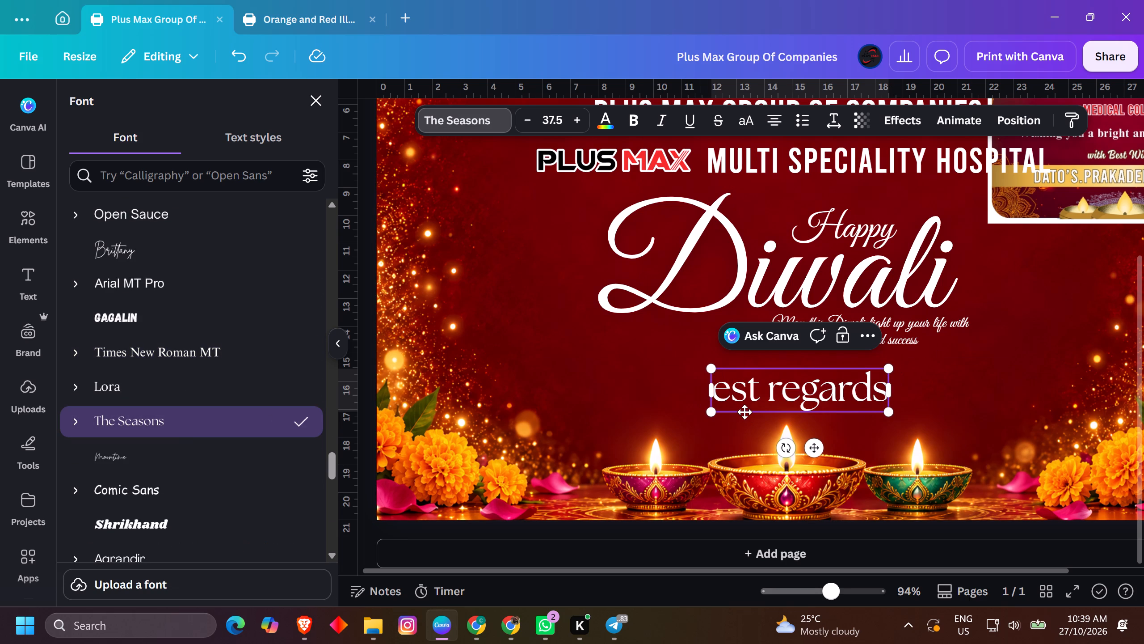
key(shift+b)
key(BackSpace)
key(b)
key(Right)
key(Right)
key(Right)
key(Right)
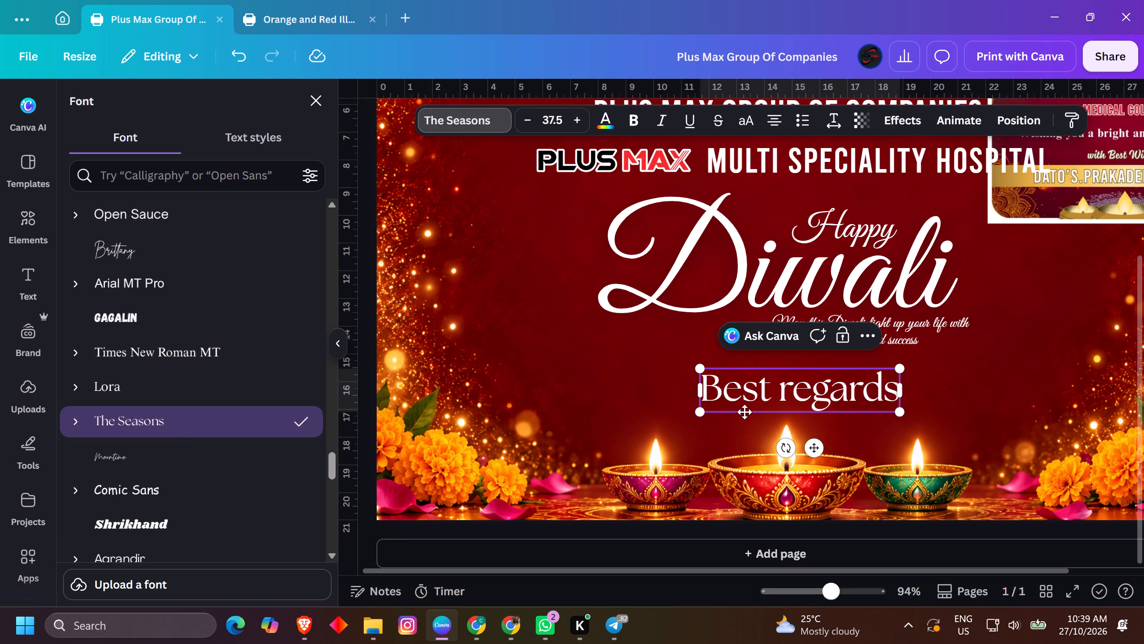
key(Right)
key(Right)
key(BackSpace)
key(shift+r)
key(BackSpace)
key(r)
click(952, 320)
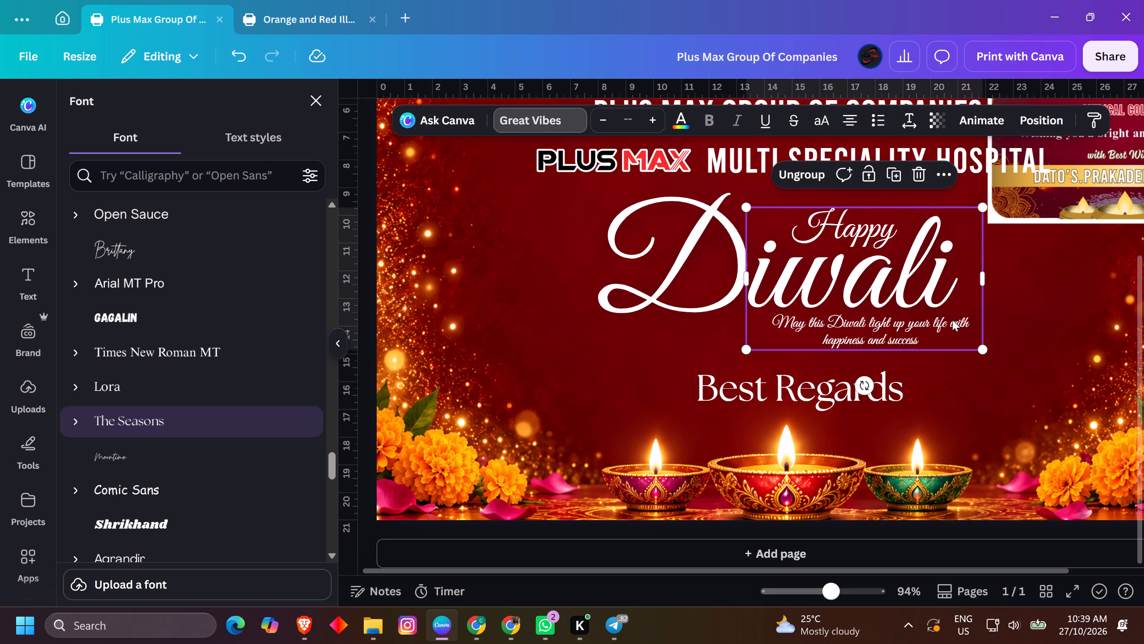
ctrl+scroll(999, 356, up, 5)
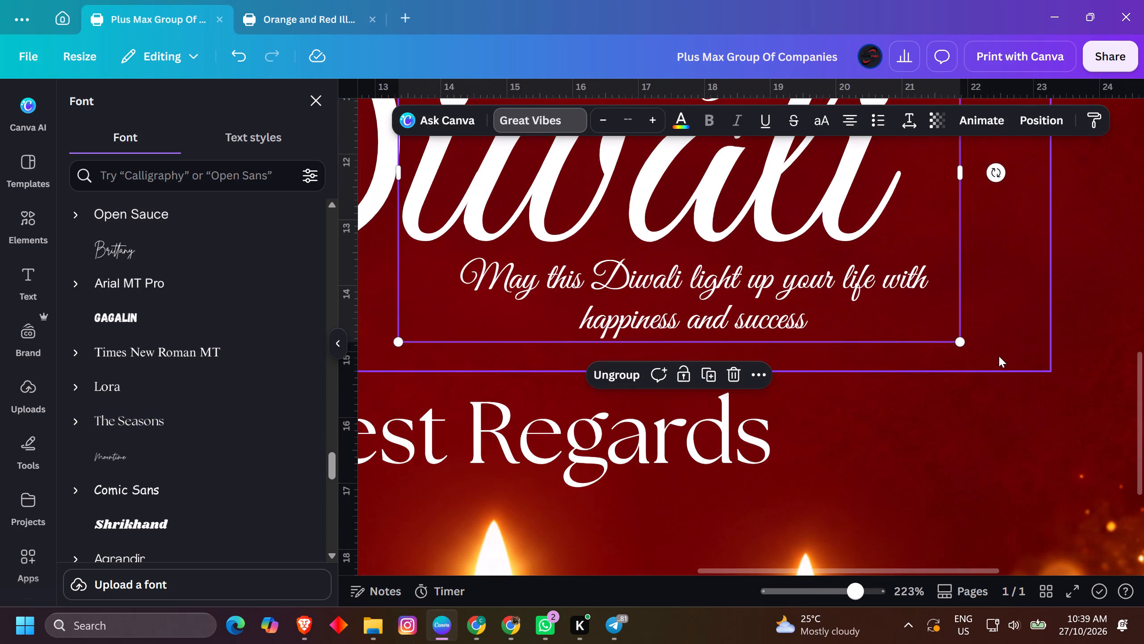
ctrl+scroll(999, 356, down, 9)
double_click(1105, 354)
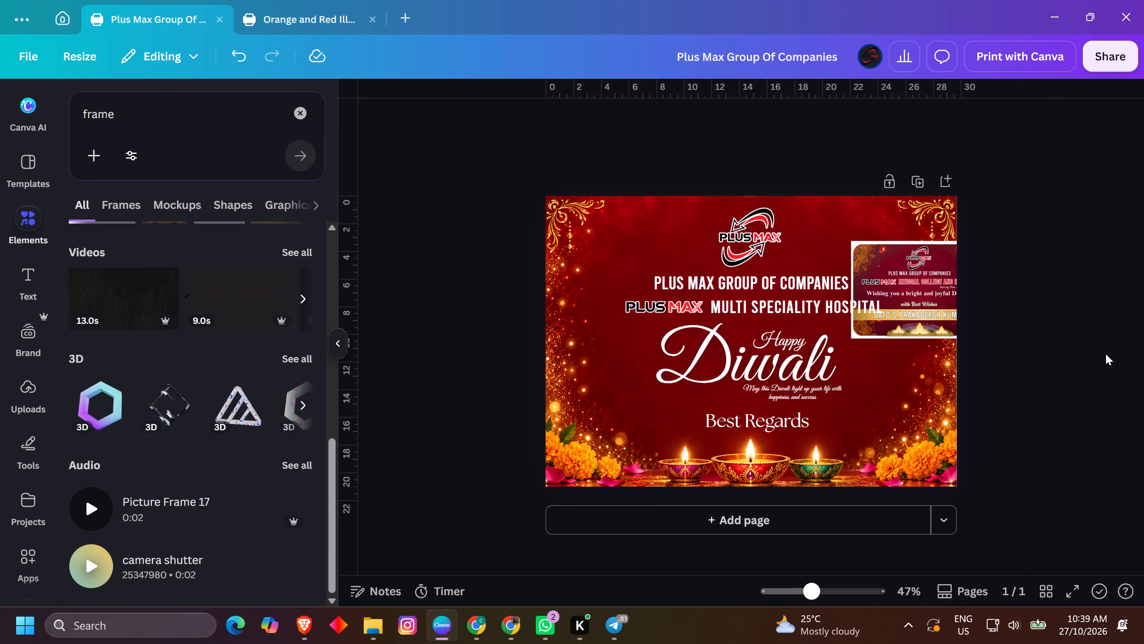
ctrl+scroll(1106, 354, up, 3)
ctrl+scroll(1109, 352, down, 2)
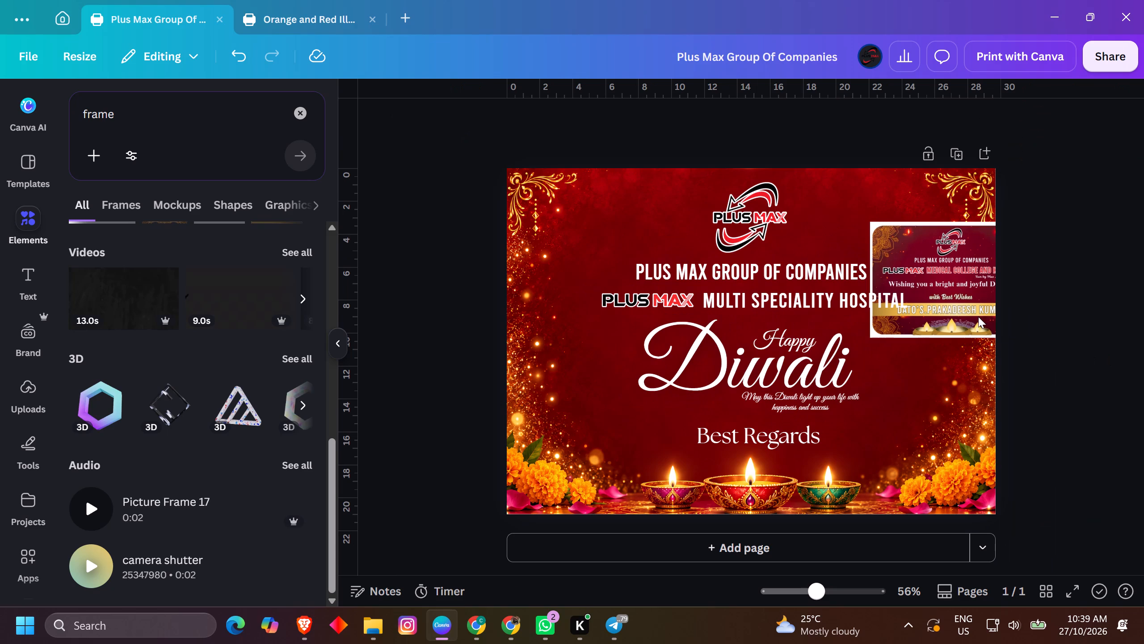
Delete the small wish message beneath the Happy Diwali lettering.
click(960, 280)
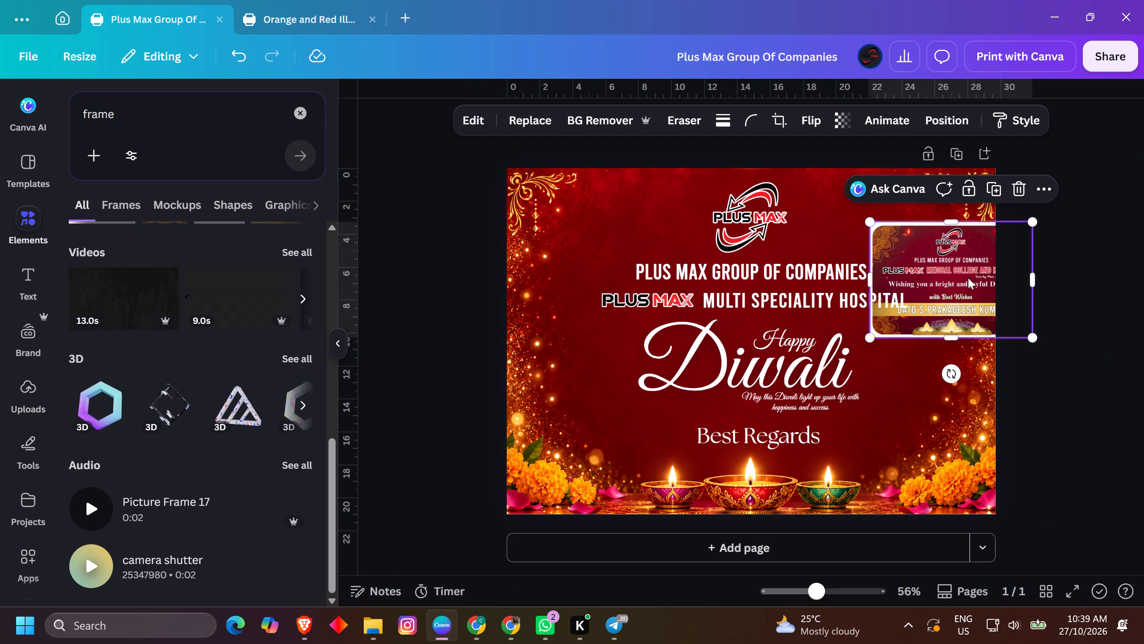
click(847, 404)
double_click(795, 400)
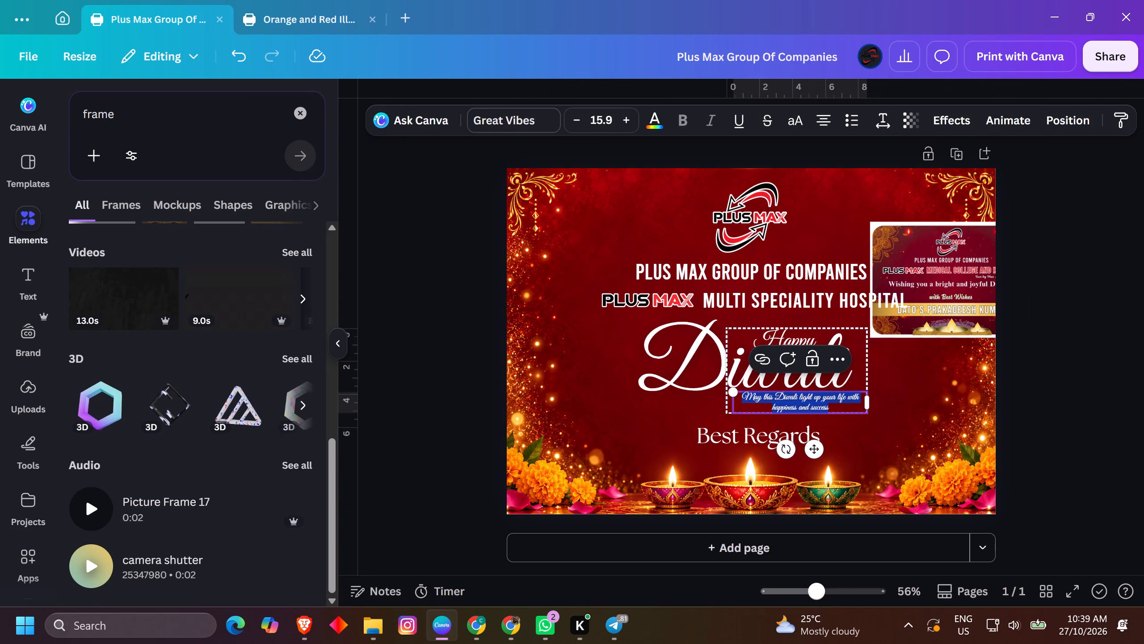
key(Delete)
click(1119, 343)
ctrl+scroll(1119, 343, up, 5)
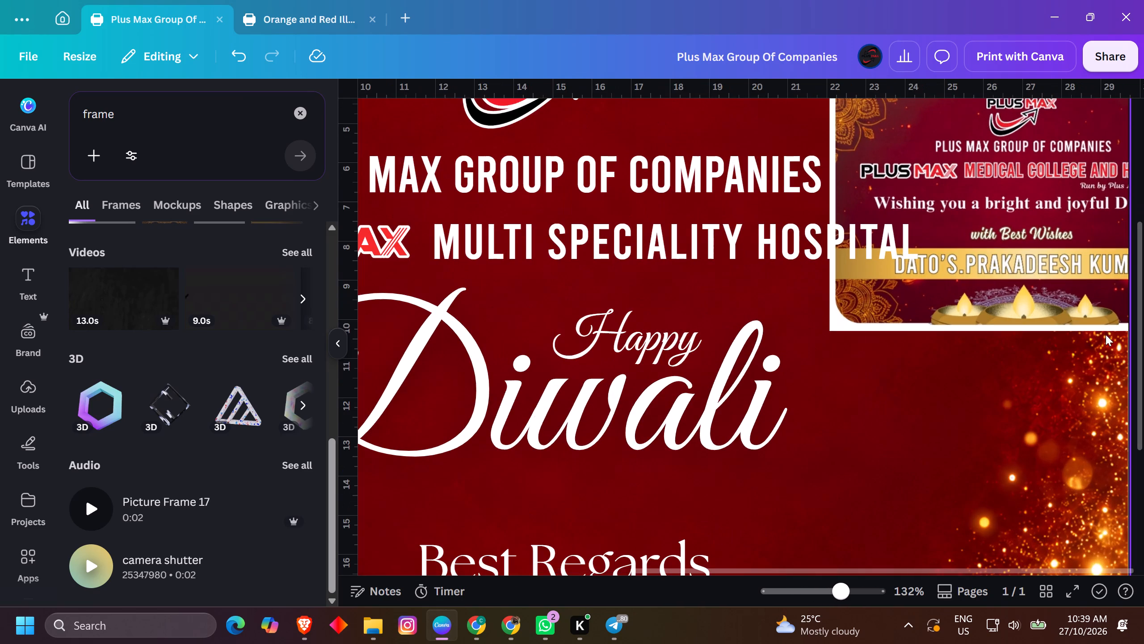
ctrl+scroll(995, 240, down, 4)
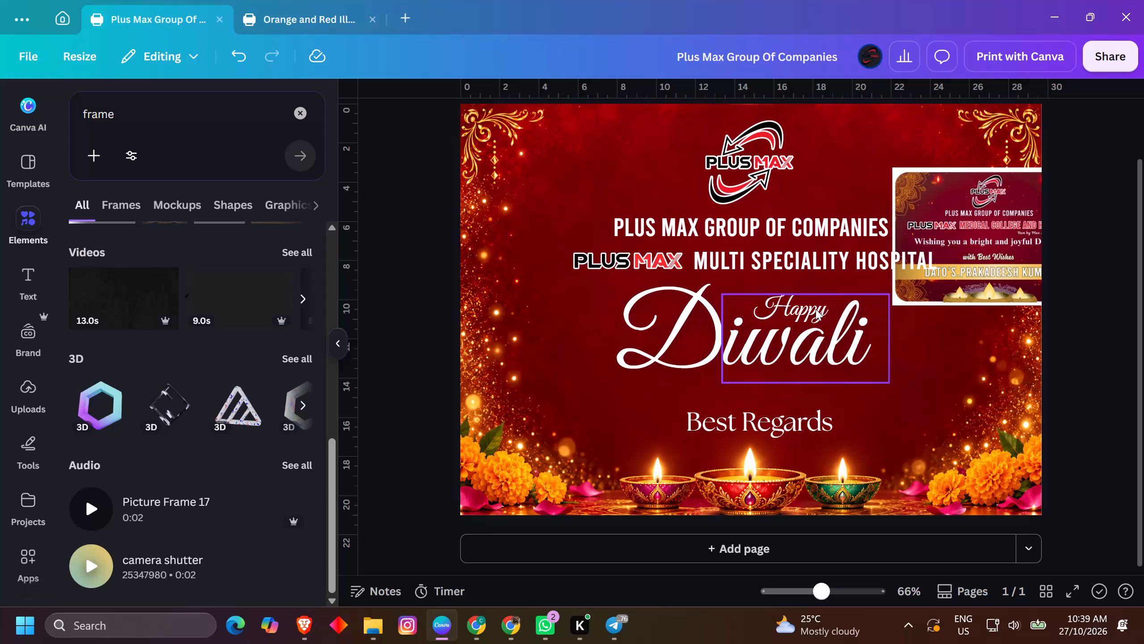
Move the reference card picture fully onto the page and examine its wording.
click(980, 241)
ctrl+scroll(989, 244, up, 5)
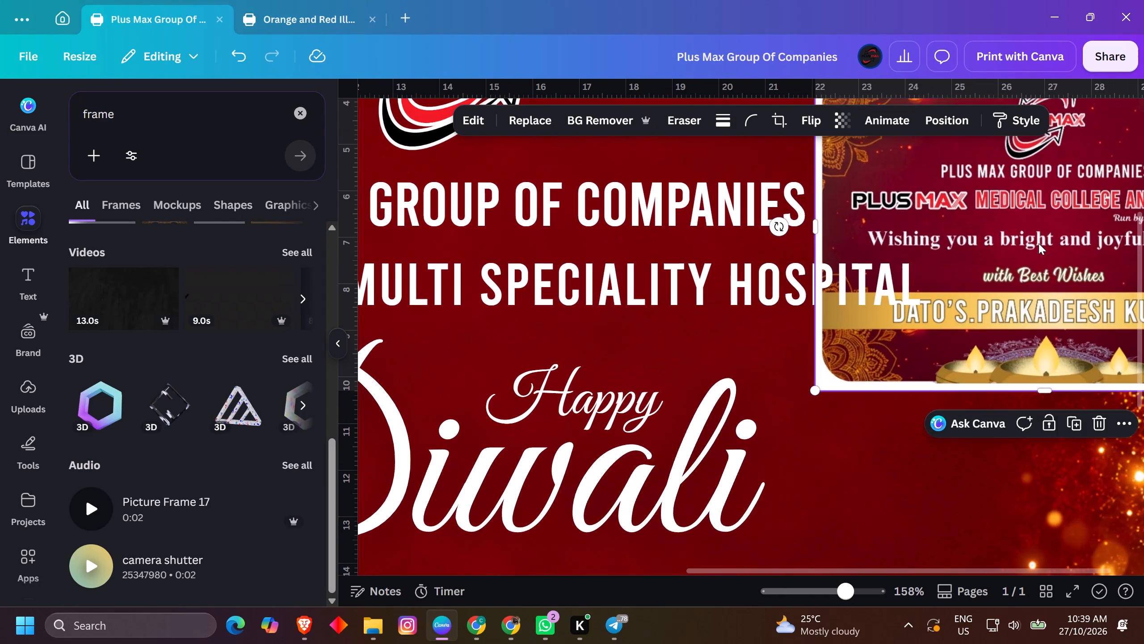
drag(1039, 243, 967, 392)
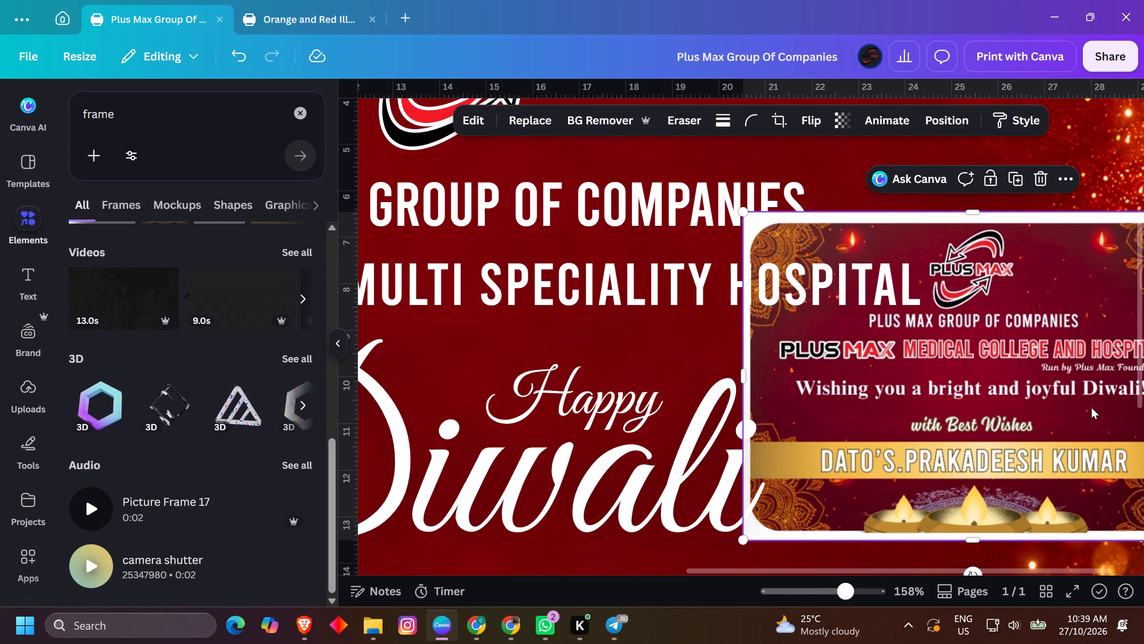
drag(1091, 407, 1024, 386)
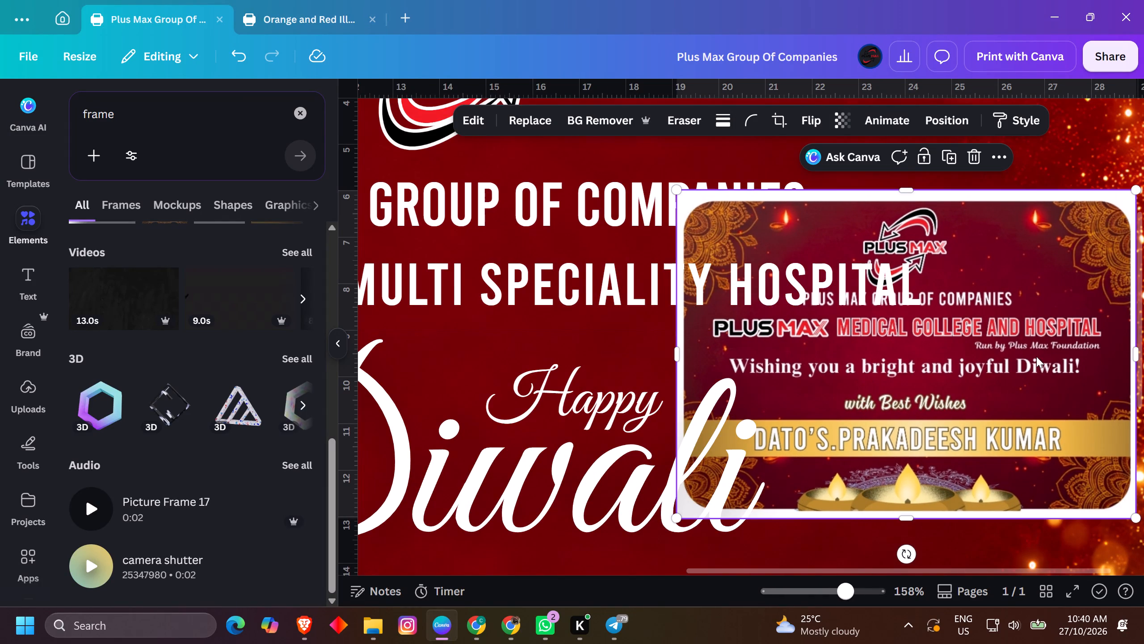
ctrl+scroll(1026, 369, down, 5)
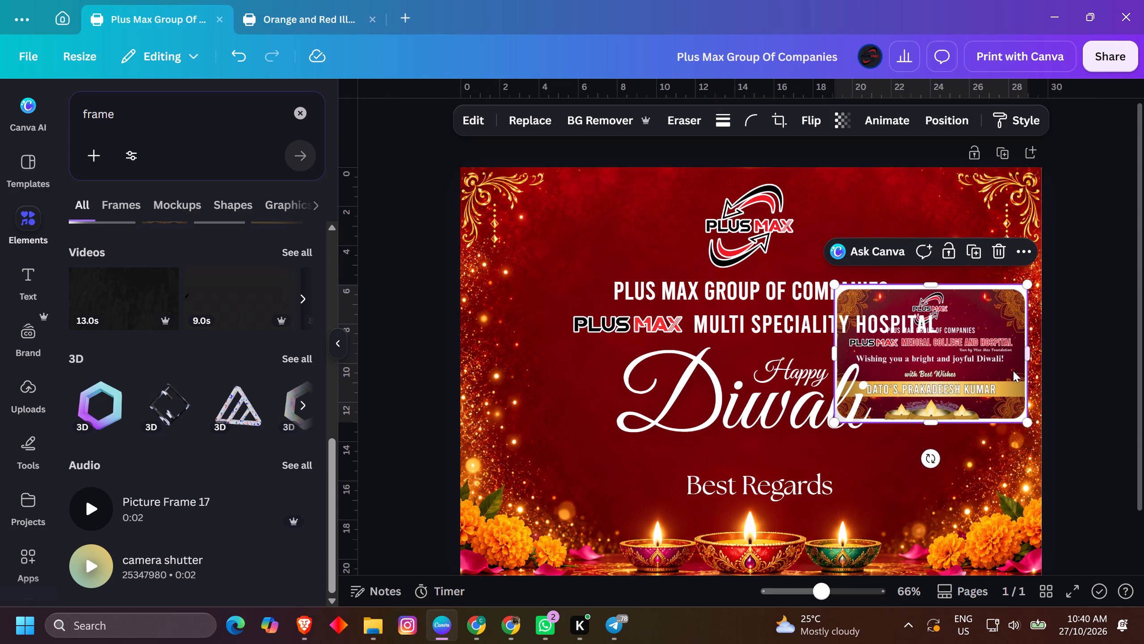
ctrl+scroll(1011, 375, up, 1)
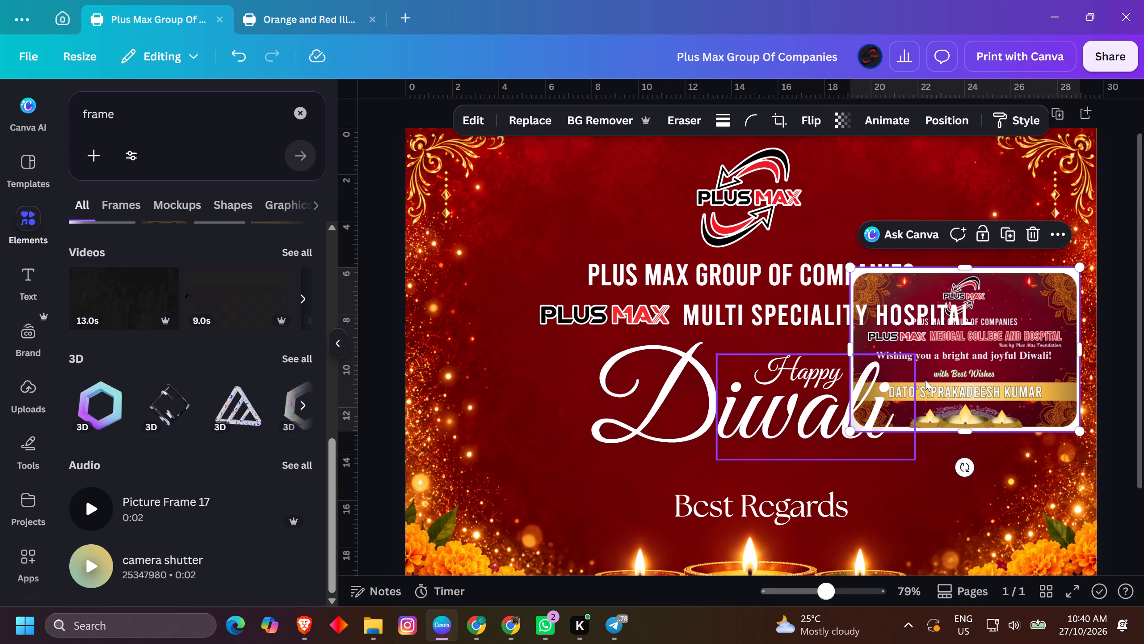
Delete the Happy lettering group above the word Diwali.
click(814, 410)
drag(814, 410, 731, 386)
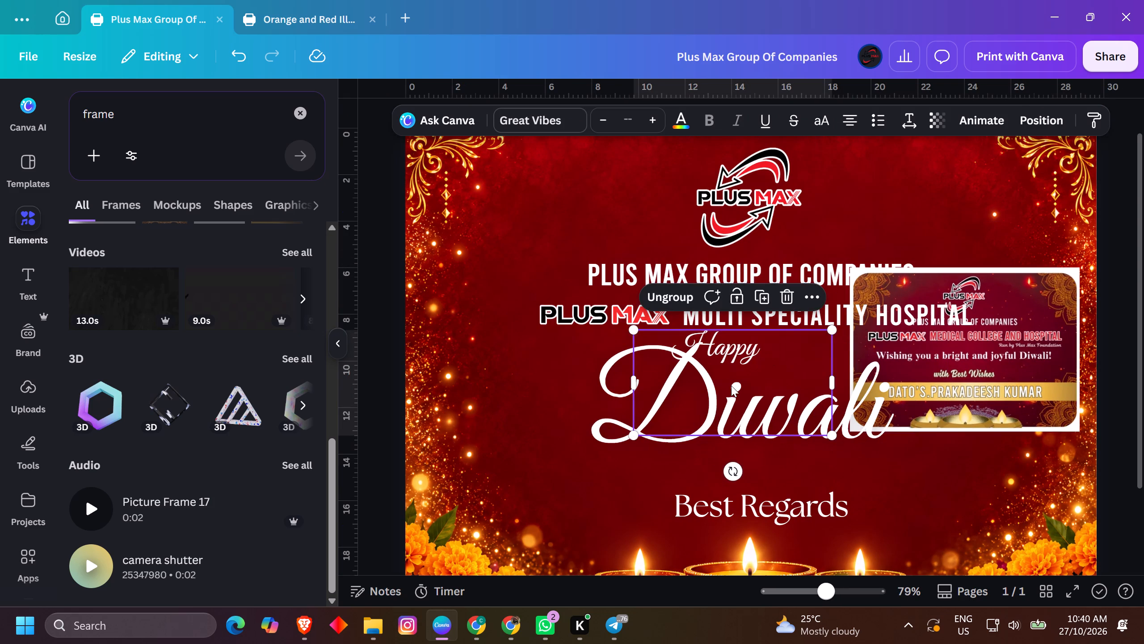
key(Delete)
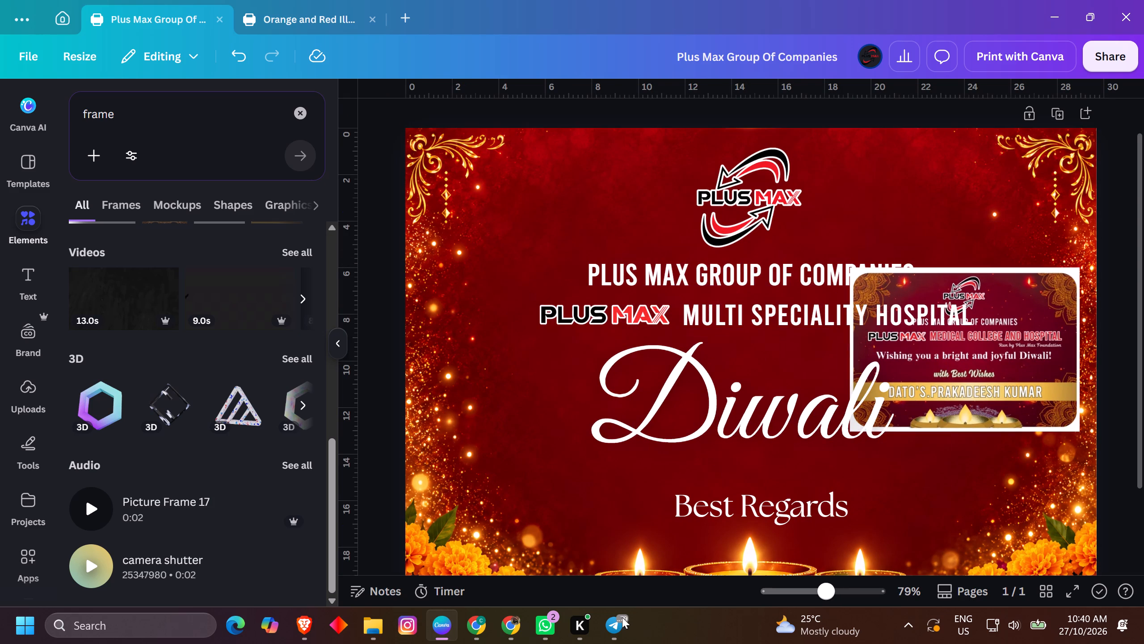
Copy the phrase "Wishing you a bright and joyful Diwali" from the greeting image in the Google Search page in Chrome.
click(520, 626)
click(479, 622)
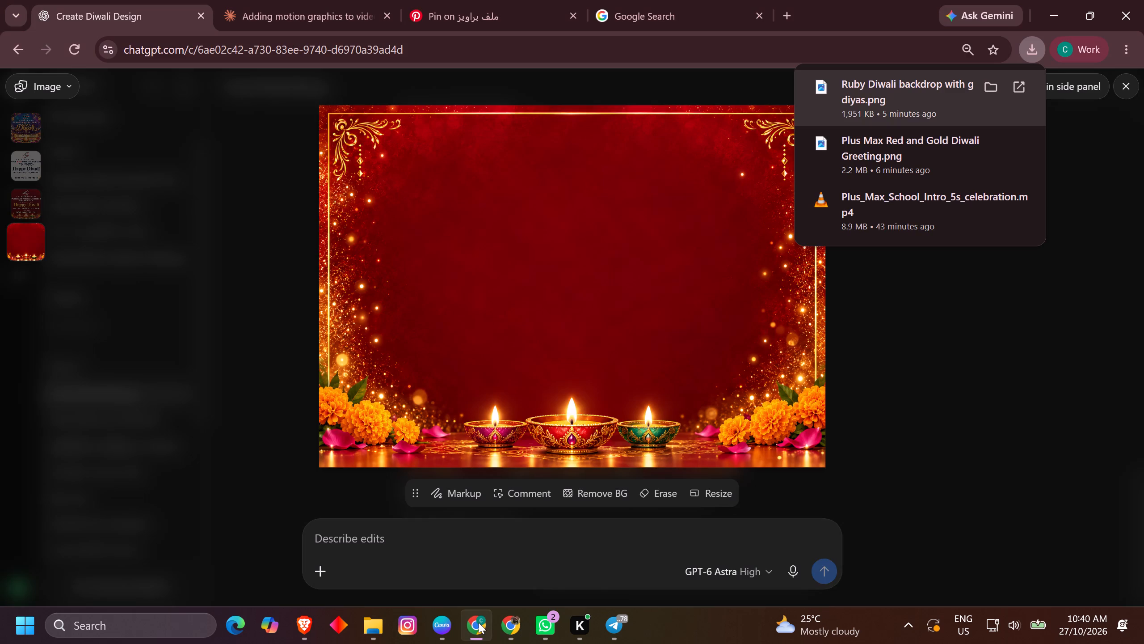
click(701, 0)
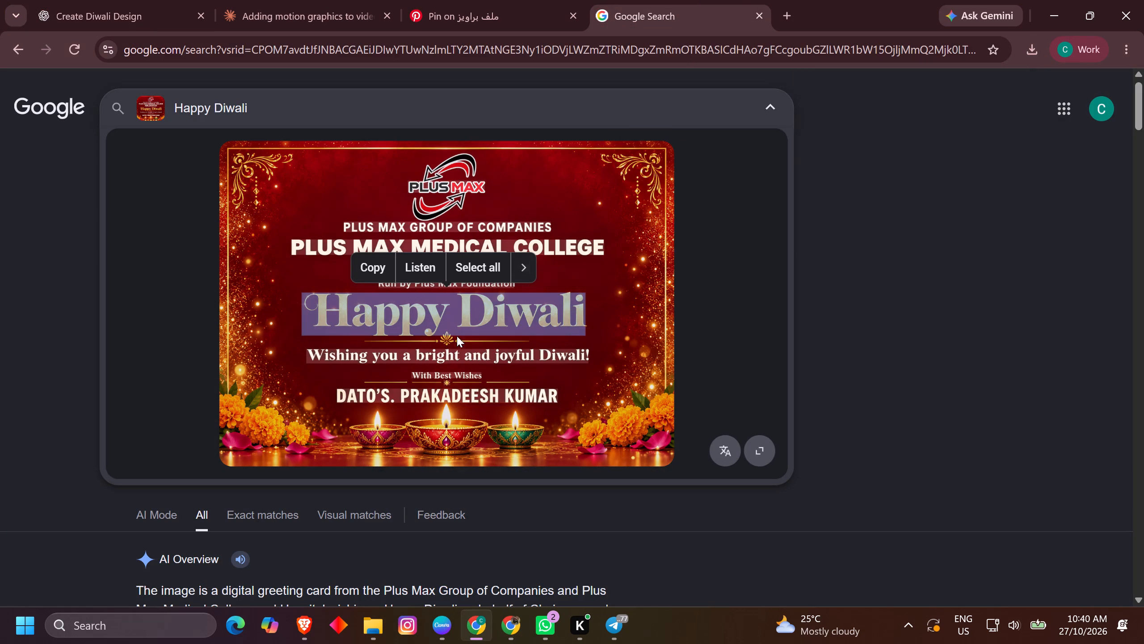
triple_click(378, 355)
click(378, 355)
double_click(378, 355)
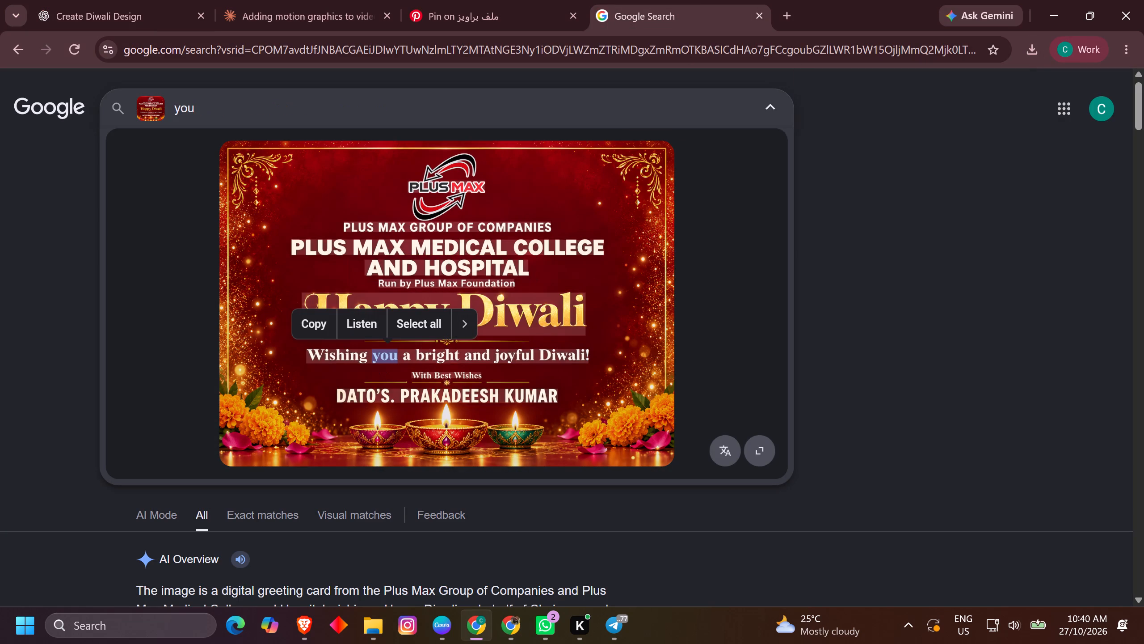
drag(311, 352, 575, 355)
key(ctrl+c)
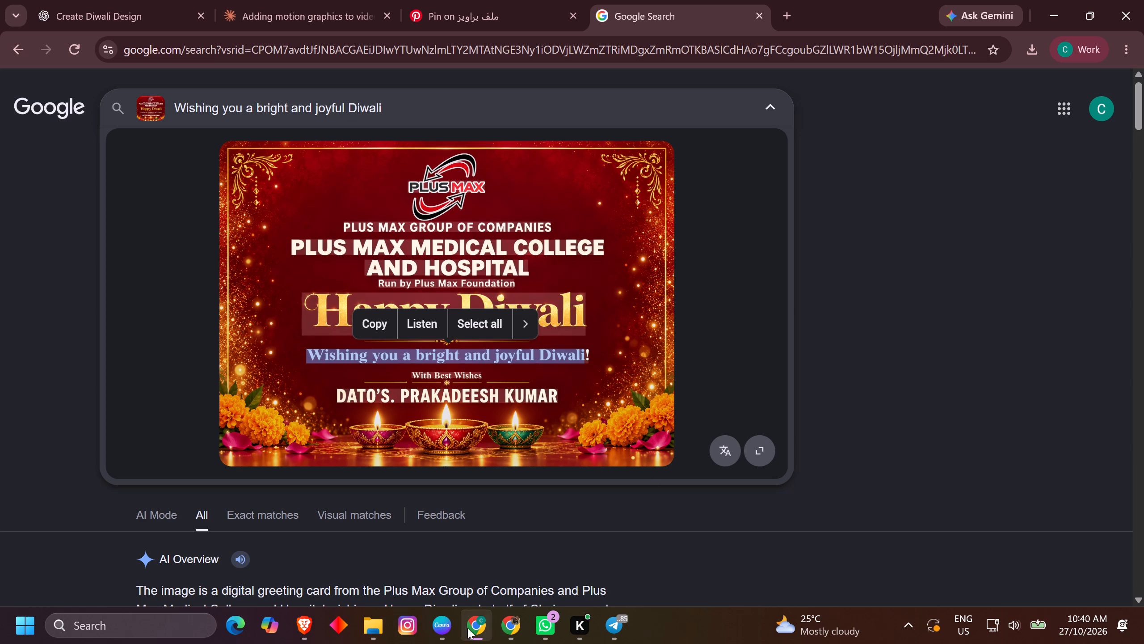
Back in Canva, replace the large Diwali text with the copied "Wishing you a bright and joyful Diwali".
click(446, 626)
double_click(707, 373)
key(ctrl+v)
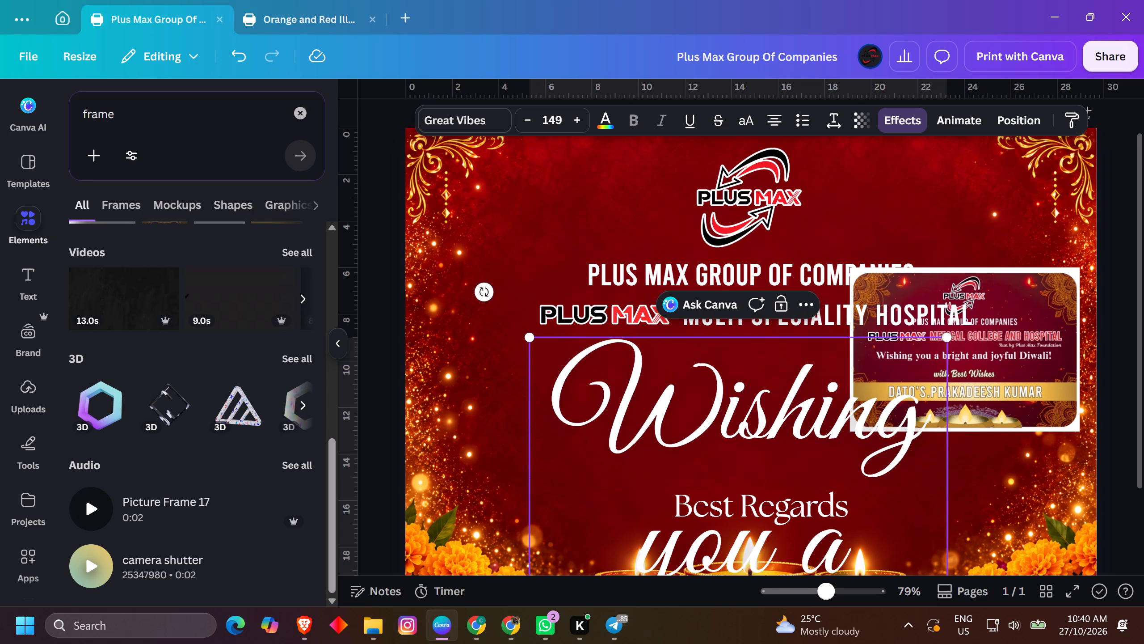
Widen the wish text box and shrink it so the phrase fits on the card in two lines.
ctrl+scroll(812, 371, down, 6)
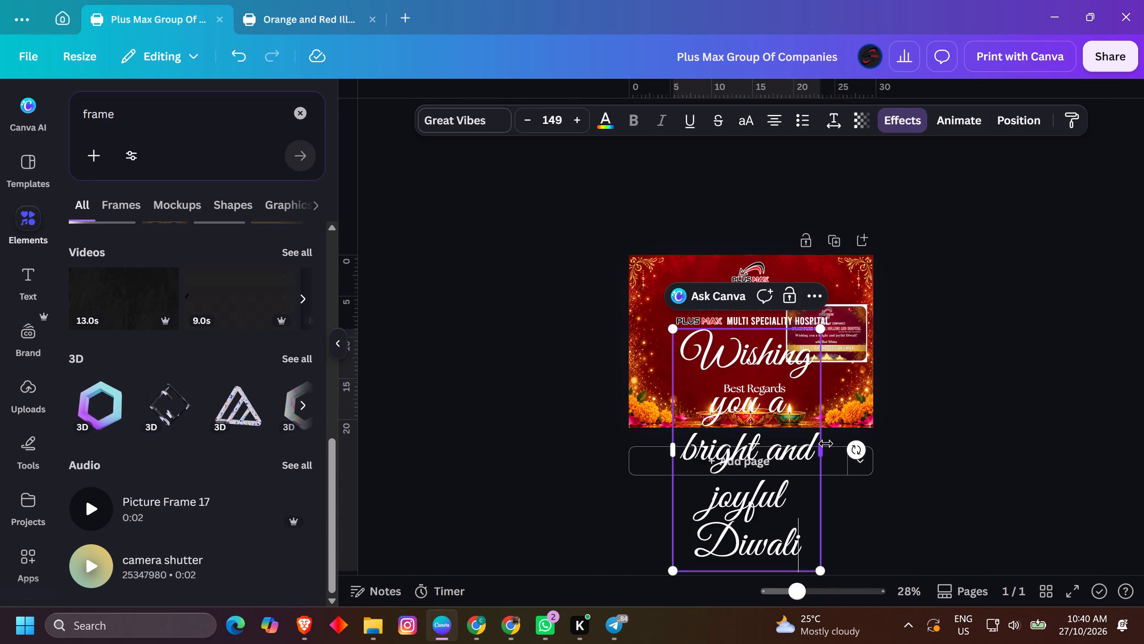
drag(826, 444, 1143, 390)
drag(1136, 430, 862, 395)
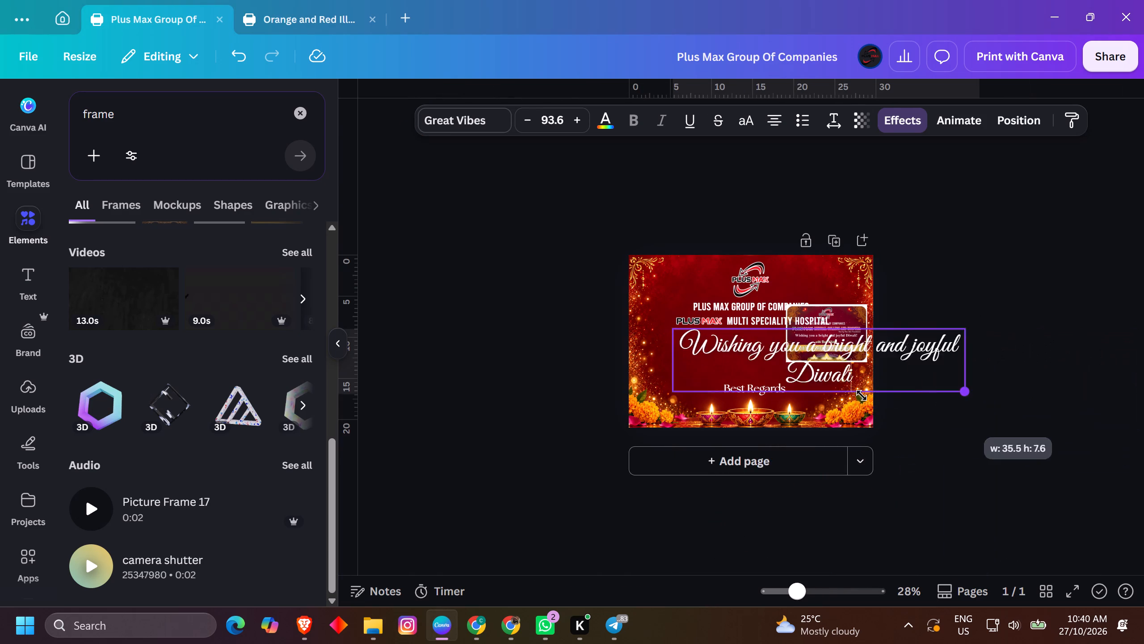
drag(862, 395, 799, 377)
ctrl+scroll(988, 338, up, 6)
Move the reference picture up out of the way and enlarge the wish text to size 60.9, centred below the hospital heading.
drag(1019, 330, 1056, 209)
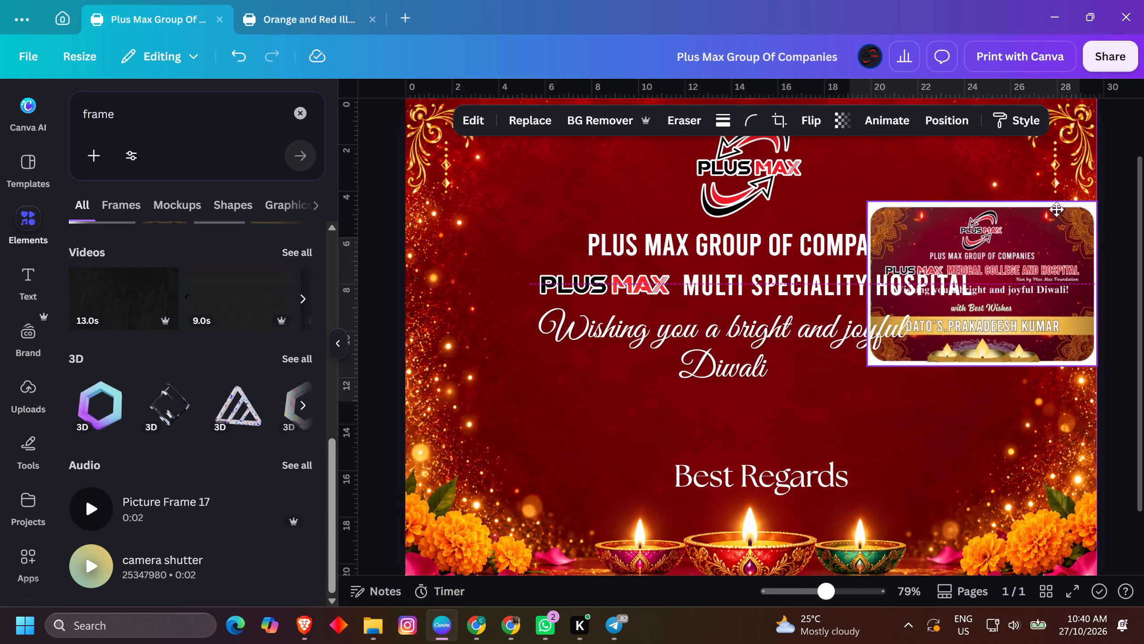
drag(1056, 209, 1073, 170)
click(748, 314)
drag(916, 392, 976, 402)
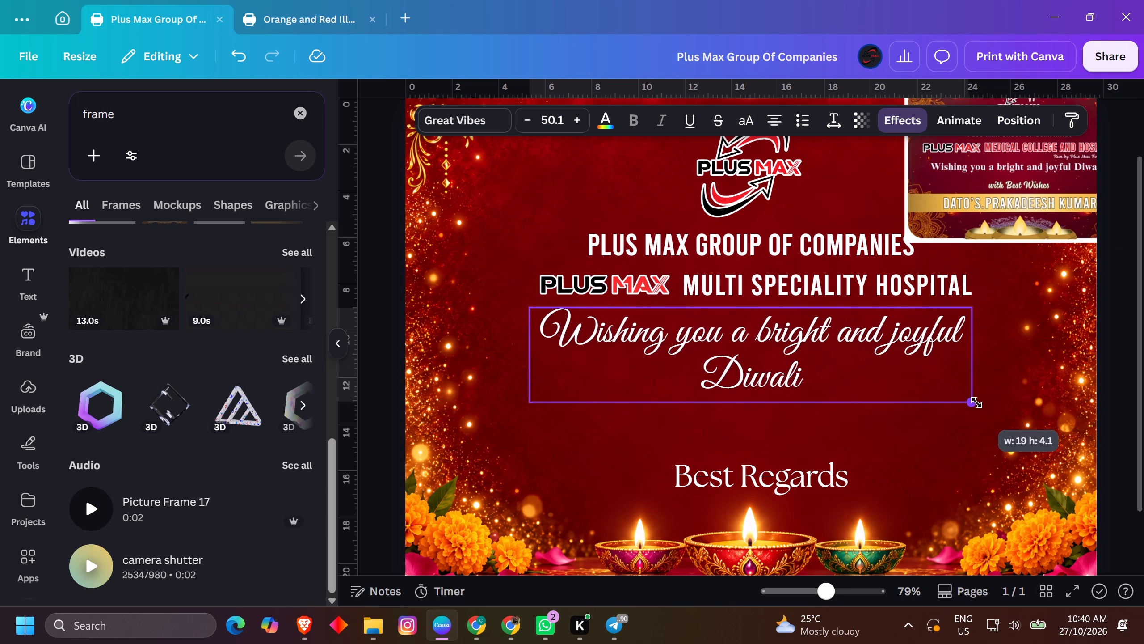
drag(976, 402, 980, 403)
ctrl+scroll(862, 357, up, 4)
drag(856, 352, 854, 357)
ctrl+scroll(855, 356, down, 4)
drag(530, 404, 499, 418)
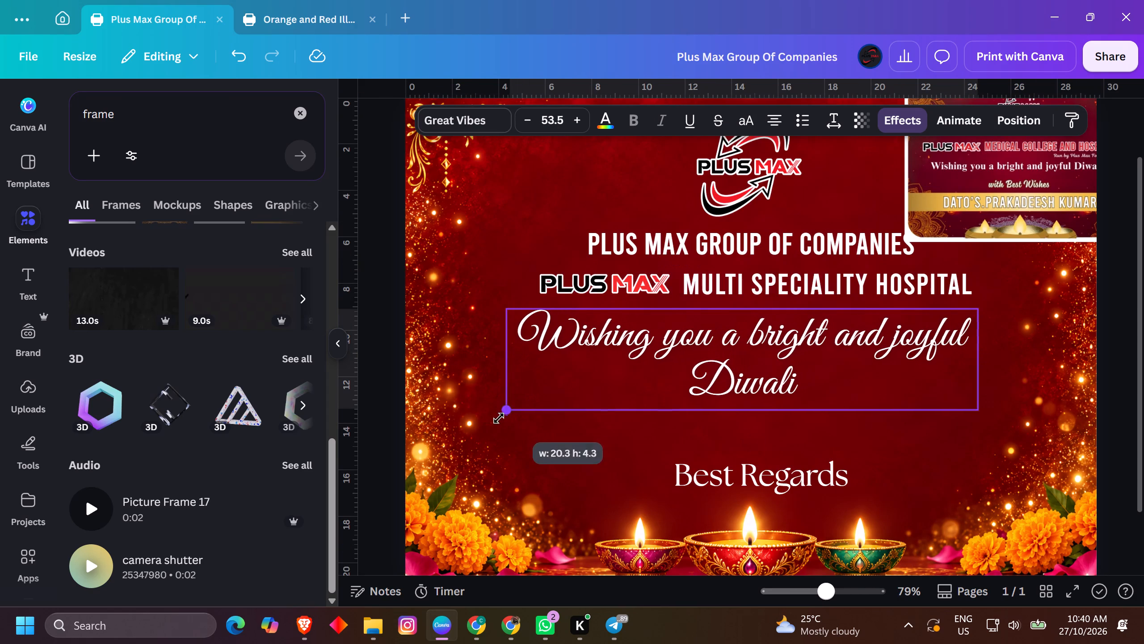
drag(499, 418, 492, 420)
drag(979, 306, 1030, 307)
drag(990, 323, 989, 324)
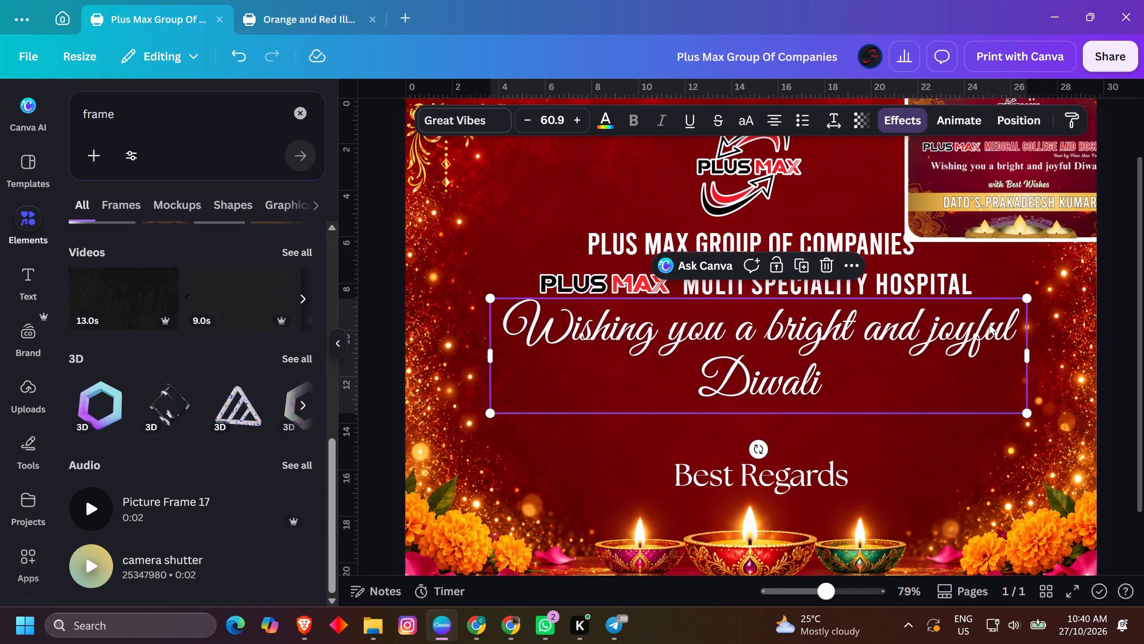
drag(989, 324, 984, 331)
click(1117, 375)
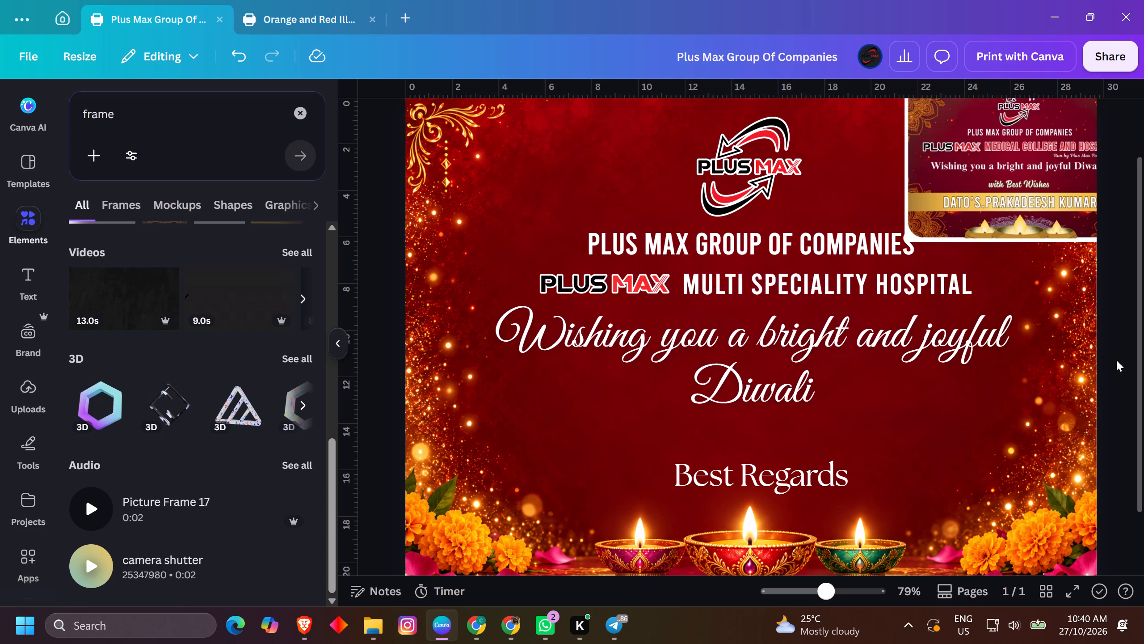
Nudge the wish text slightly down to leave a small gap below the hospital heading.
ctrl+scroll(1116, 360, down, 3)
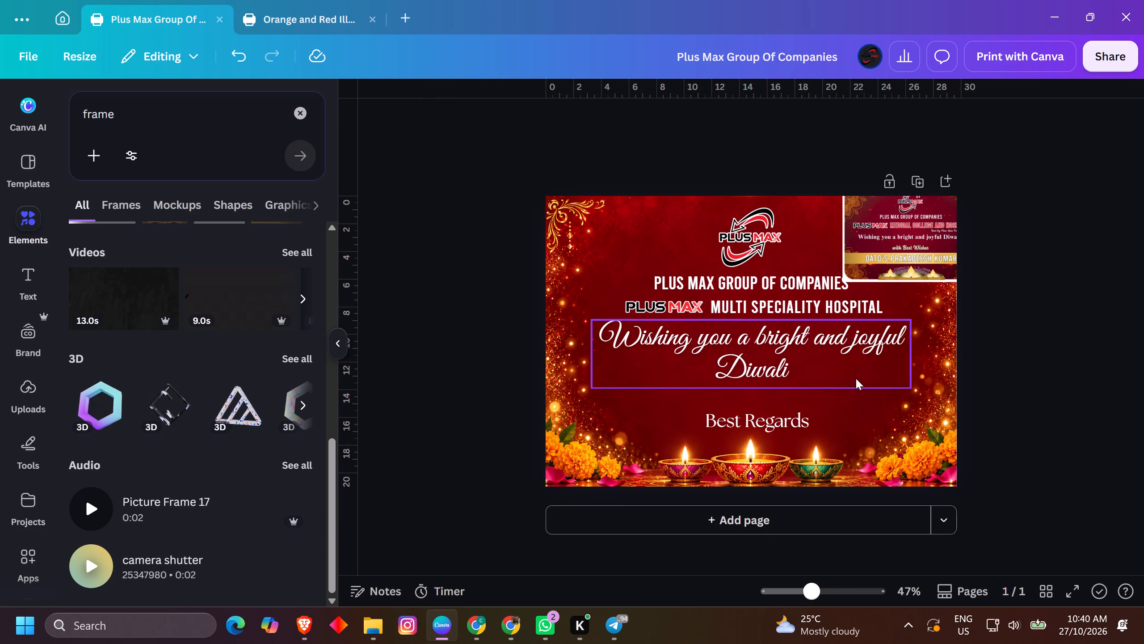
ctrl+scroll(850, 353, up, 5)
click(848, 351)
shift+drag(838, 333, 838, 336)
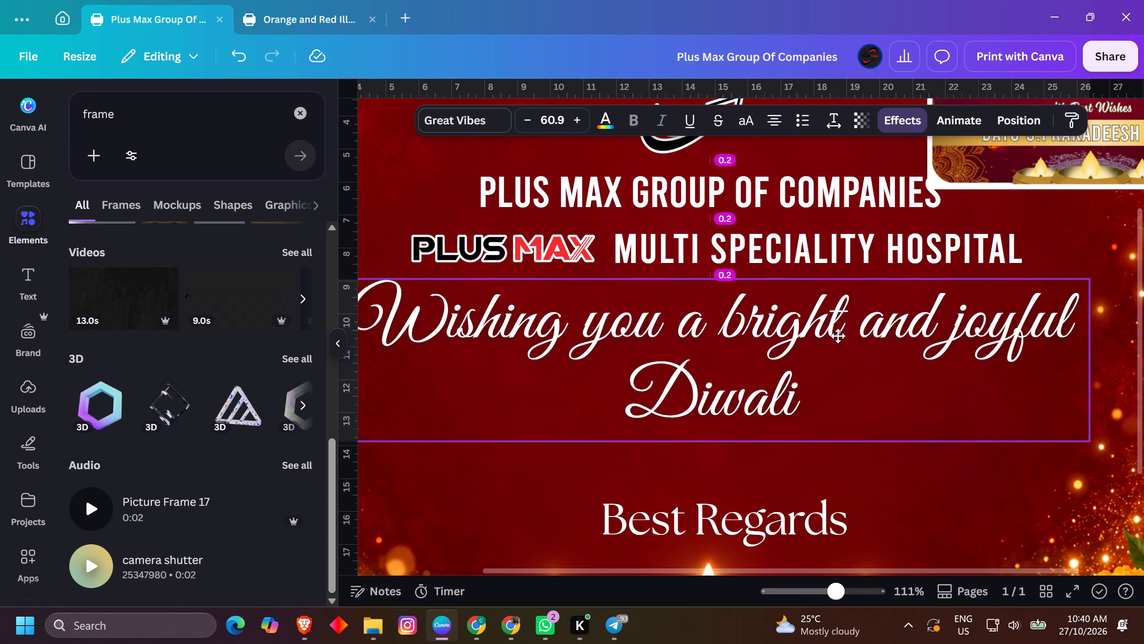
shift+drag(838, 336, 838, 339)
ctrl+scroll(845, 335, down, 3)
click(1070, 326)
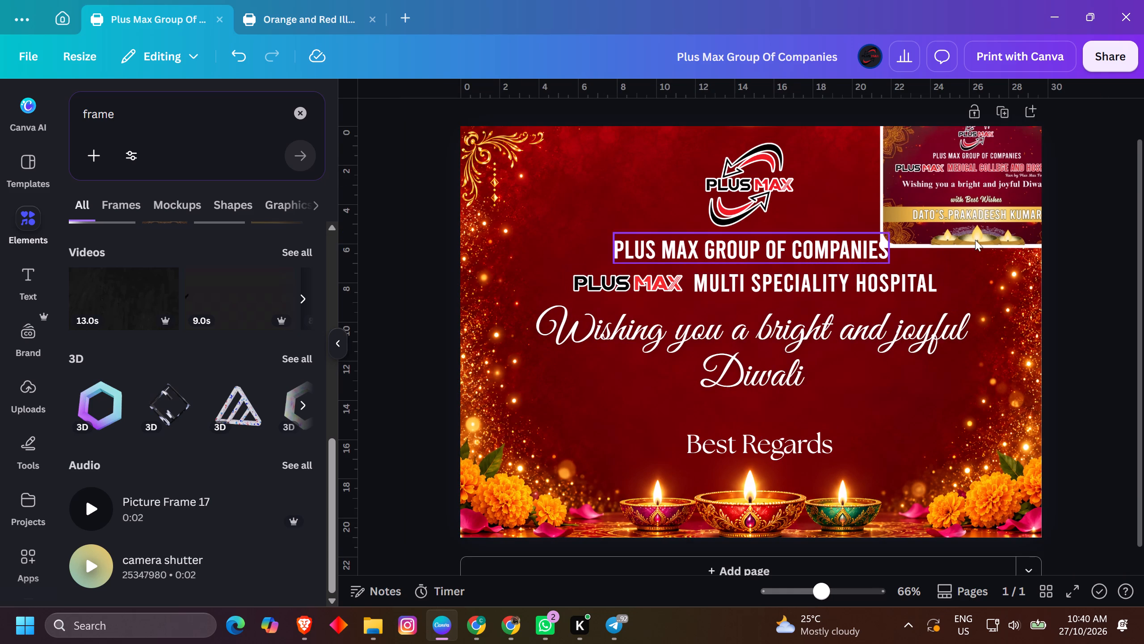
click(1143, 305)
Try the reference picture over the lower diya area, comparing it with the headings, and place it at the card's right edge beside the wish.
drag(987, 223, 953, 483)
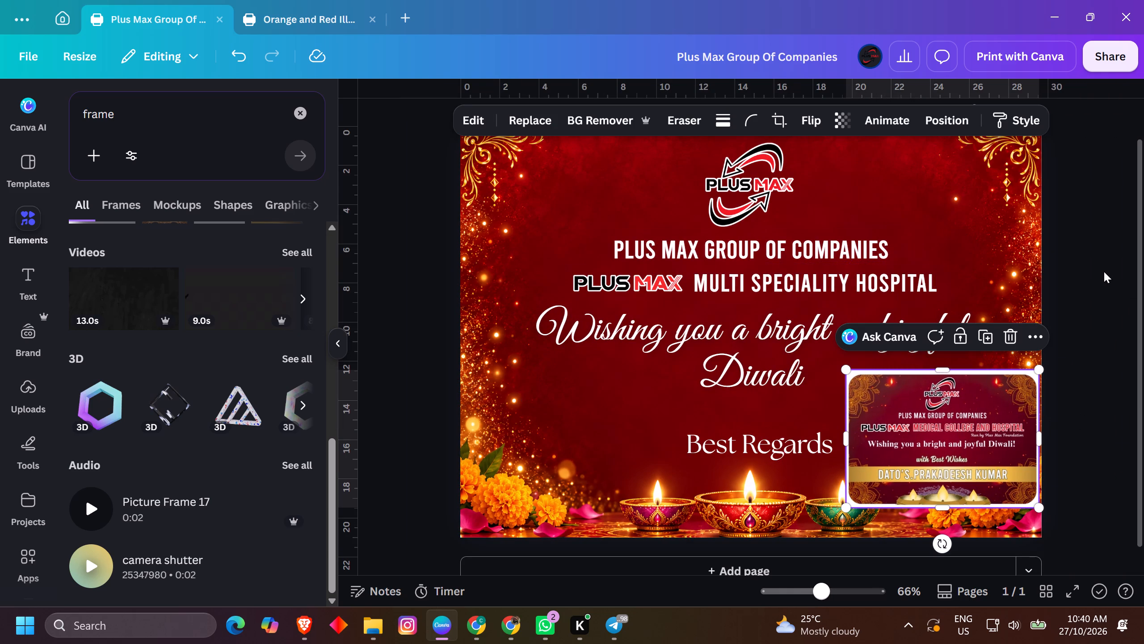
click(824, 244)
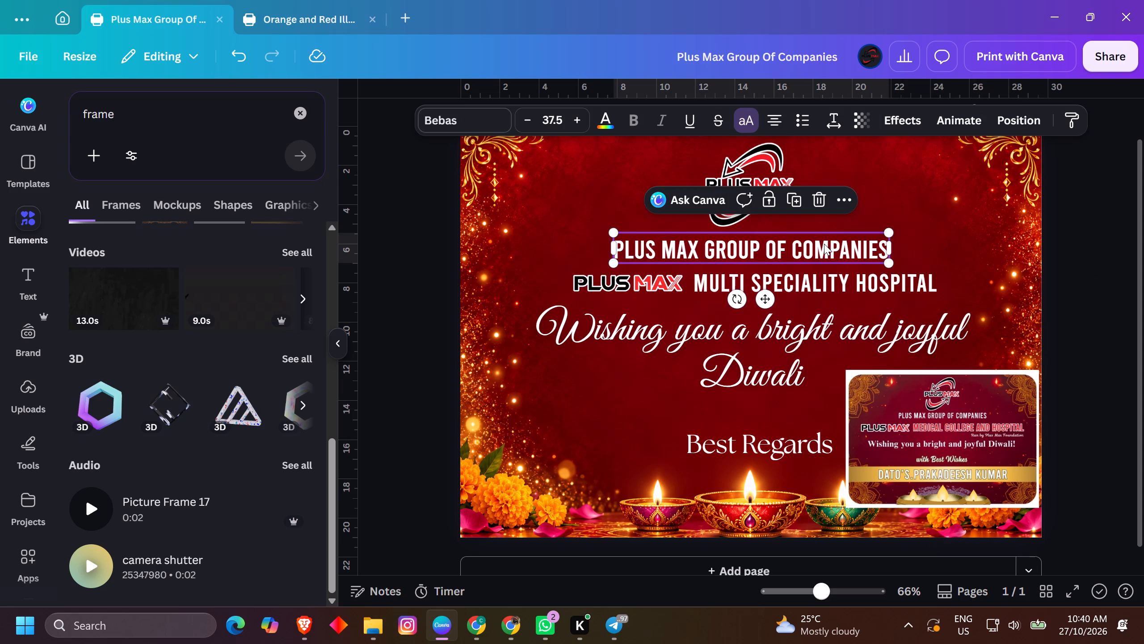
shift+click(794, 274)
shift+click(770, 179)
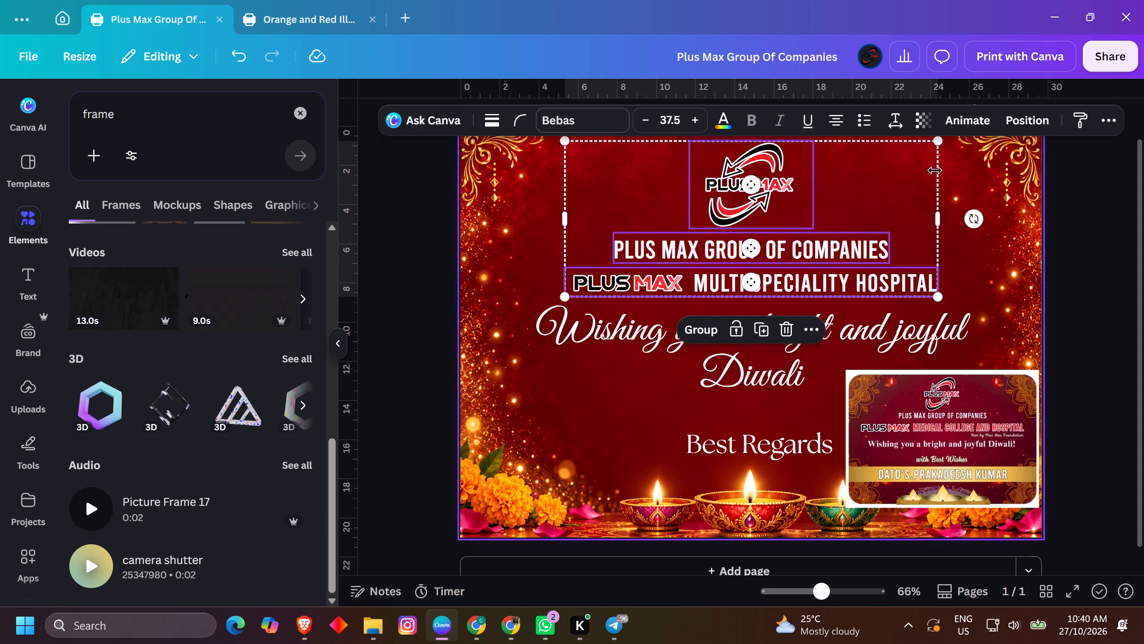
click(1063, 281)
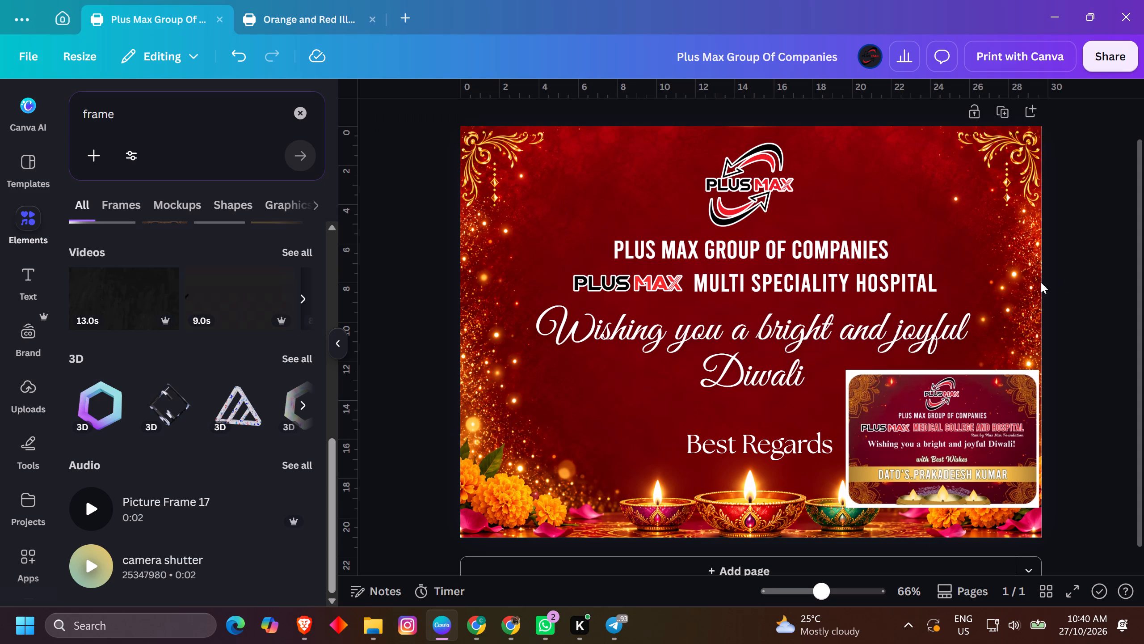
drag(986, 458, 956, 482)
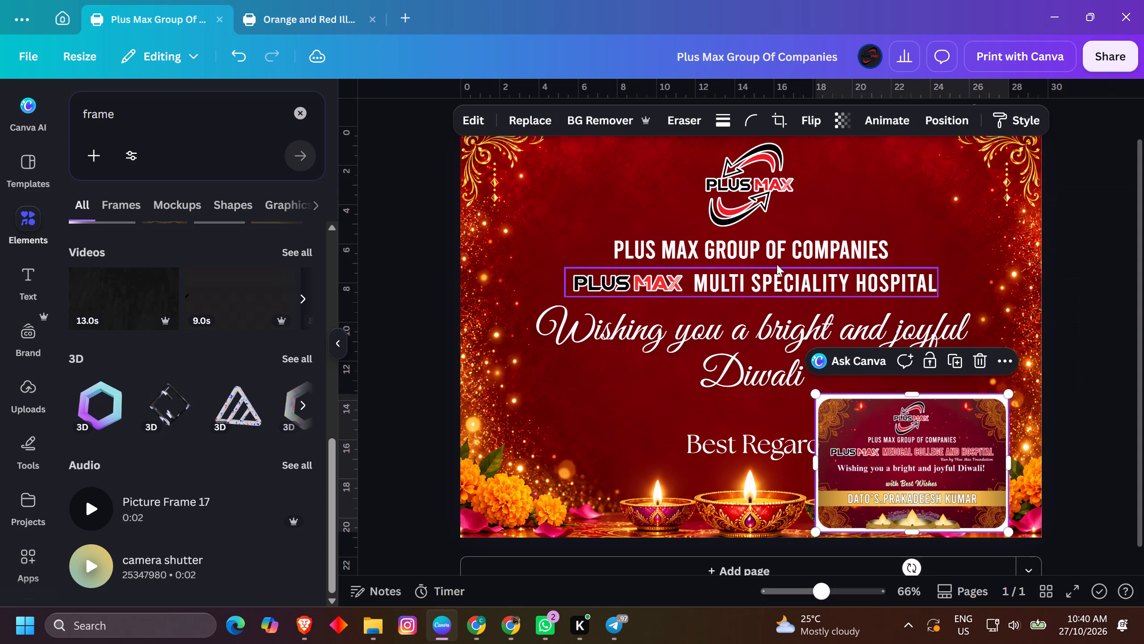
click(774, 288)
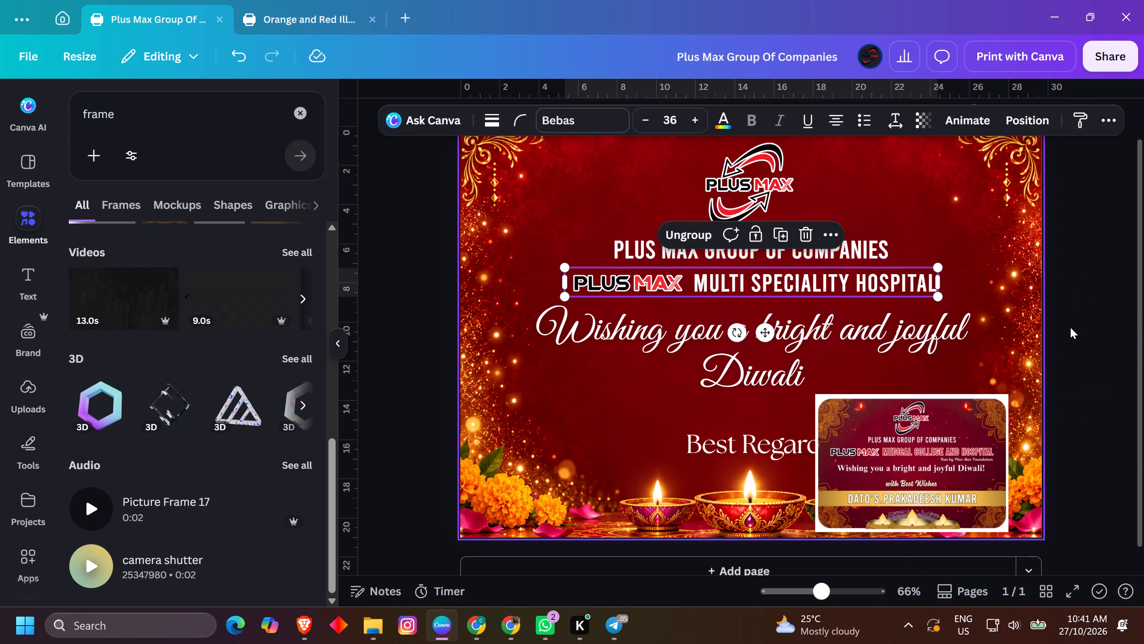
click(1073, 328)
drag(933, 445, 997, 331)
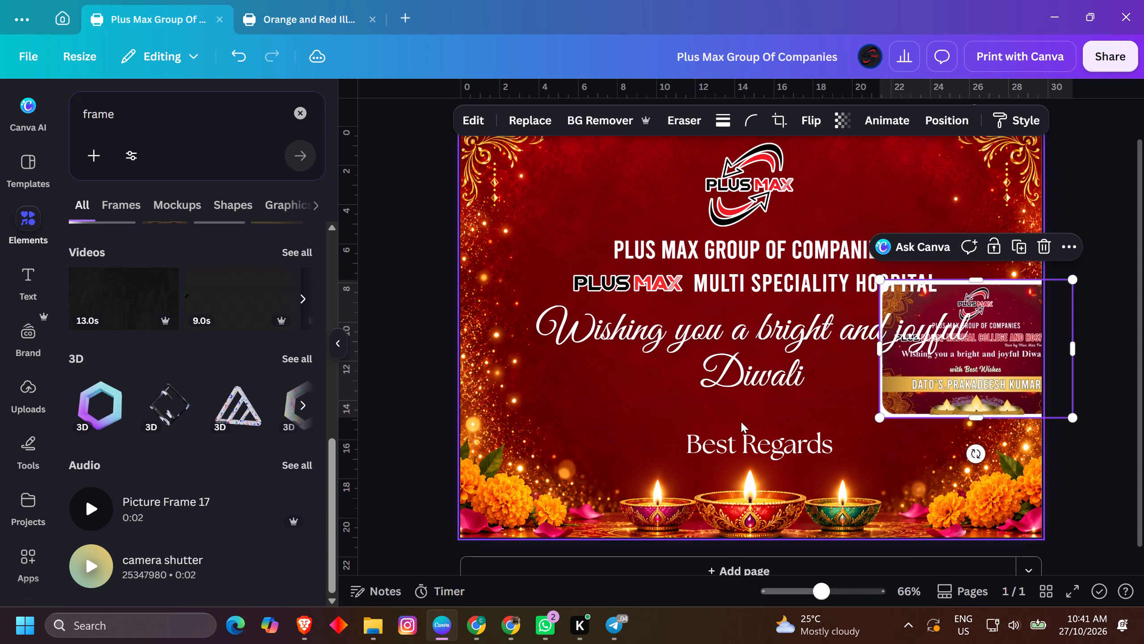
Move the Best Regards text up to sit directly beneath the wish text's second line.
ctrl+scroll(747, 420, up, 5)
click(762, 471)
drag(790, 471, 774, 395)
ctrl+scroll(930, 345, down, 2)
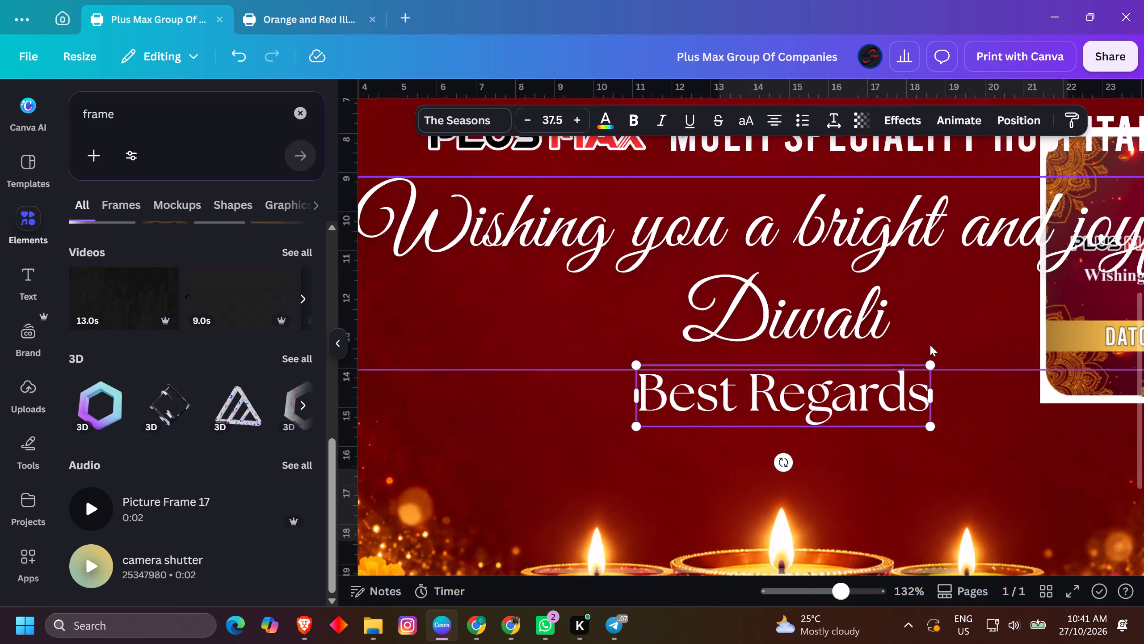
Copy the text style of the Best Regards line.
ctrl+scroll(930, 345, down, 2)
click(1066, 122)
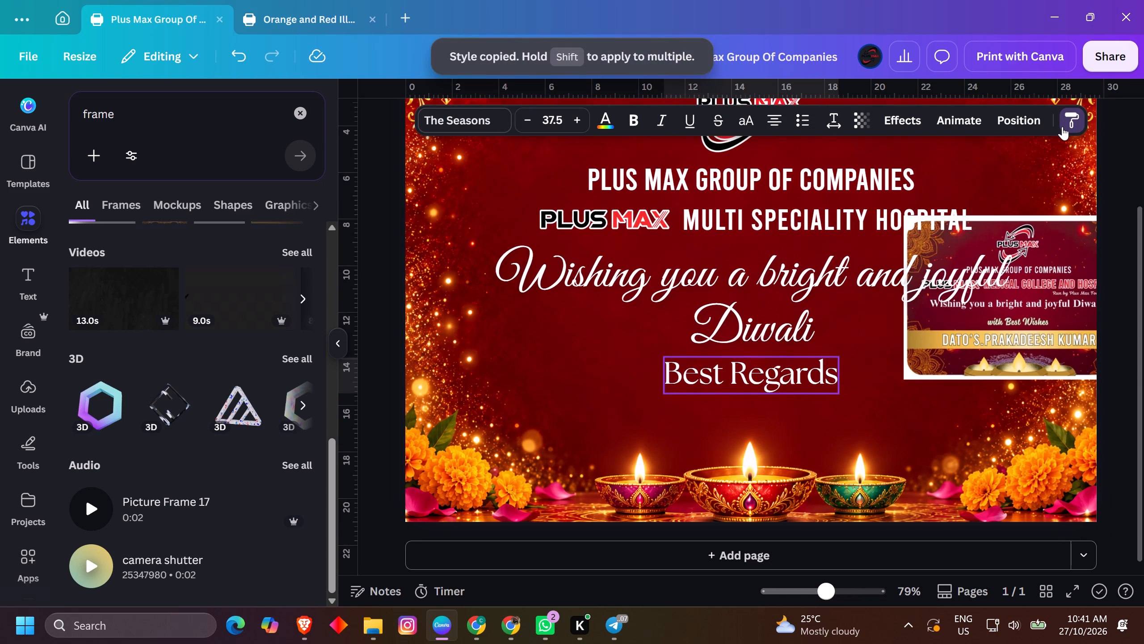
Apply the wish text's Great Vibes style to the Best Regards line.
click(1064, 123)
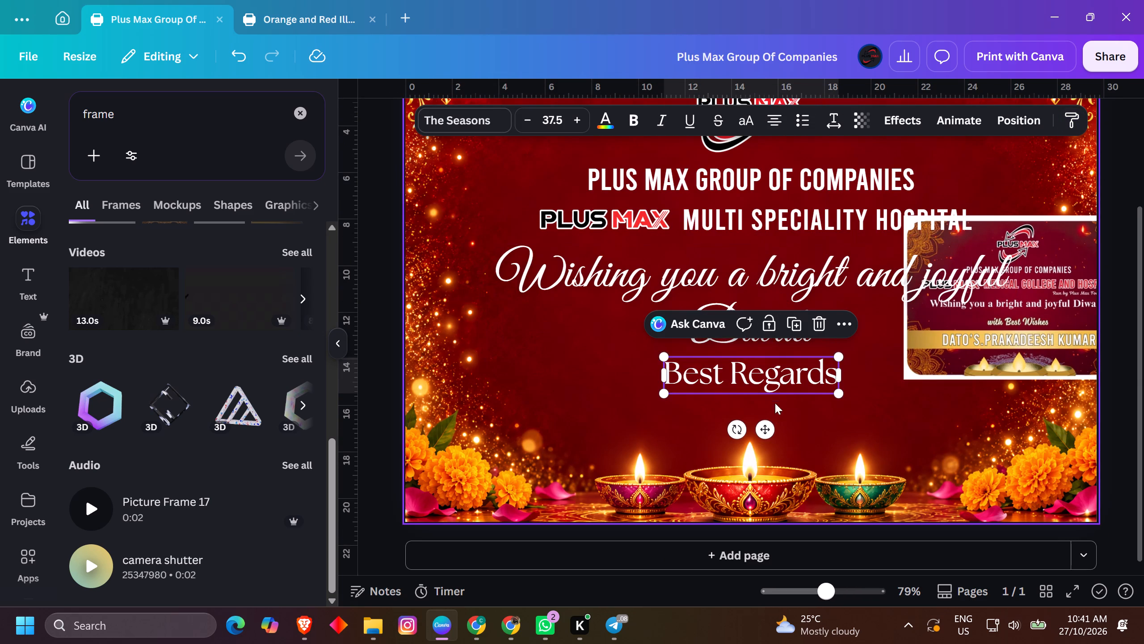
click(800, 268)
click(1060, 116)
click(811, 376)
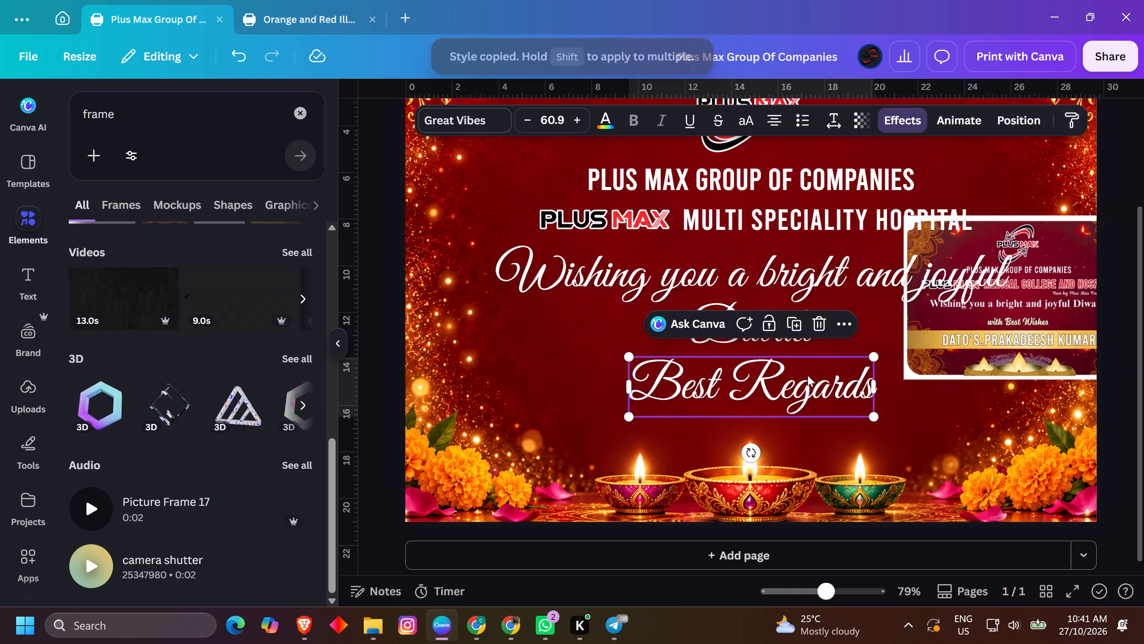
Shrink the Best Regards text to a font size of about 25.7 and centre it beneath the word Diwali.
drag(873, 421, 736, 367)
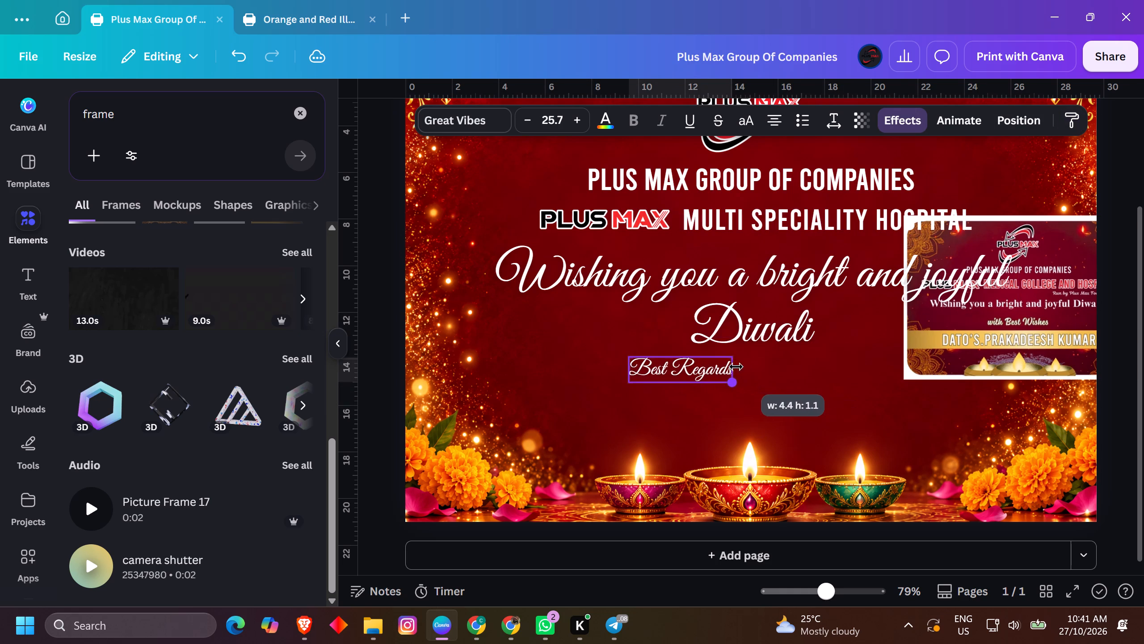
ctrl+scroll(761, 374, up, 6)
drag(606, 369, 814, 375)
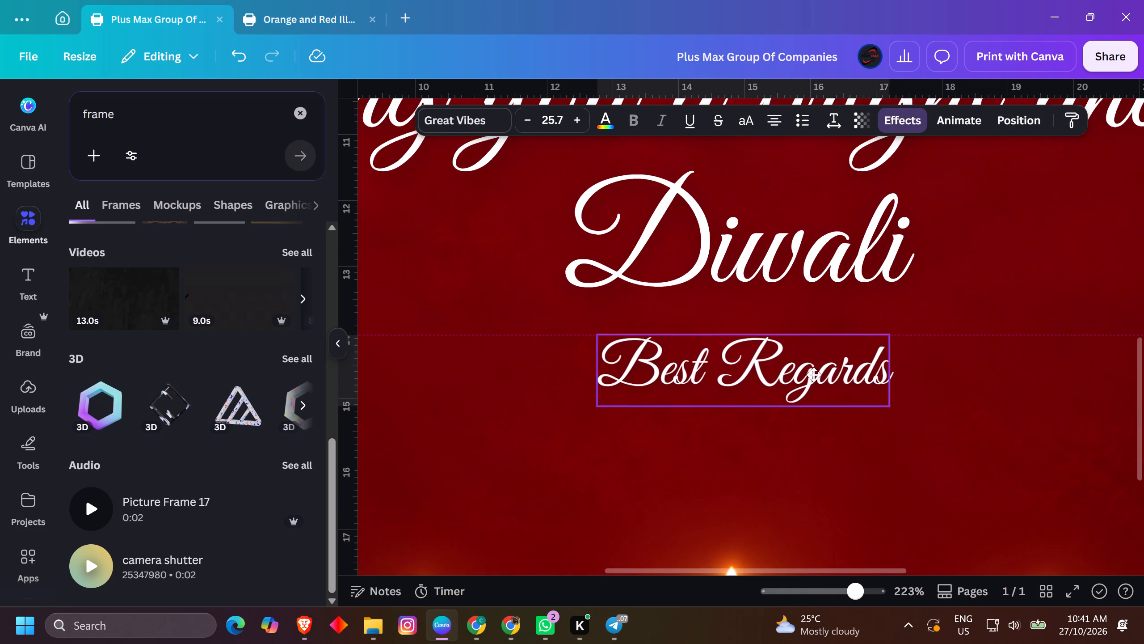
drag(814, 375, 808, 375)
Move the reference picture up along the card's right edge so it sits beside the company and hospital headings.
ctrl+scroll(809, 374, down, 7)
click(1097, 359)
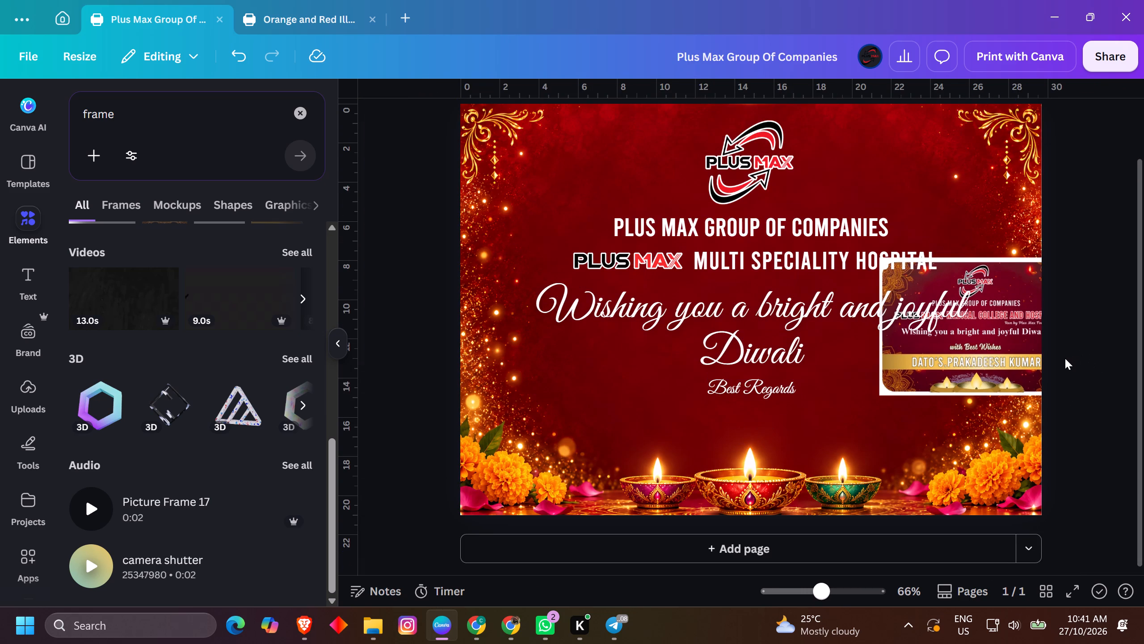
click(1001, 339)
drag(998, 339, 993, 266)
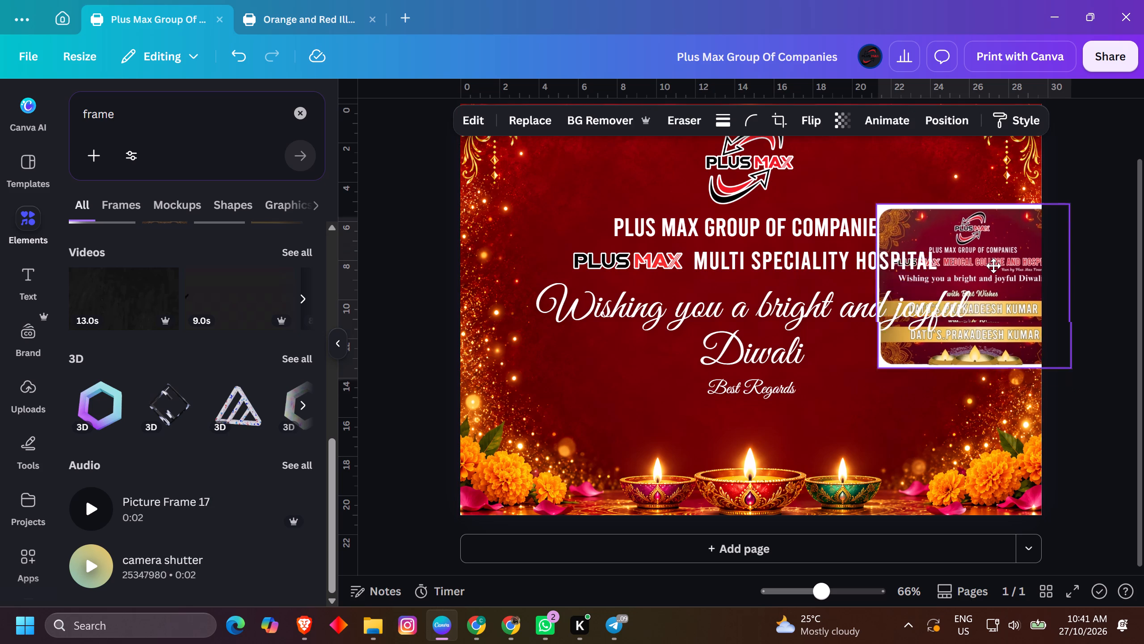
drag(993, 266, 993, 265)
Duplicate the two-line wish text and place the copy lower on the card, just above the diyas.
click(722, 343)
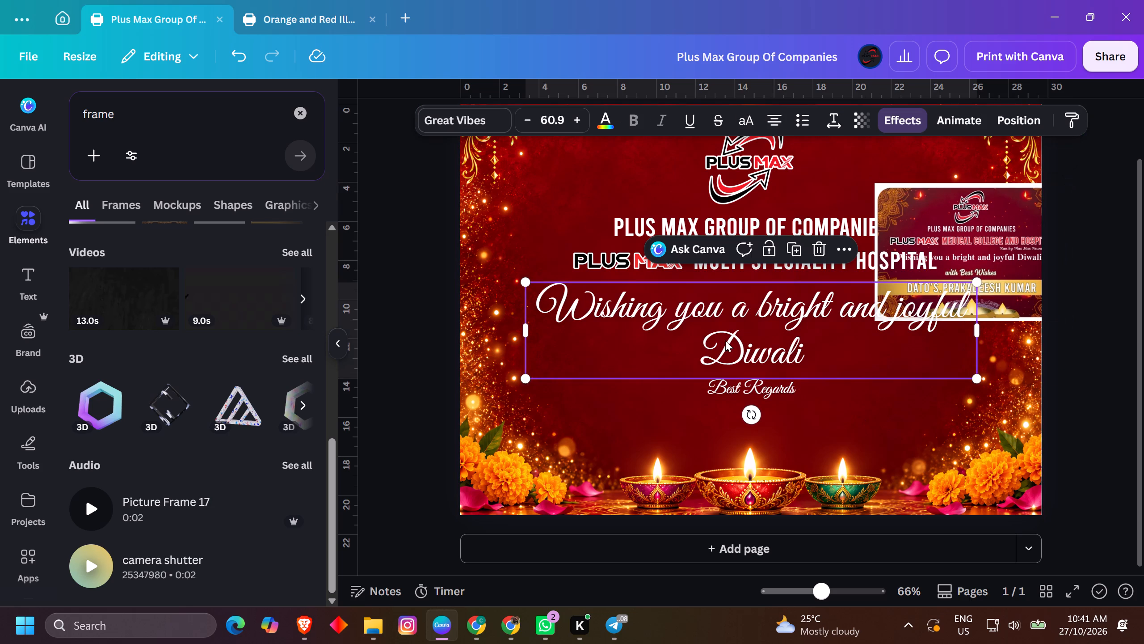
alt+drag(725, 340, 809, 434)
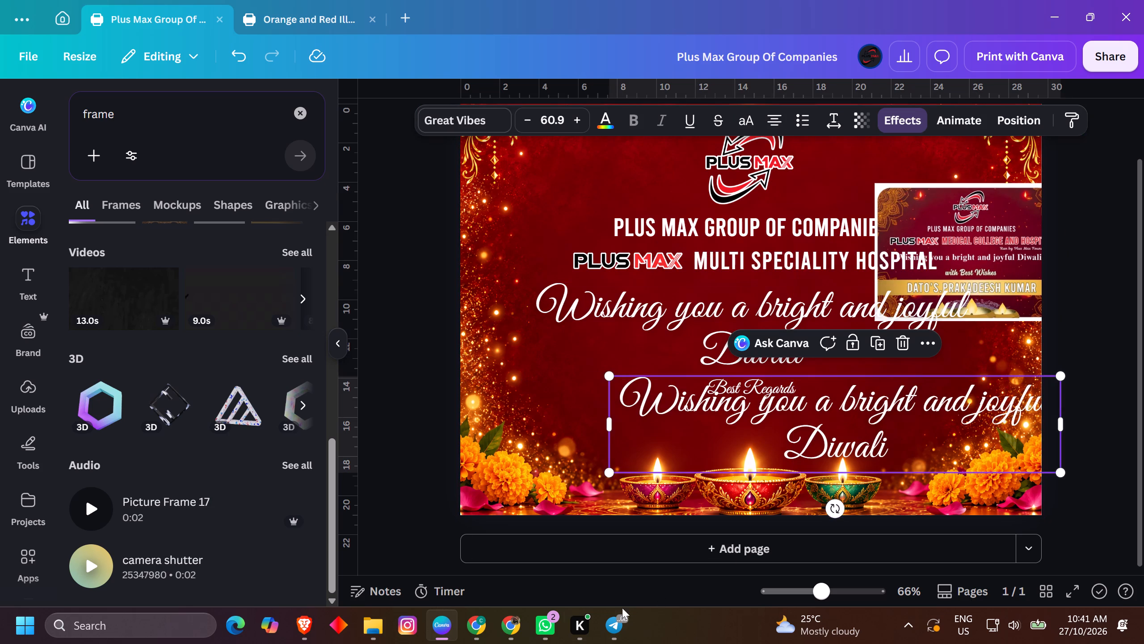
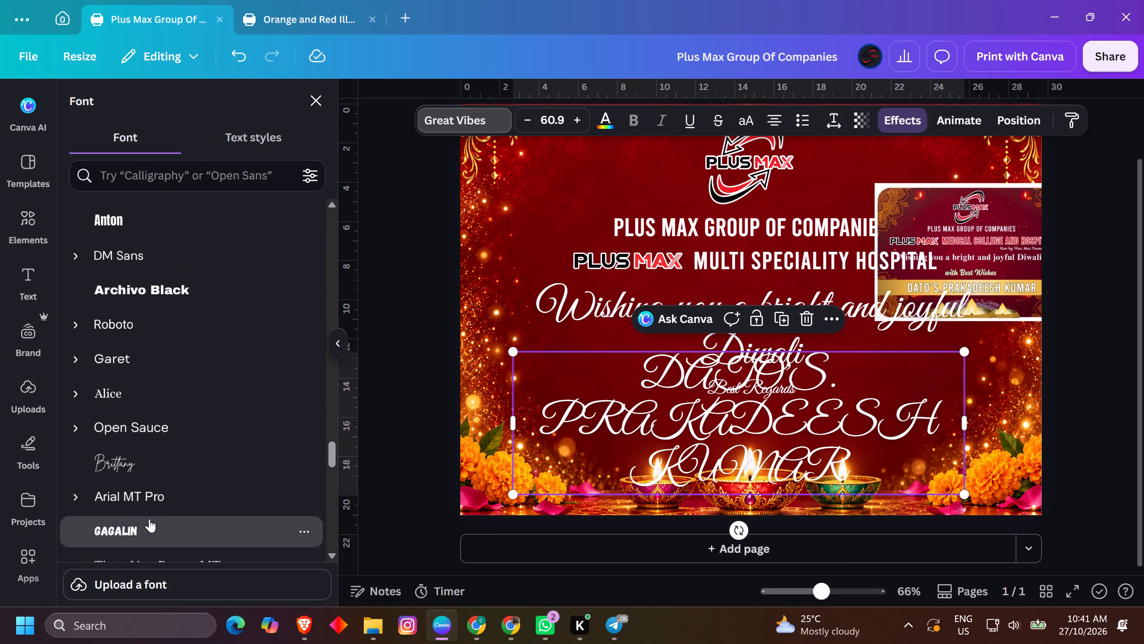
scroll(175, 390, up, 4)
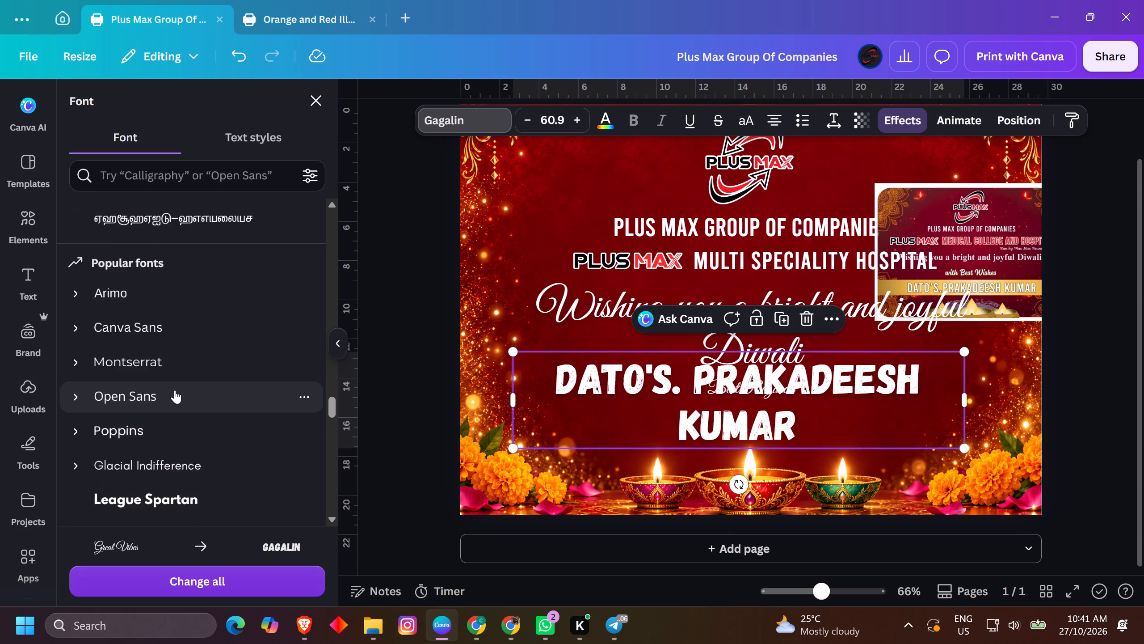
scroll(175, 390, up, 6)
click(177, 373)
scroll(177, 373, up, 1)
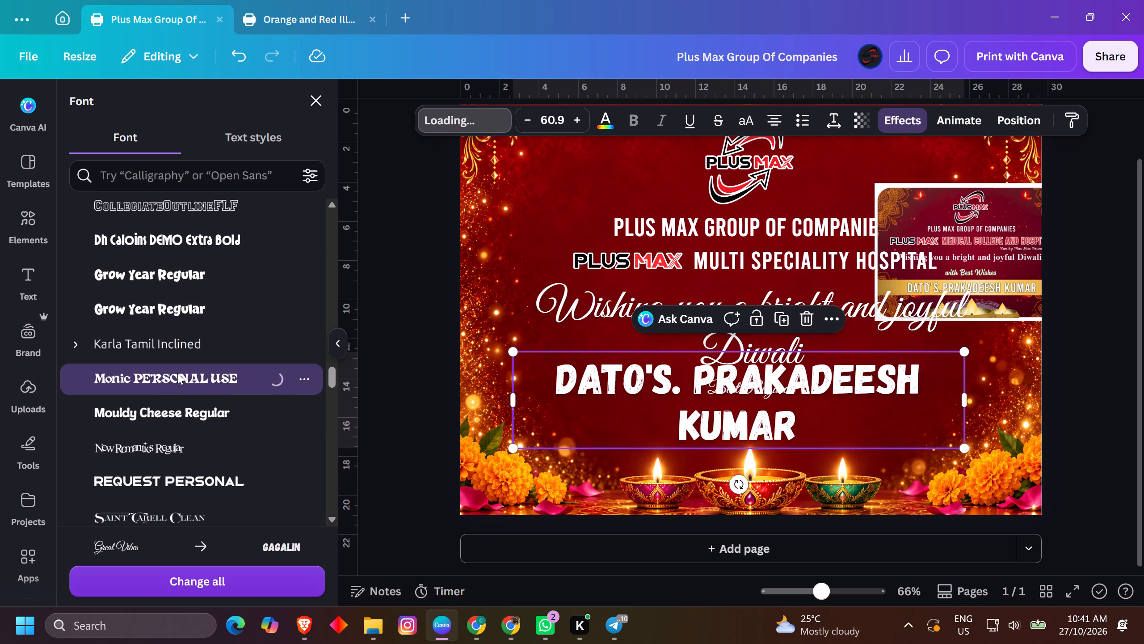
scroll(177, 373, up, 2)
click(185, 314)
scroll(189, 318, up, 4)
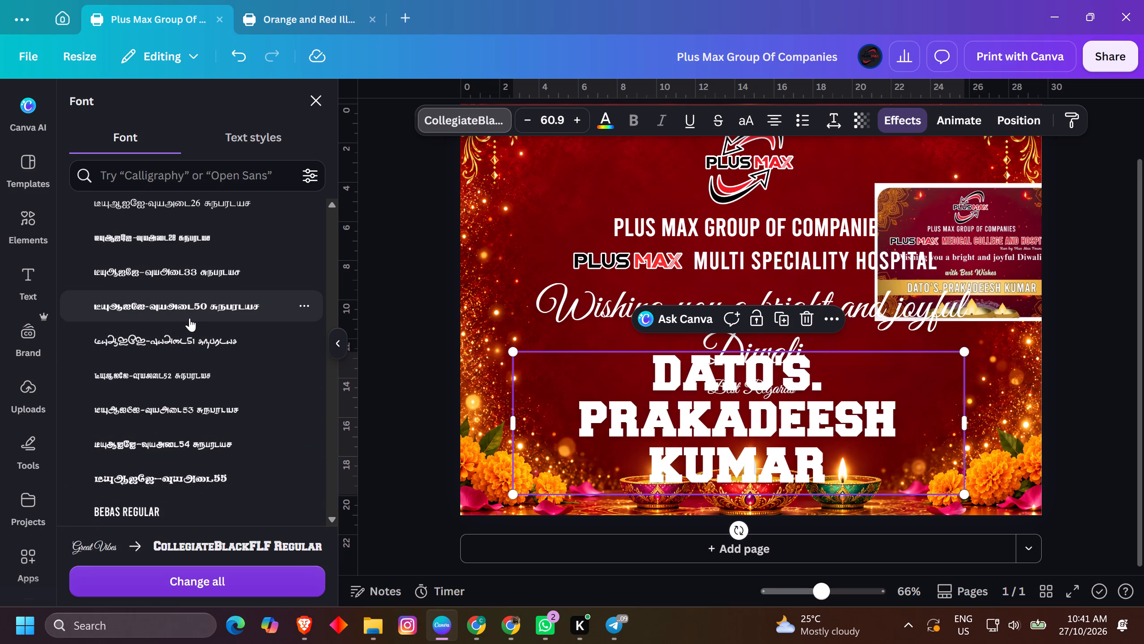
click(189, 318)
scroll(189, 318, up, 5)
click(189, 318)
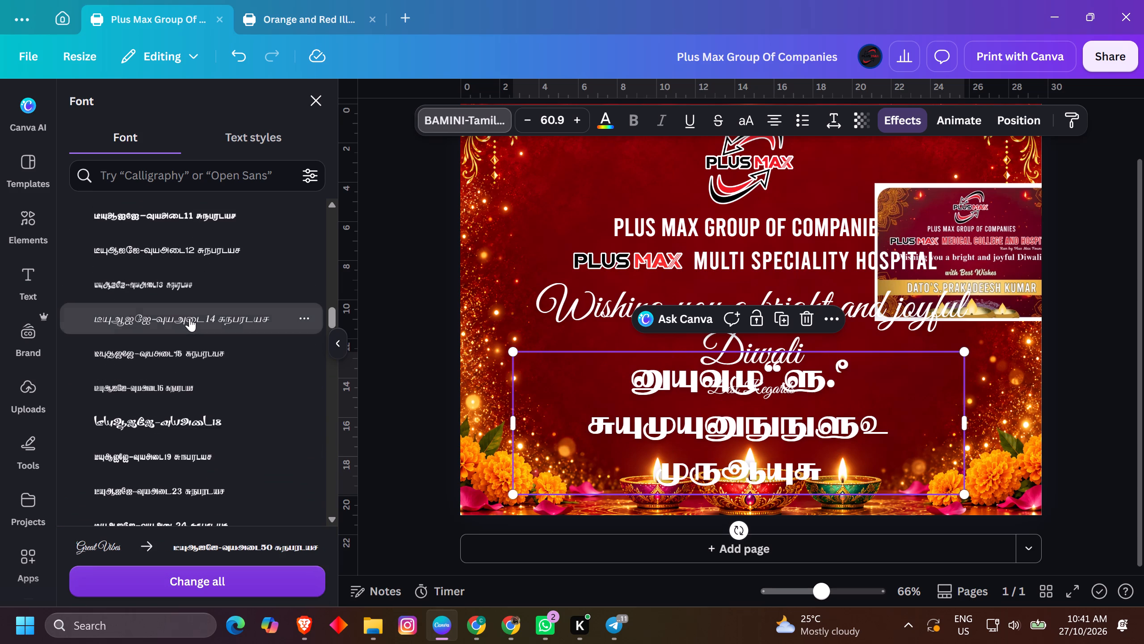
Apply the uploaded Albertson Regular font to the signatory's name.
scroll(189, 318, up, 11)
click(189, 318)
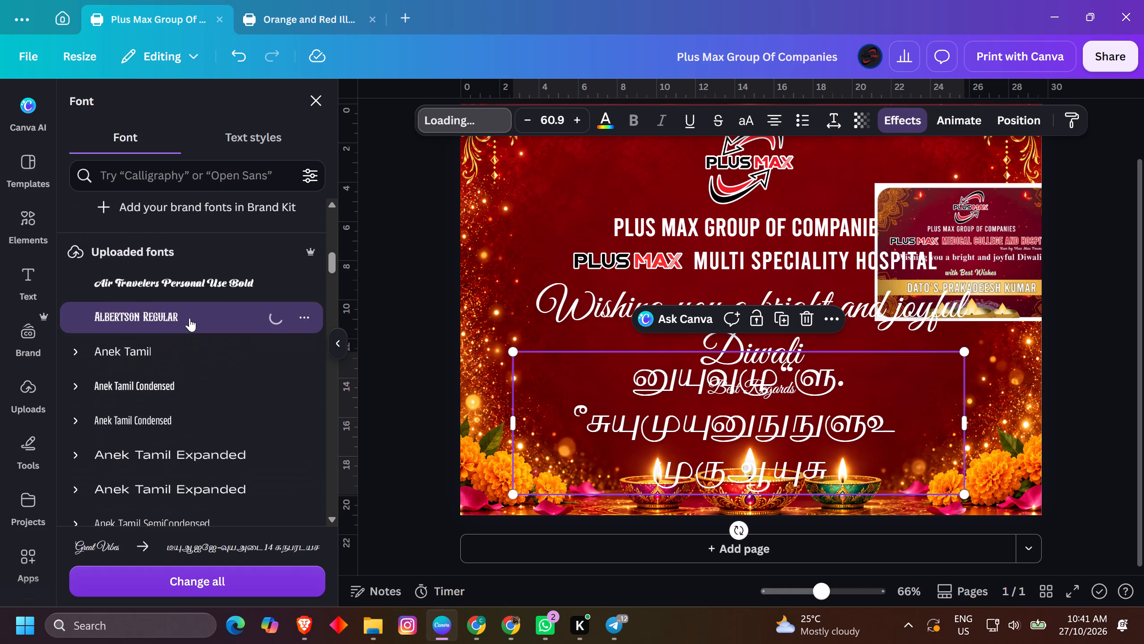
Change the signatory name's font to bold Anek Tamil Condensed.
click(208, 292)
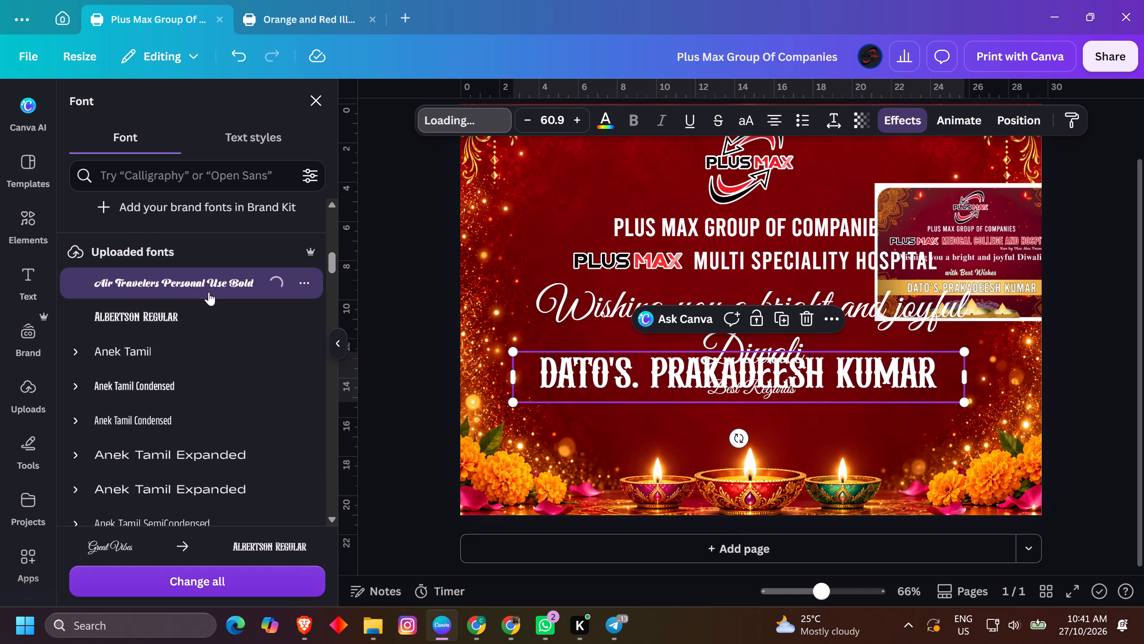
click(192, 380)
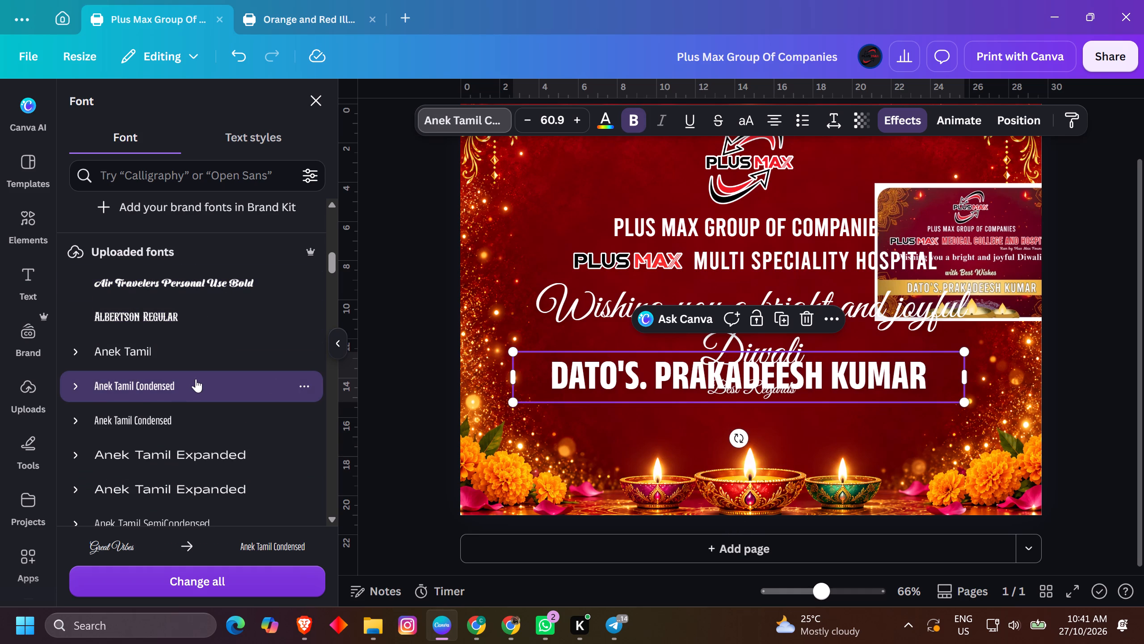
Look through the uploaded and standard fonts for alternatives for the signatory name.
scroll(196, 379, up, 10)
scroll(196, 379, down, 12)
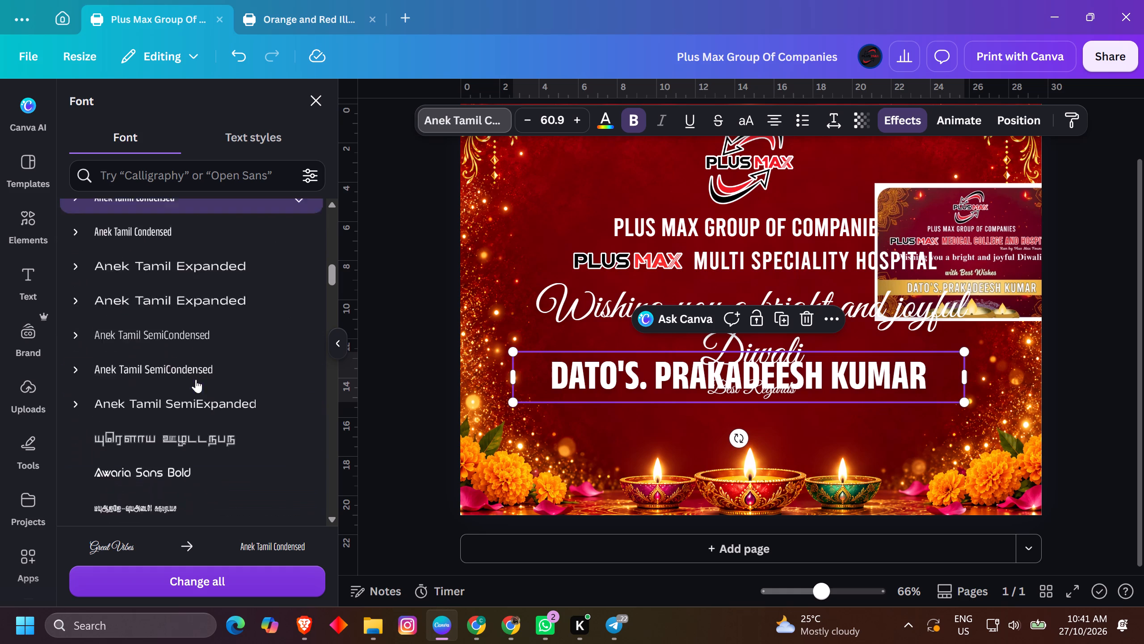
scroll(196, 379, down, 17)
scroll(196, 379, down, 15)
scroll(196, 379, up, 6)
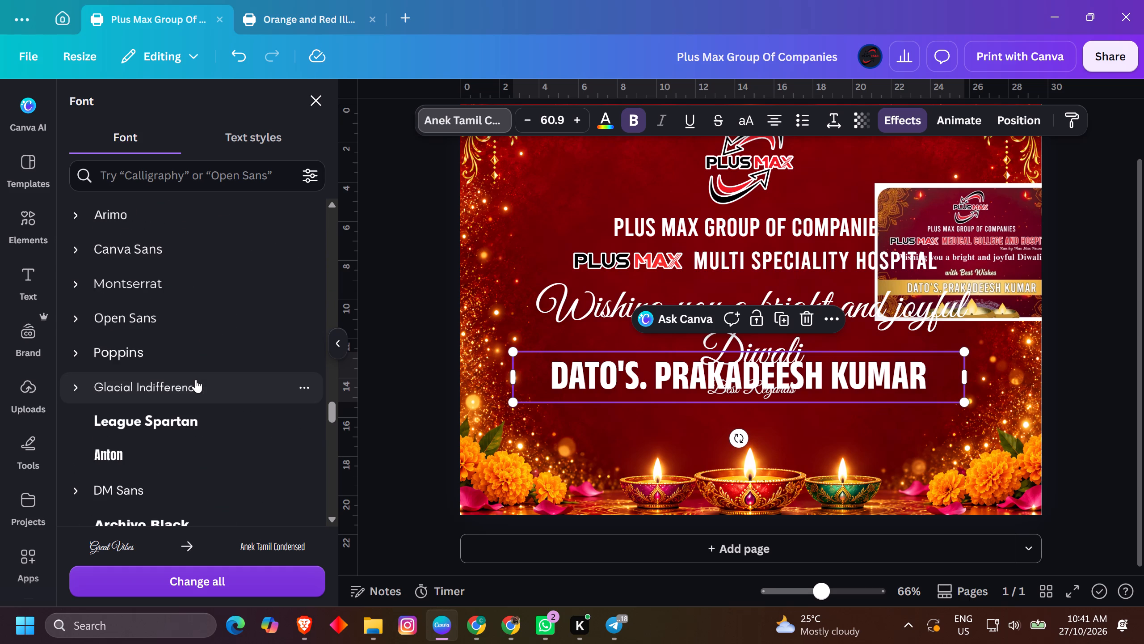
scroll(217, 371, up, 6)
scroll(208, 377, down, 2)
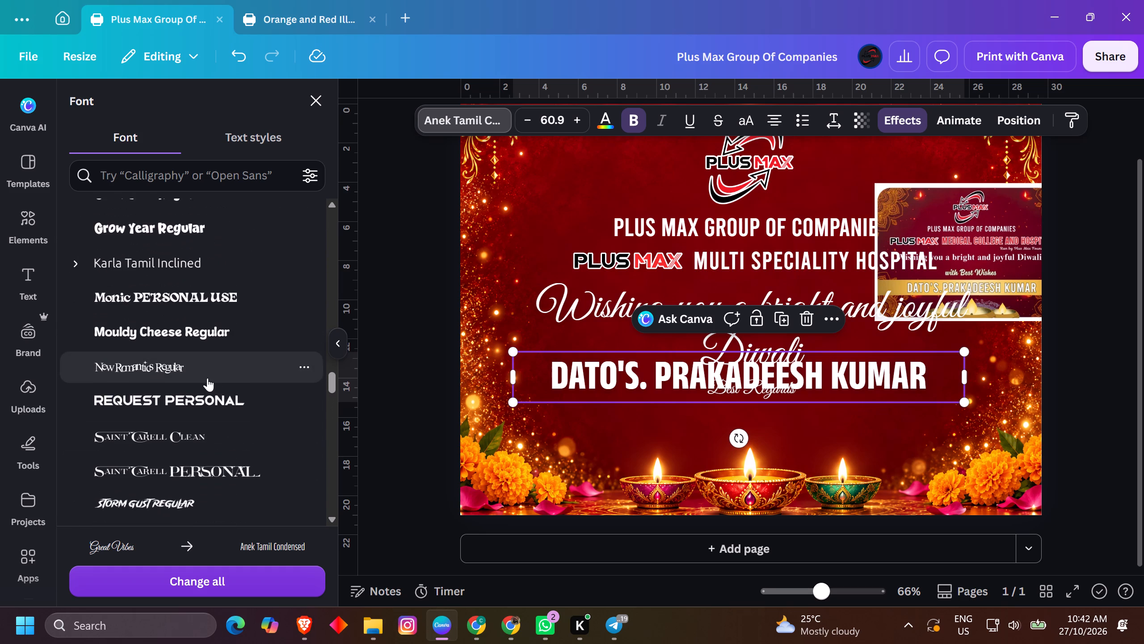
scroll(207, 378, down, 6)
click(1086, 395)
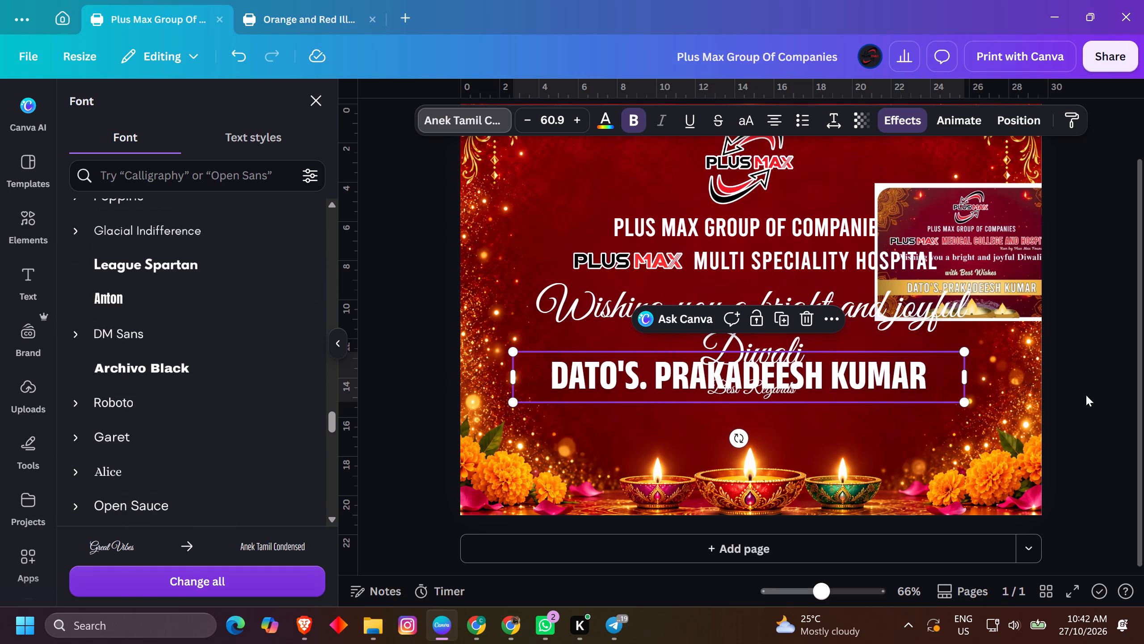
ctrl+scroll(1056, 386, up, 5)
click(1070, 381)
Move the signatory name down to sit directly below the Best Regards line.
click(854, 371)
ctrl+scroll(840, 370, down, 4)
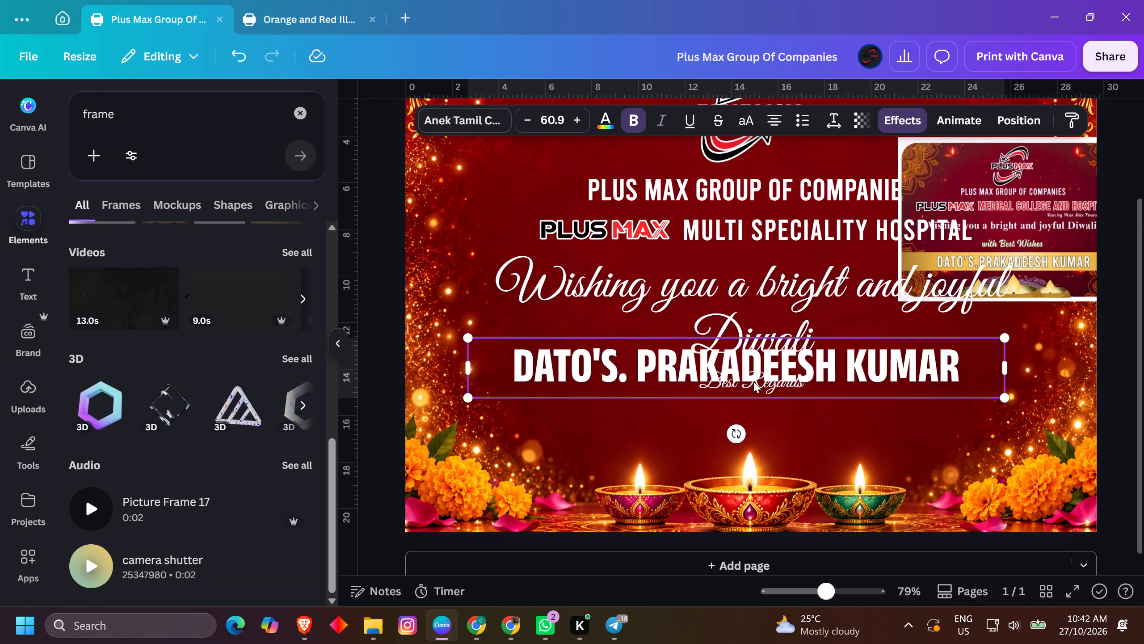
drag(765, 368, 774, 424)
click(1110, 351)
ctrl+scroll(1103, 348, down, 3)
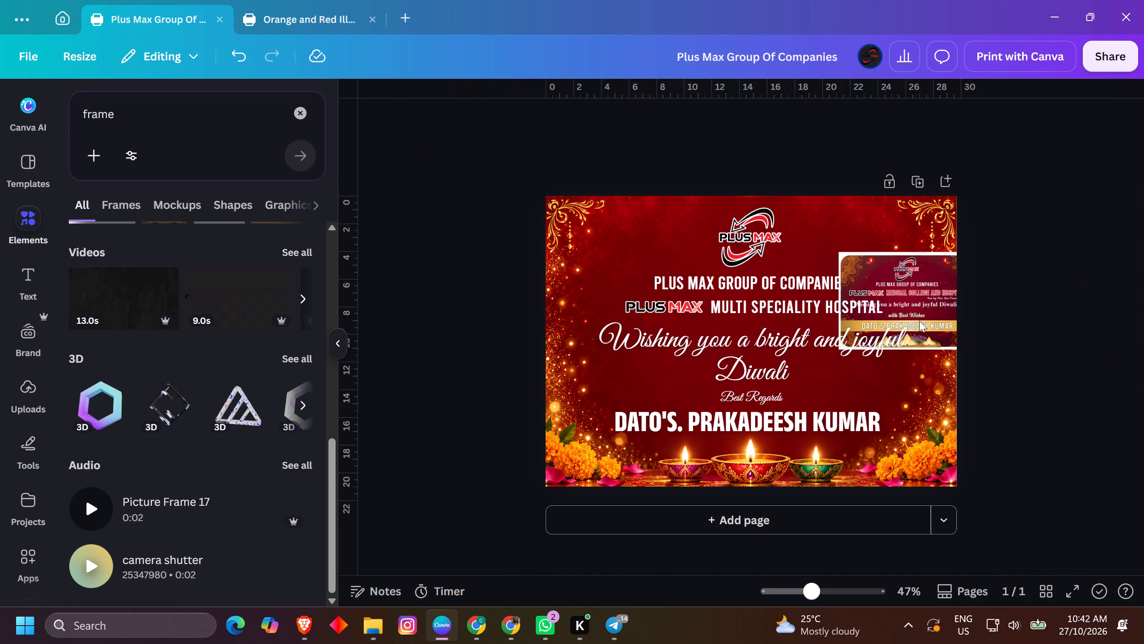
Nudge the wish text, the Best Regards line and the signatory name each slightly up.
click(749, 359)
key(Up)
key(Up)
key(Up)
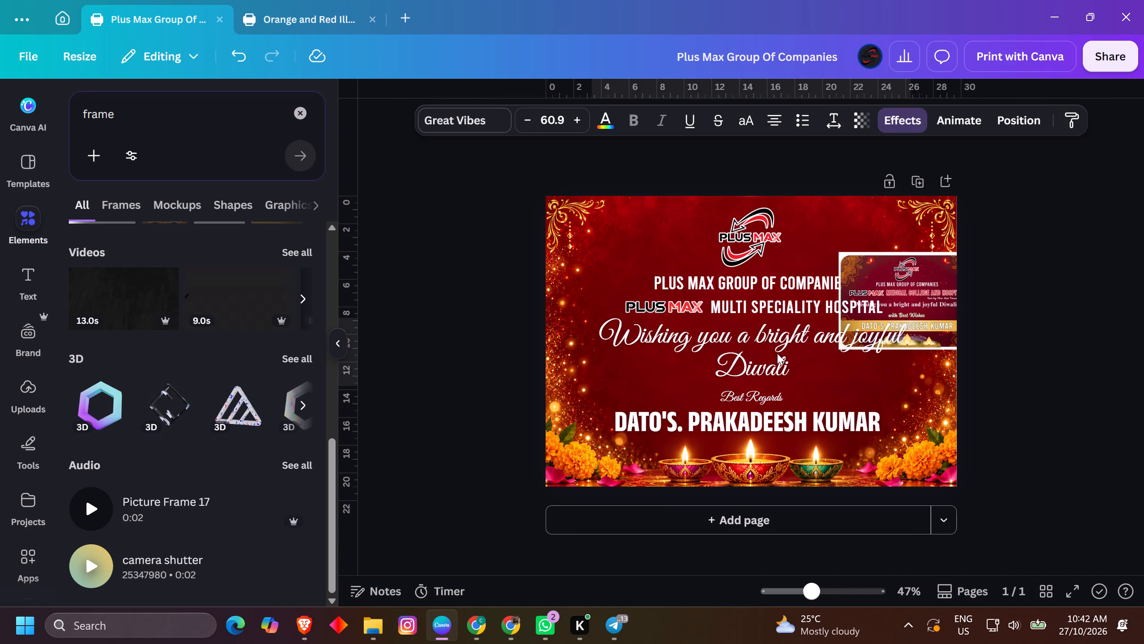
click(755, 398)
key(Up)
key(Up)
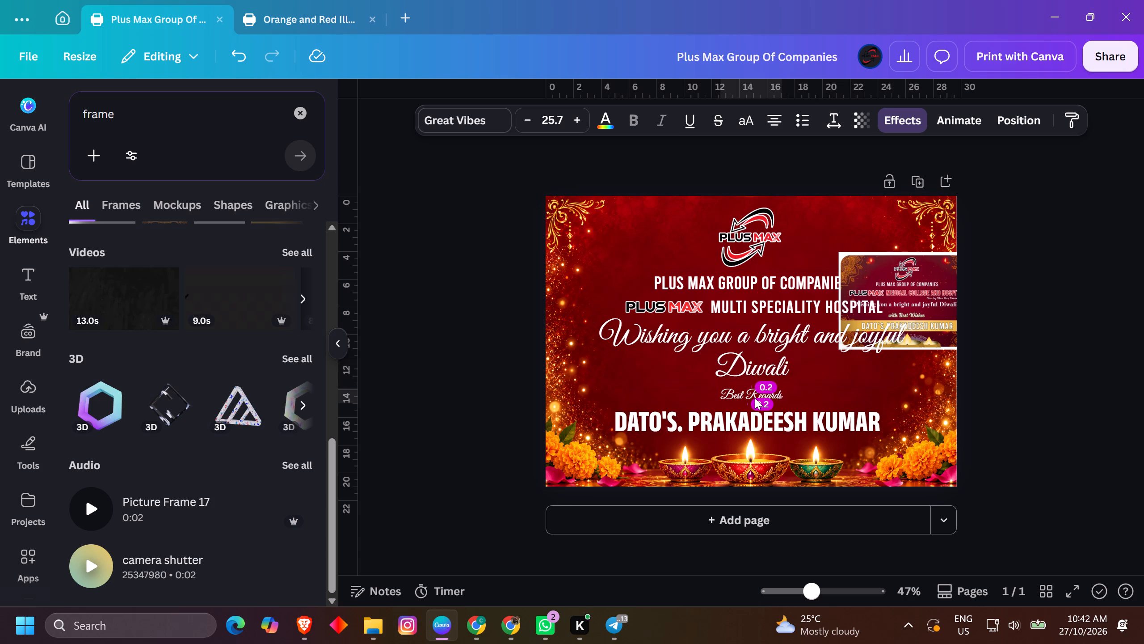
key(Up)
click(755, 416)
key(Up)
key(Up)
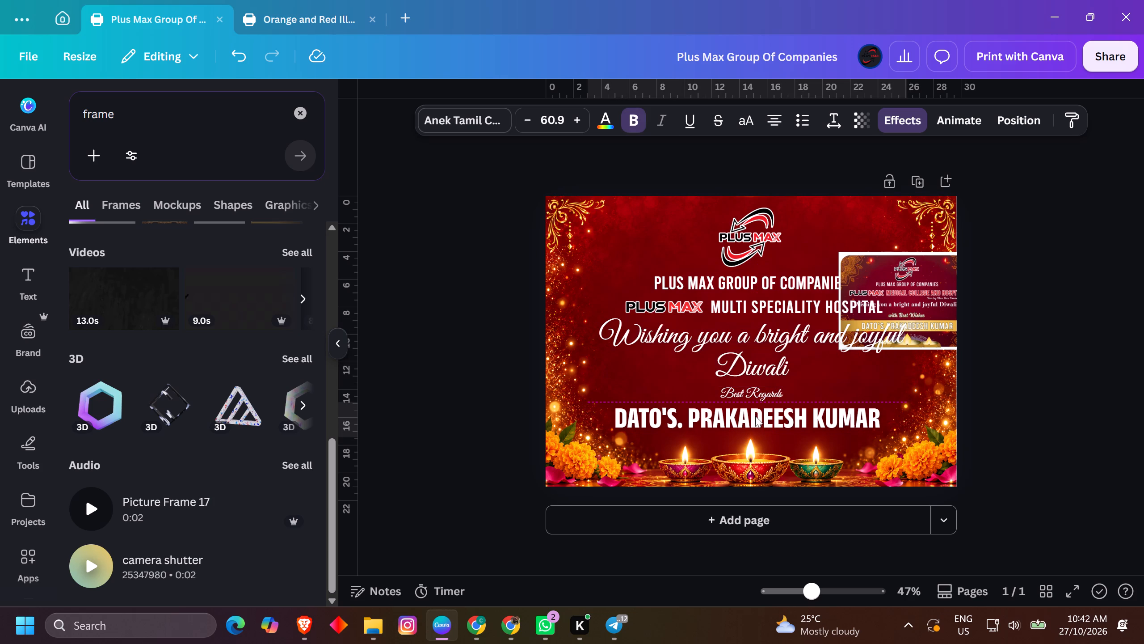
click(1051, 400)
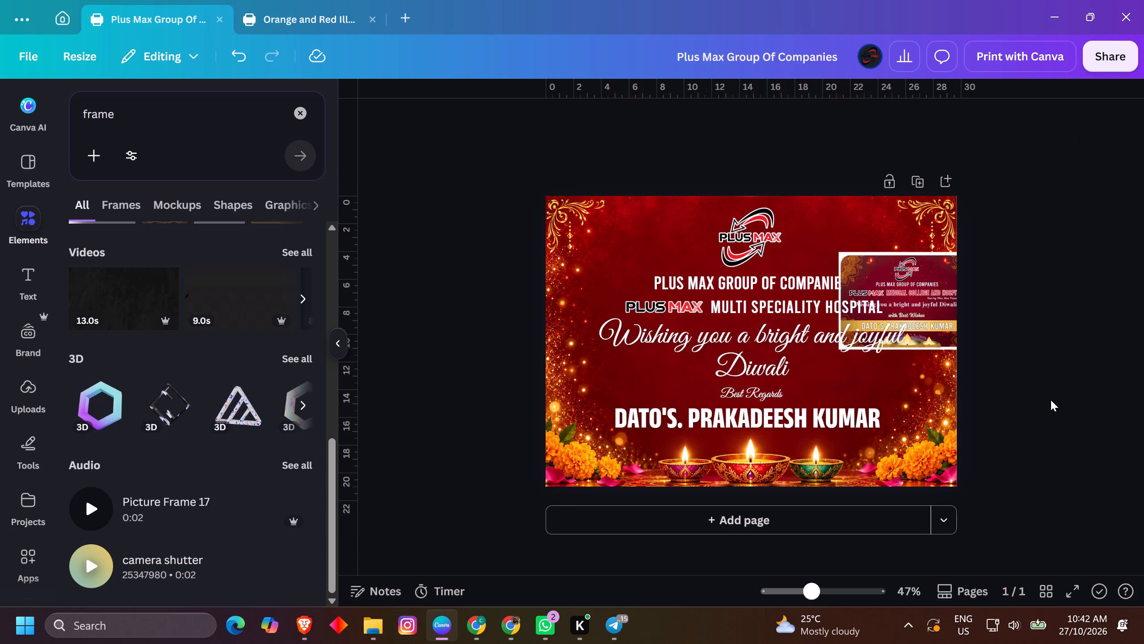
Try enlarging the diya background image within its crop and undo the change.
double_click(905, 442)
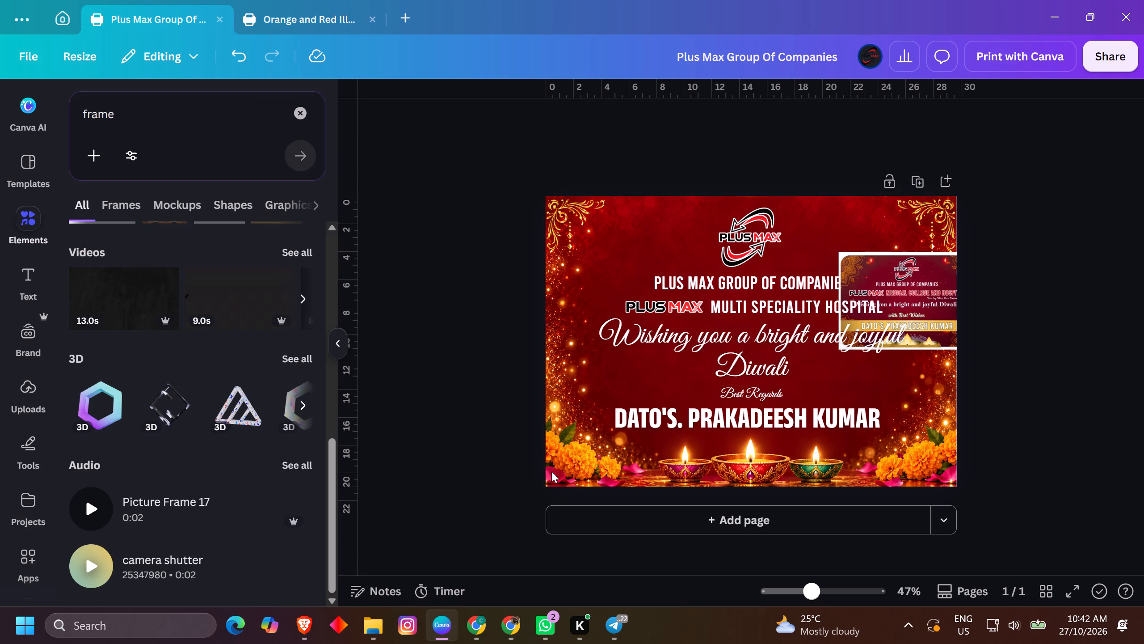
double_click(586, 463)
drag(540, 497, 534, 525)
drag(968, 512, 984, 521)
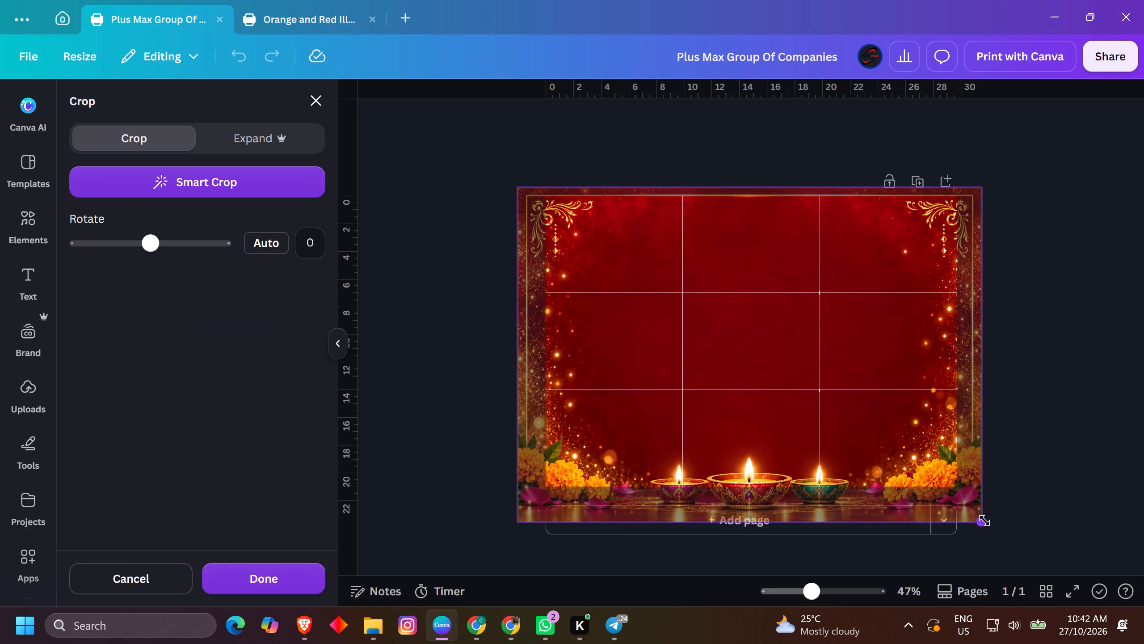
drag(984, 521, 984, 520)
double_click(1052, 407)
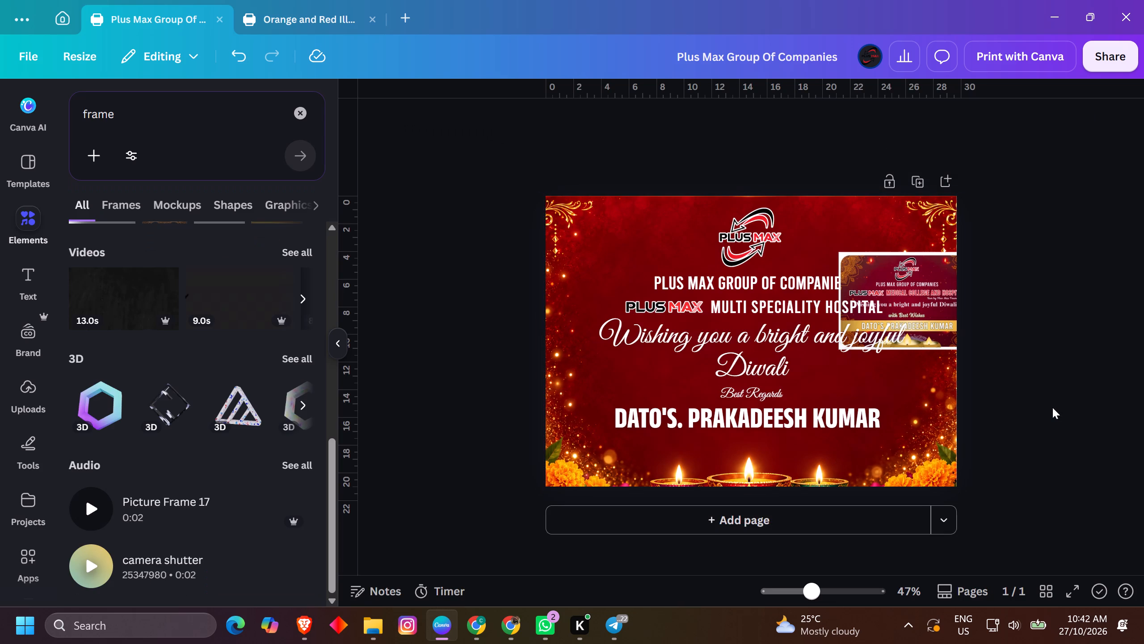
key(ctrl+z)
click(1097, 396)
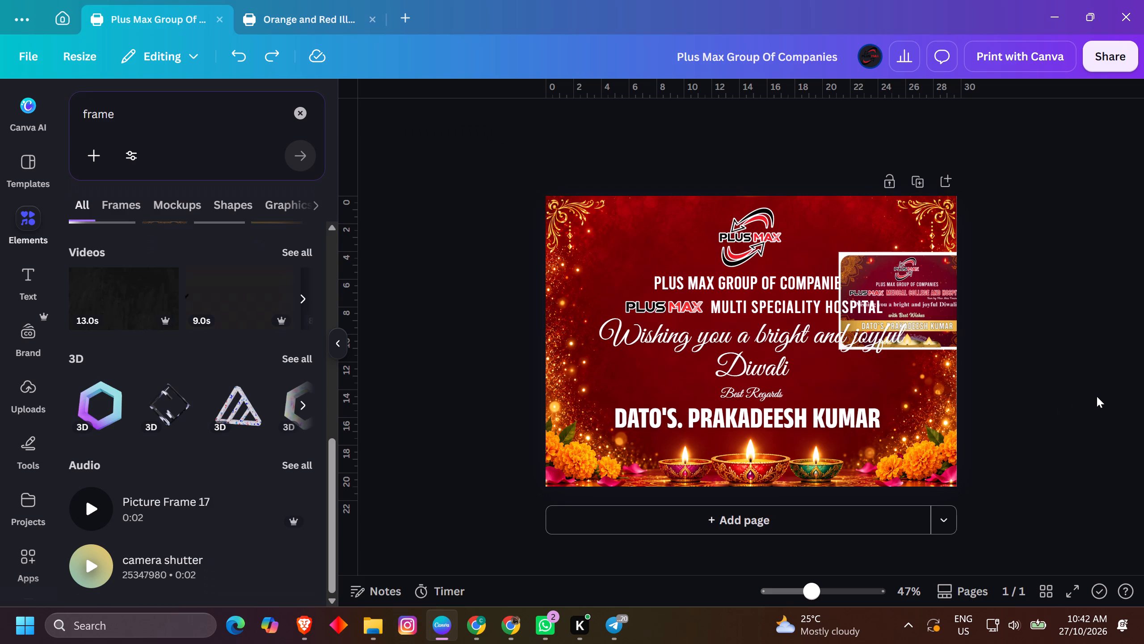
Shift the signatory name slightly down, leaving a little more space below the Best Regards line.
ctrl+scroll(777, 431, up, 7)
click(778, 420)
shift+drag(781, 413, 781, 420)
ctrl+scroll(901, 422, down, 6)
click(1135, 360)
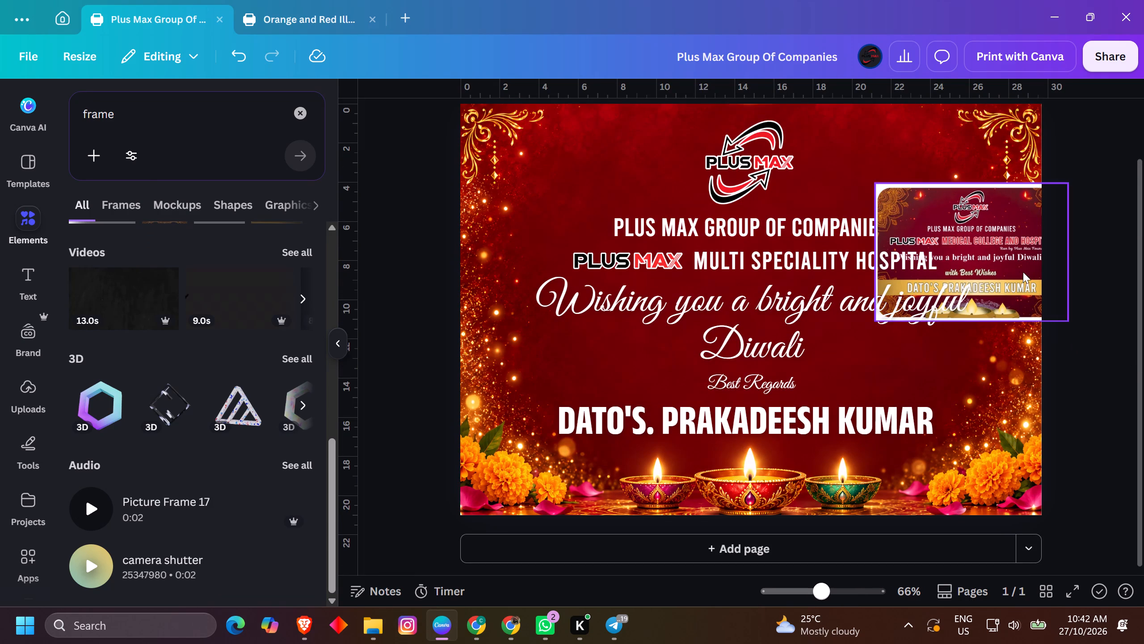
Move the reference picture up into the card's top right corner, clear of the wish text.
click(1017, 256)
drag(1012, 249, 1013, 172)
ctrl+scroll(1121, 484, down, 4)
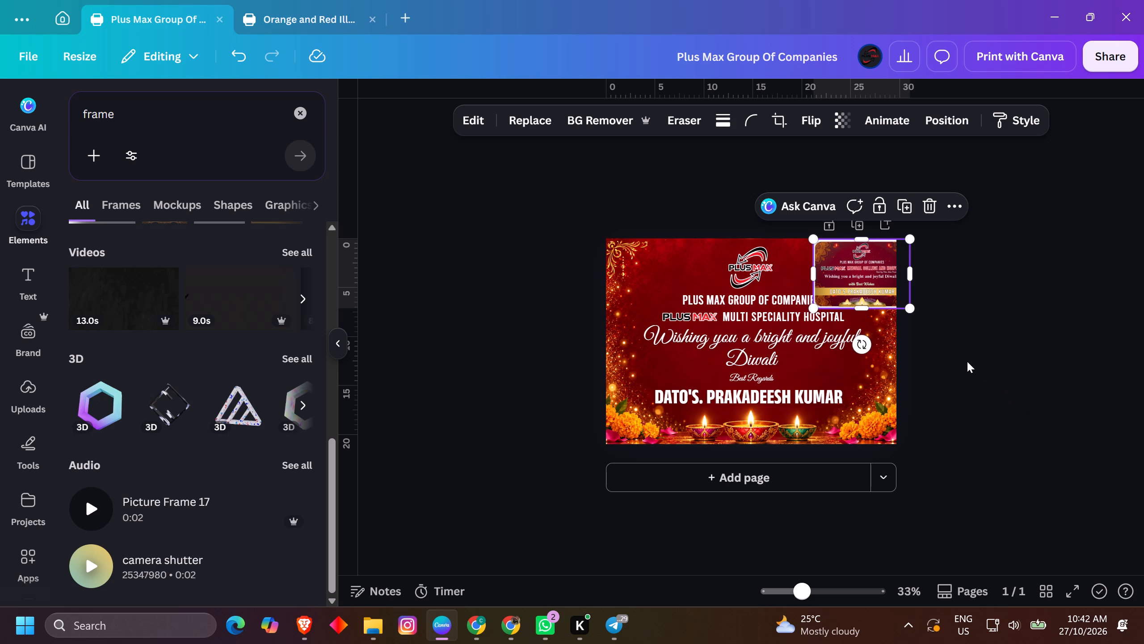
Widen the wish text box and reduce its font size to 47.4 so the wish fits on one line.
ctrl+scroll(791, 332, up, 6)
click(761, 345)
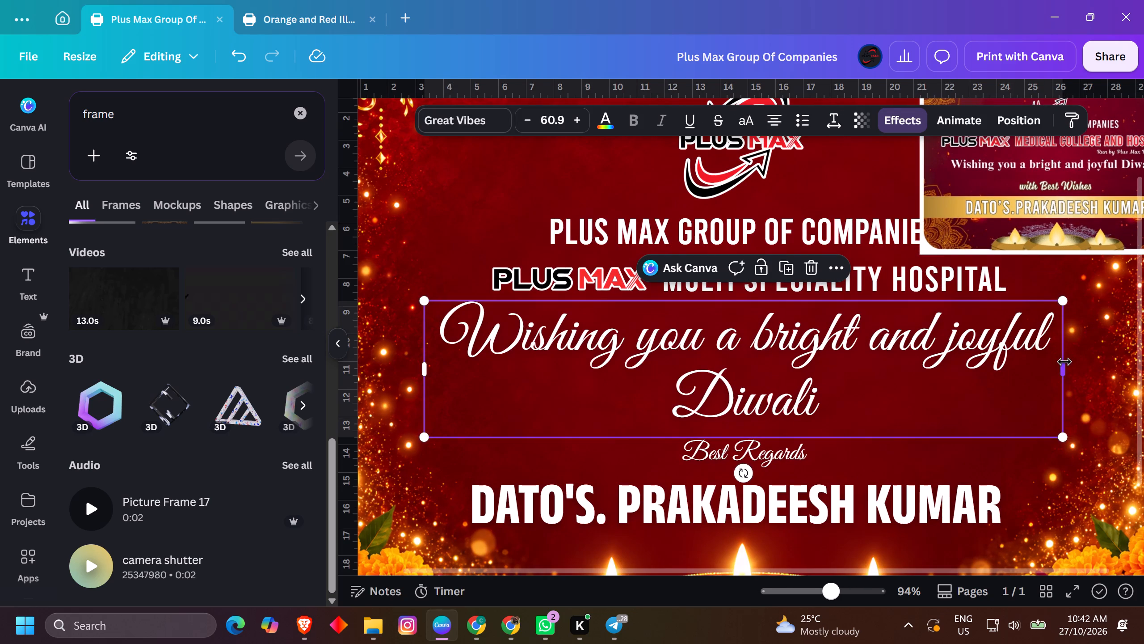
drag(1064, 362, 1123, 356)
ctrl+scroll(1121, 355, down, 4)
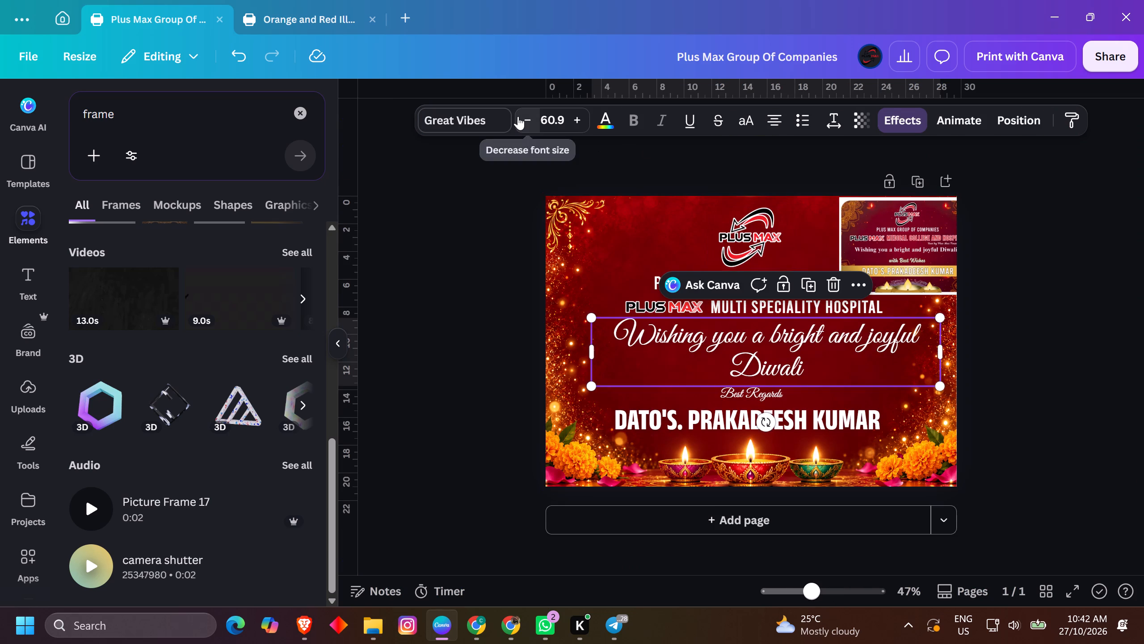
triple_click(518, 116)
drag(943, 350, 1001, 350)
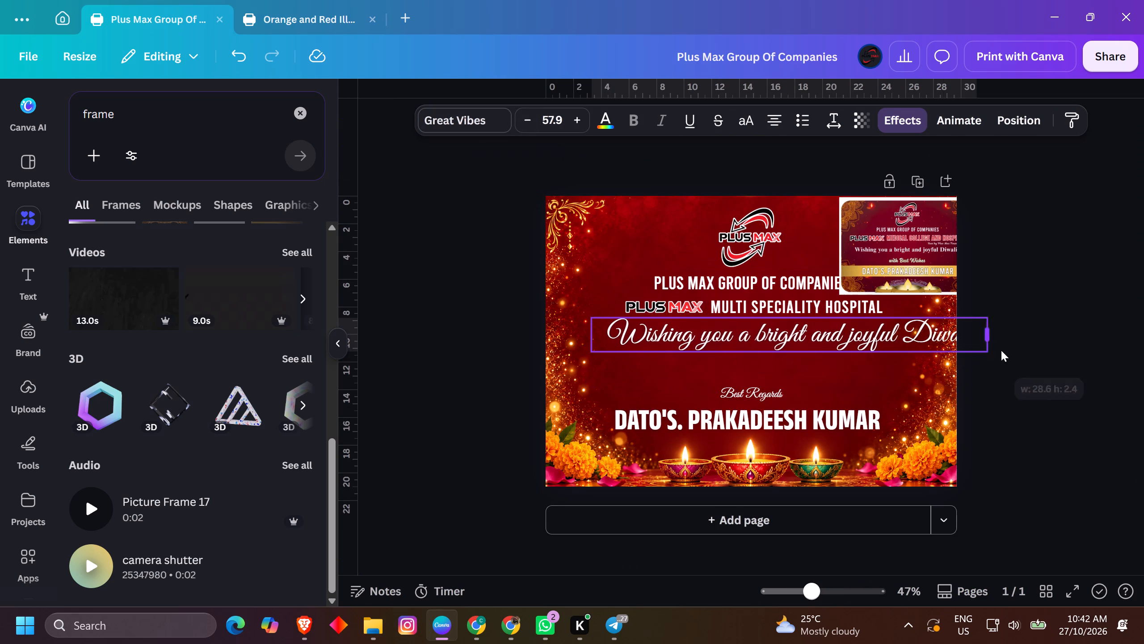
drag(1001, 350, 986, 346)
drag(987, 319, 917, 346)
click(993, 326)
Move the single-line wish slightly down to leave a clear gap below the hospital heading.
ctrl+scroll(800, 300, up, 4)
click(765, 352)
shift+click(765, 352)
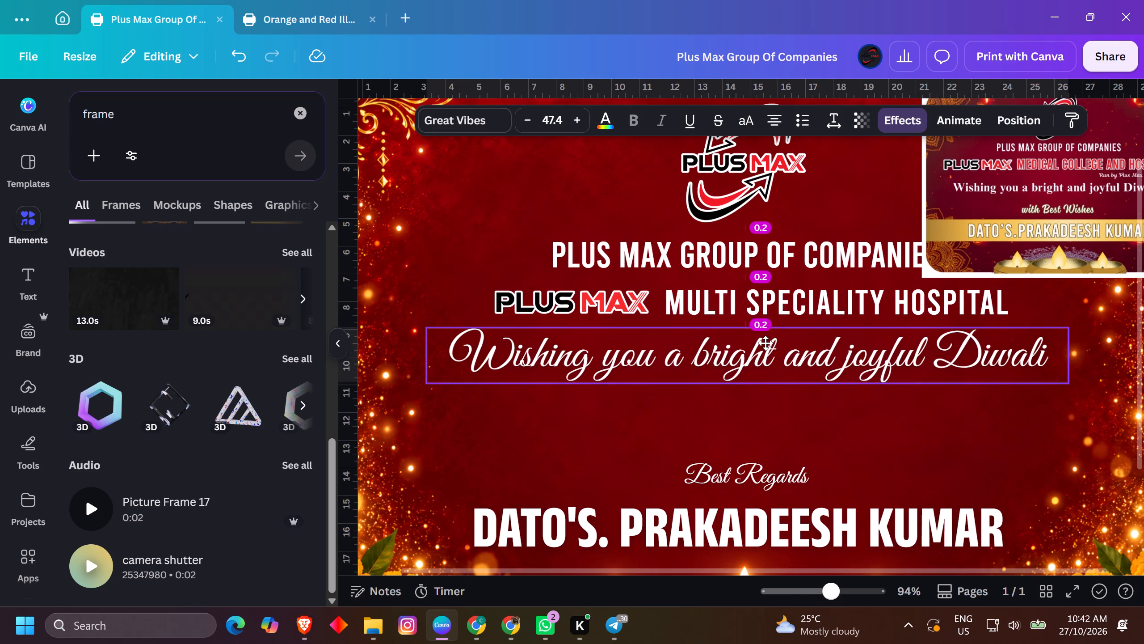
click(752, 482)
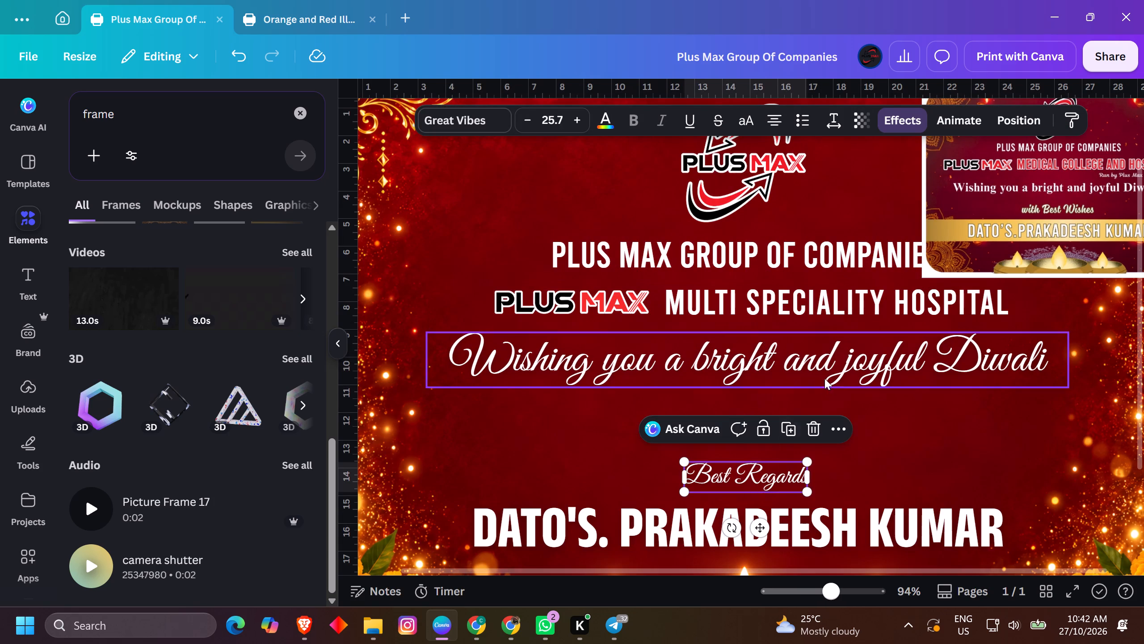
click(824, 377)
shift+drag(825, 371, 825, 377)
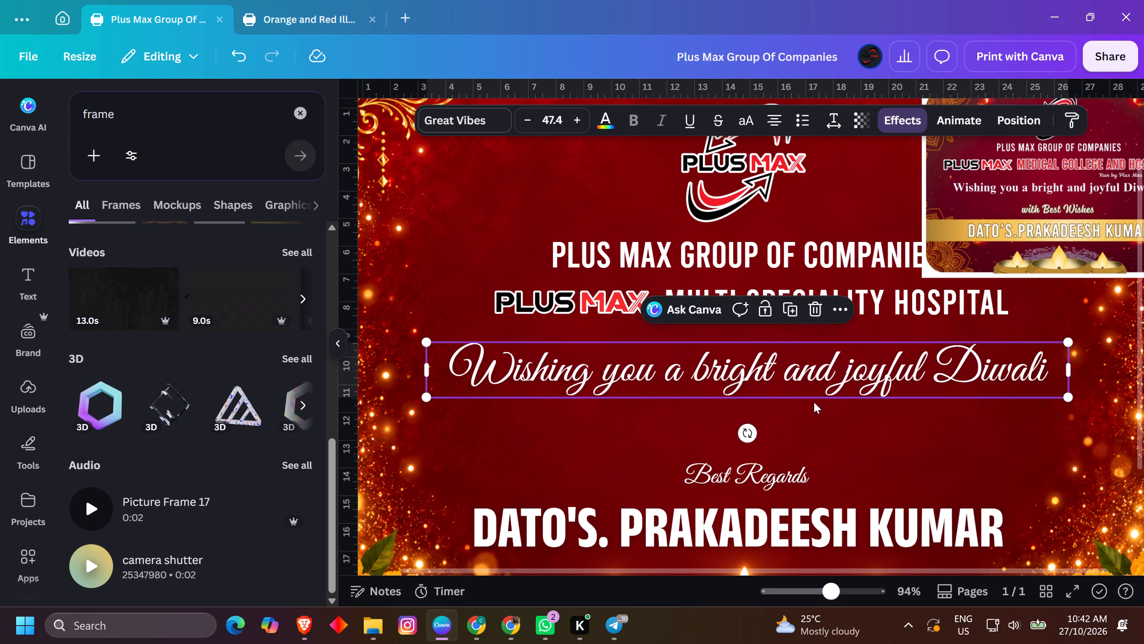
Move the Best Regards line and the signatory name up beneath the single-line wish.
click(786, 479)
shift+drag(765, 477, 770, 428)
click(760, 525)
shift+drag(760, 527, 762, 485)
ctrl+scroll(968, 474, down, 6)
double_click(1131, 429)
Shift the signatory name and the Best Regards line slightly down to even out the spacing below the wish.
ctrl+scroll(913, 373, up, 5)
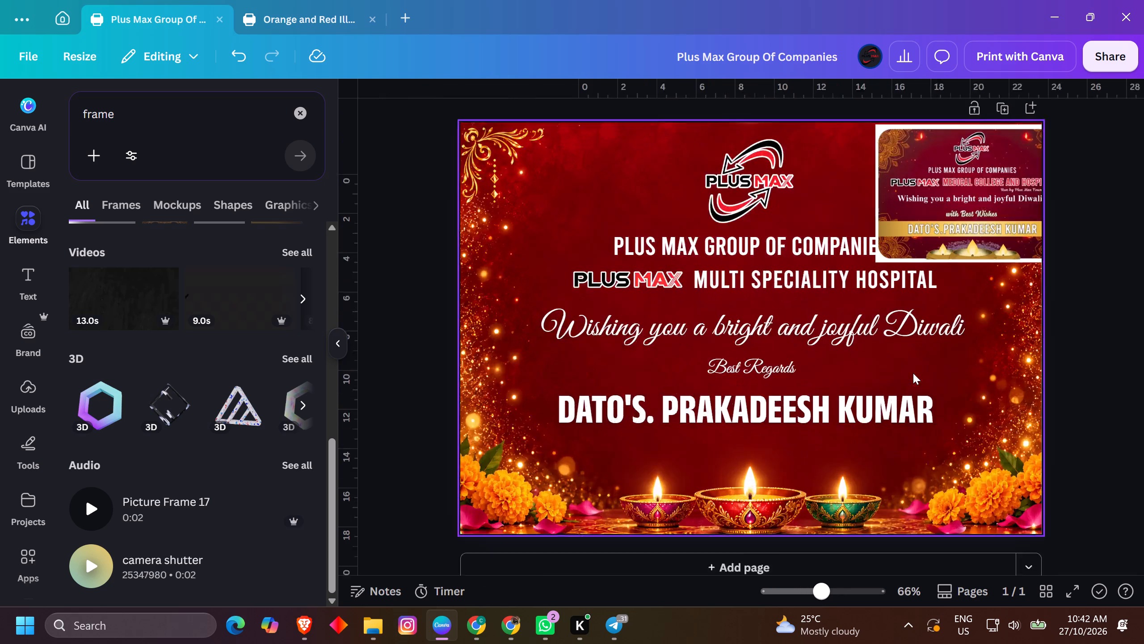
click(816, 421)
drag(791, 422, 793, 428)
click(888, 347)
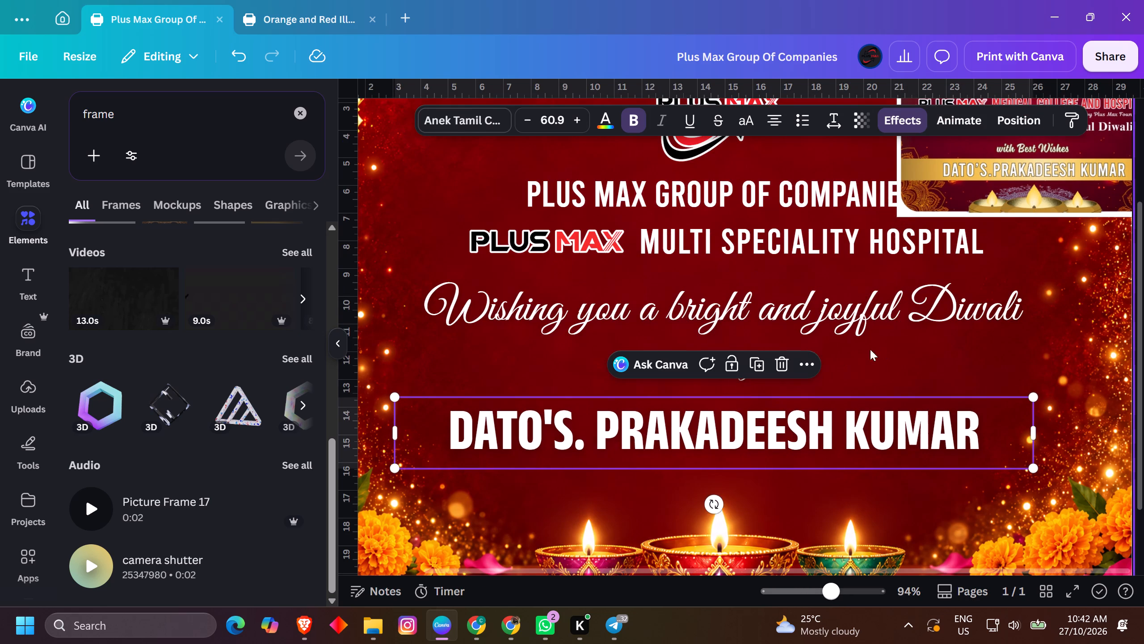
ctrl+click(733, 363)
drag(733, 363, 738, 367)
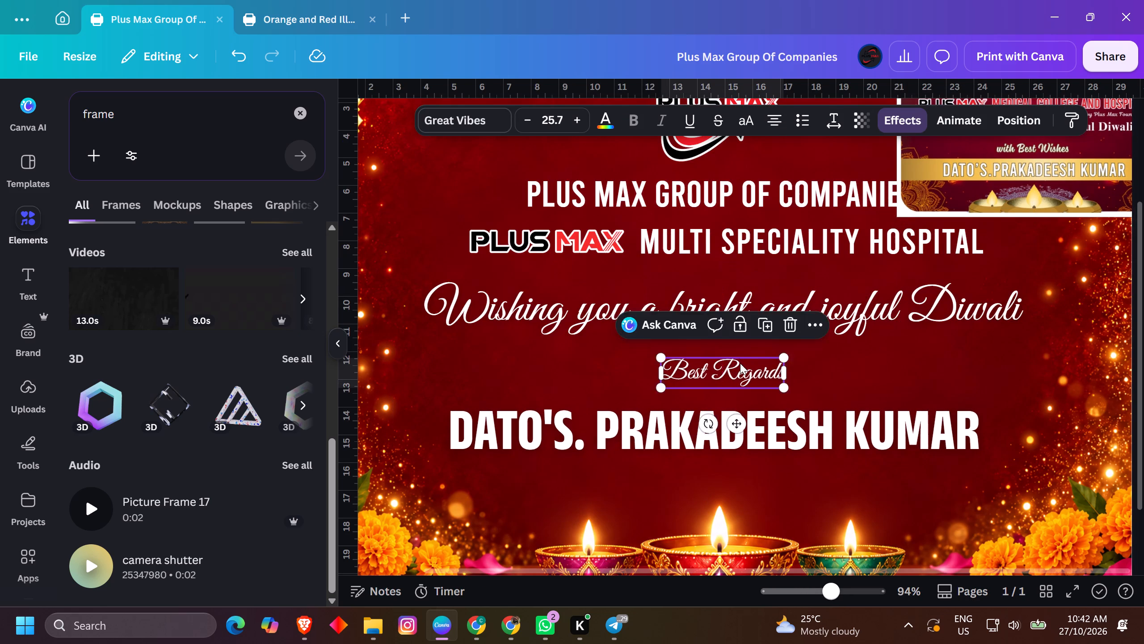
Move the reference picture down to the card's lower right edge, clear of the headings.
ctrl+scroll(741, 362, down, 4)
click(1079, 314)
drag(904, 238, 945, 403)
click(1014, 290)
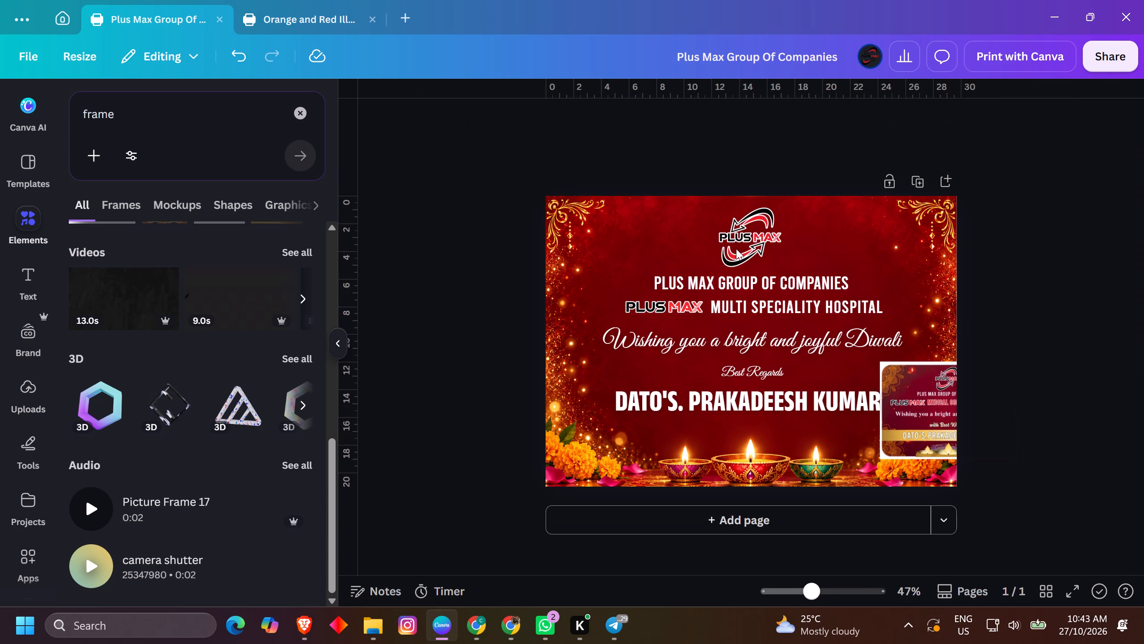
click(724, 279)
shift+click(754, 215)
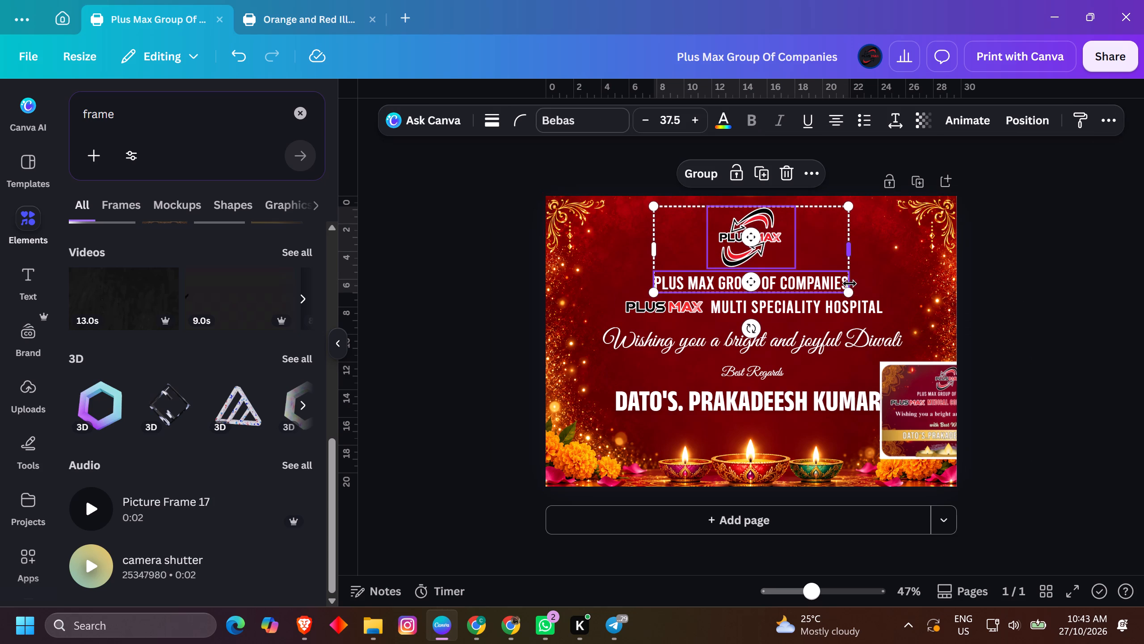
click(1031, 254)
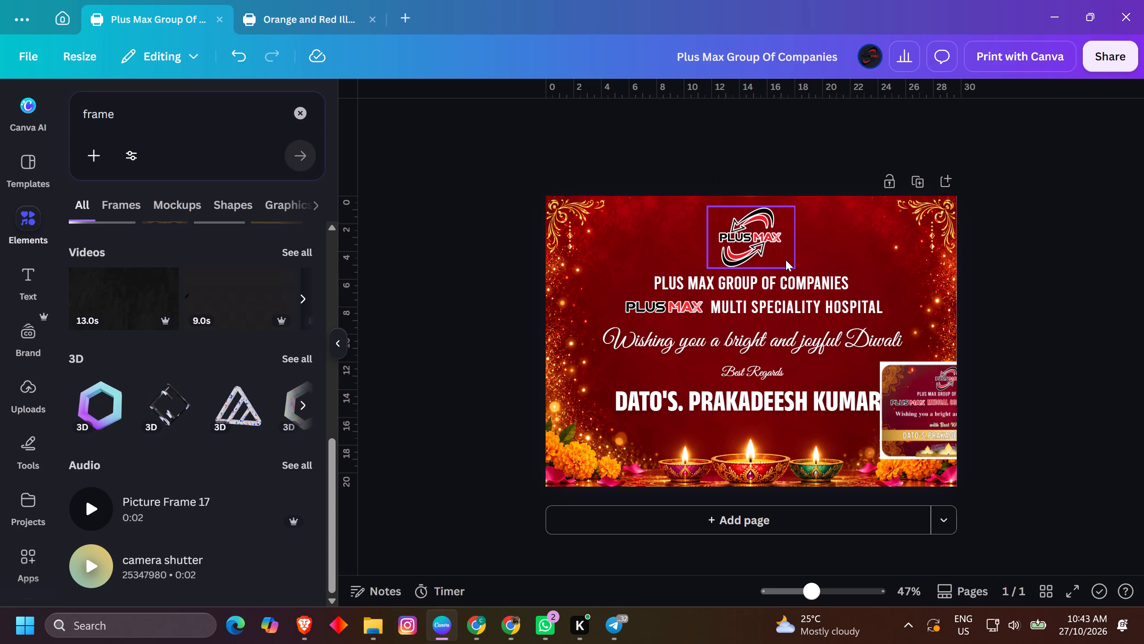
Enlarge the Plus Max logo above the headings very slightly.
click(786, 260)
drag(795, 204, 799, 207)
click(1016, 307)
Shrink the wish, Best Regards line and signatory name together and centre them lower between the headings and the diyas.
ctrl+scroll(929, 327, up, 3)
click(766, 441)
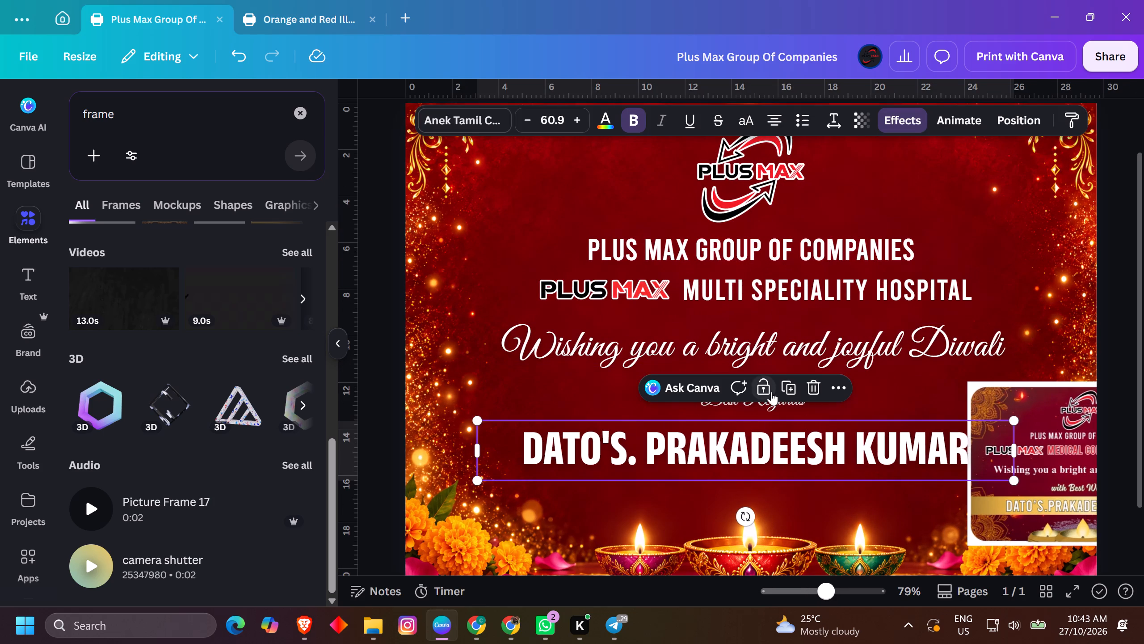
shift+click(782, 406)
shift+click(813, 354)
shift+click(880, 353)
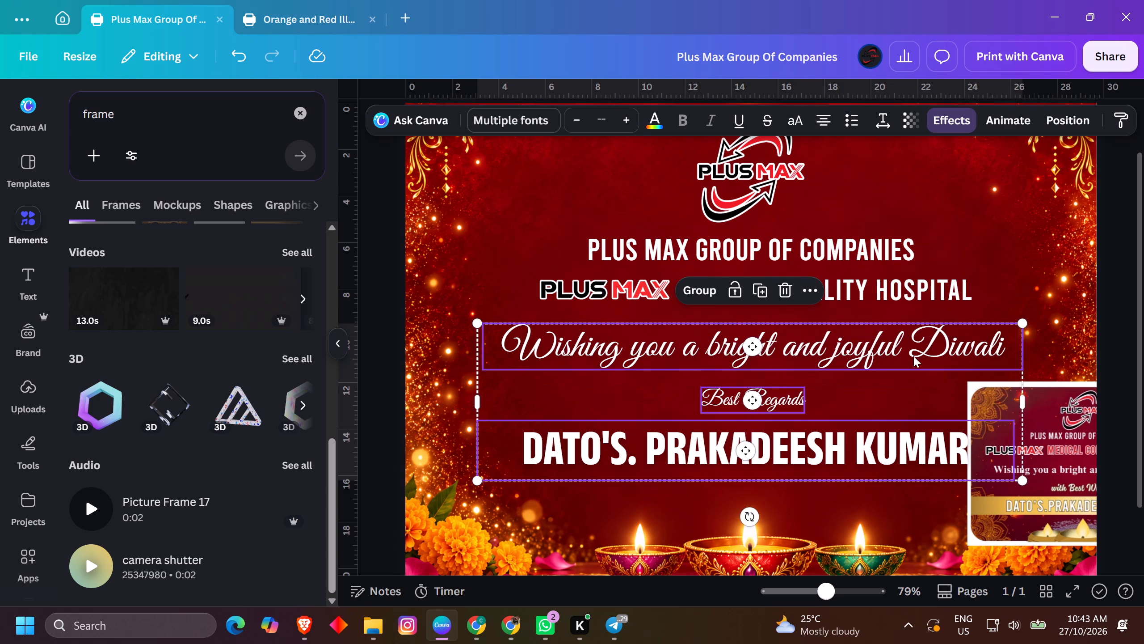
shift+drag(900, 355, 899, 388)
drag(1024, 354, 1021, 356)
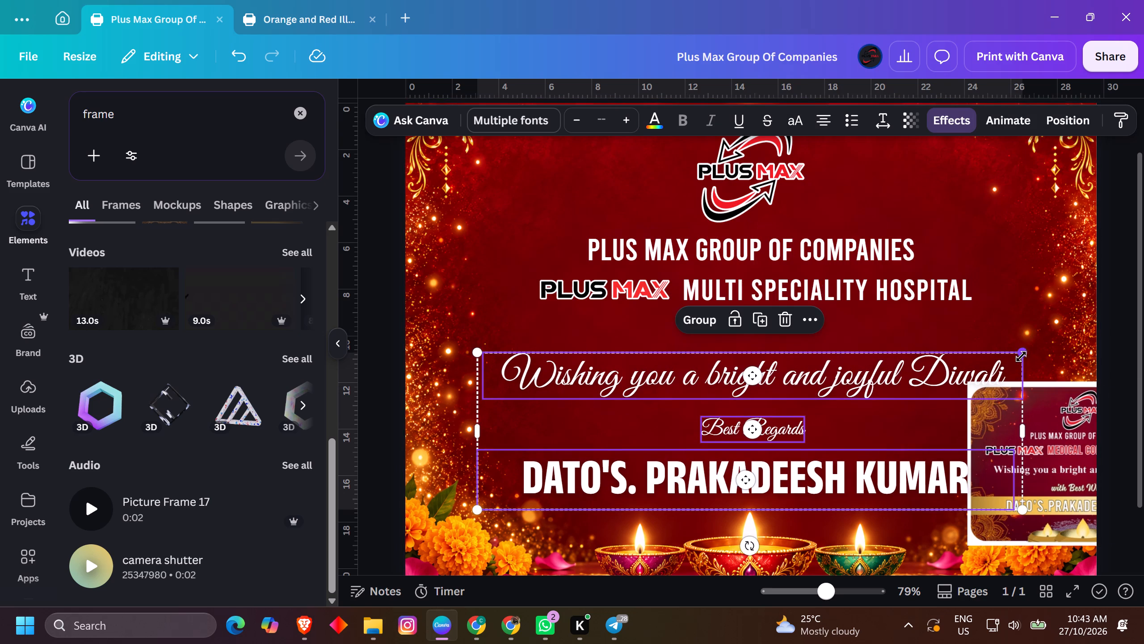
drag(1021, 356, 958, 388)
drag(859, 392, 892, 368)
click(1025, 288)
Enlarge the Plus Max Group of Companies heading to font size 44.1 and re-centre it beneath the logo.
scroll(1021, 289, up, 2)
click(903, 310)
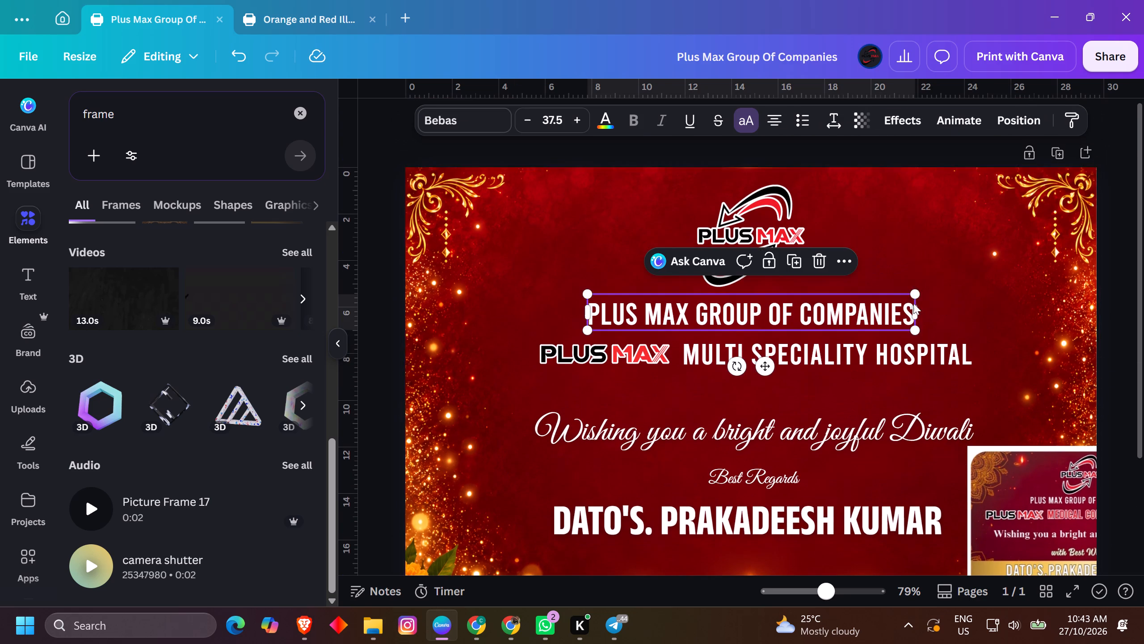
drag(917, 288, 977, 287)
drag(907, 306, 907, 306)
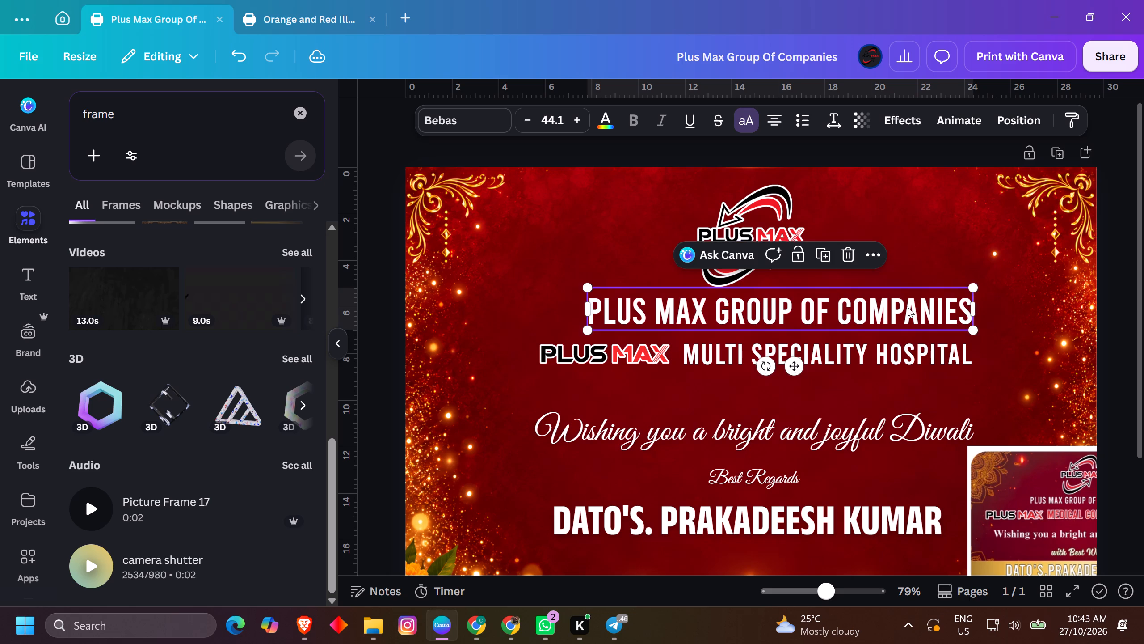
drag(907, 306, 883, 310)
click(955, 220)
Nudge the Plus Max logo slightly up to open space above the headings.
click(753, 229)
drag(753, 230, 756, 224)
Enlarge the grouped Multi Speciality Hospital line to font size 44.8, centre it horizontally on the page and shift it slightly down.
click(776, 350)
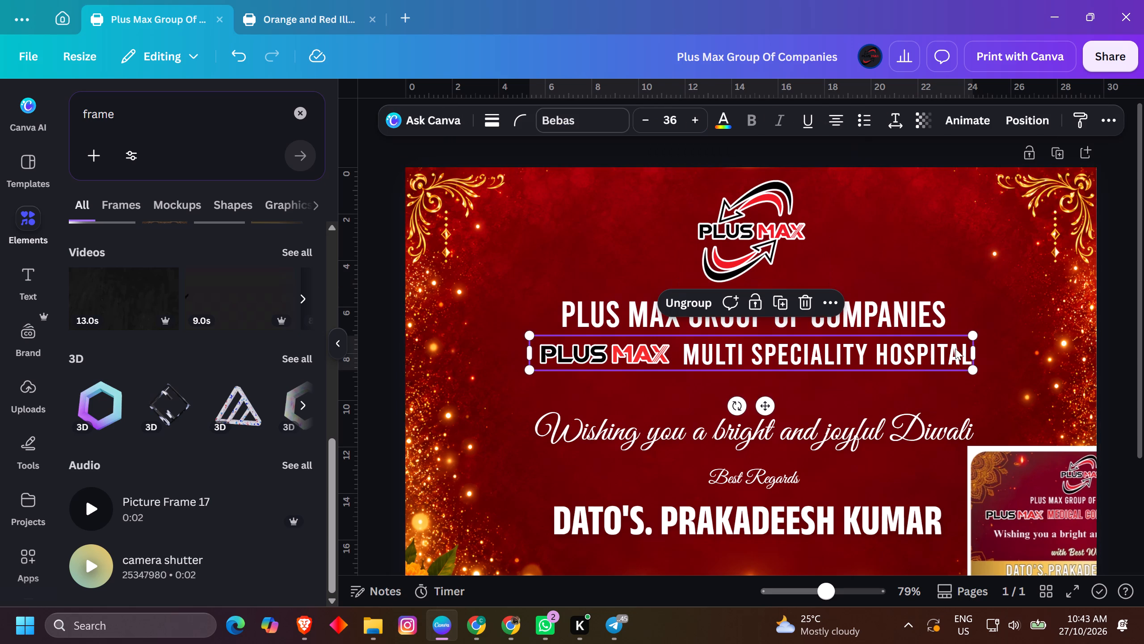
drag(976, 332, 1086, 333)
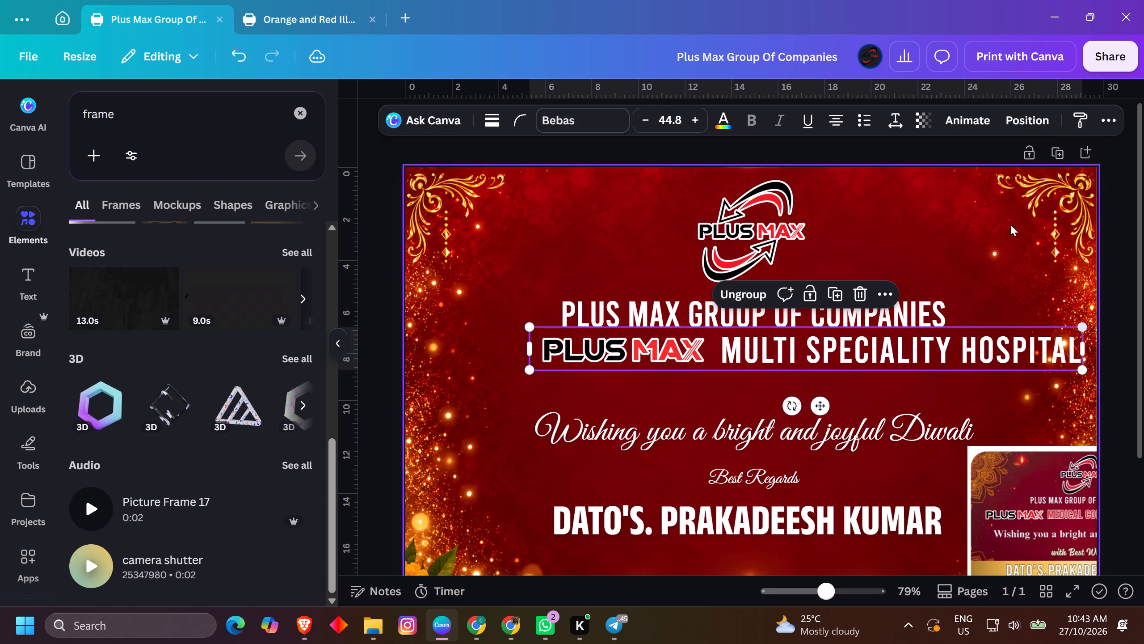
click(1030, 127)
click(278, 330)
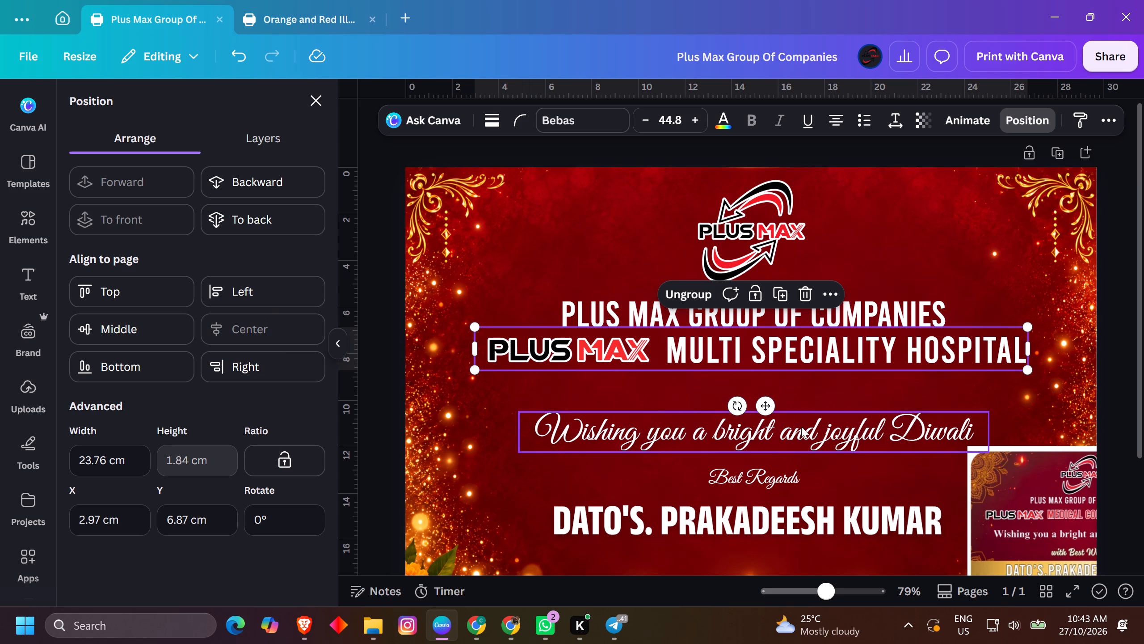
shift+drag(824, 349, 824, 361)
click(963, 307)
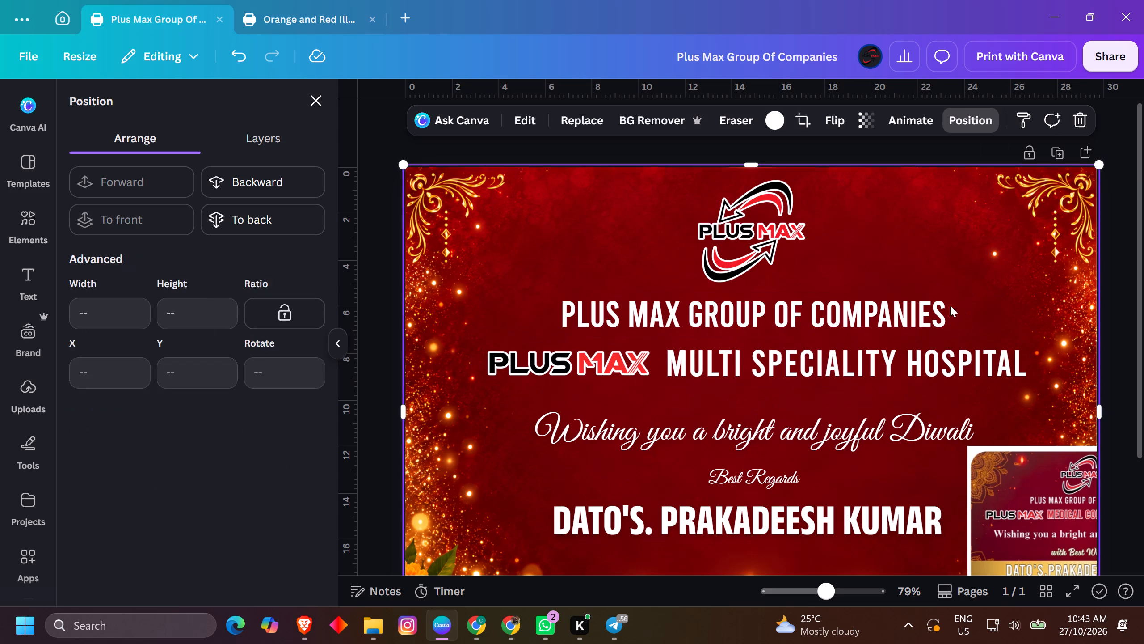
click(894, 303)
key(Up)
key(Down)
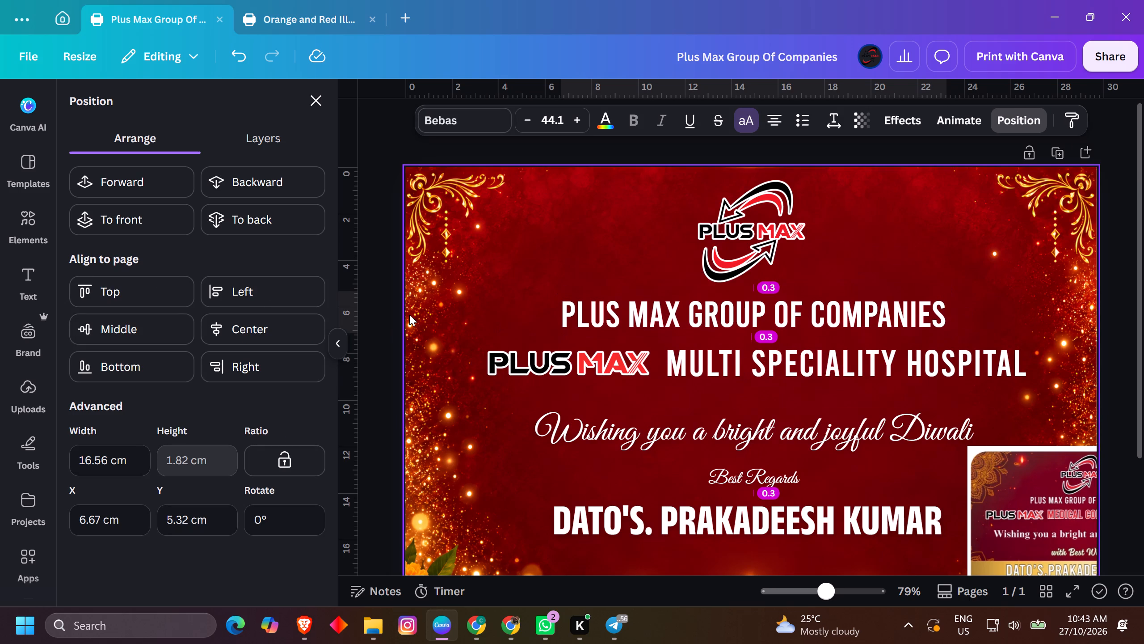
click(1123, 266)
Move the Diwali wish closer under the hospital line, narrow its text box to 19.6 cm and centre it horizontally on the page.
click(807, 446)
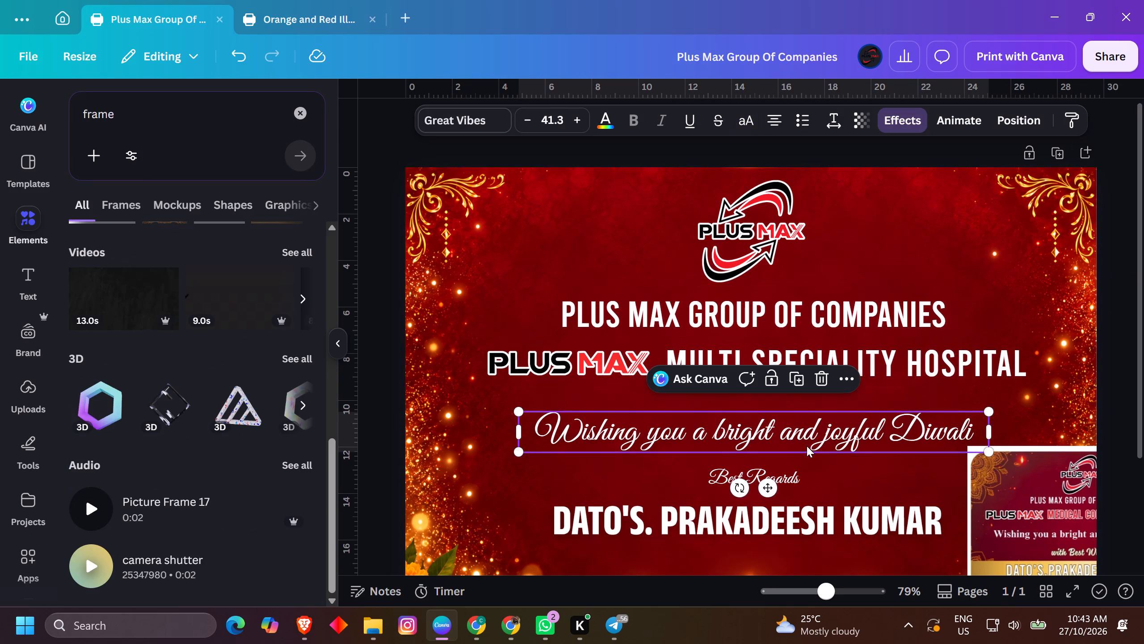
drag(809, 445, 801, 431)
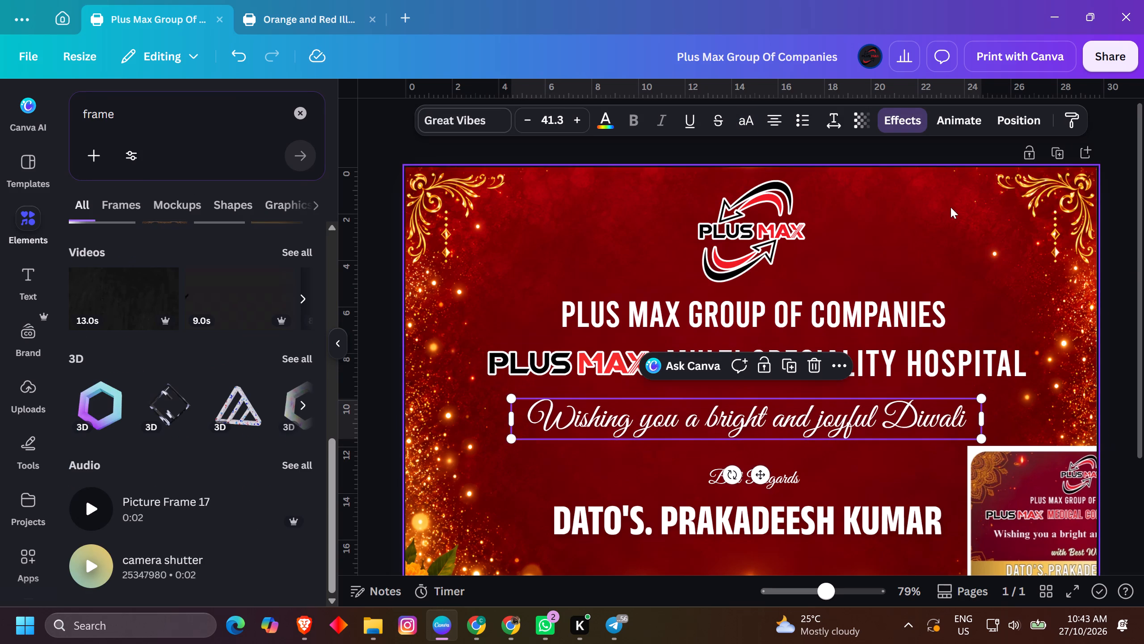
drag(985, 419, 972, 423)
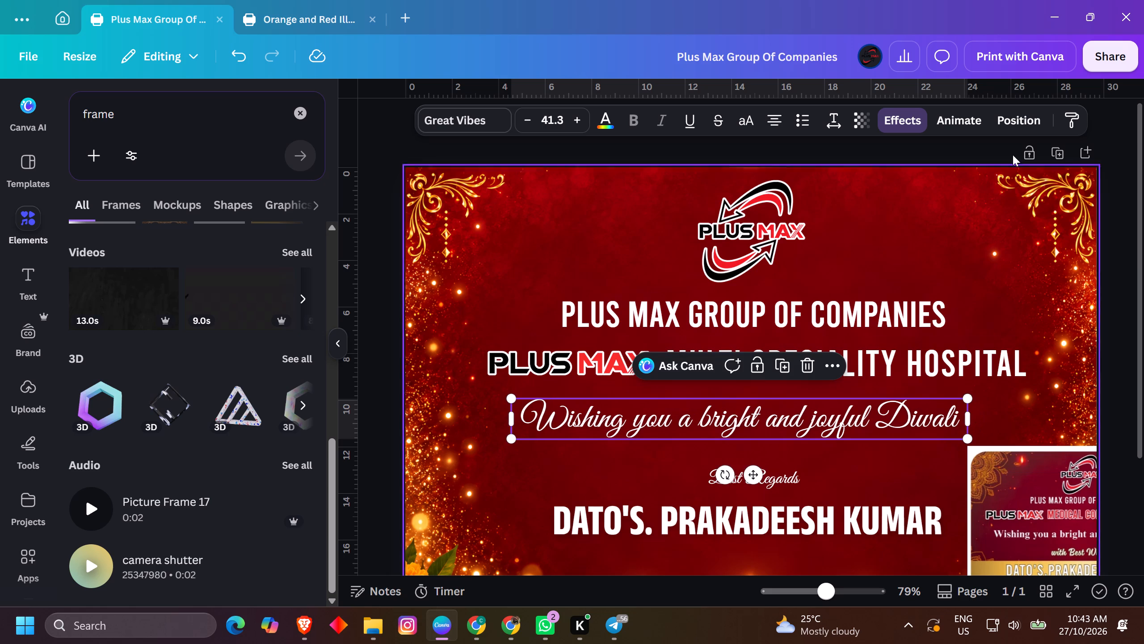
click(999, 115)
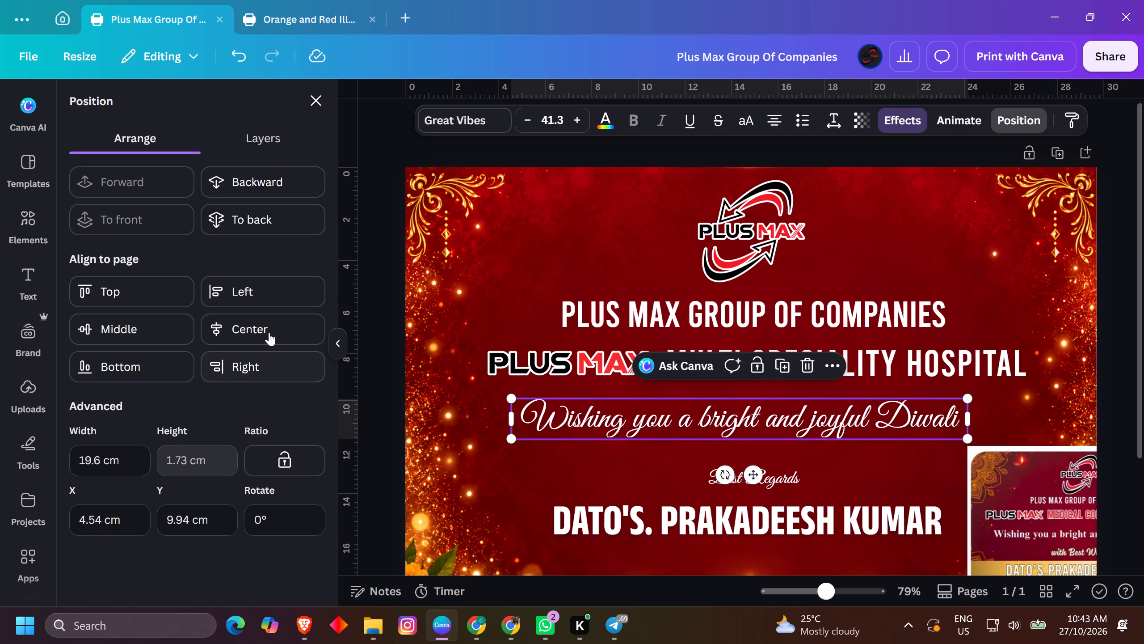
click(269, 332)
click(782, 478)
Enlarge the Multi Speciality Hospital line to font size 47.6 and centre it horizontally on the page.
click(812, 370)
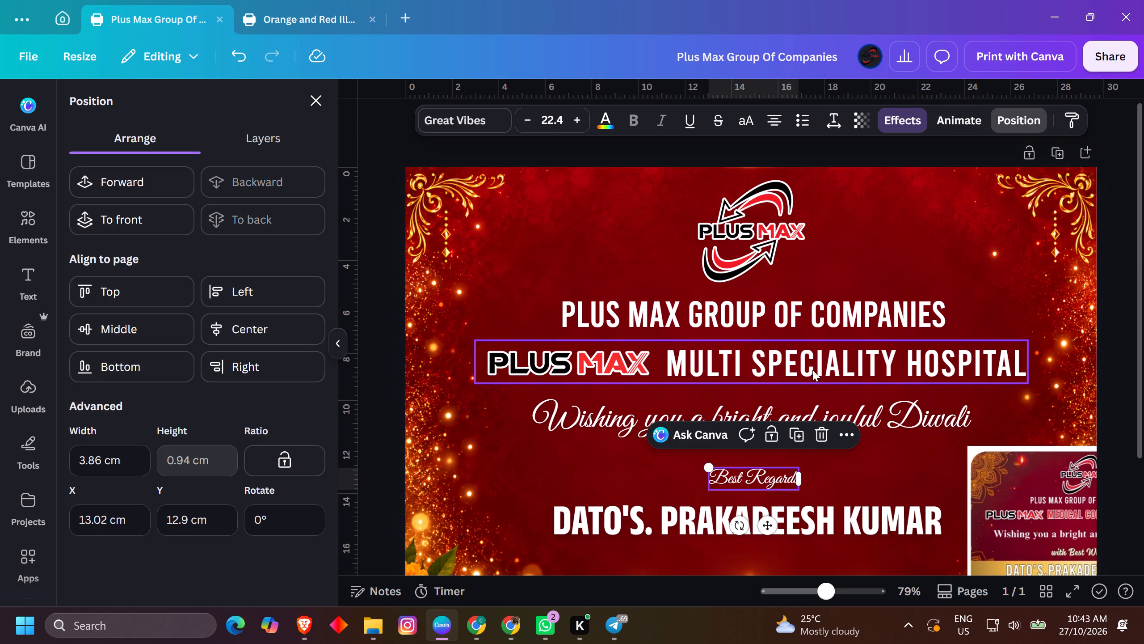
drag(1024, 335, 1058, 336)
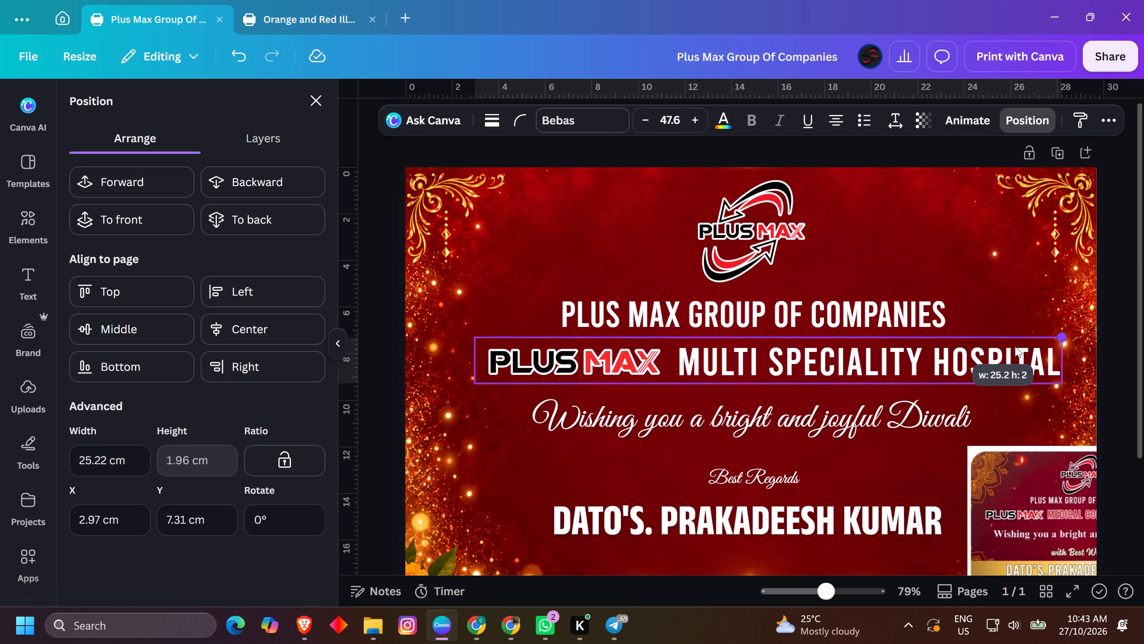
click(262, 334)
click(1116, 317)
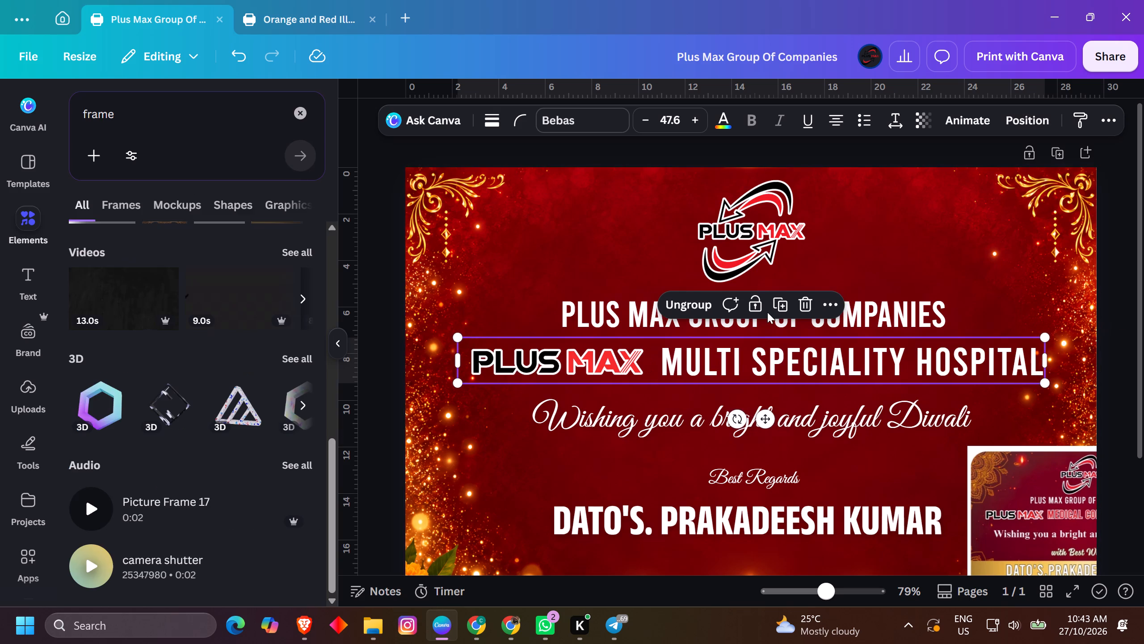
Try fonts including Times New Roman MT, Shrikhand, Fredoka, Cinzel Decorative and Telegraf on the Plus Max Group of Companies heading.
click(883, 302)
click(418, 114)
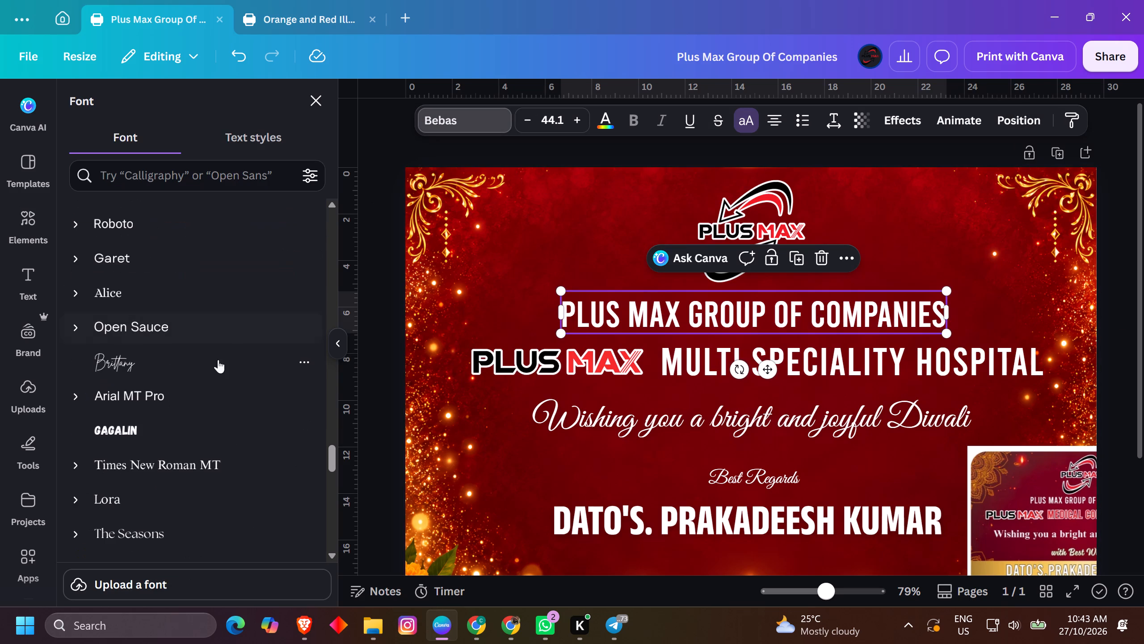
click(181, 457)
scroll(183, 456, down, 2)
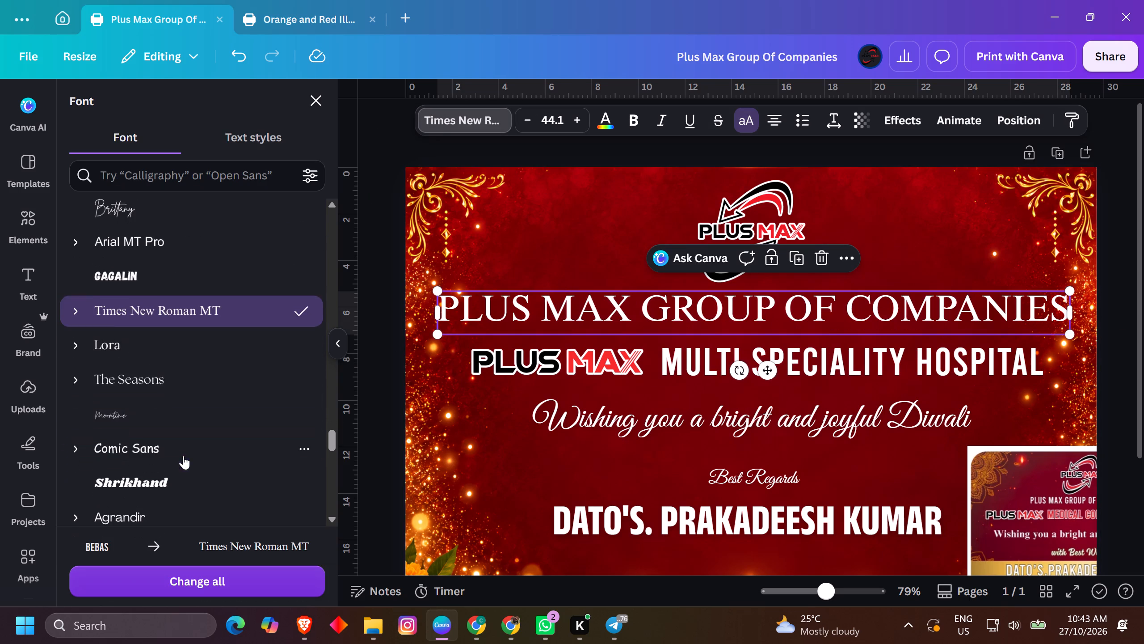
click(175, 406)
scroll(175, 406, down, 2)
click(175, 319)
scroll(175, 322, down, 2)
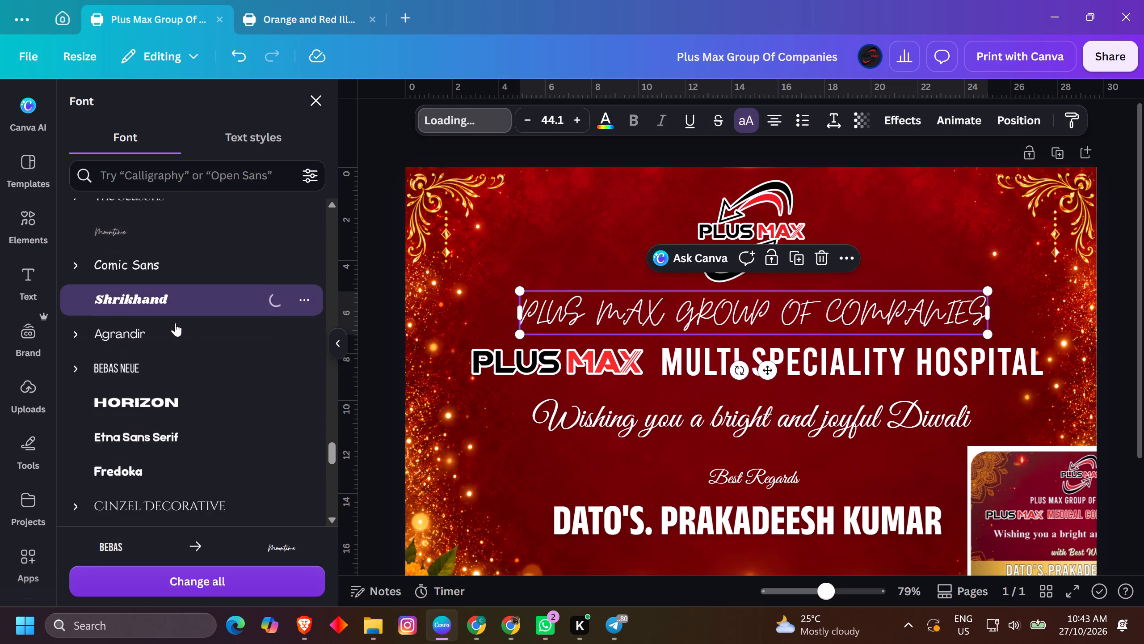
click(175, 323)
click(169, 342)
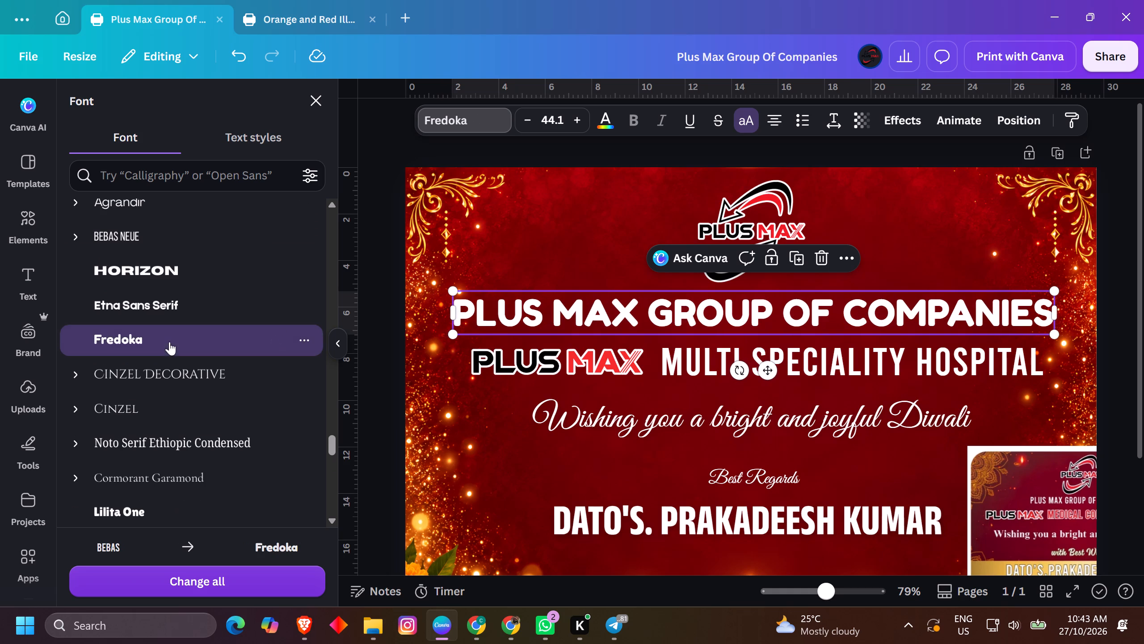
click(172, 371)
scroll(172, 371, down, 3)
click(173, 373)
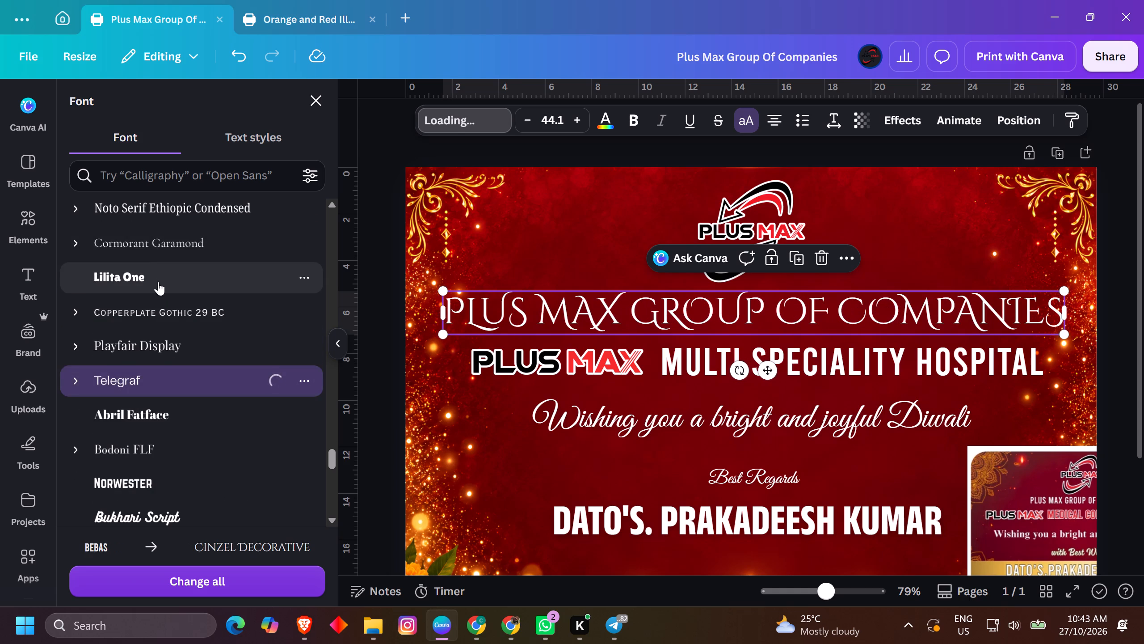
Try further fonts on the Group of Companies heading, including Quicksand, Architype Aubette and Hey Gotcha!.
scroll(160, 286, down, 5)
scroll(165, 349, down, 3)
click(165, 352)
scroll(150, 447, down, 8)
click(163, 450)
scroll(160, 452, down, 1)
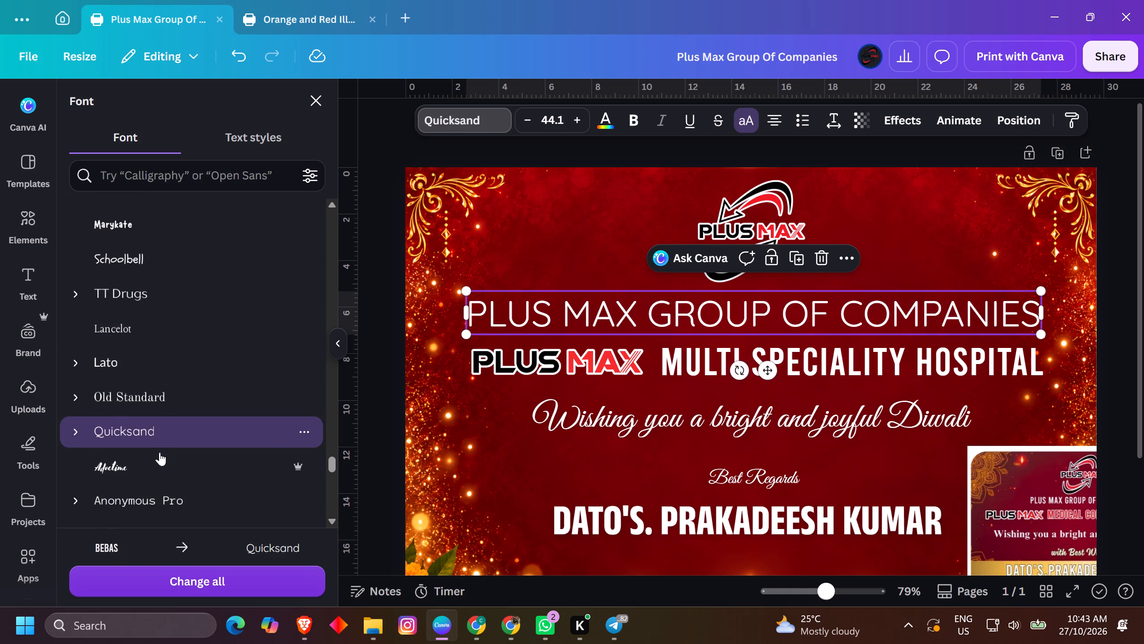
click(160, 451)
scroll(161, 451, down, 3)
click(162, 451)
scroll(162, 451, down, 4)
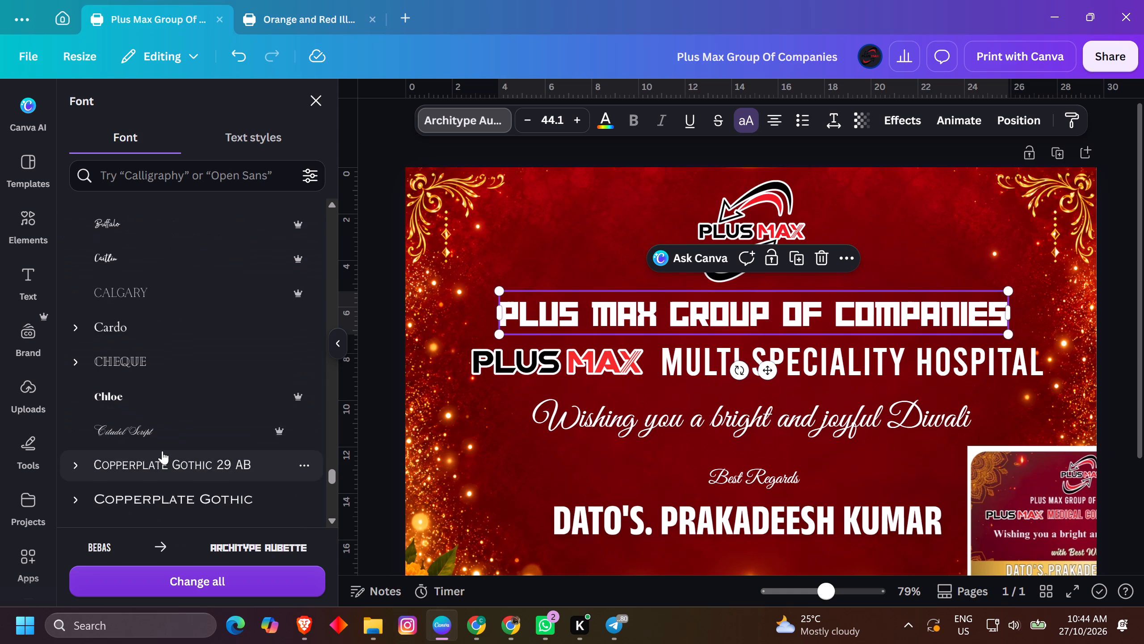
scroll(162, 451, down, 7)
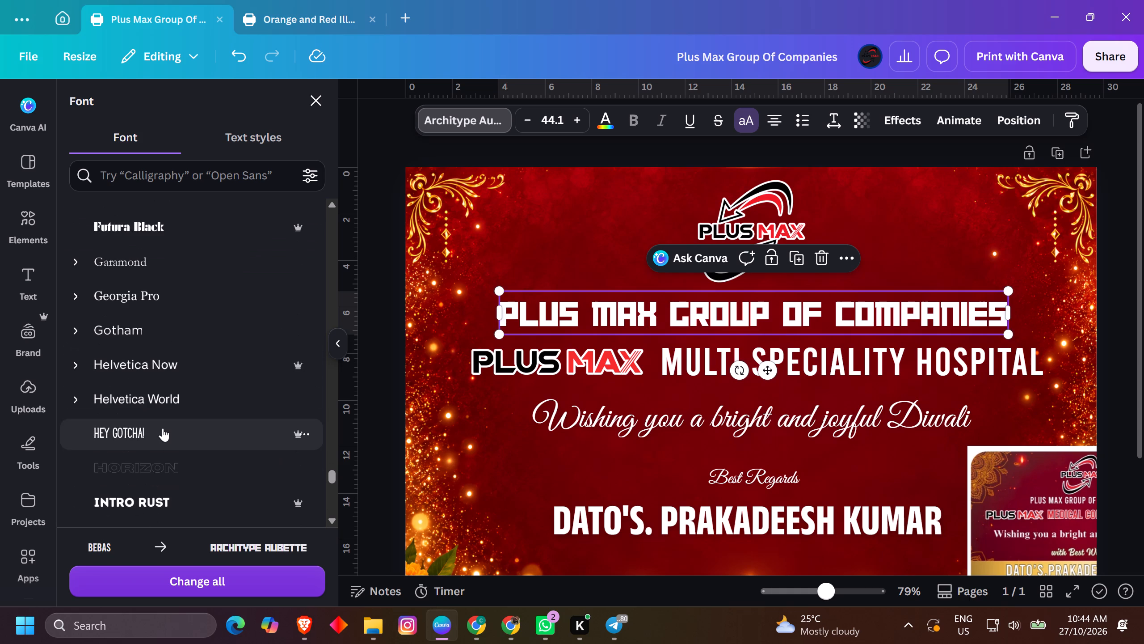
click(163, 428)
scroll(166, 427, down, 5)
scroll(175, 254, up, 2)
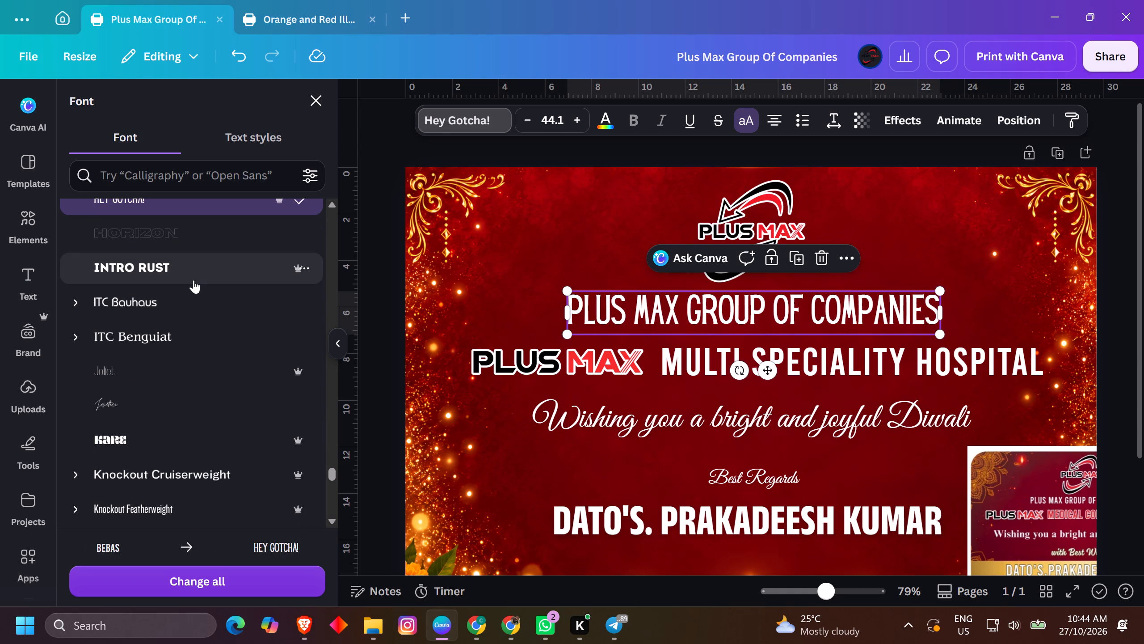
Set the Plus Max Group of Companies heading in Intro Rust and reduce its font size to 36.1.
click(197, 272)
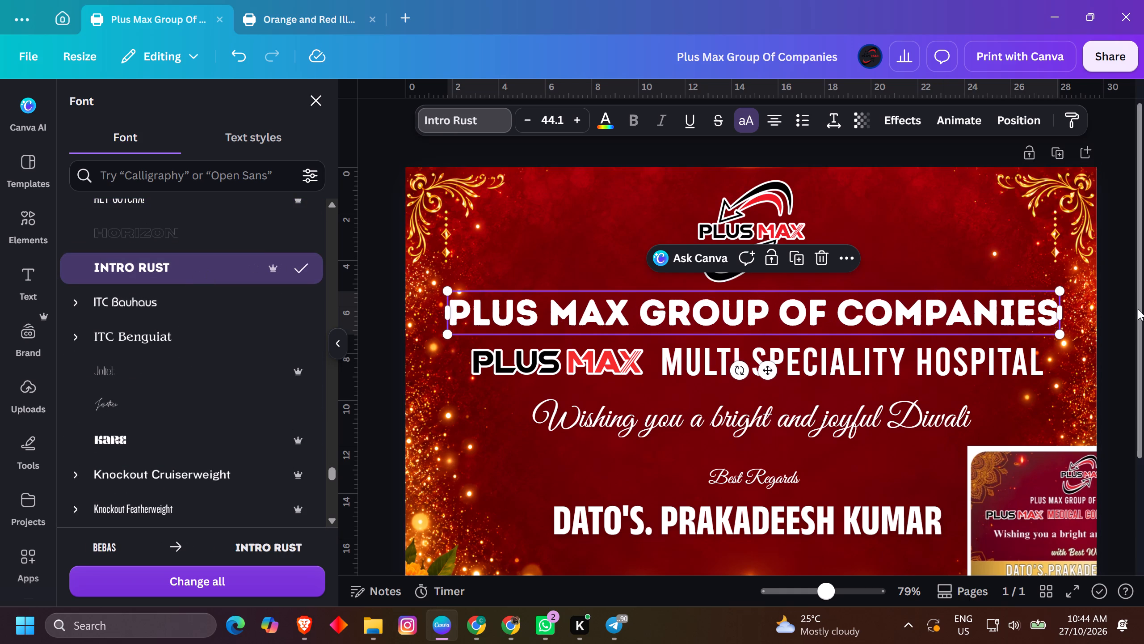
triple_click(526, 120)
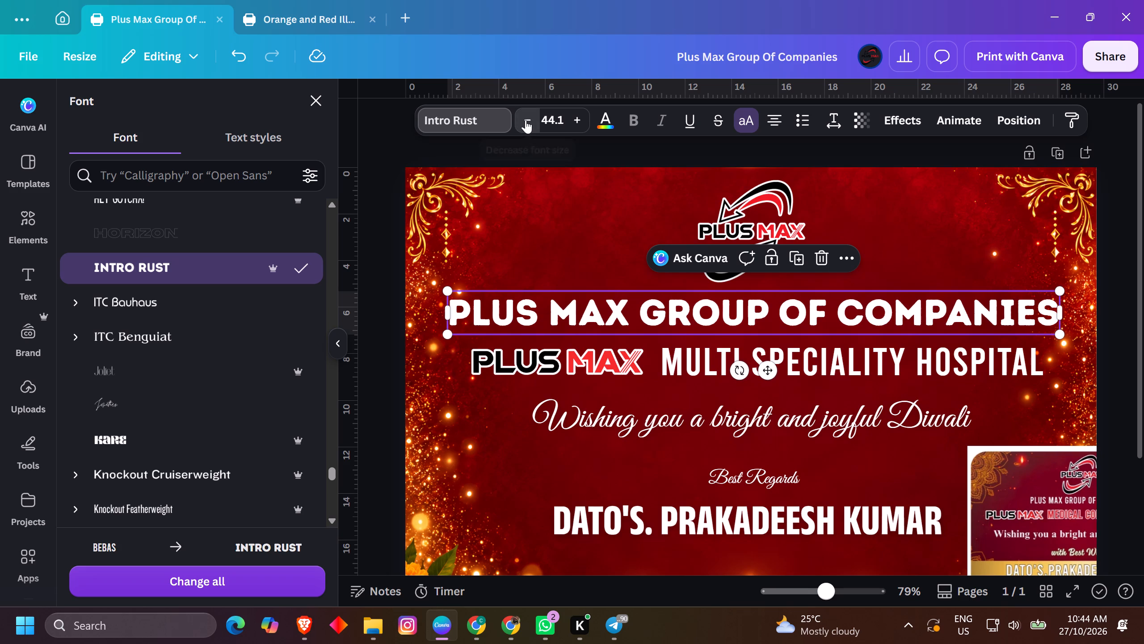
triple_click(526, 120)
double_click(526, 120)
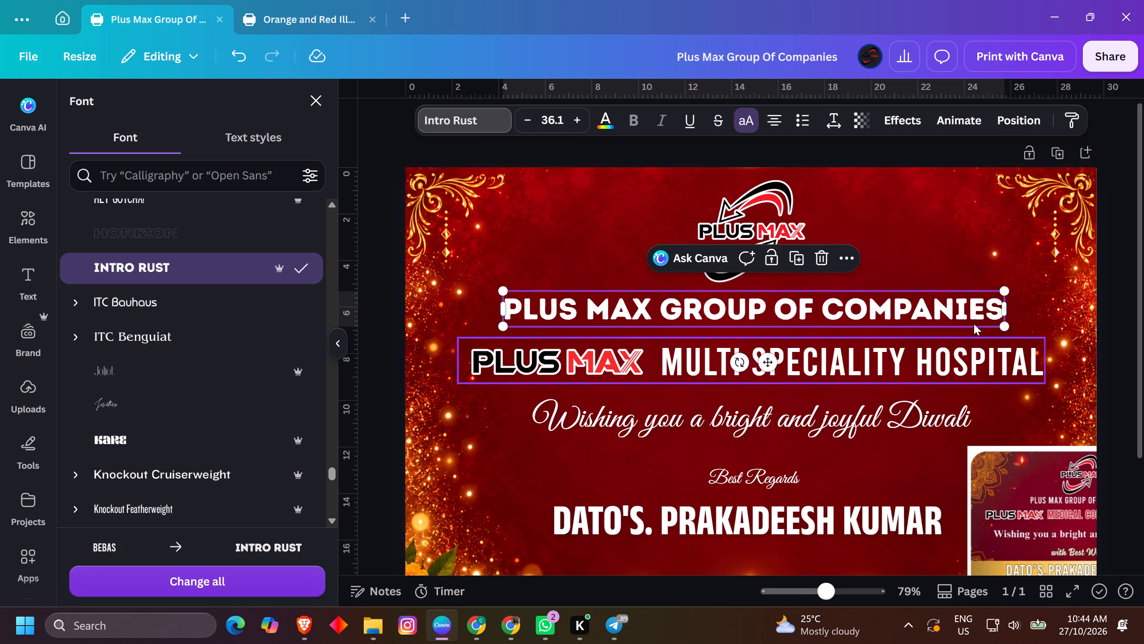
click(1116, 259)
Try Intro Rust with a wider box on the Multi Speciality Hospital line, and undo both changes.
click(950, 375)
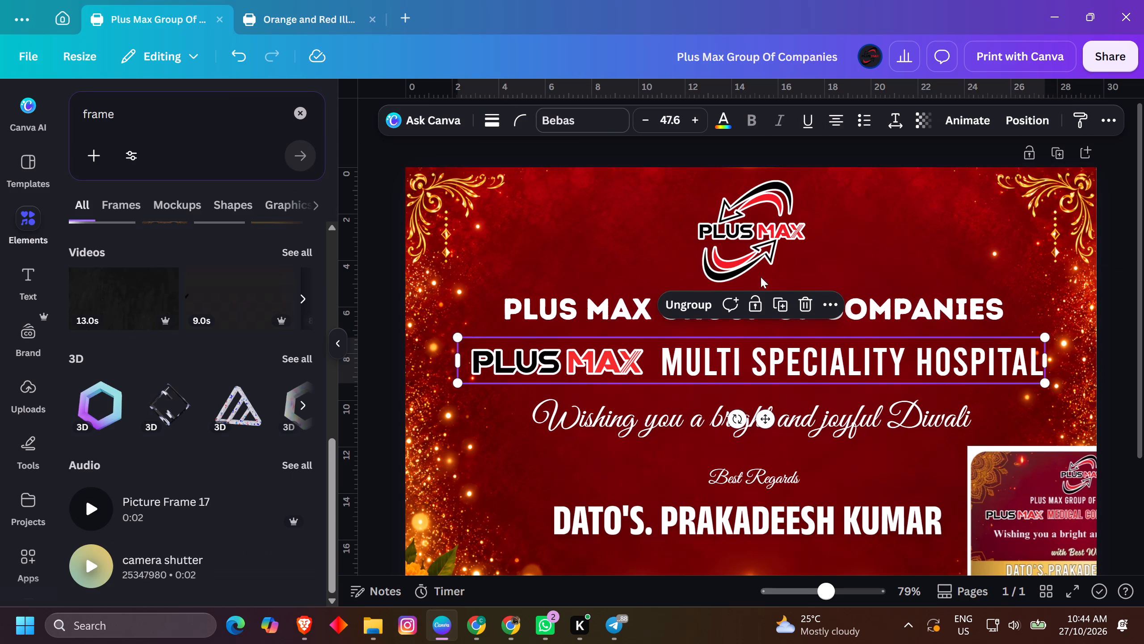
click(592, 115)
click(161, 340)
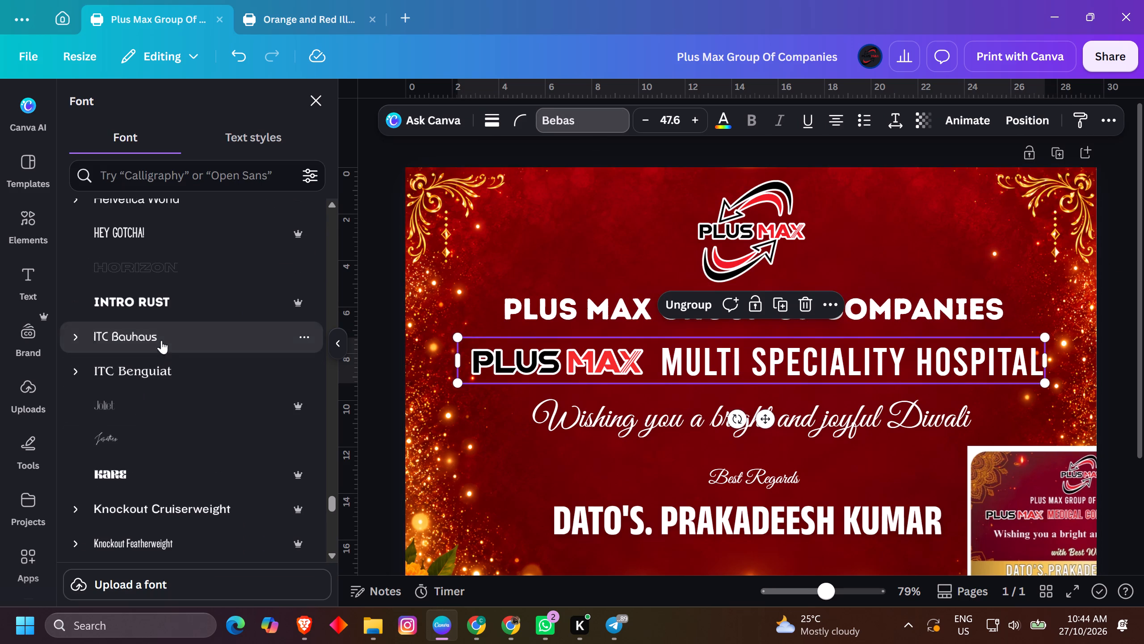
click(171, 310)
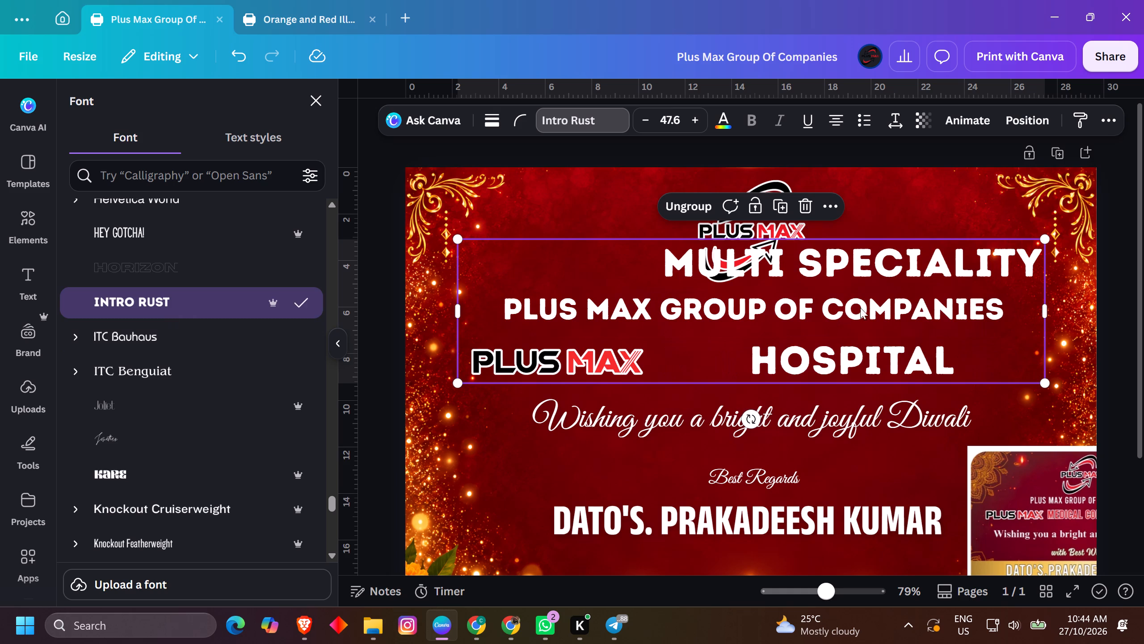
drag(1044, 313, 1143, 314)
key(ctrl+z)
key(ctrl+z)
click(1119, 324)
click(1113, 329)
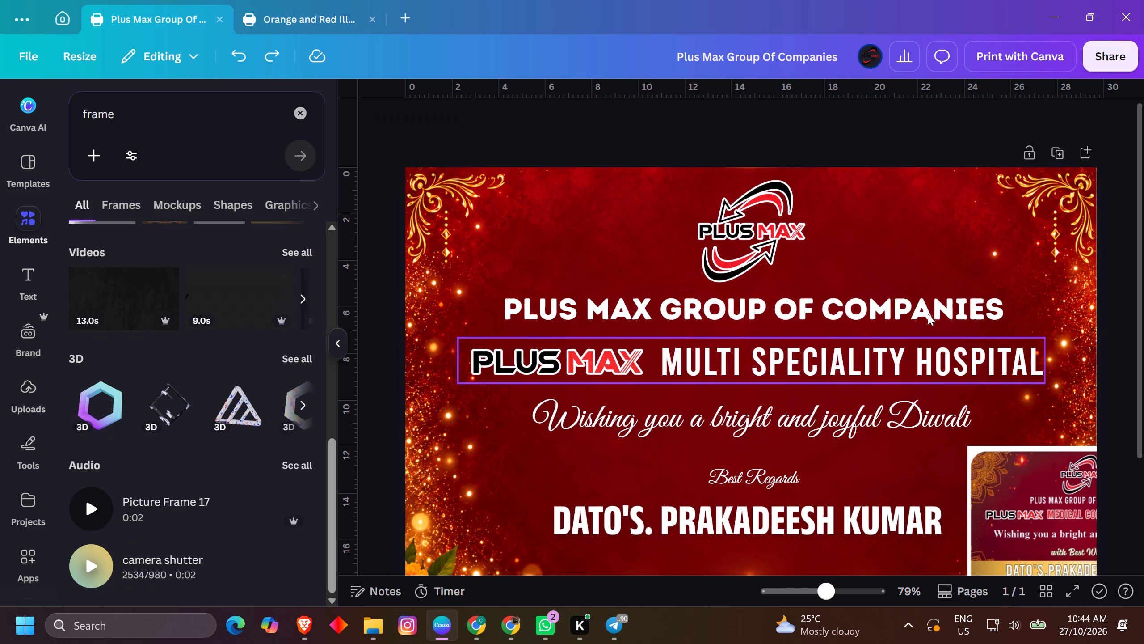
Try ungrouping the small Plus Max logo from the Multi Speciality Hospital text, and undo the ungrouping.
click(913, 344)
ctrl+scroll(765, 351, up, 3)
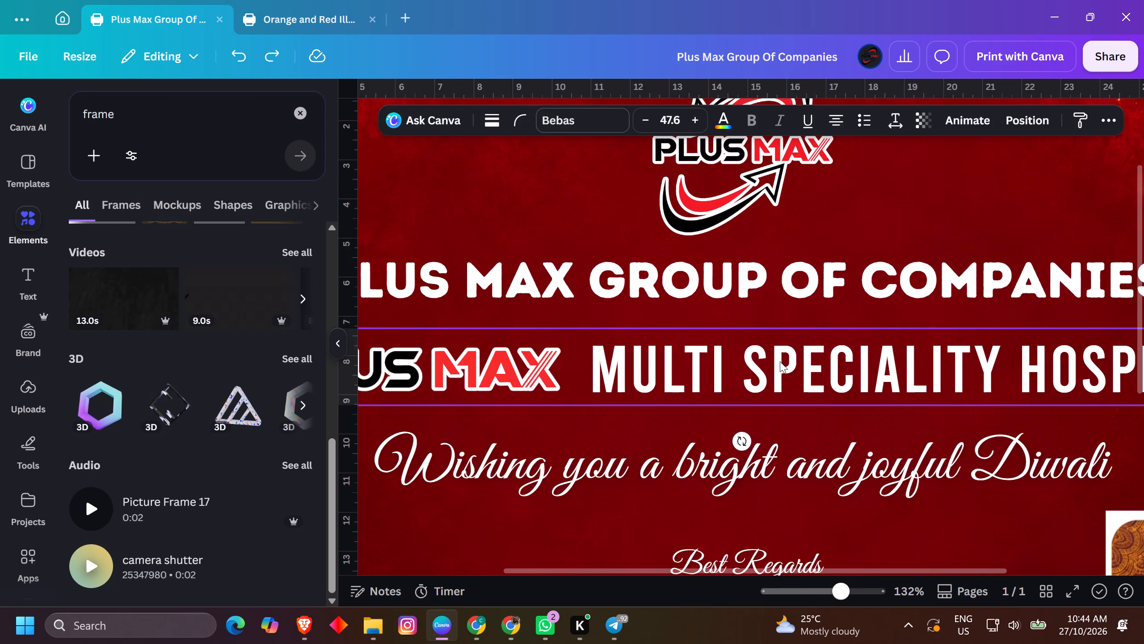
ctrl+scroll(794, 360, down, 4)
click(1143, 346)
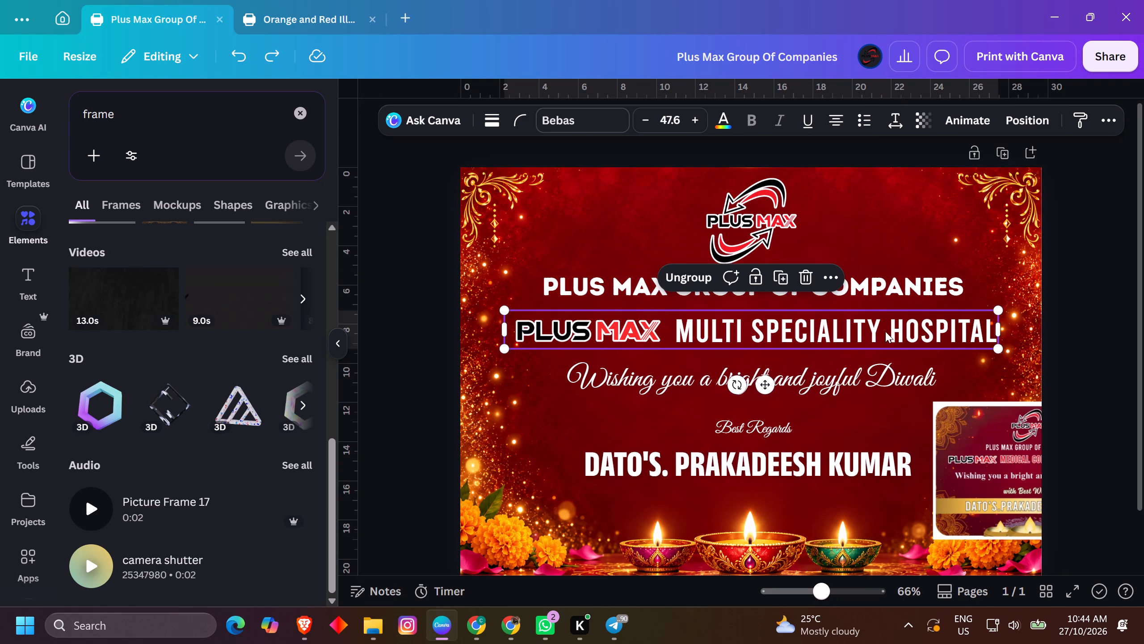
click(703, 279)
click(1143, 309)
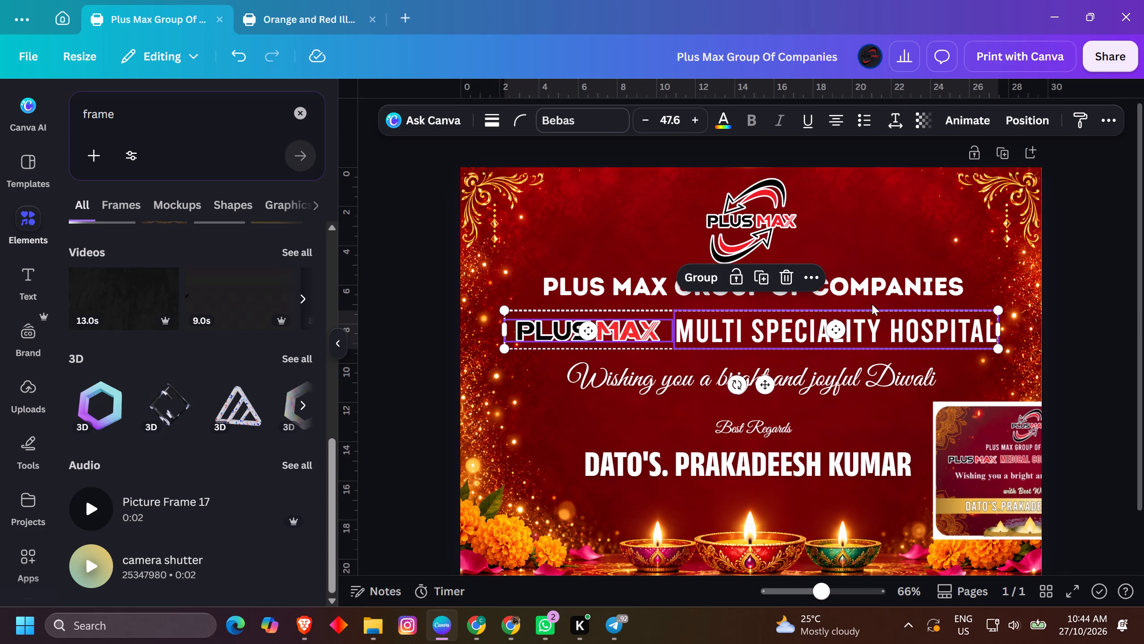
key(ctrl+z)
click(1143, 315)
Enlarge the grouped Plus Max logo and Multi Speciality Hospital line to font size 49.2 and centre it horizontally on the page.
click(840, 326)
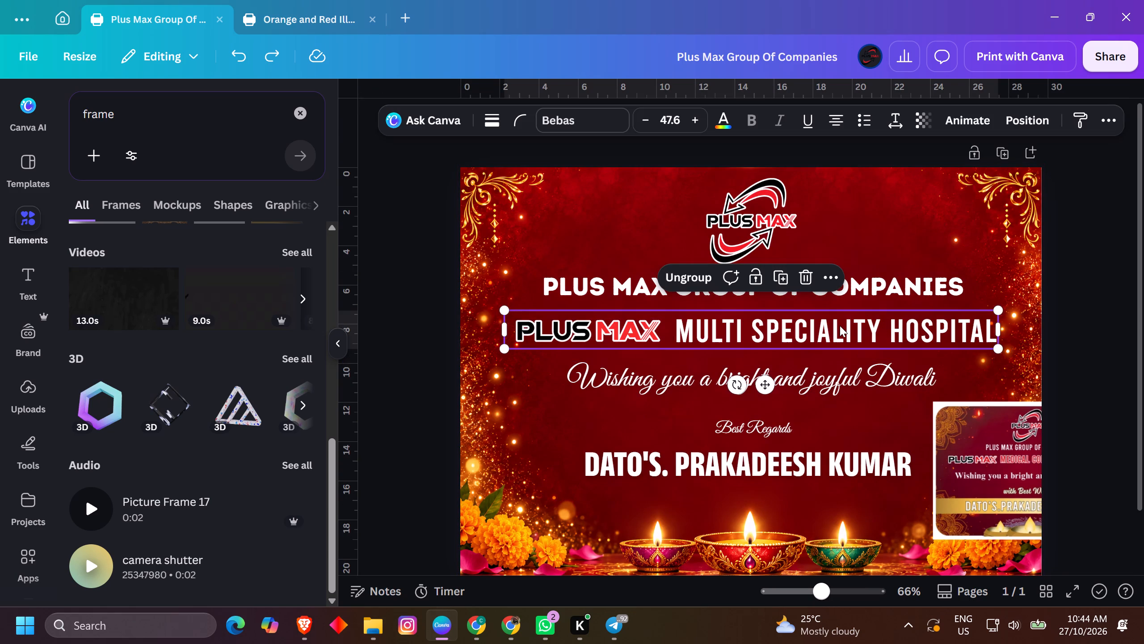
drag(1001, 308, 1019, 308)
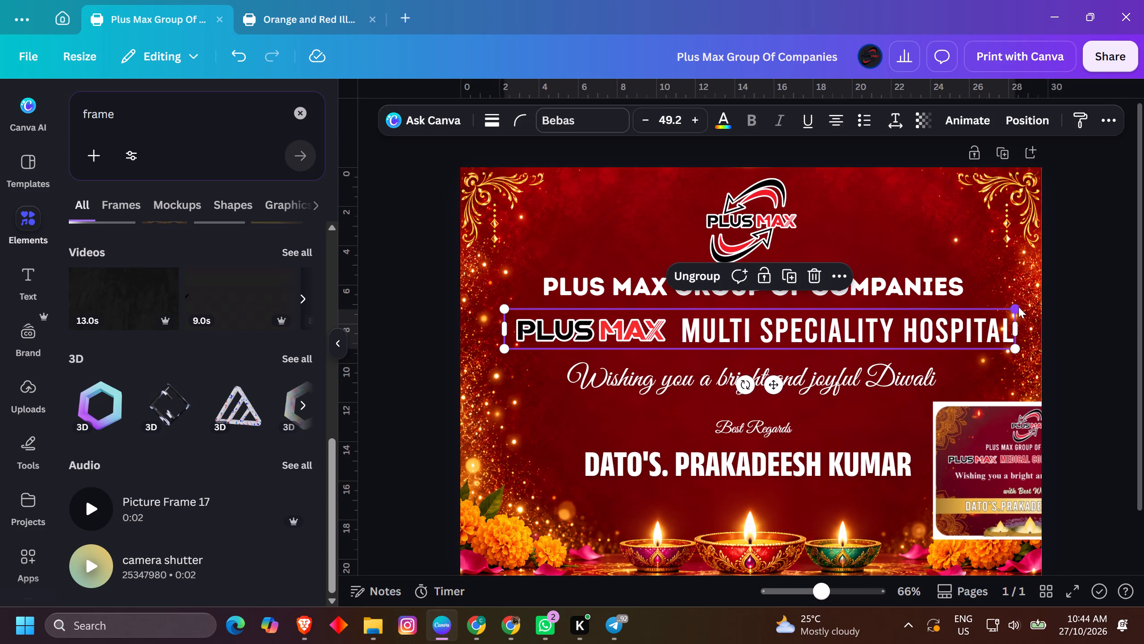
click(1031, 126)
click(243, 327)
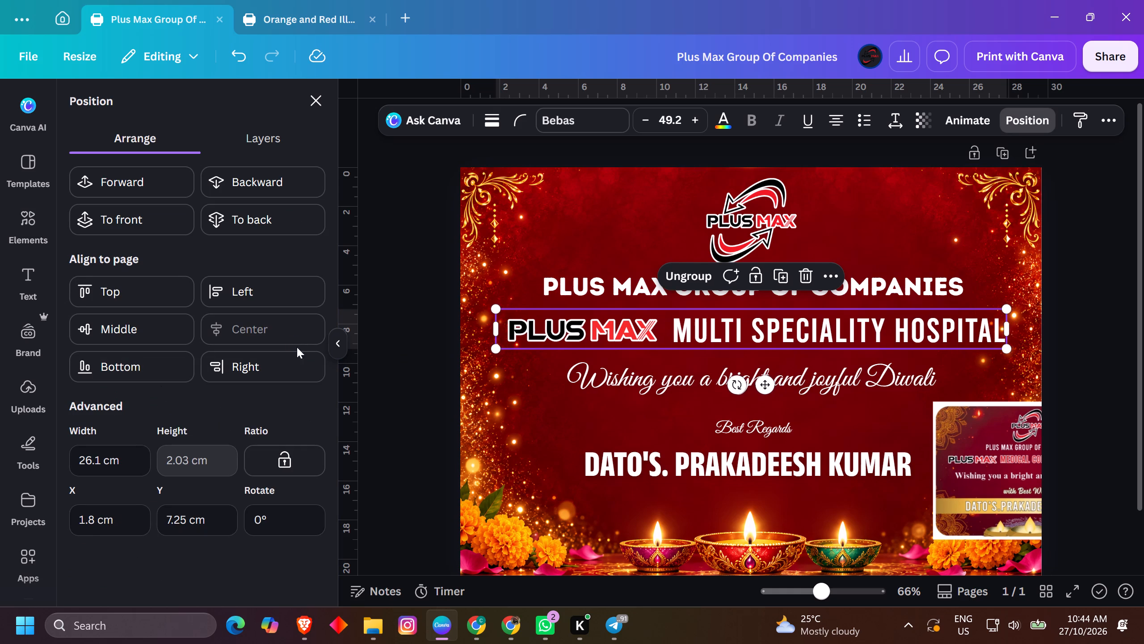
double_click(1098, 296)
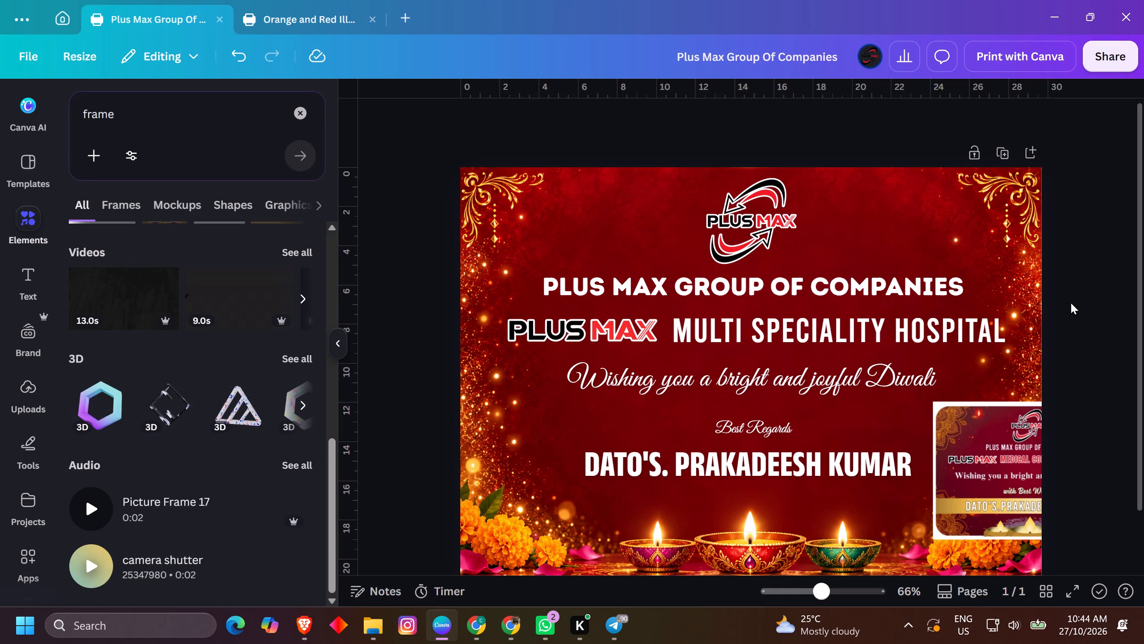
Nudge the Plus Max Group of Companies heading slightly down towards the Multi Speciality Hospital line.
ctrl+scroll(818, 279, up, 4)
click(793, 285)
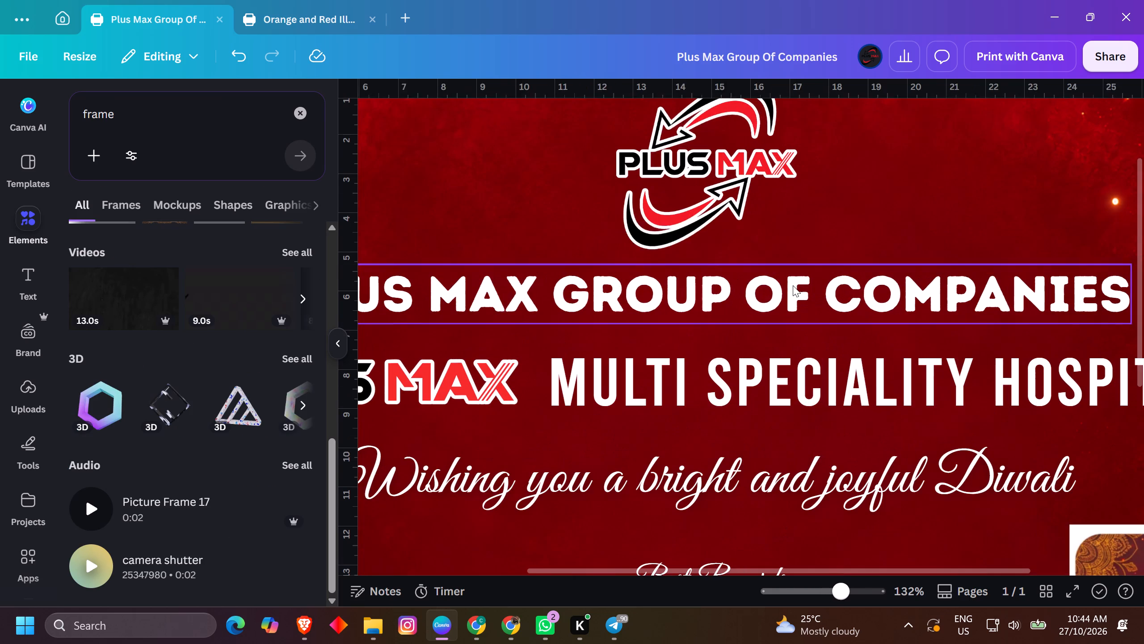
key(Down)
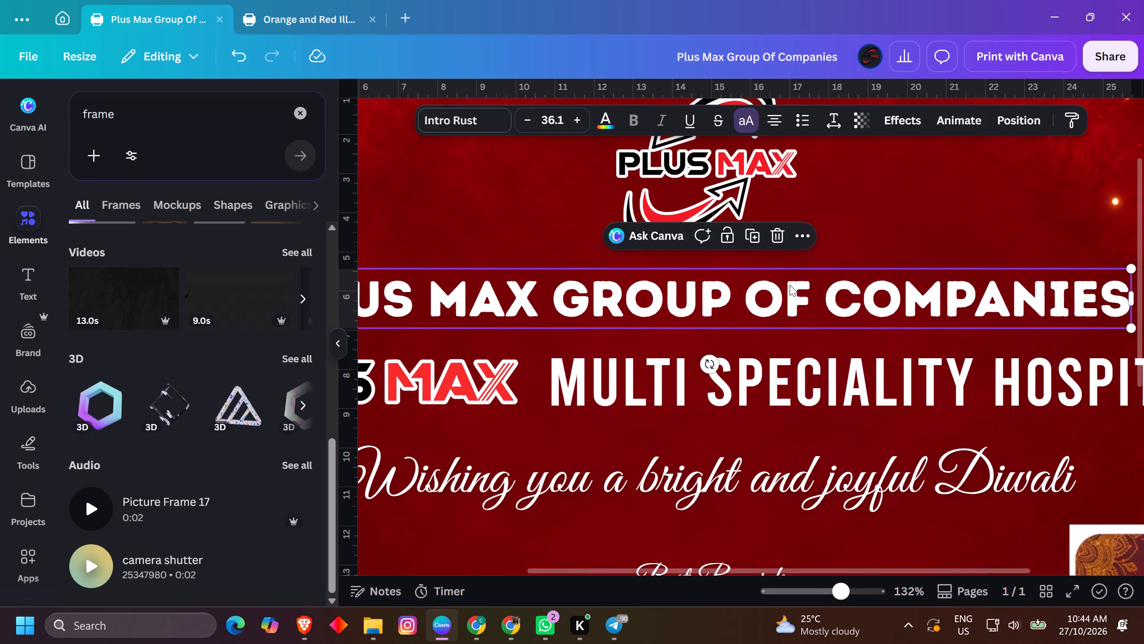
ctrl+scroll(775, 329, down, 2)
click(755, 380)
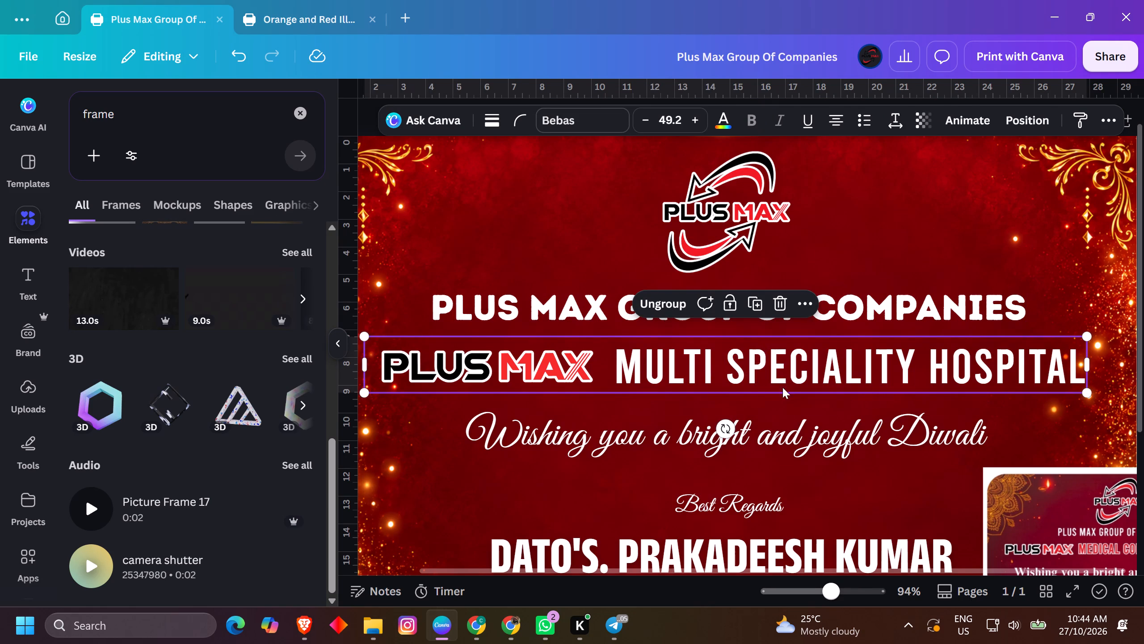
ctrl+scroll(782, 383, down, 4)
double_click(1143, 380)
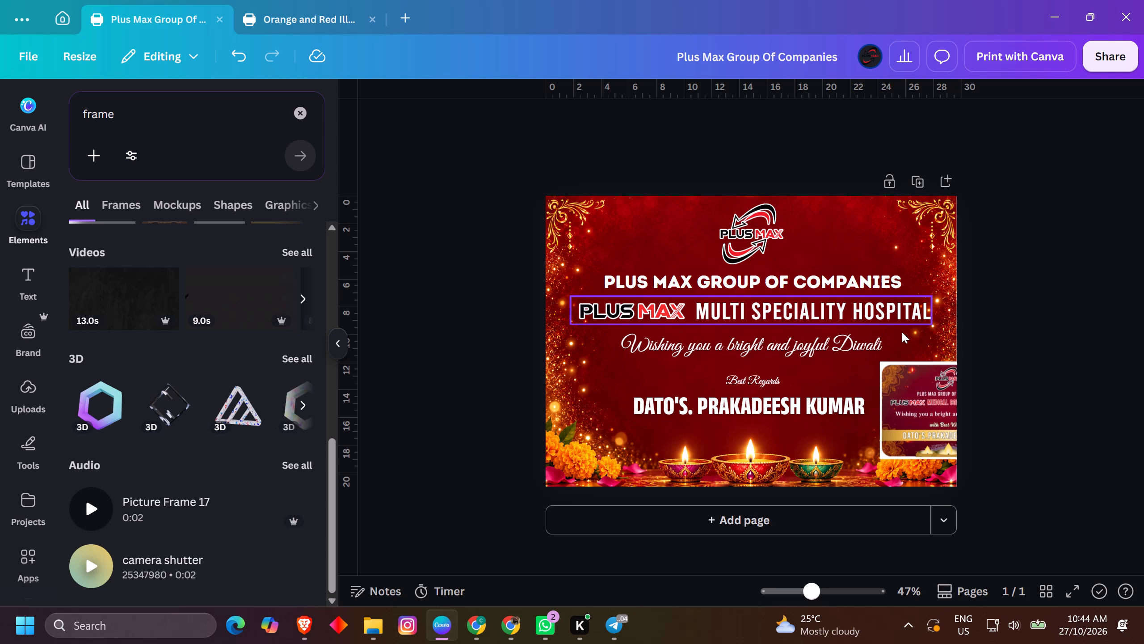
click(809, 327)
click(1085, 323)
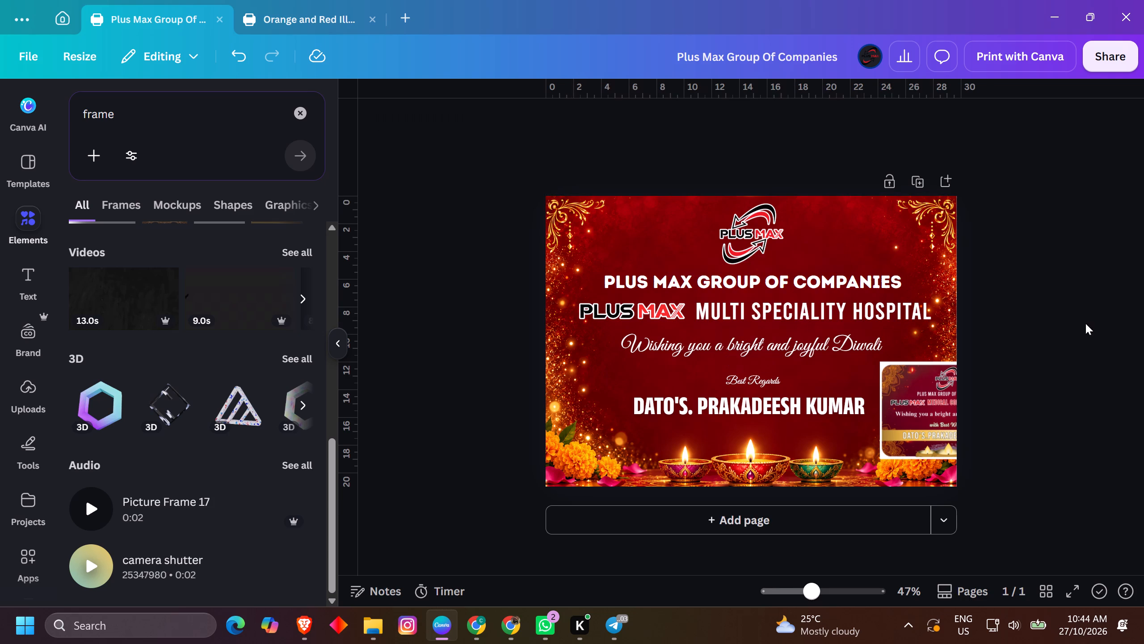
Nudge the Diwali wish line slightly up, enlarge it to font size 44.3 and centre it horizontally on the page.
ctrl+scroll(726, 277, up, 3)
click(862, 375)
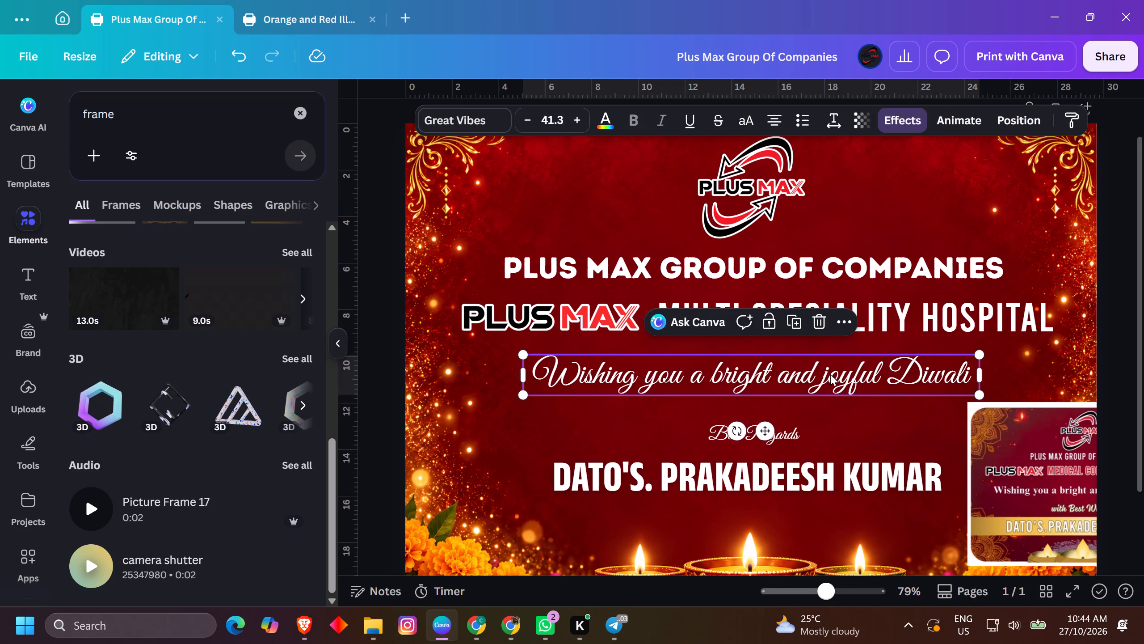
key(Up)
key(Up)
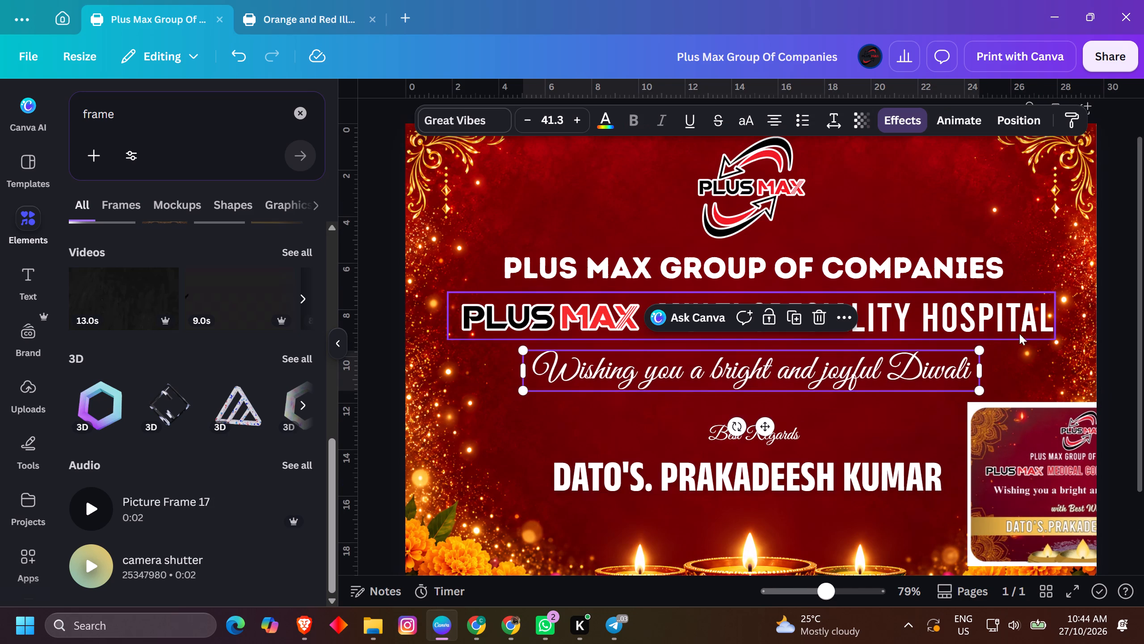
drag(980, 348, 1014, 347)
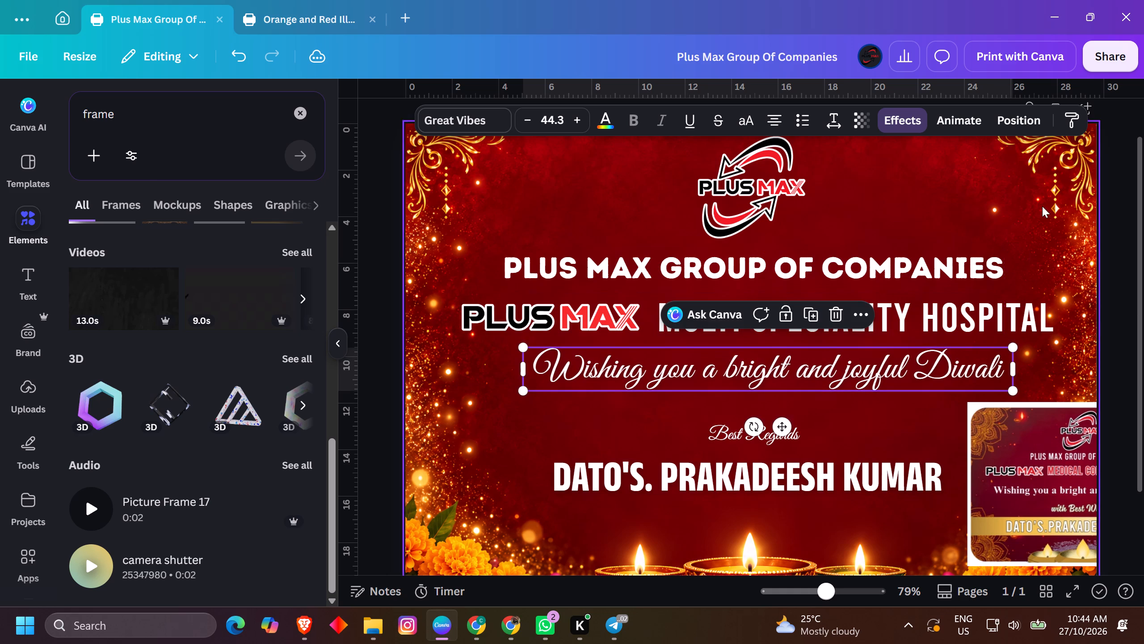
click(1015, 114)
click(263, 332)
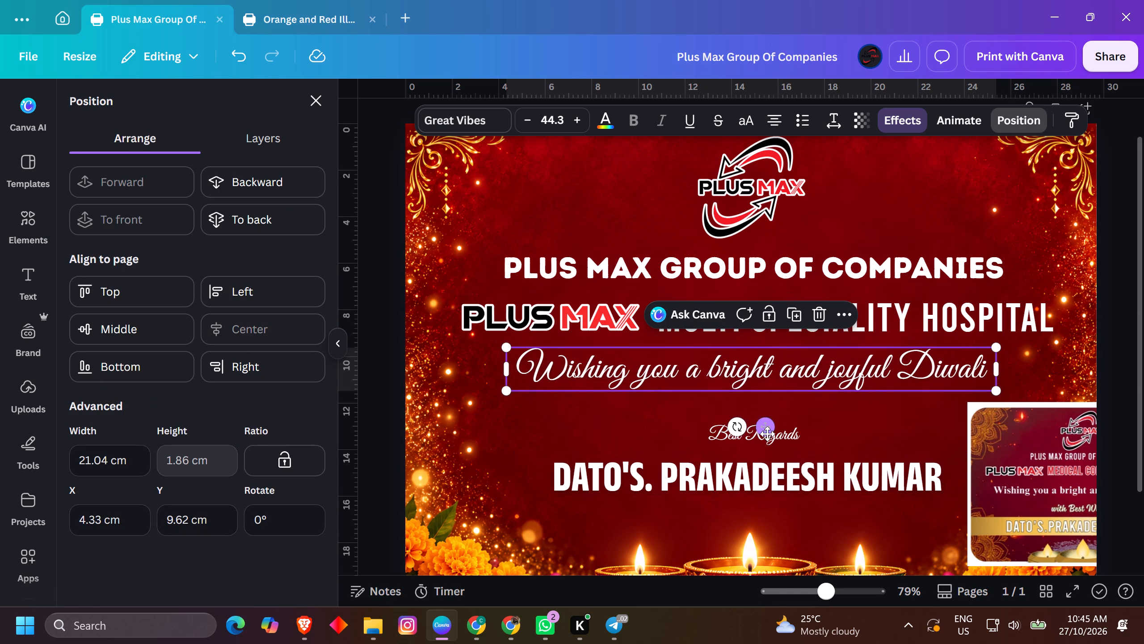
Move the Best Regards text up closer to the wish line, to a Y position of about 11.96 cm.
click(767, 434)
click(789, 435)
key(Up)
key(Up)
key(Up)
key(Up)
key(Up)
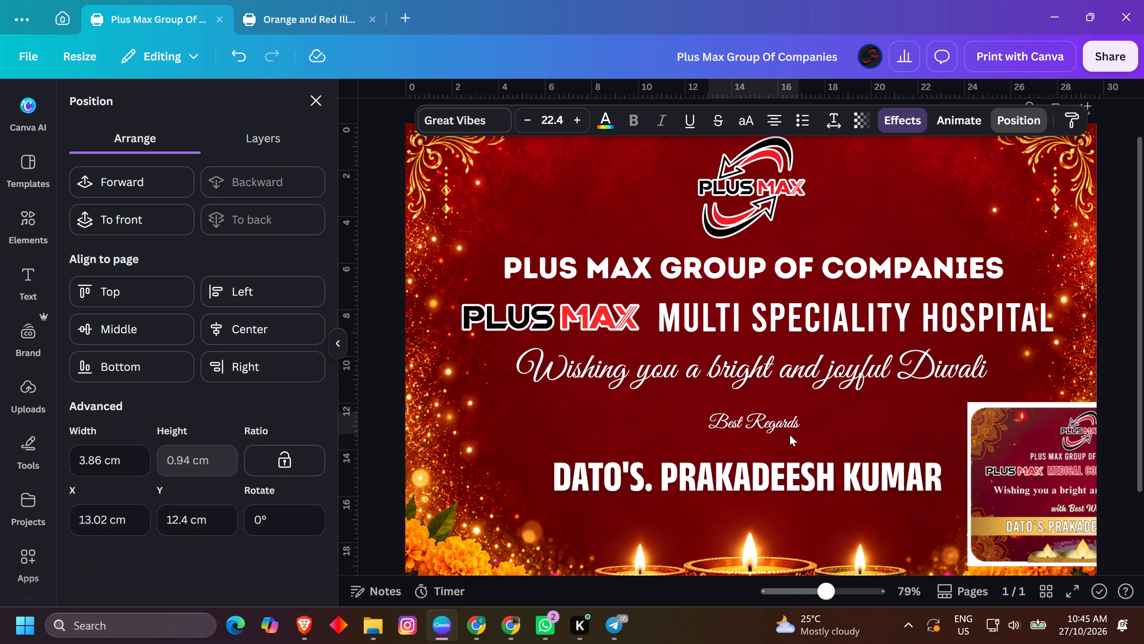
key(Up)
key(Up)
key(Up)
key(Up)
key(Up)
Move the signatory name up closer to Best Regards, to a Y position of about 13.64 cm.
click(804, 478)
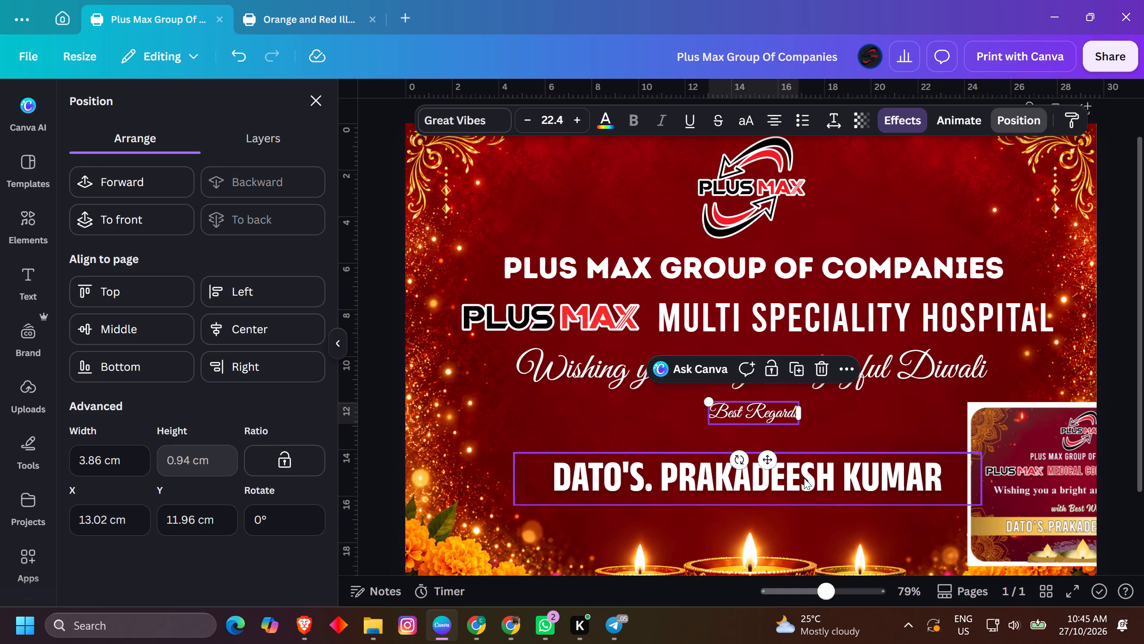
key(Up)
key(Up)
key(Up)
key(Up)
key(Up)
key(Up)
key(Down)
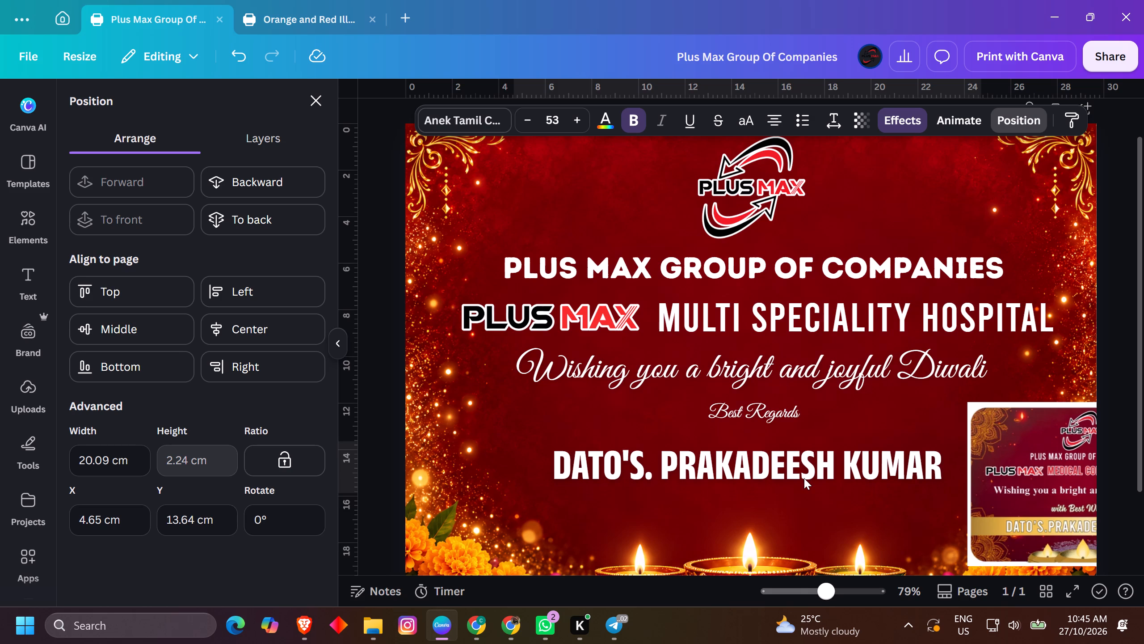
Enlarge the signatory name to font size 64.8 and centre it horizontally on the page.
ctrl+scroll(803, 478, down, 3)
drag(889, 382, 926, 380)
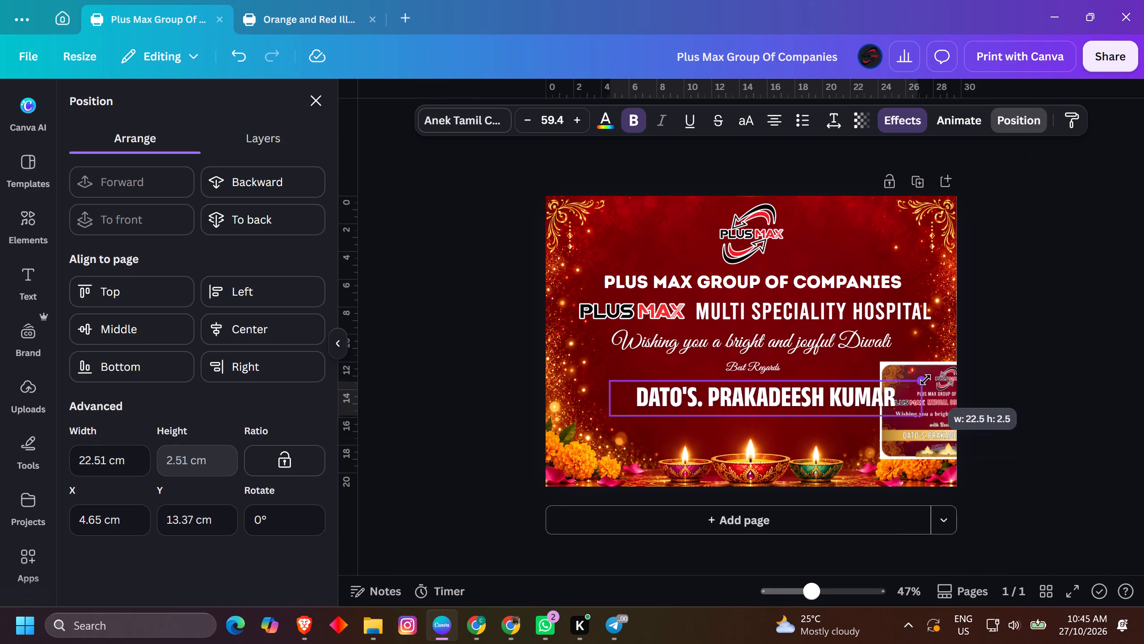
drag(926, 380, 938, 377)
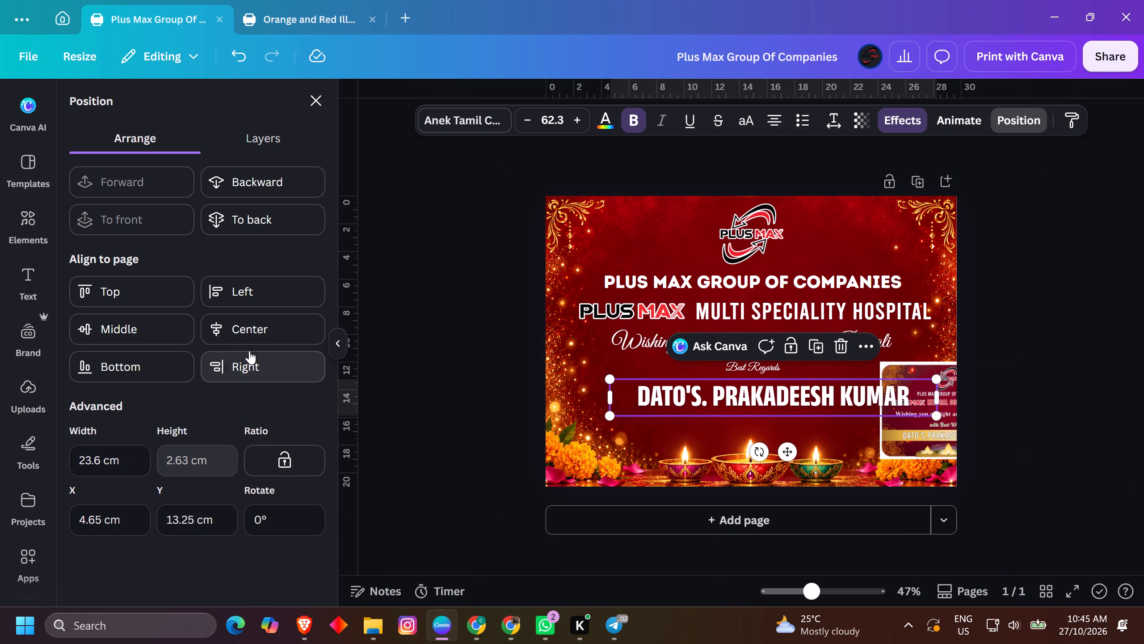
click(254, 321)
drag(918, 412, 925, 414)
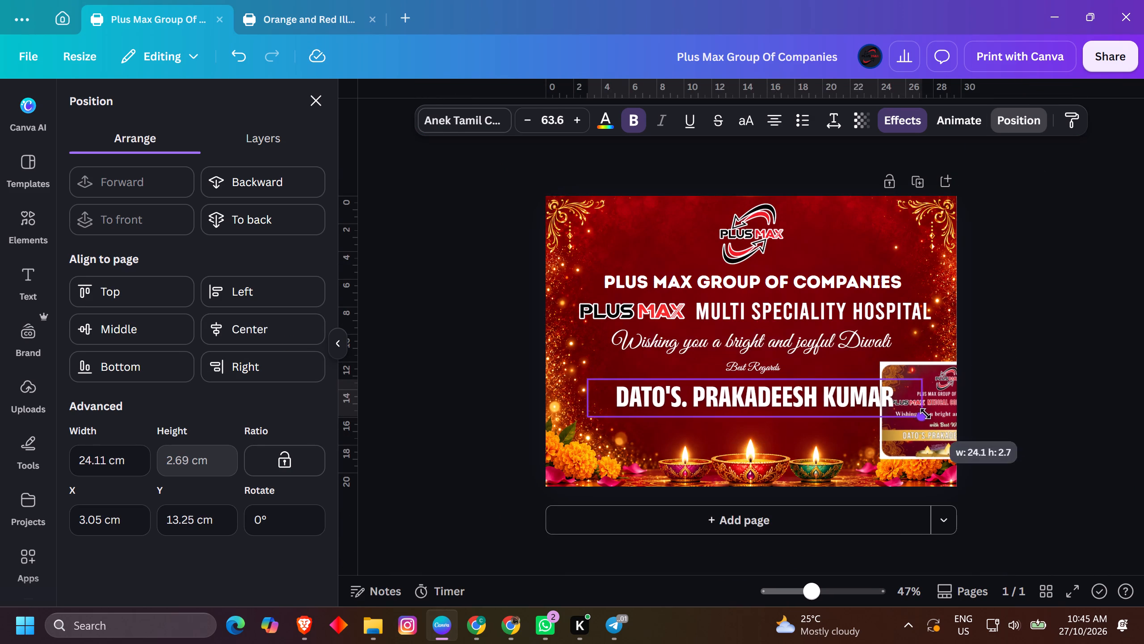
drag(925, 414, 926, 414)
click(257, 327)
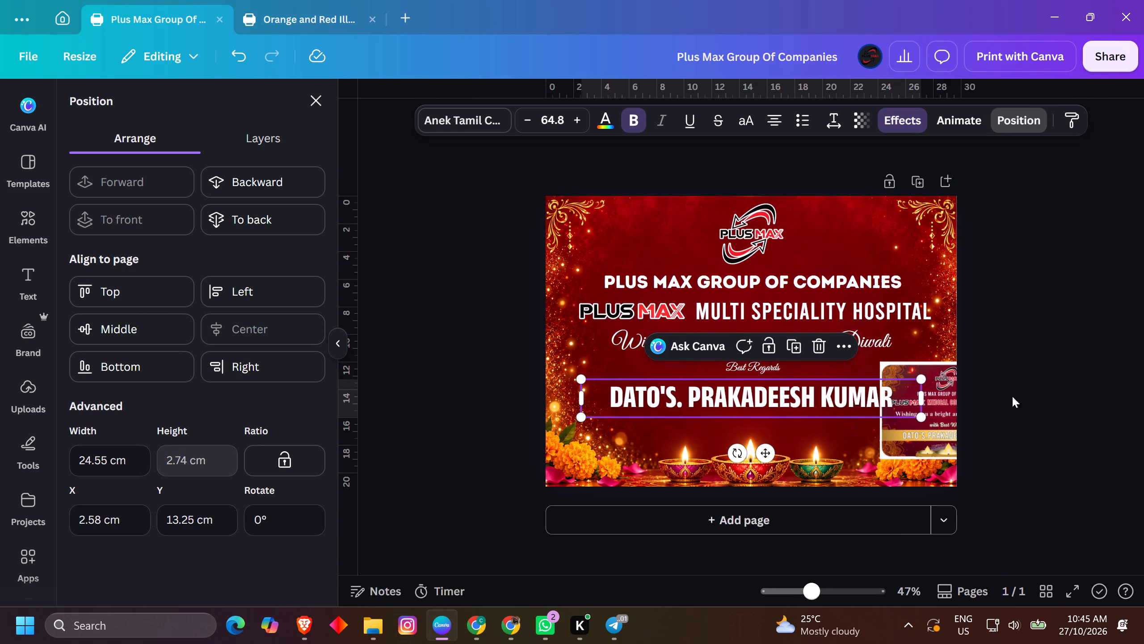
double_click(1034, 396)
Move the reference card image away from the signatory name to the page's upper-right corner.
click(930, 429)
drag(955, 408, 946, 225)
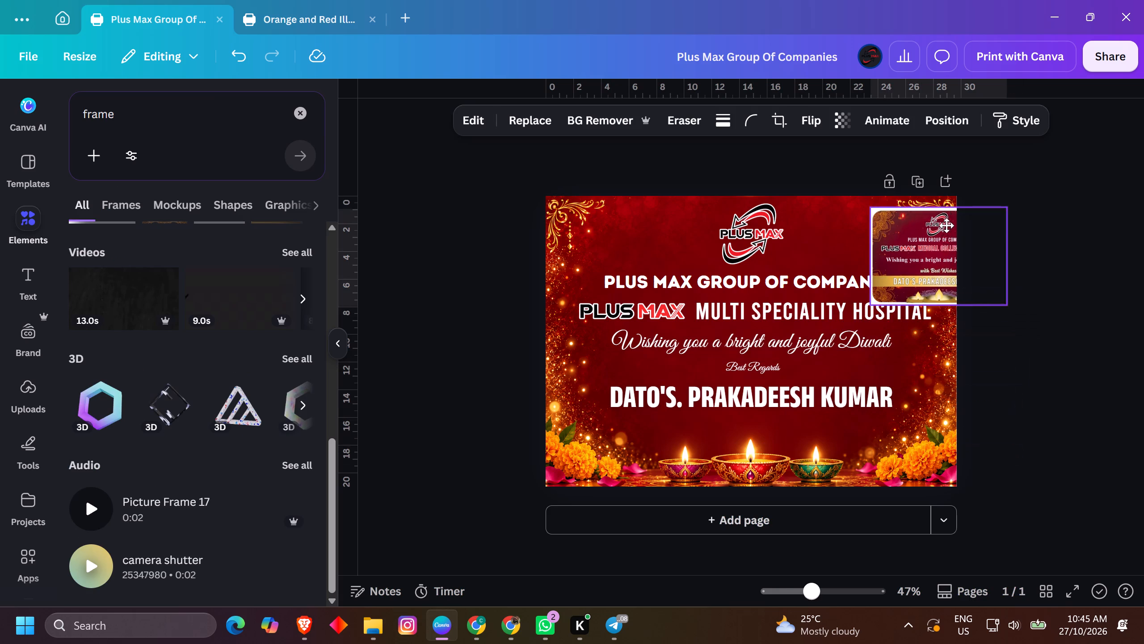
drag(946, 225, 947, 221)
click(1113, 348)
Move the signatory name slightly down, between the Best Regards text and the diyas.
ctrl+scroll(737, 455, up, 4)
click(763, 375)
shift+drag(772, 373, 774, 394)
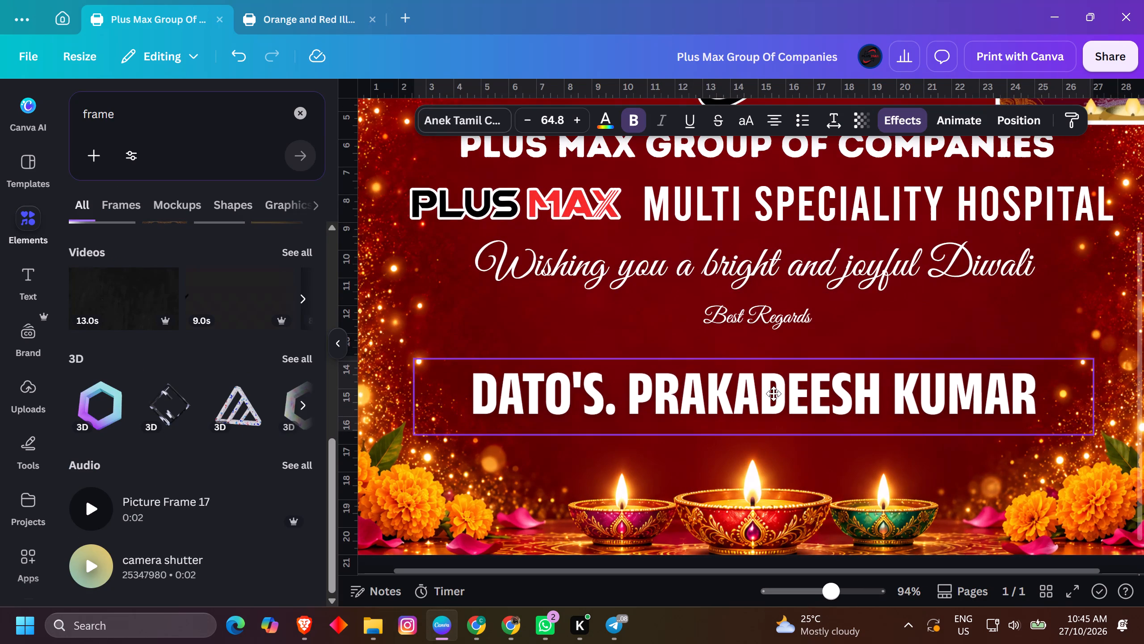
shift+drag(774, 394, 774, 388)
Search the Canva apps for LETTER.
click(948, 297)
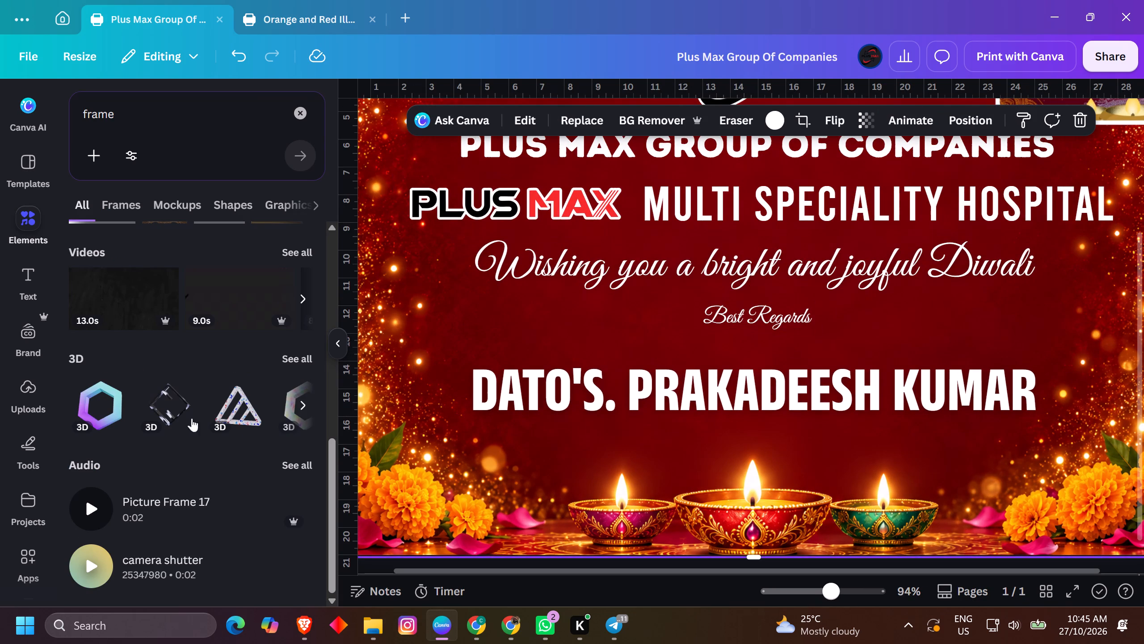
click(31, 548)
click(221, 97)
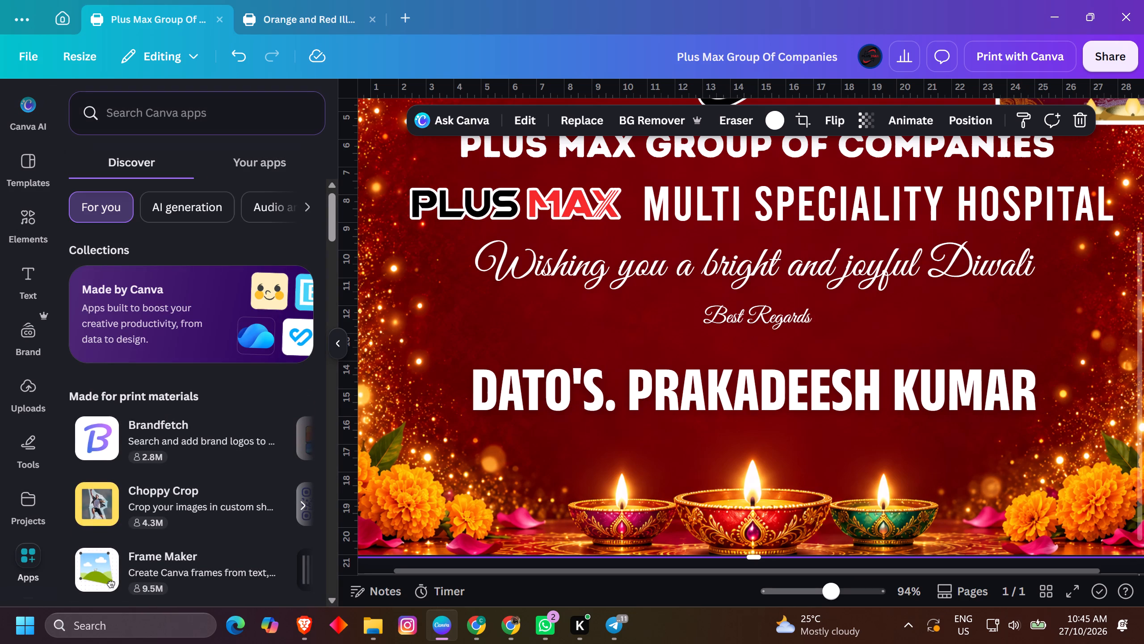
click(219, 102)
text(LETTER)
key(Return)
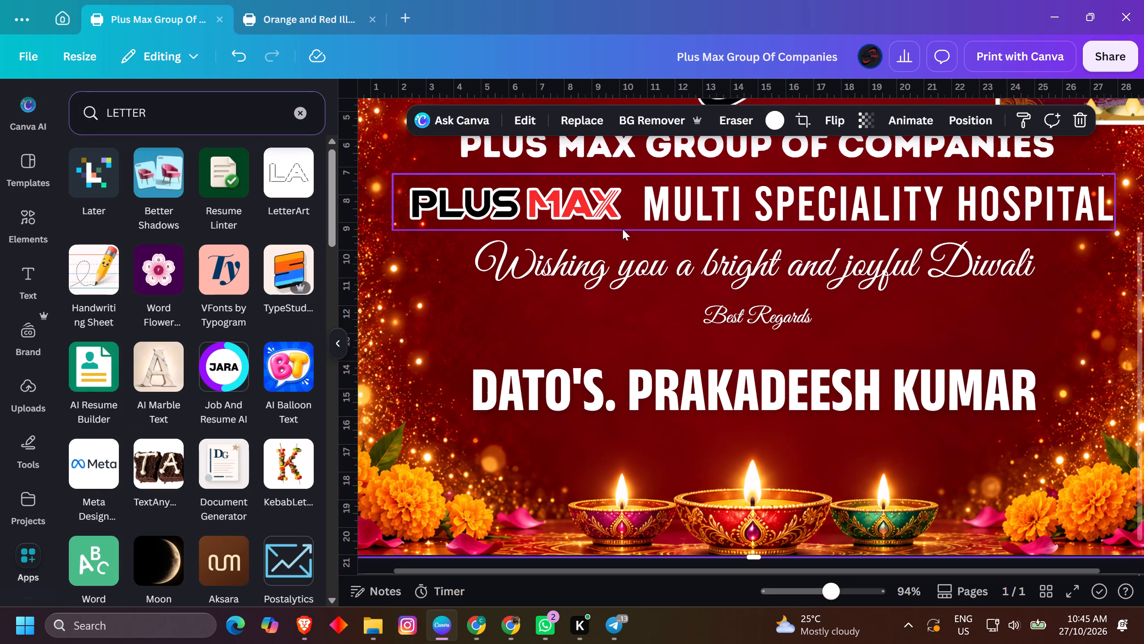
Nudge the Best Regards text slightly down and the signatory name slightly up to close the gap between them.
click(764, 322)
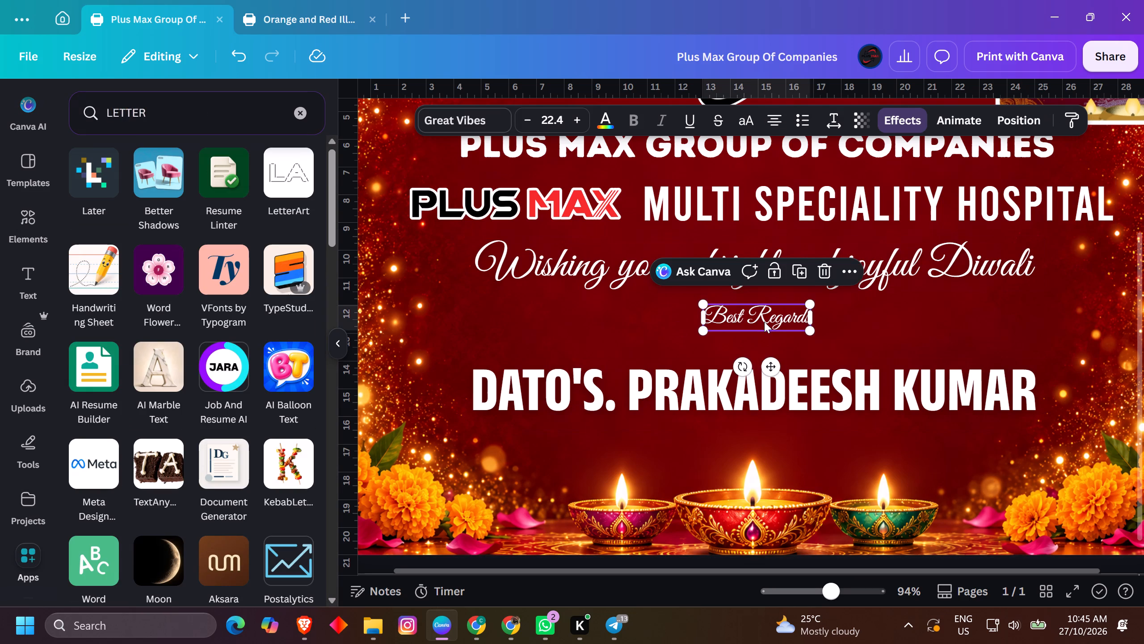
key(Down)
key(Down)
click(744, 413)
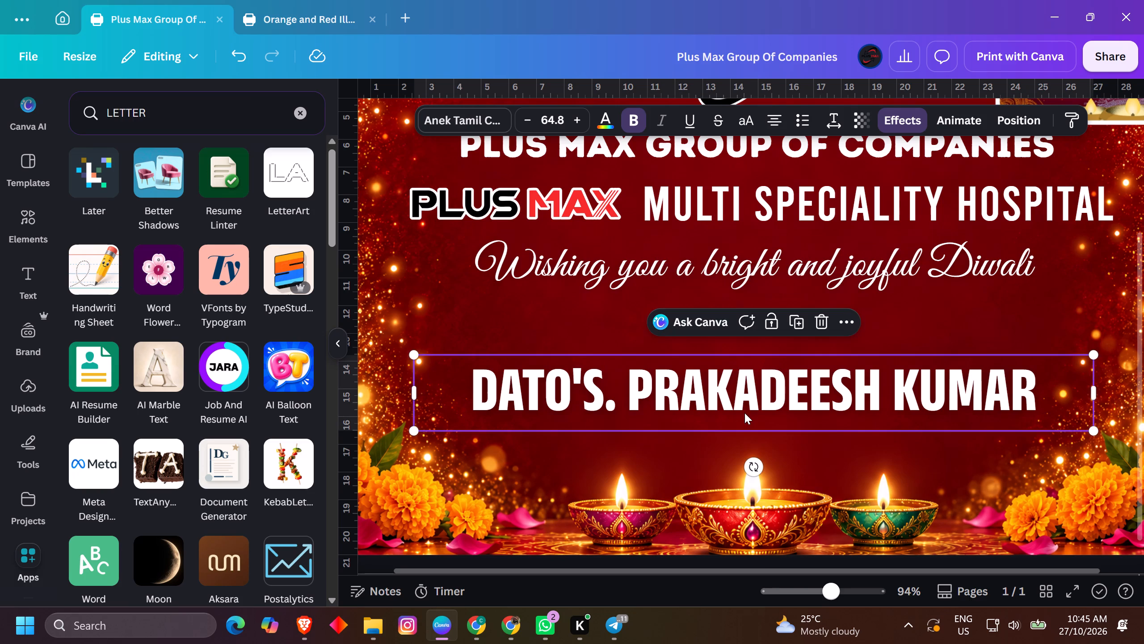
key(Up)
Space the five text lines from the Group of Companies heading to the signatory name evenly vertically, and tidy them up.
ctrl+scroll(844, 429, down, 3)
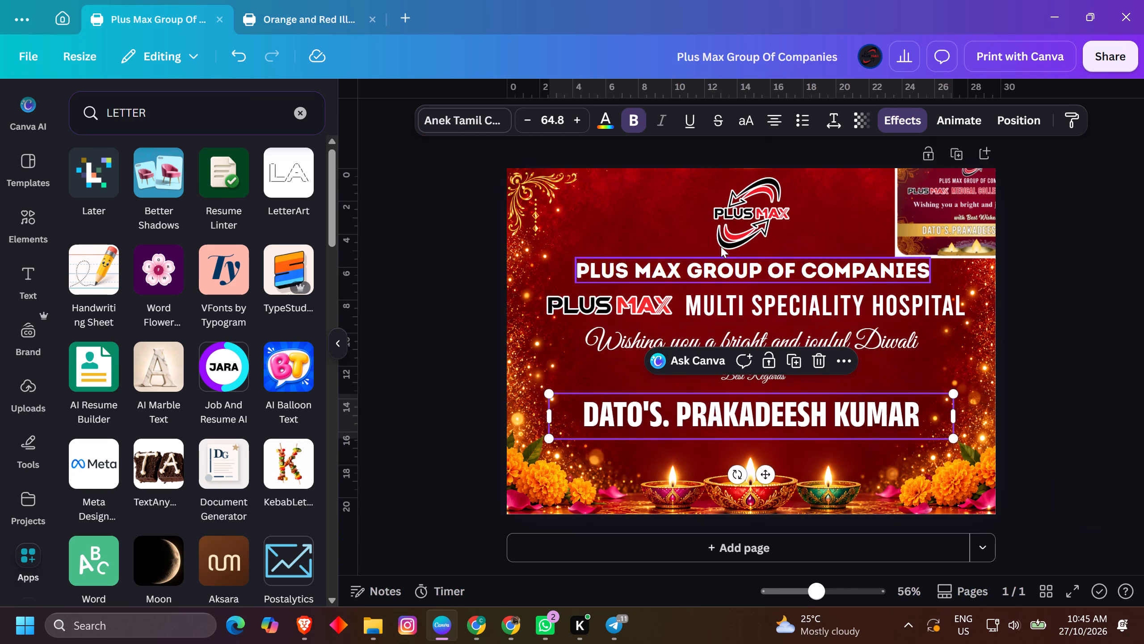
click(713, 278)
shift+click(748, 347)
shift+click(752, 381)
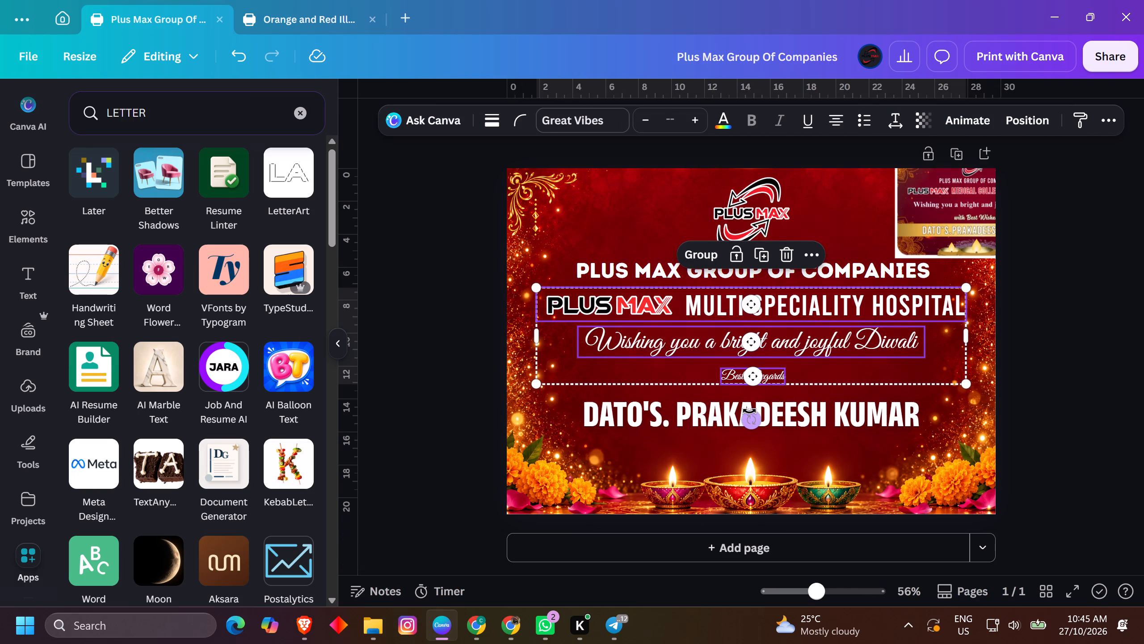
shift+click(749, 411)
shift+click(843, 269)
shift+click(820, 416)
shift+click(880, 269)
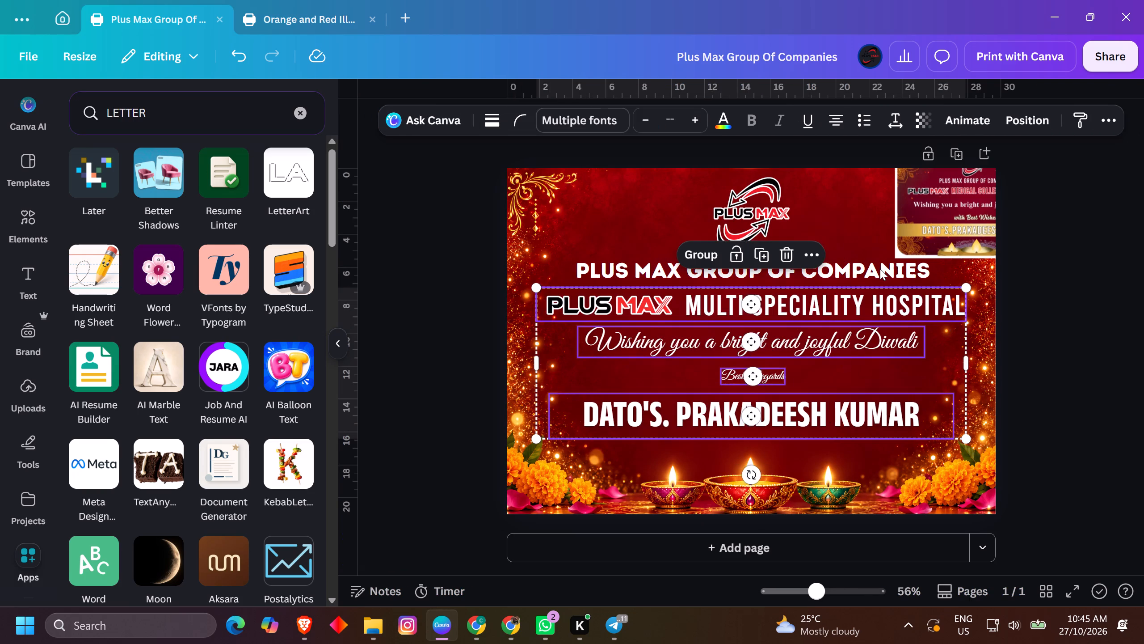
shift+click(860, 261)
click(1043, 127)
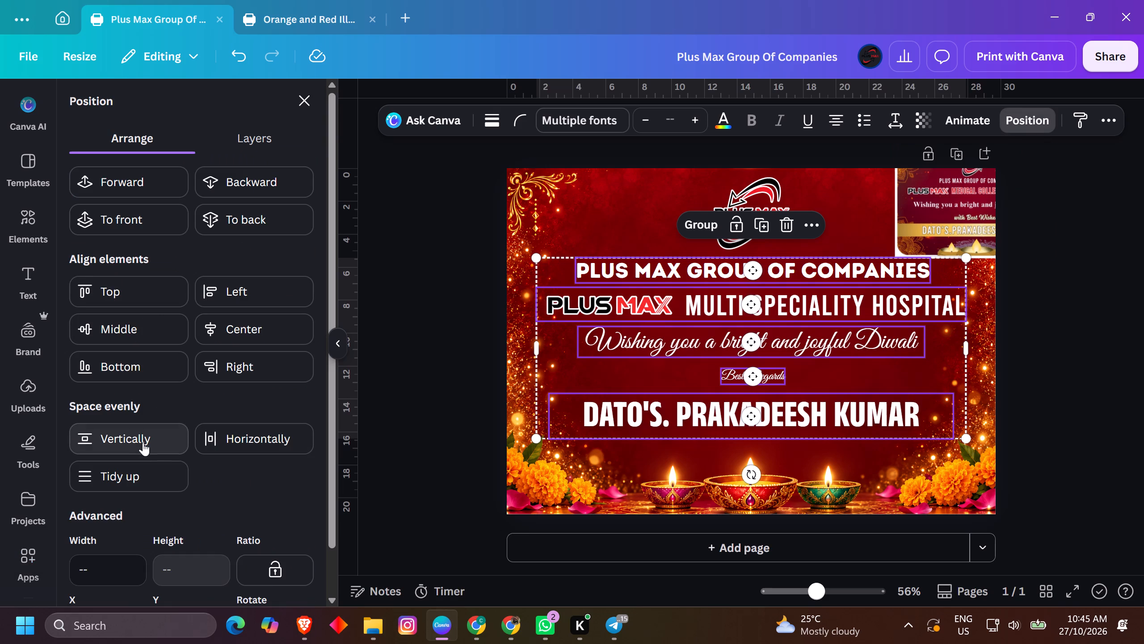
click(147, 442)
click(150, 471)
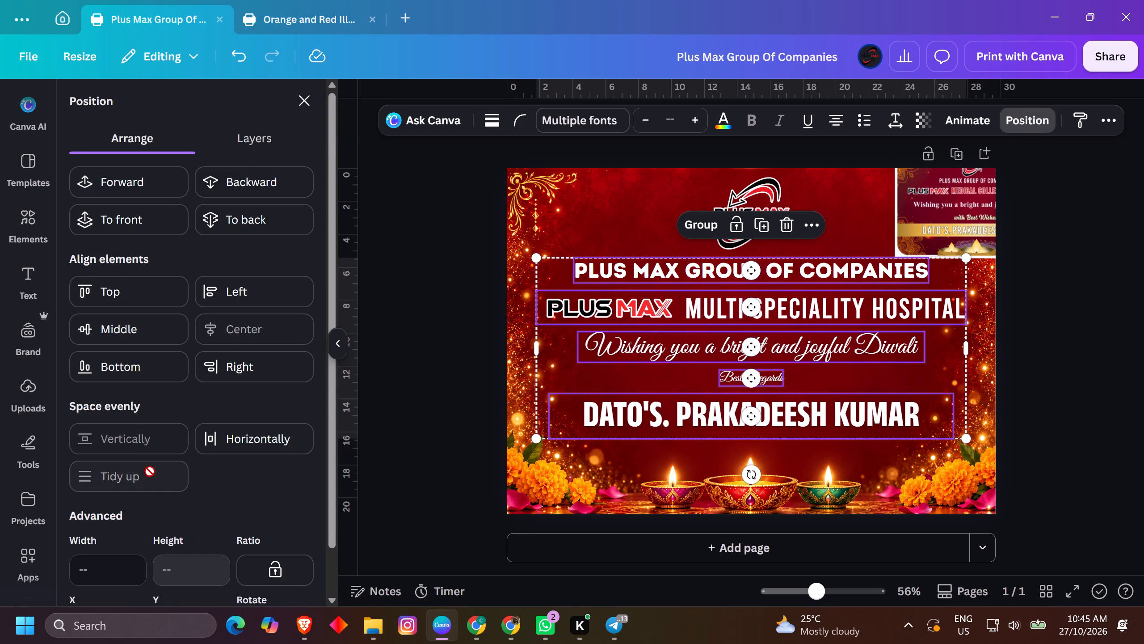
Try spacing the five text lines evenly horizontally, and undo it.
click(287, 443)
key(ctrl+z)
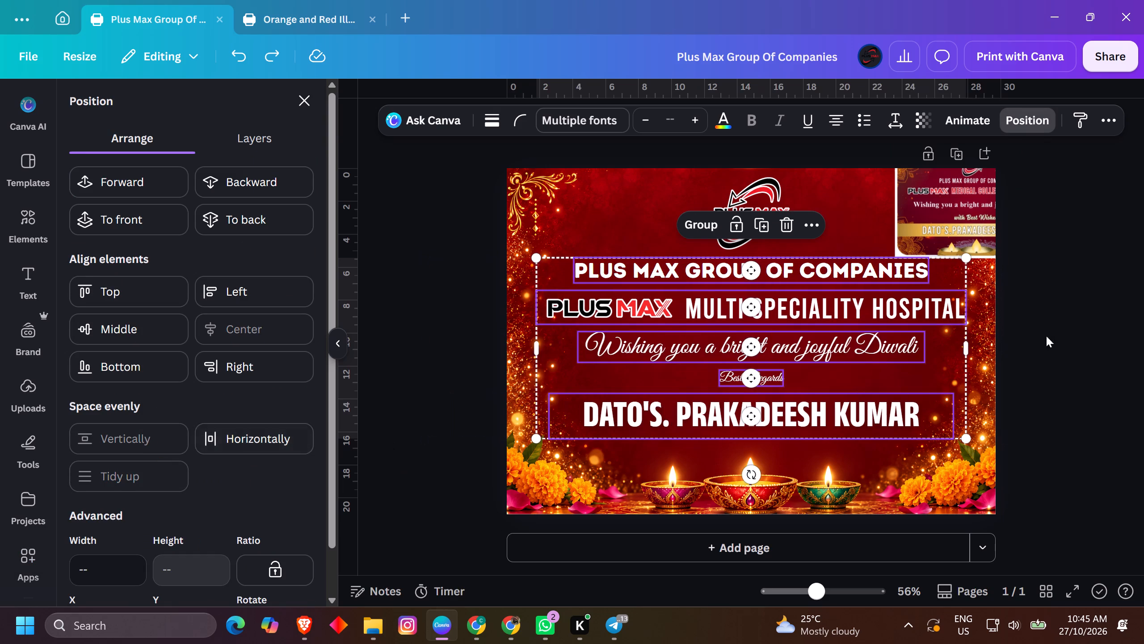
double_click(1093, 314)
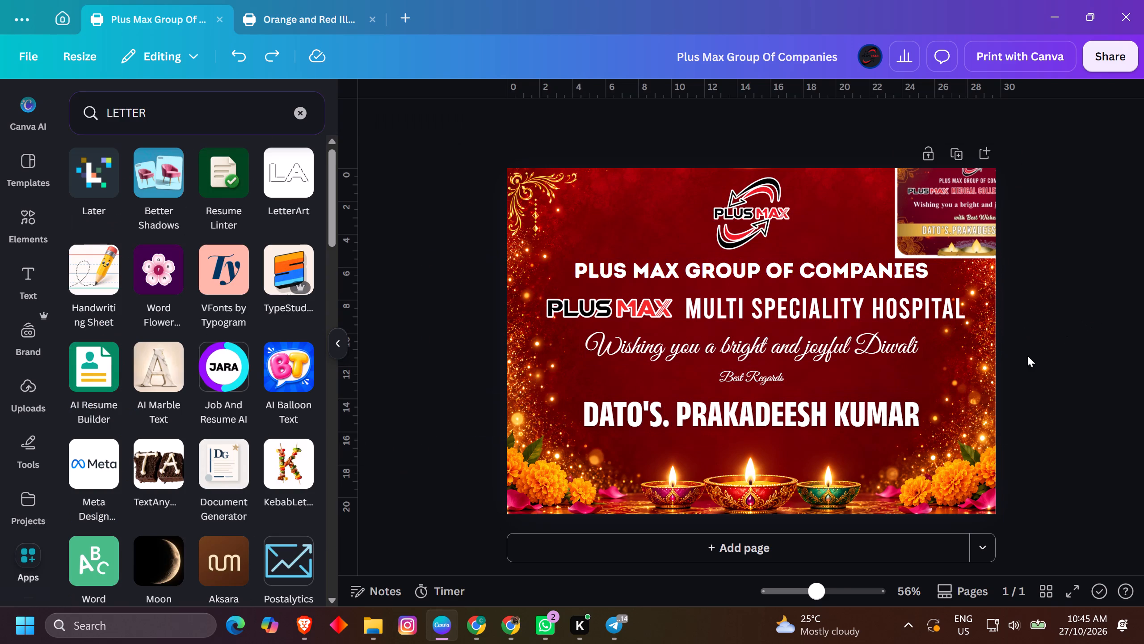
Examine the text effects and effect apps available for the signatory name.
ctrl+scroll(736, 463, up, 4)
click(770, 364)
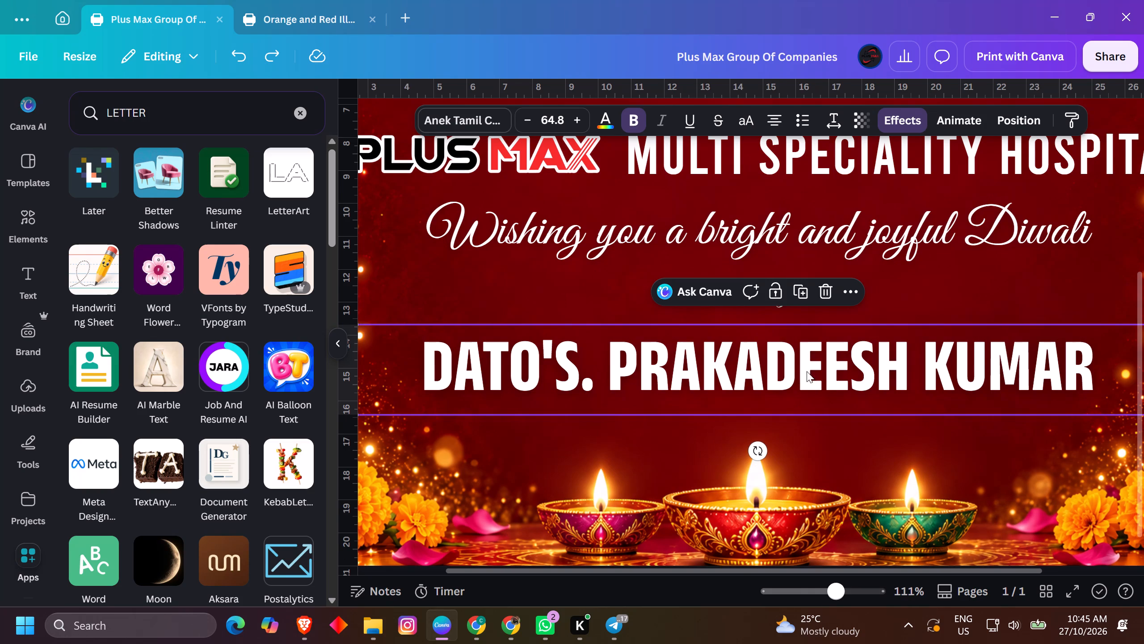
ctrl+scroll(856, 374, down, 4)
double_click(1063, 360)
click(877, 421)
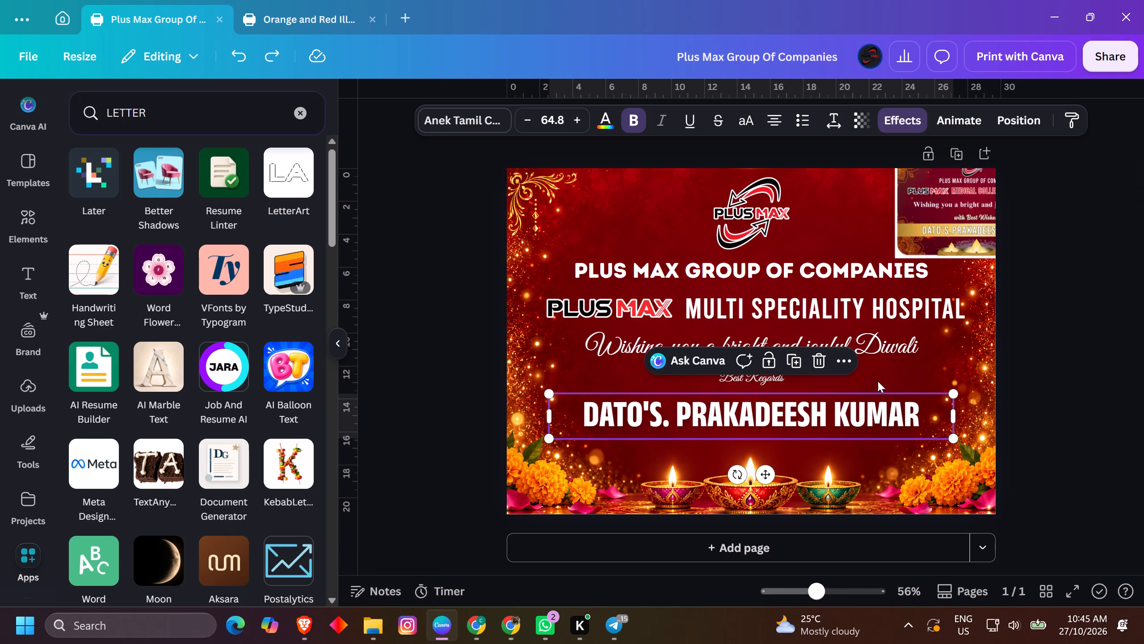
click(901, 116)
scroll(197, 431, down, 4)
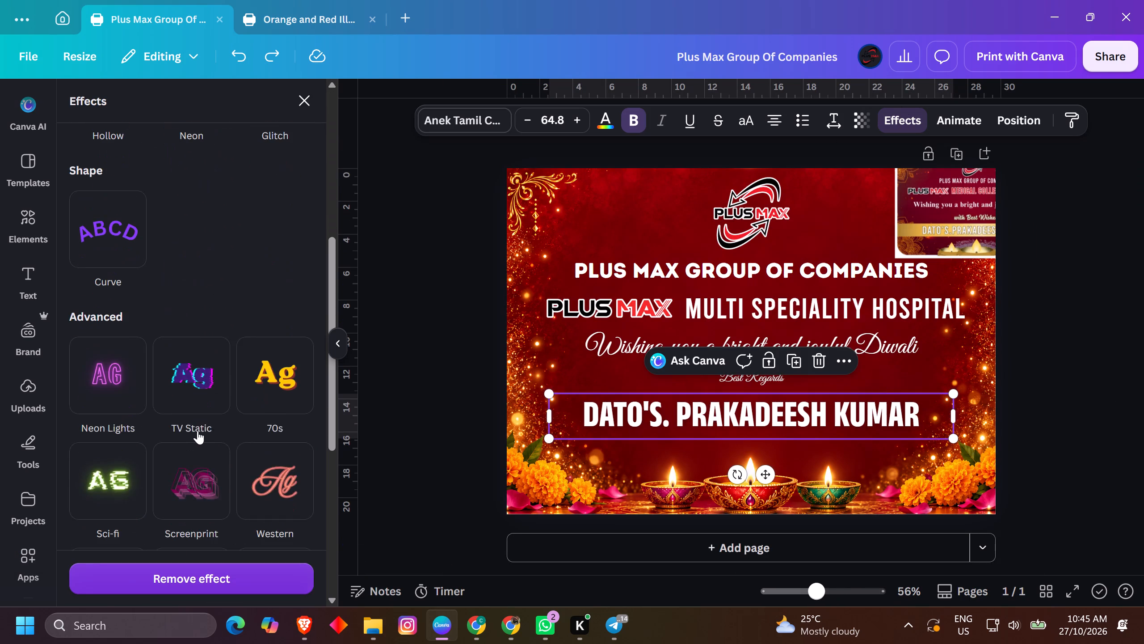
scroll(198, 431, down, 9)
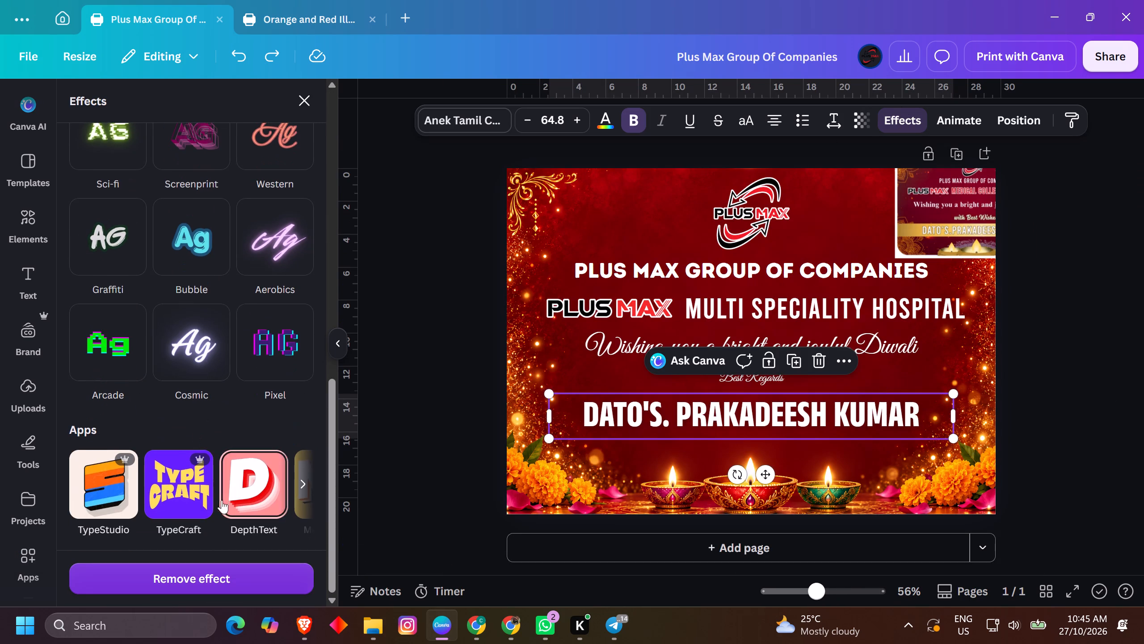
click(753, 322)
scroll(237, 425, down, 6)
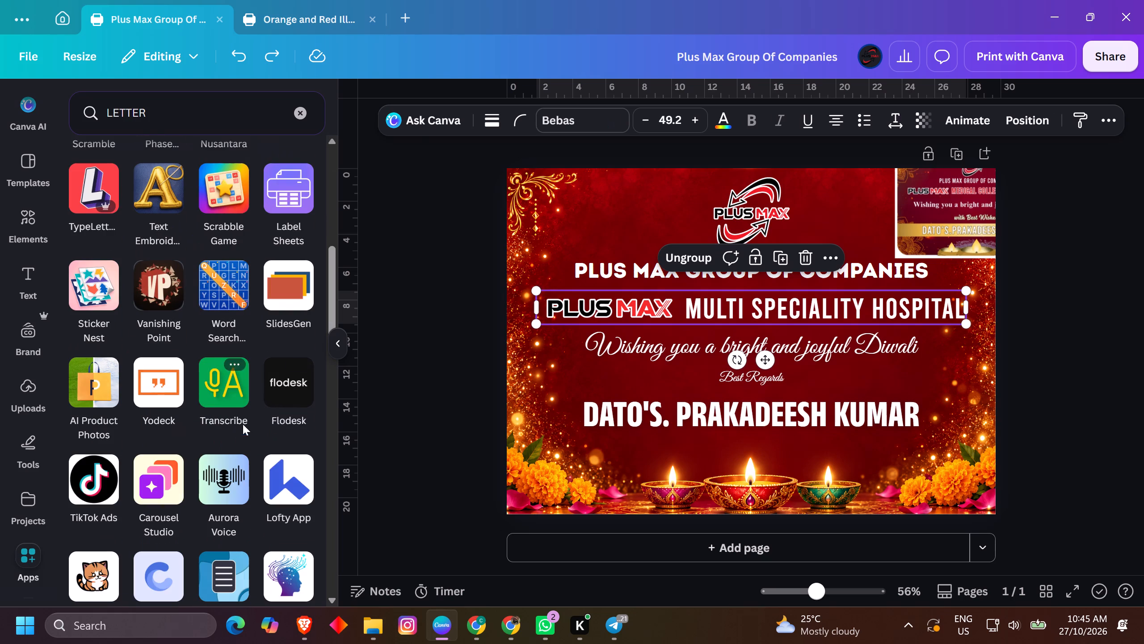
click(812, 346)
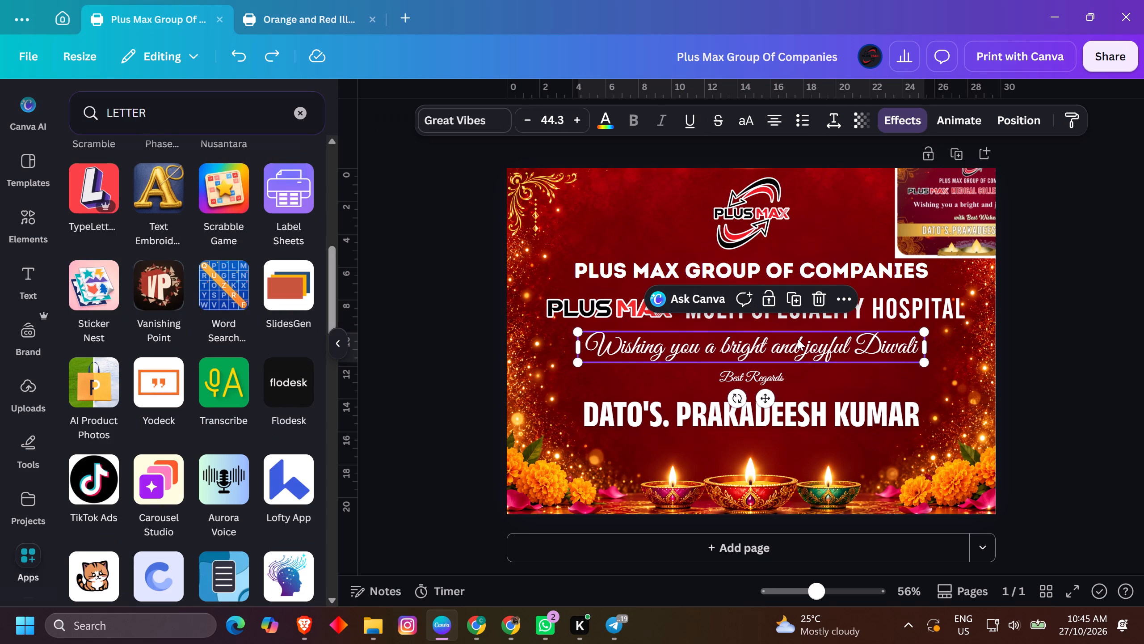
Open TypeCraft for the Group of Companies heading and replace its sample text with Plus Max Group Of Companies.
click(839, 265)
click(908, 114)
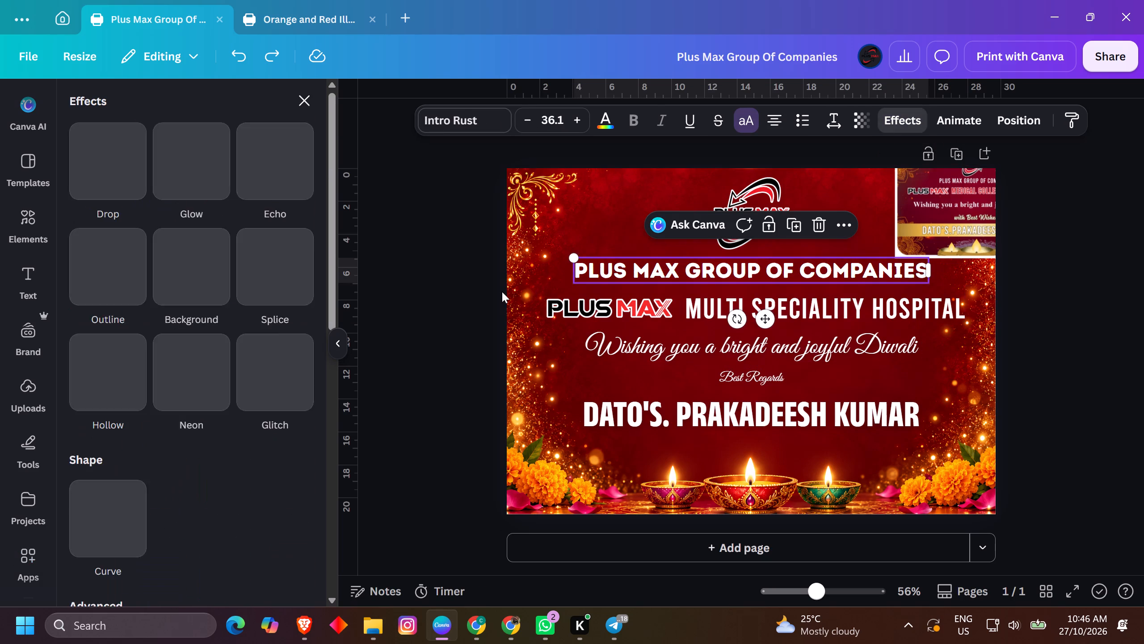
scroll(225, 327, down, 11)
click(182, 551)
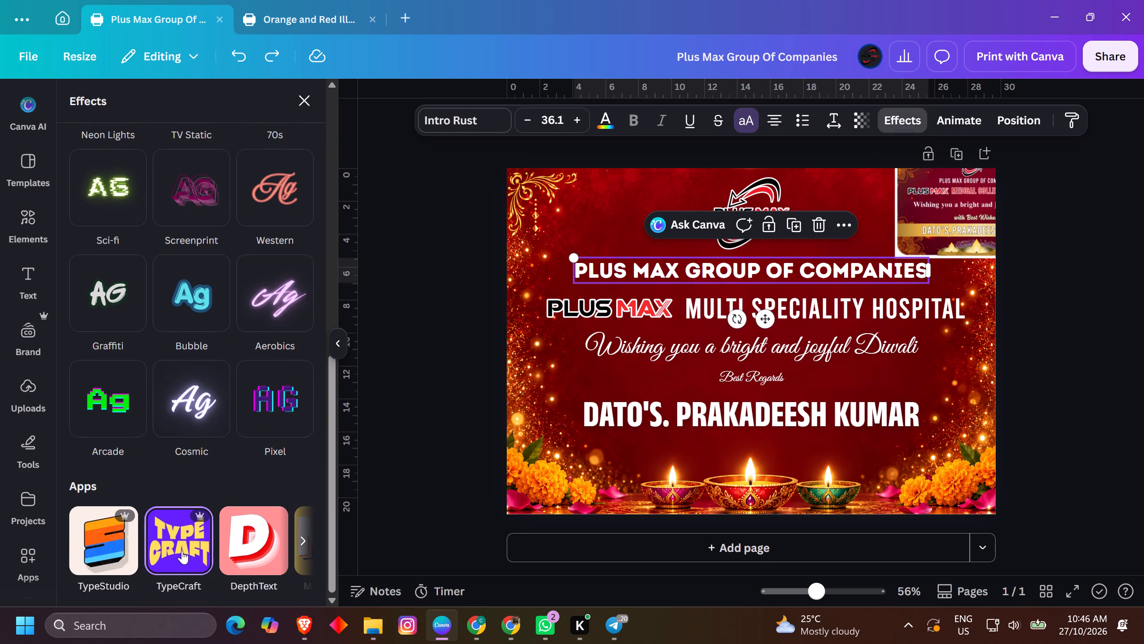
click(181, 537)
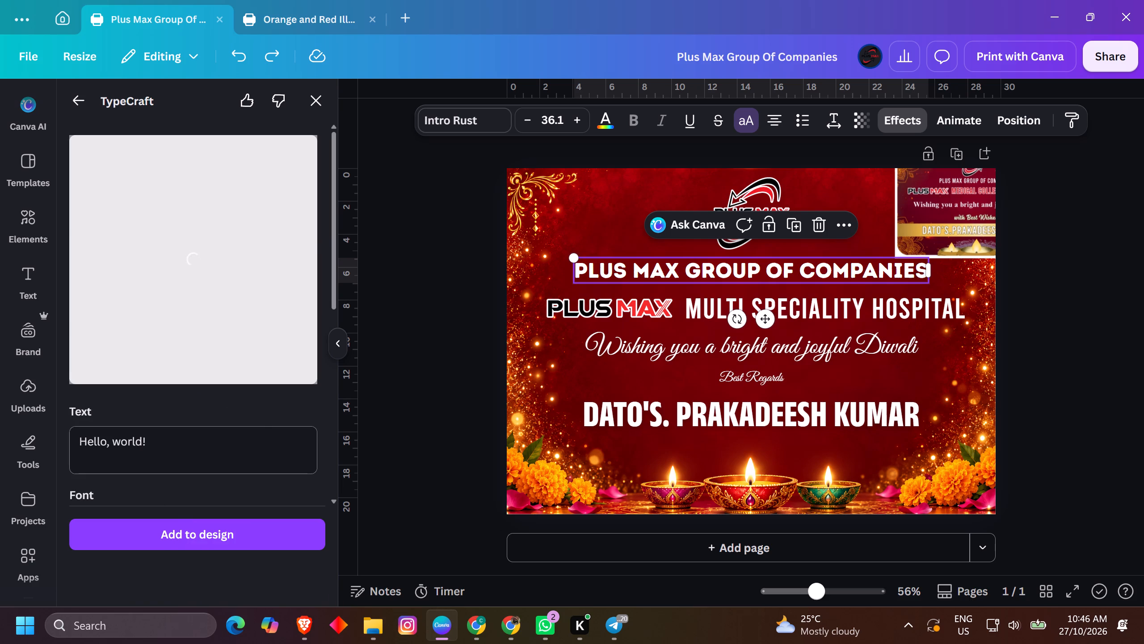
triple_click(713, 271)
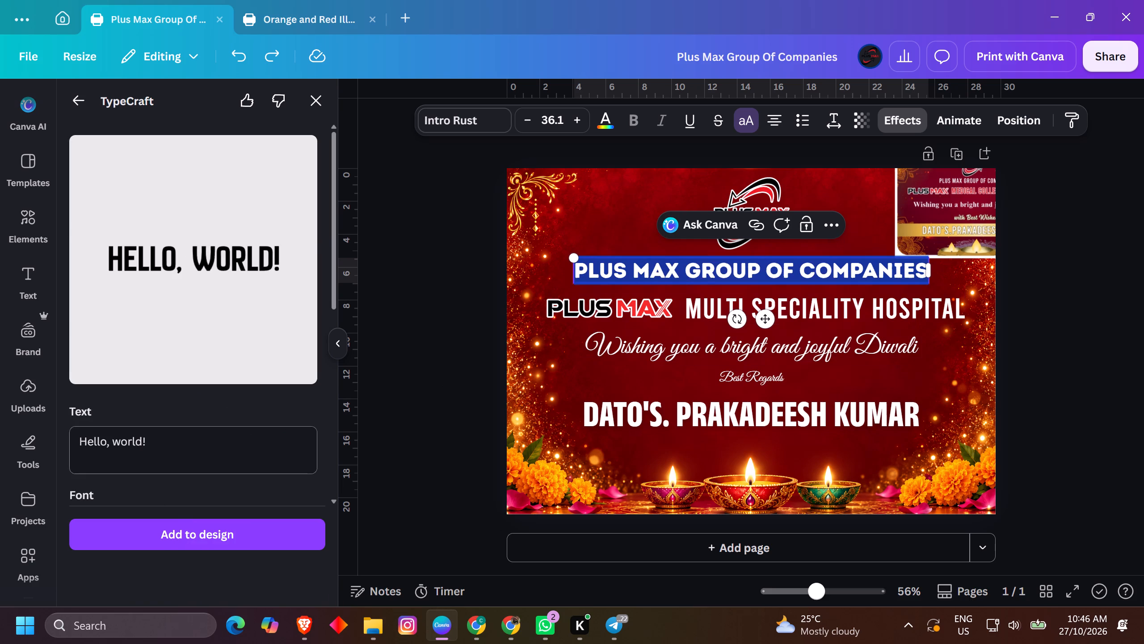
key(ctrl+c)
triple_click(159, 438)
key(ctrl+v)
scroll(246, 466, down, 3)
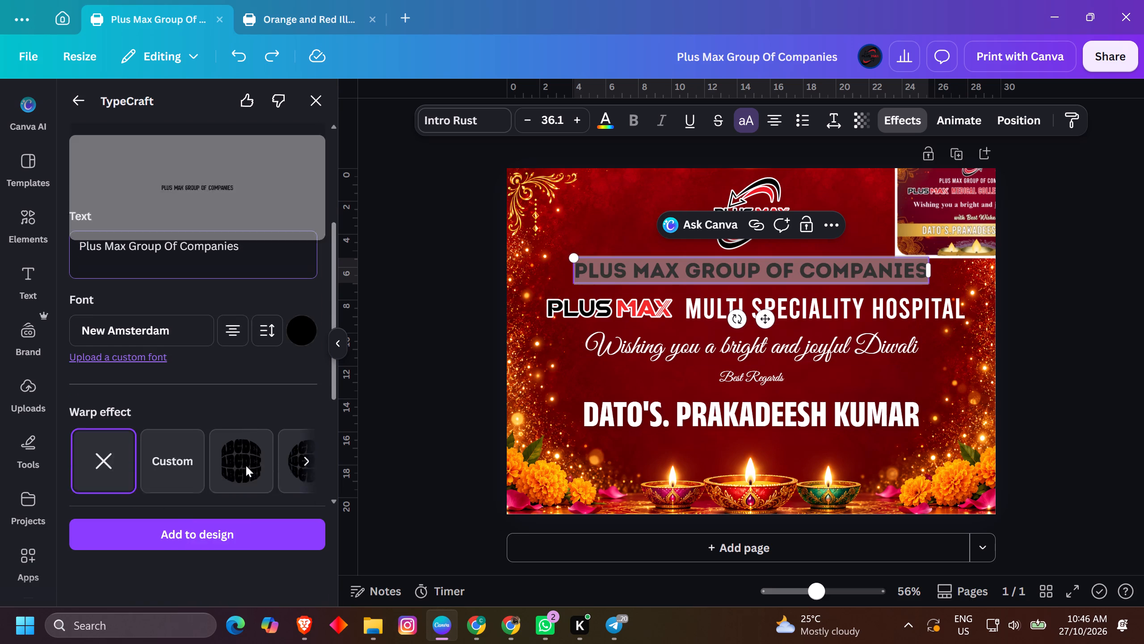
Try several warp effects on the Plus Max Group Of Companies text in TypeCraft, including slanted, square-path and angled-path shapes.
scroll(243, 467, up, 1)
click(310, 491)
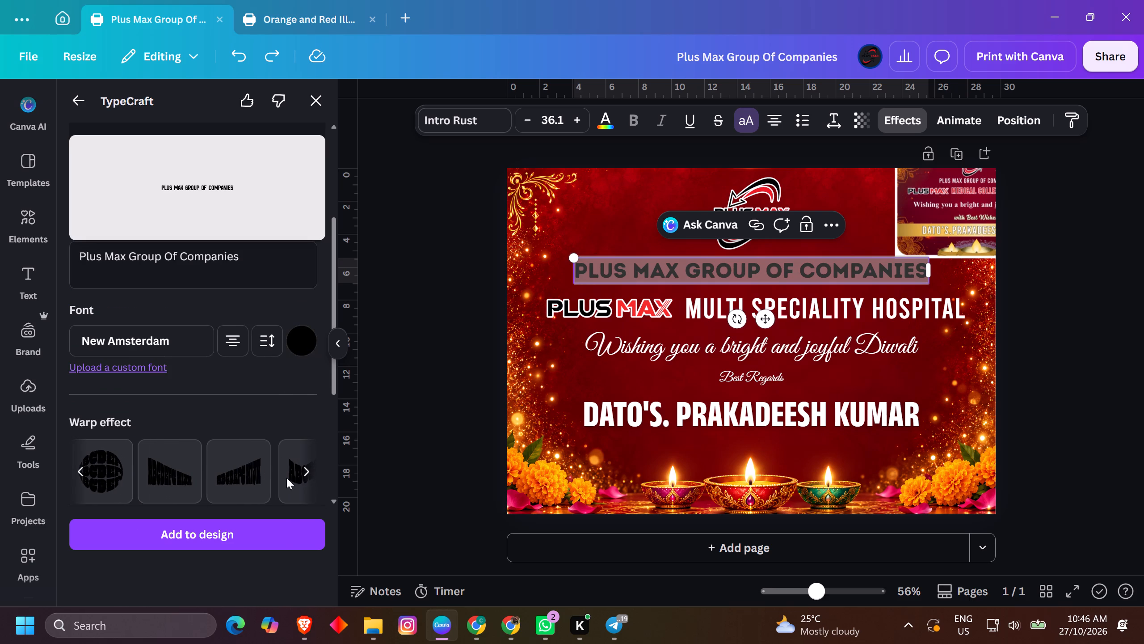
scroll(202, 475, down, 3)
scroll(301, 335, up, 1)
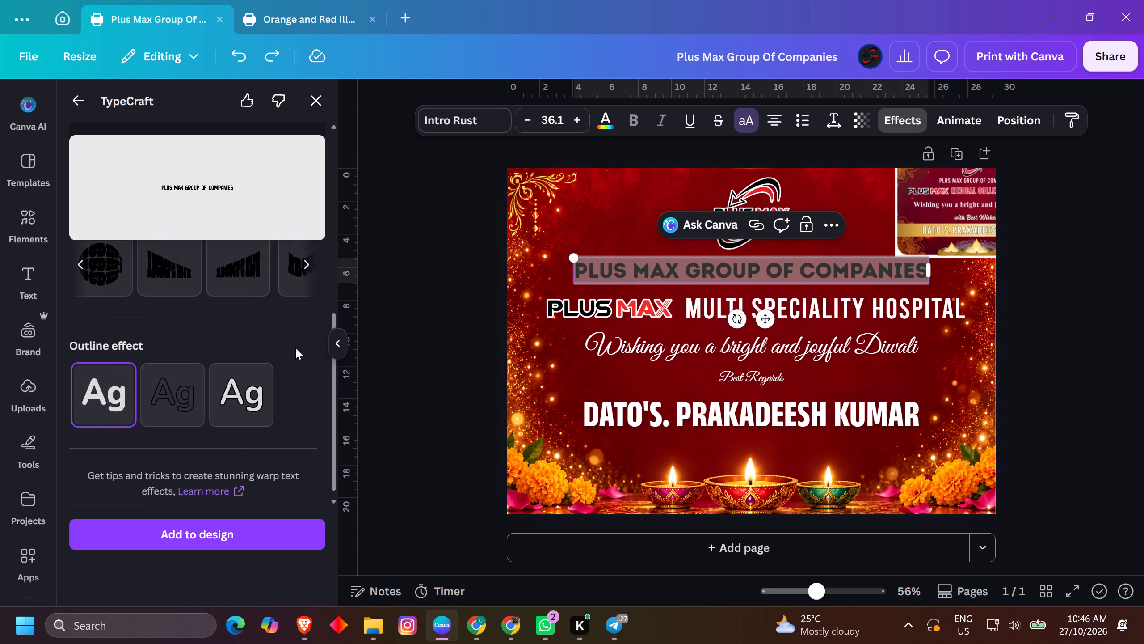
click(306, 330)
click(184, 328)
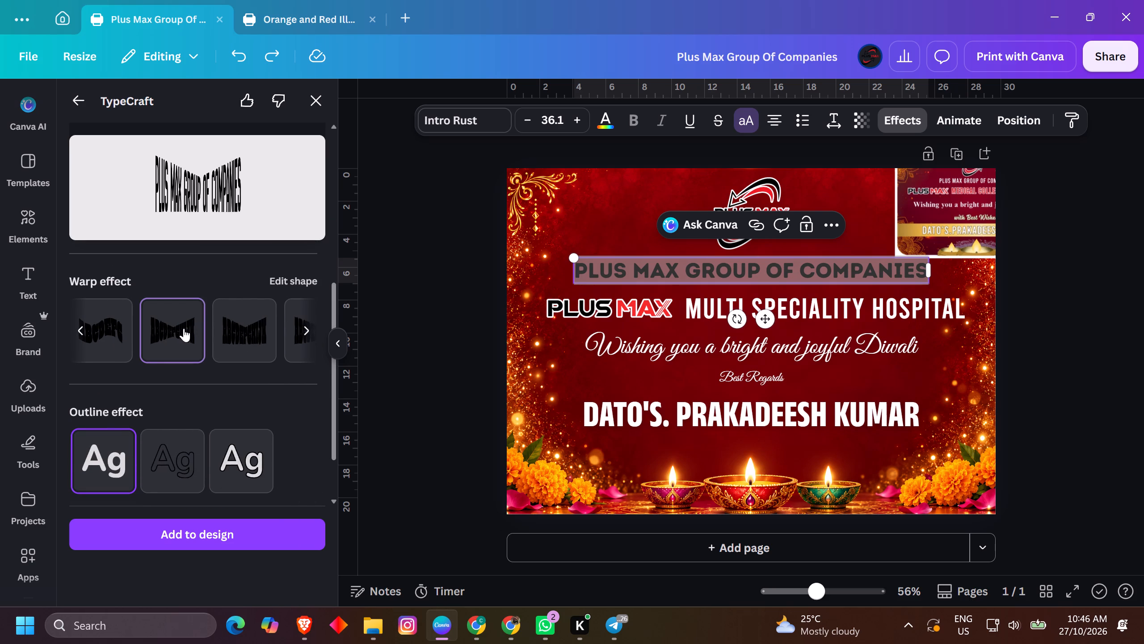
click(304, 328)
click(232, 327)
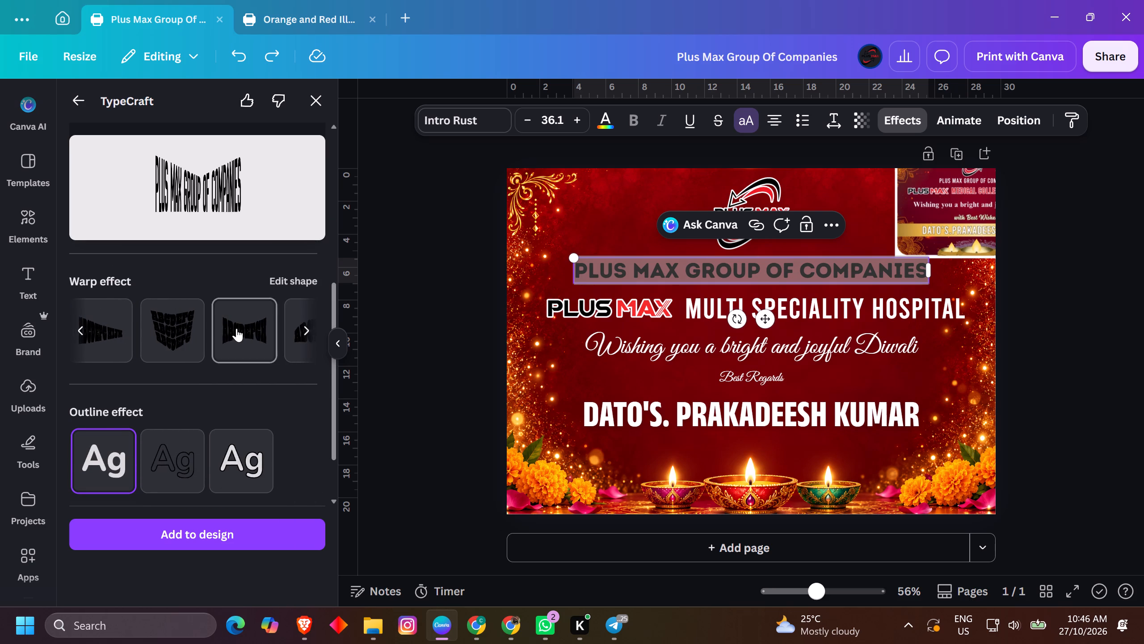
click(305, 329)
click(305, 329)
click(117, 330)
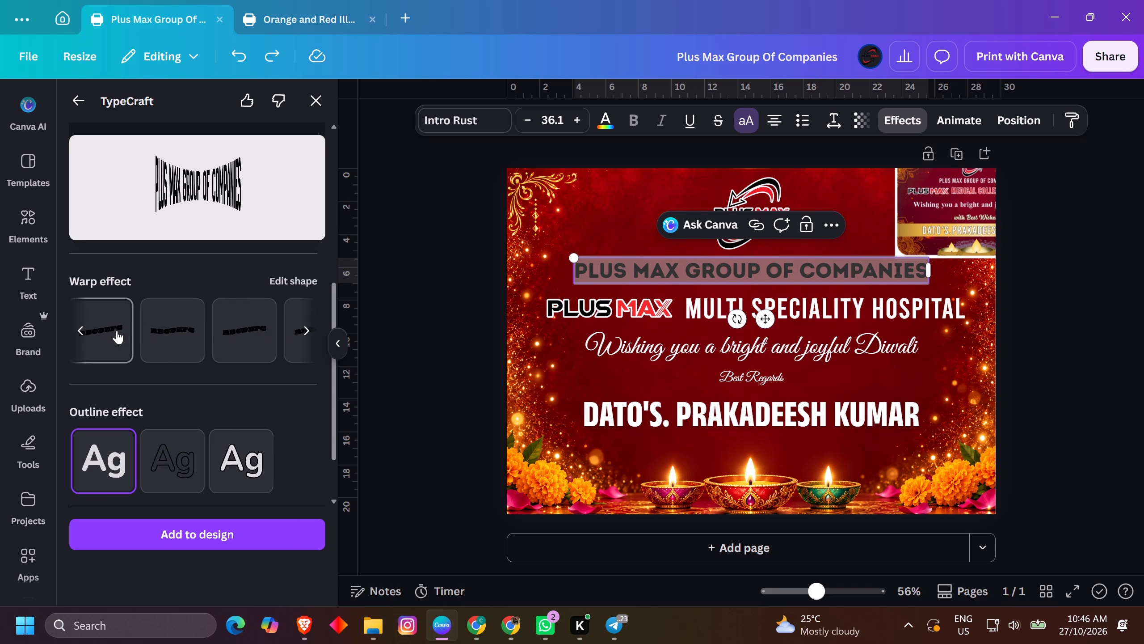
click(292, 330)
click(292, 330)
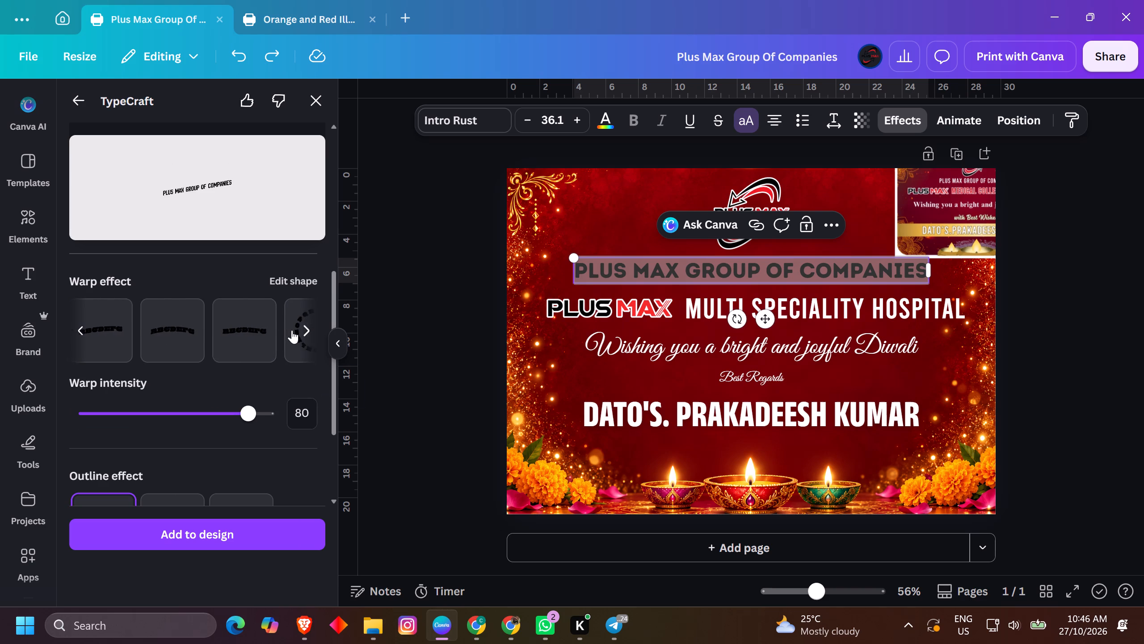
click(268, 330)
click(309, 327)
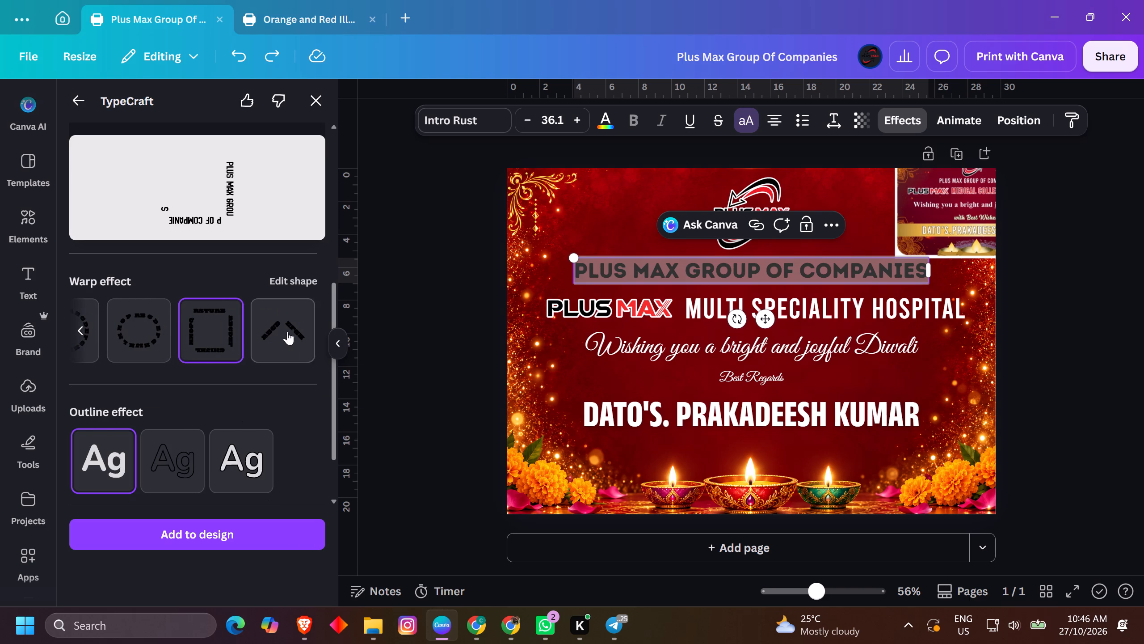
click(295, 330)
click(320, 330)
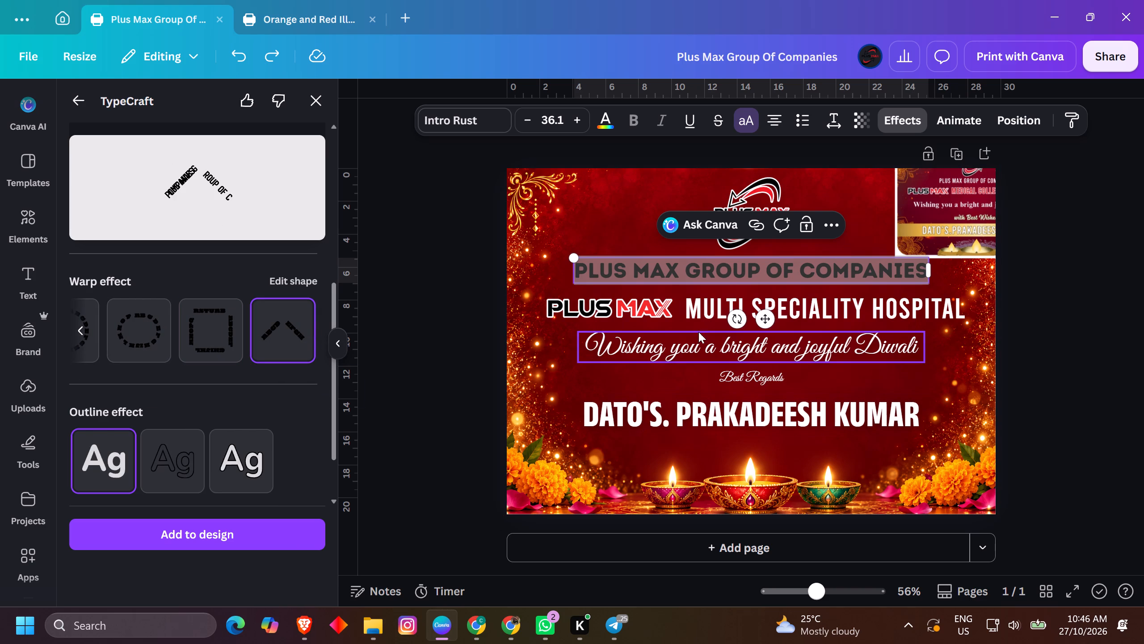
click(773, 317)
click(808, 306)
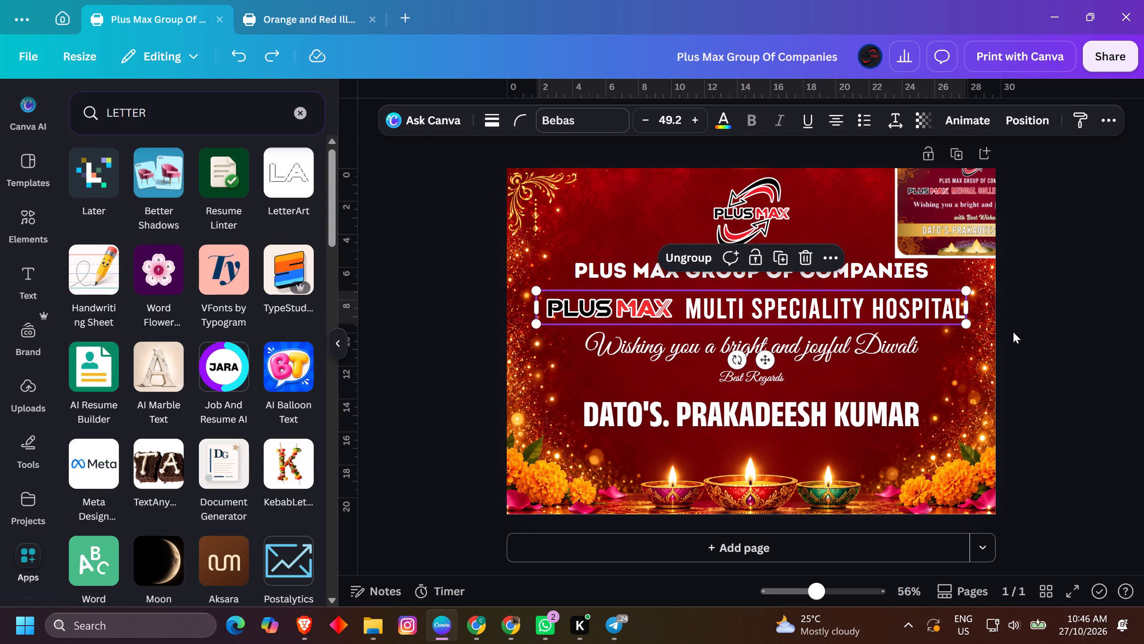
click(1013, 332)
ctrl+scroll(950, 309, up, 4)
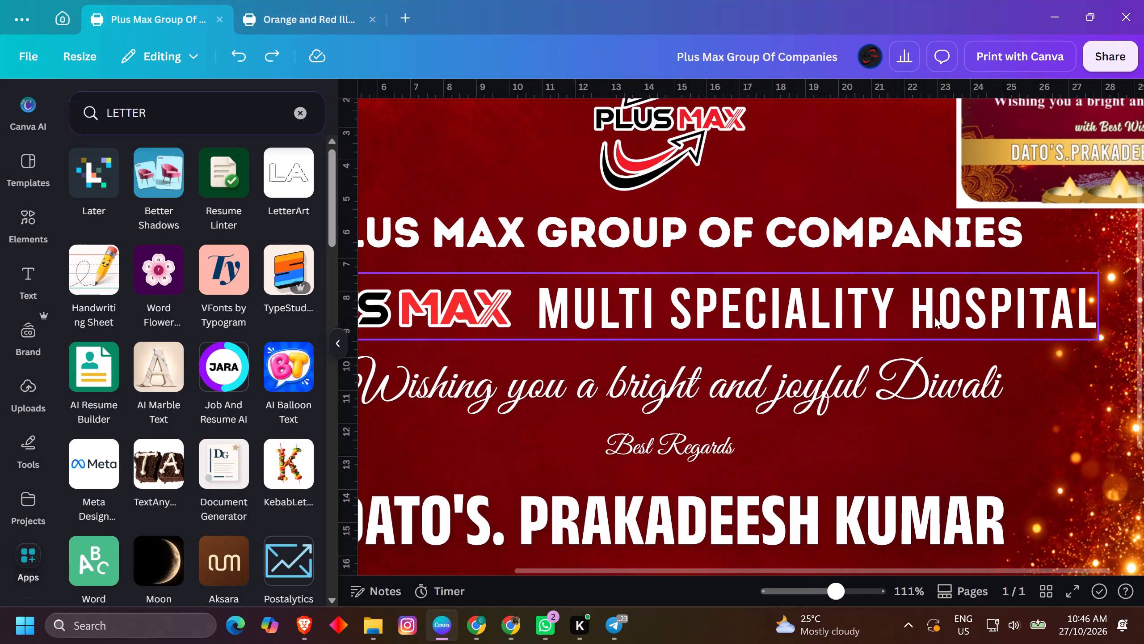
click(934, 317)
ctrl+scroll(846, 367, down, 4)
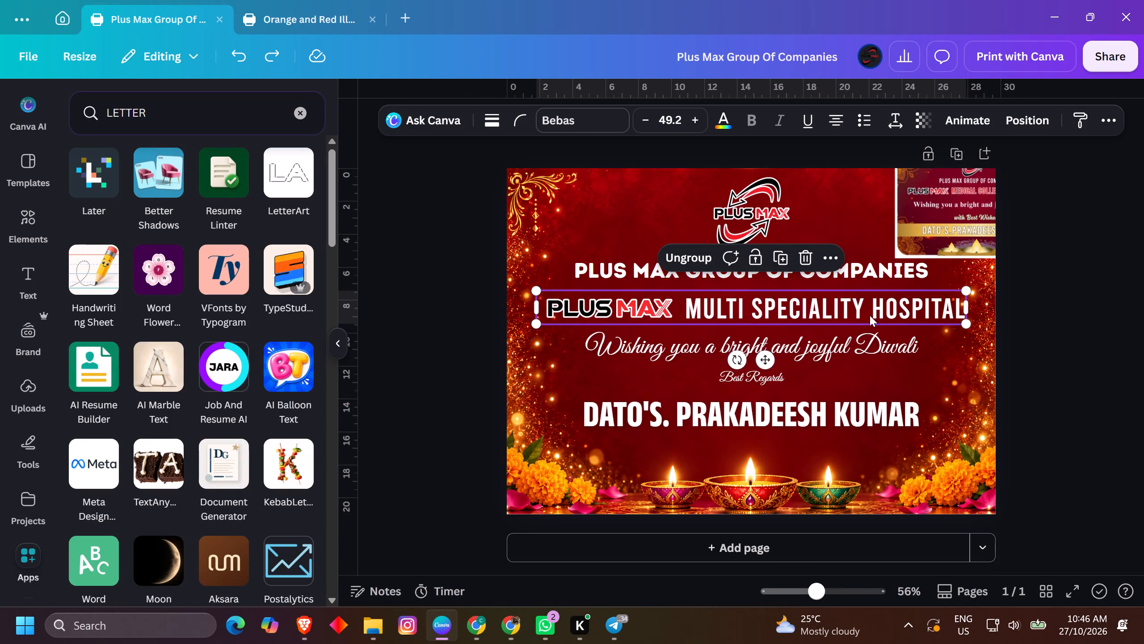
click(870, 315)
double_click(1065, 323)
Check the TypeStudio and DepthText effect apps for the MULTI SPECIALITY HOSPITAL text.
triple_click(792, 305)
double_click(792, 305)
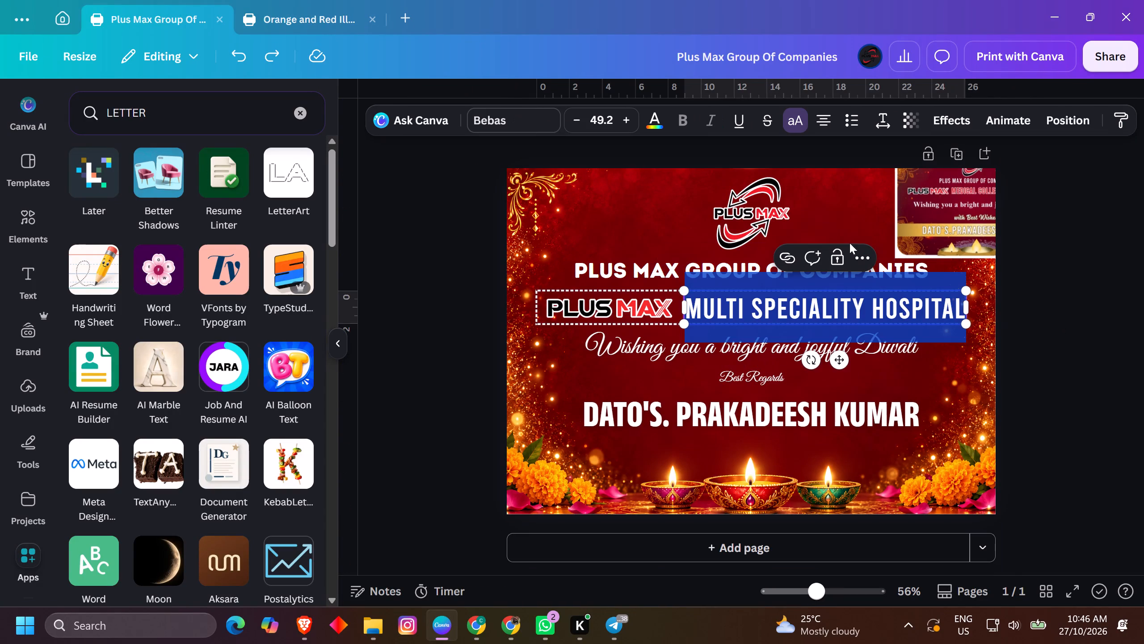
click(946, 132)
scroll(209, 410, down, 10)
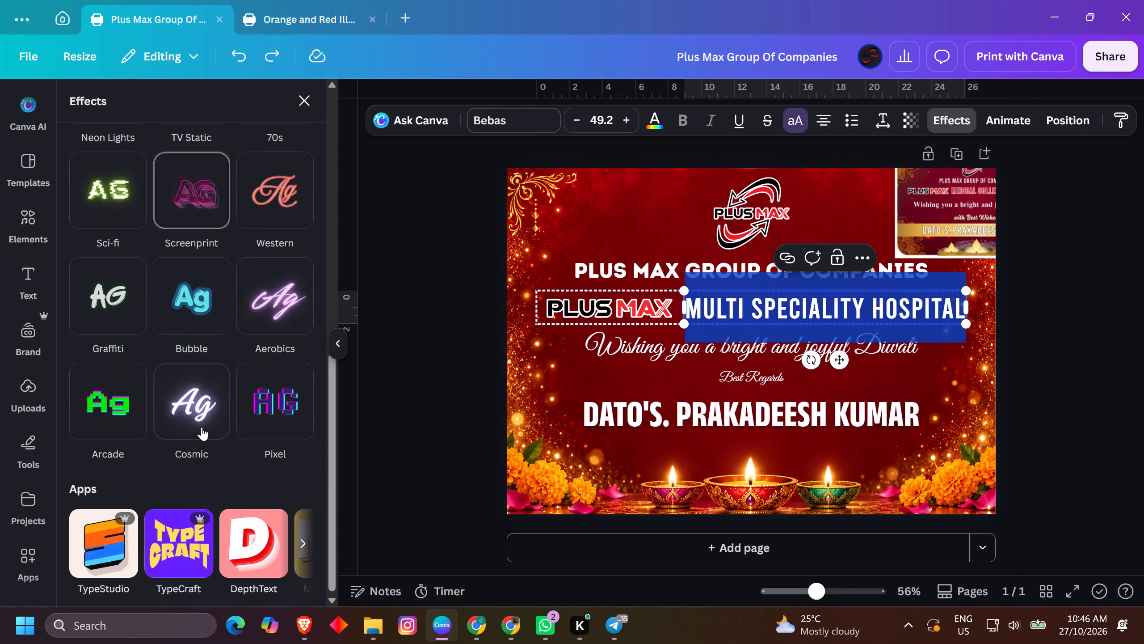
click(125, 567)
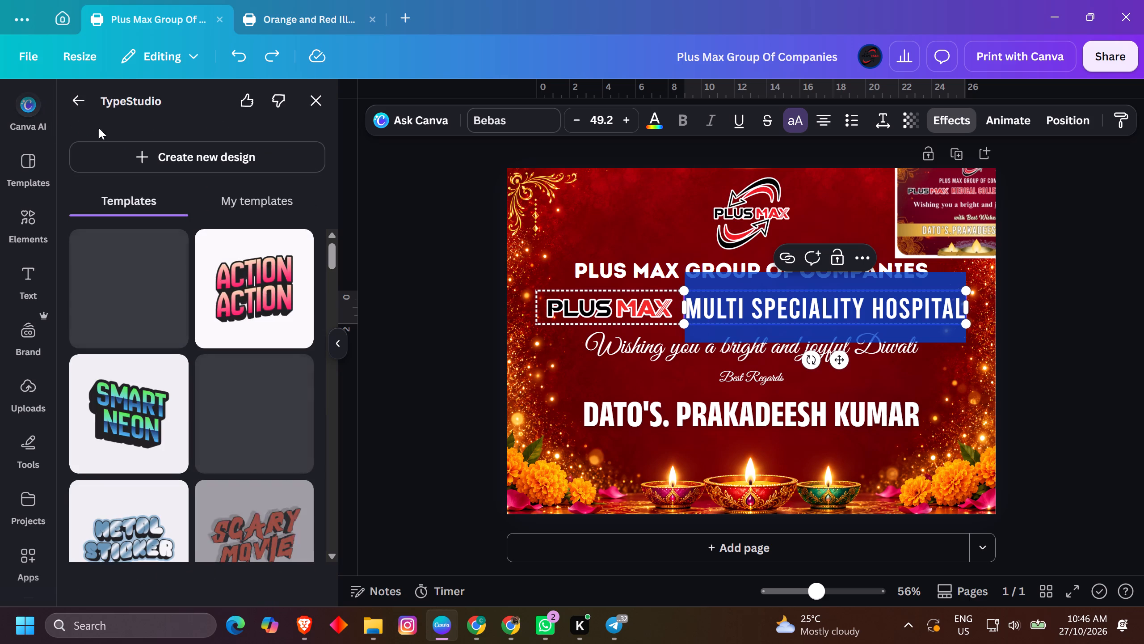
click(87, 100)
scroll(240, 489, down, 6)
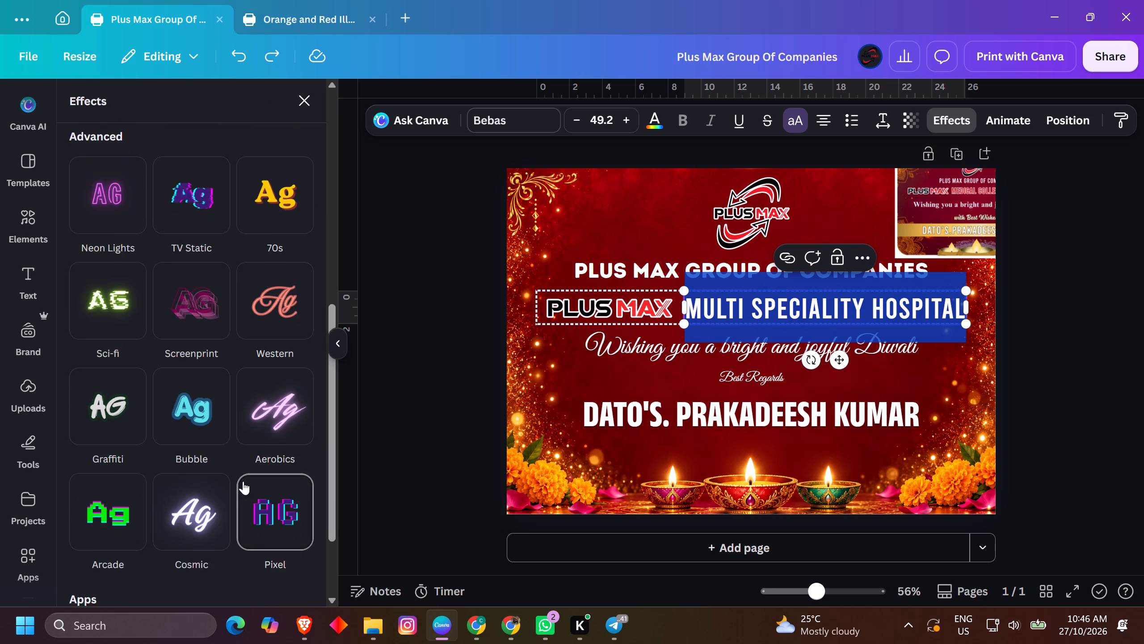
scroll(243, 481, down, 6)
click(264, 544)
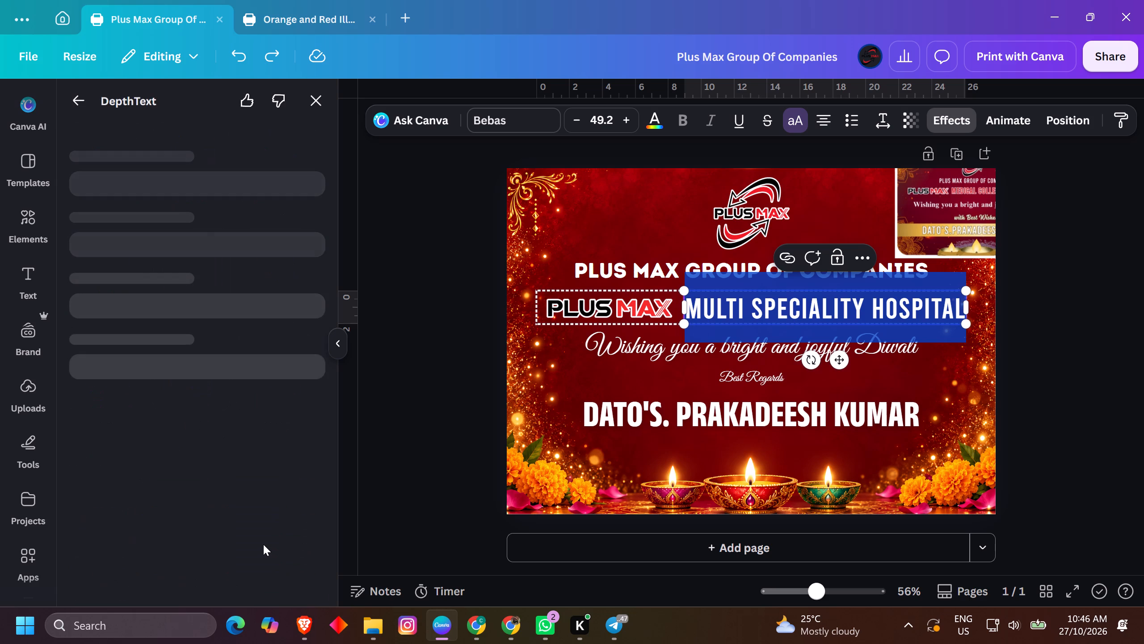
click(82, 102)
Open Text Studio Maker for the MULTI SPECIALITY HOSPITAL text and examine the Golden 3D effect and the other trending effects.
scroll(296, 497, down, 7)
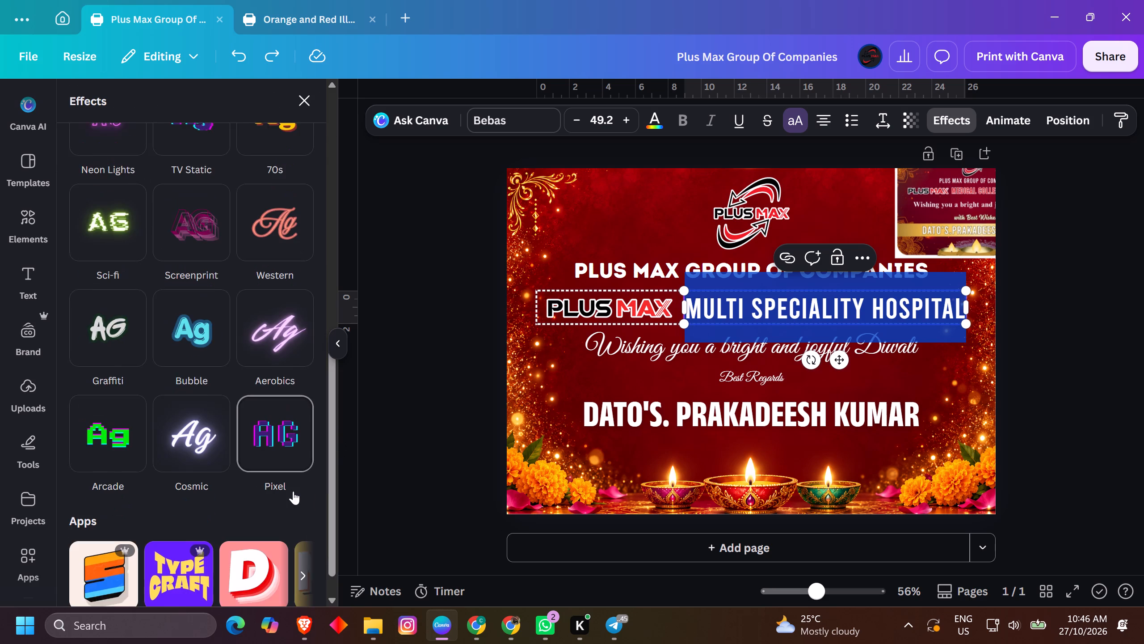
scroll(293, 491, down, 5)
click(304, 546)
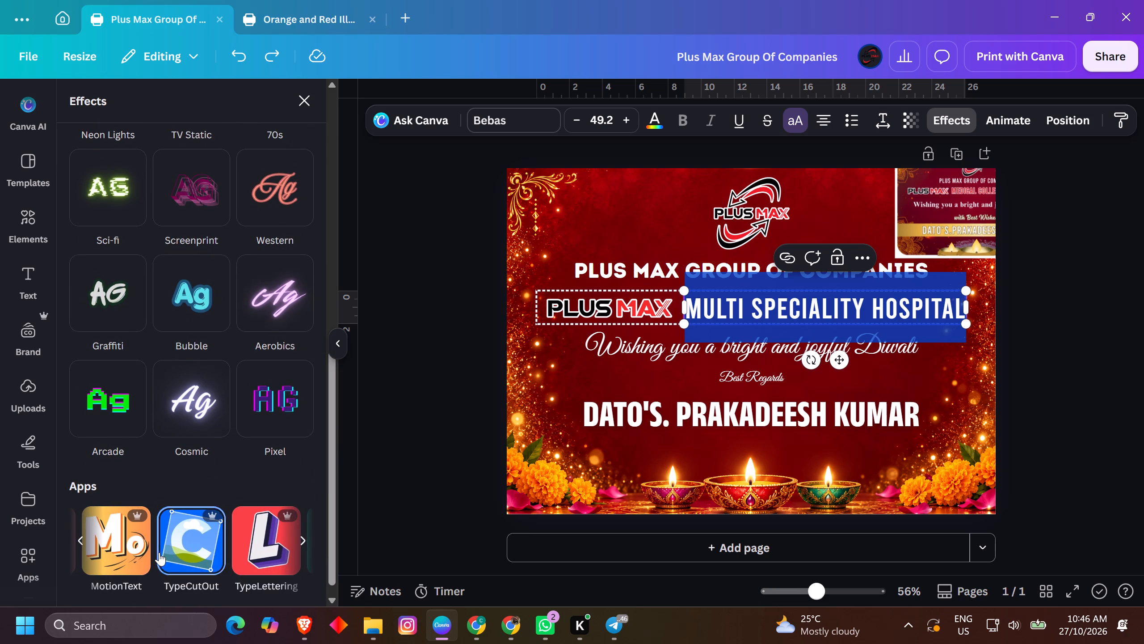
click(302, 540)
click(301, 540)
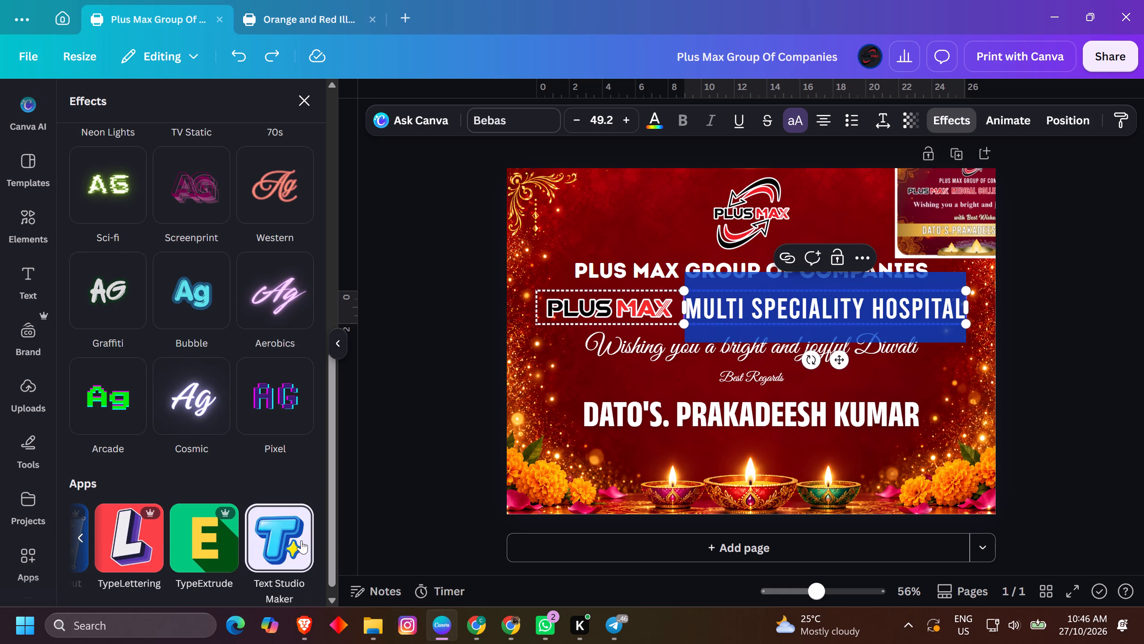
scroll(245, 434, down, 6)
click(212, 482)
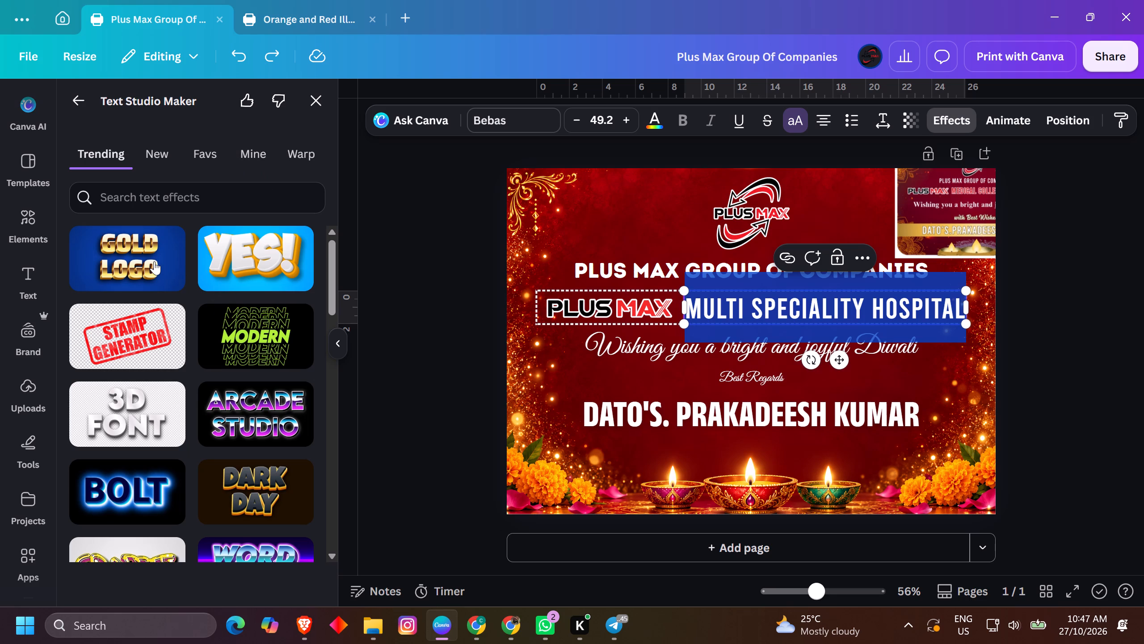
click(154, 261)
scroll(171, 462, down, 3)
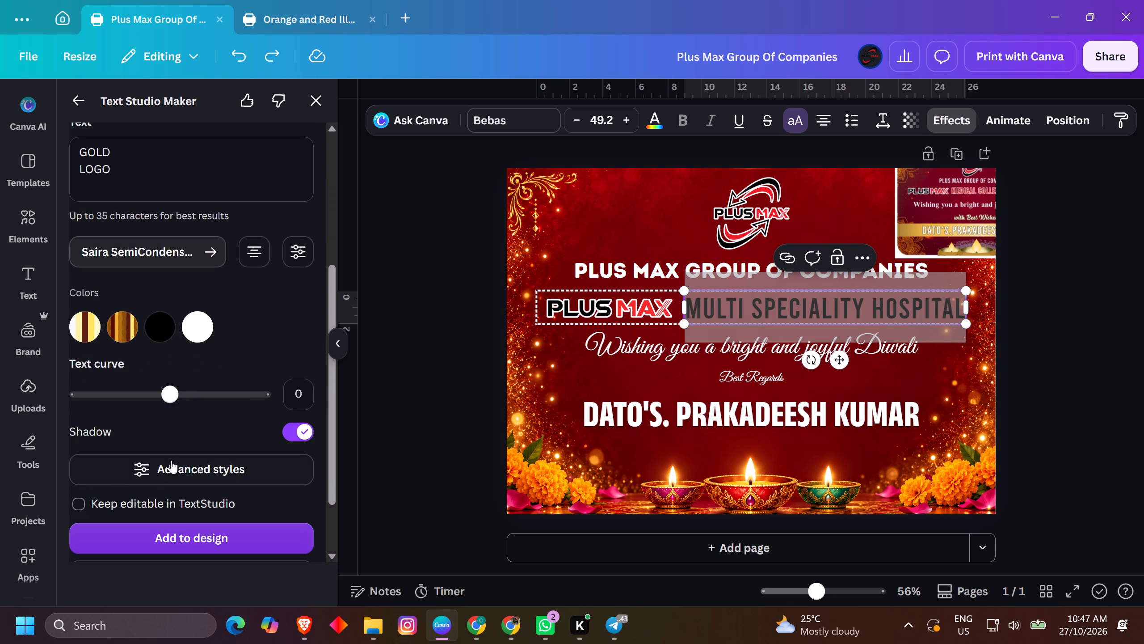
scroll(283, 322, up, 4)
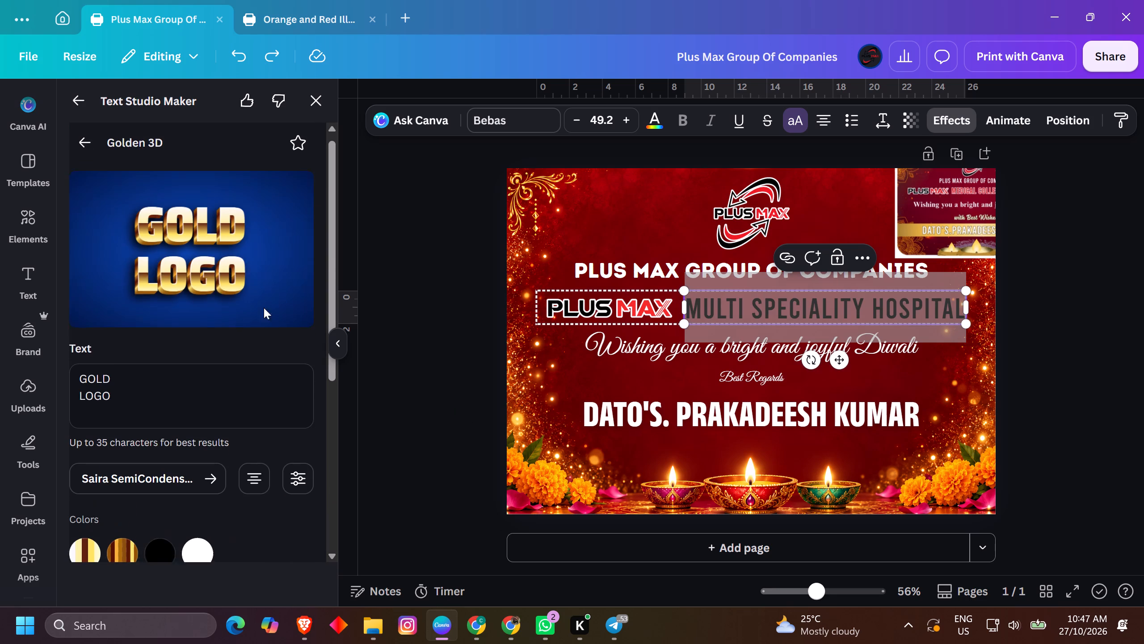
click(84, 159)
scroll(273, 261, down, 3)
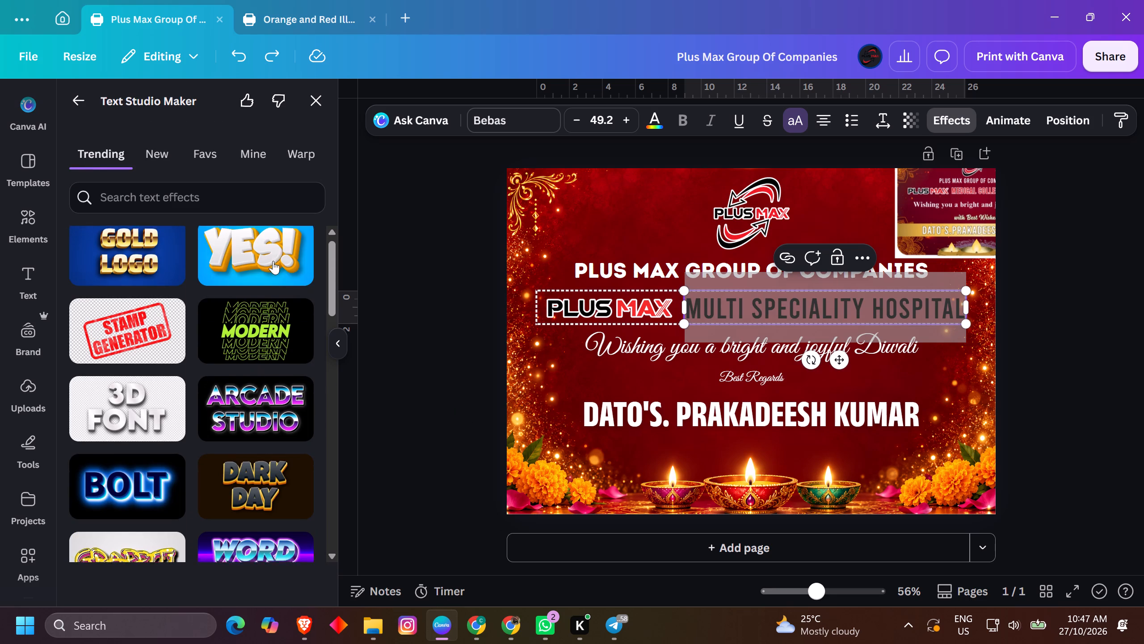
scroll(271, 268, down, 4)
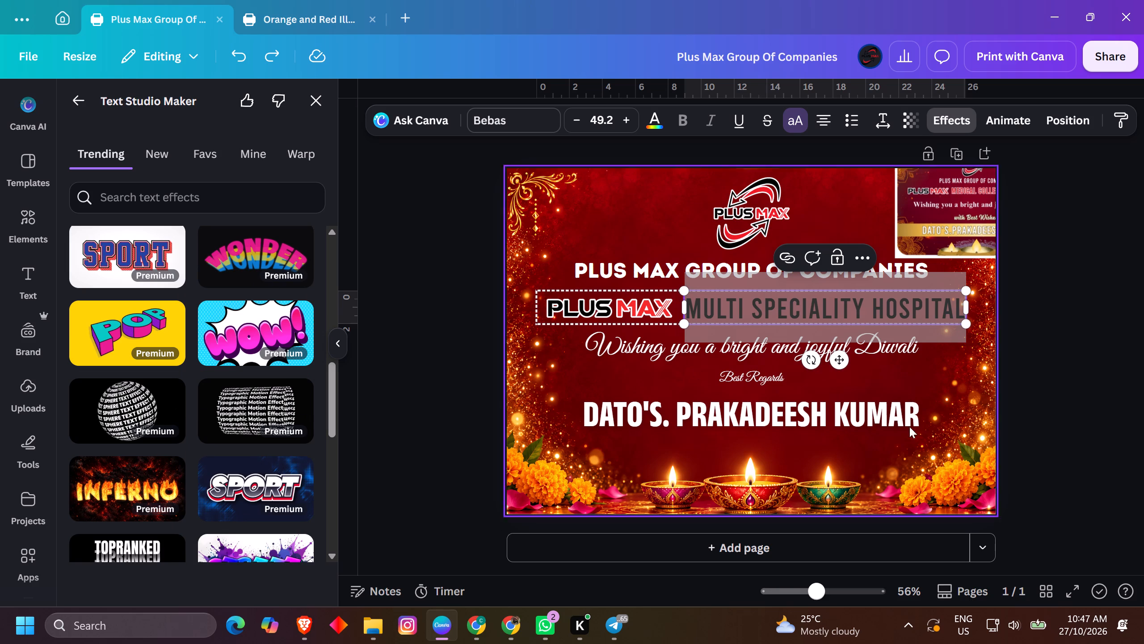
Move the reference greeting image further inward at the card's upper-right corner so its full wording can be read.
double_click(1118, 282)
click(907, 299)
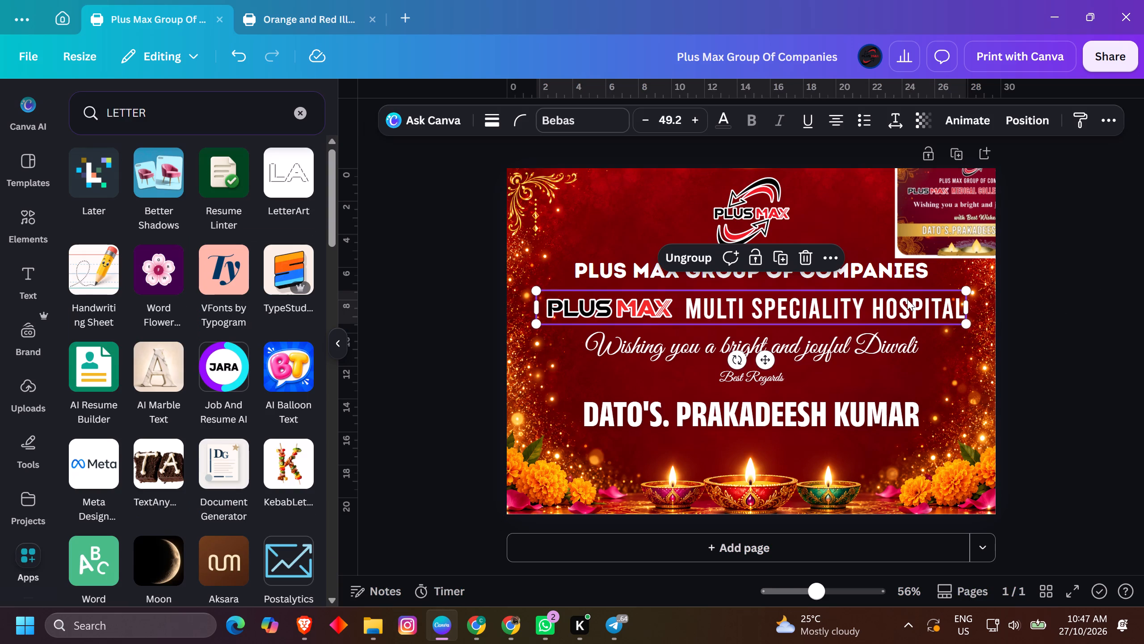
click(958, 208)
drag(958, 208, 910, 232)
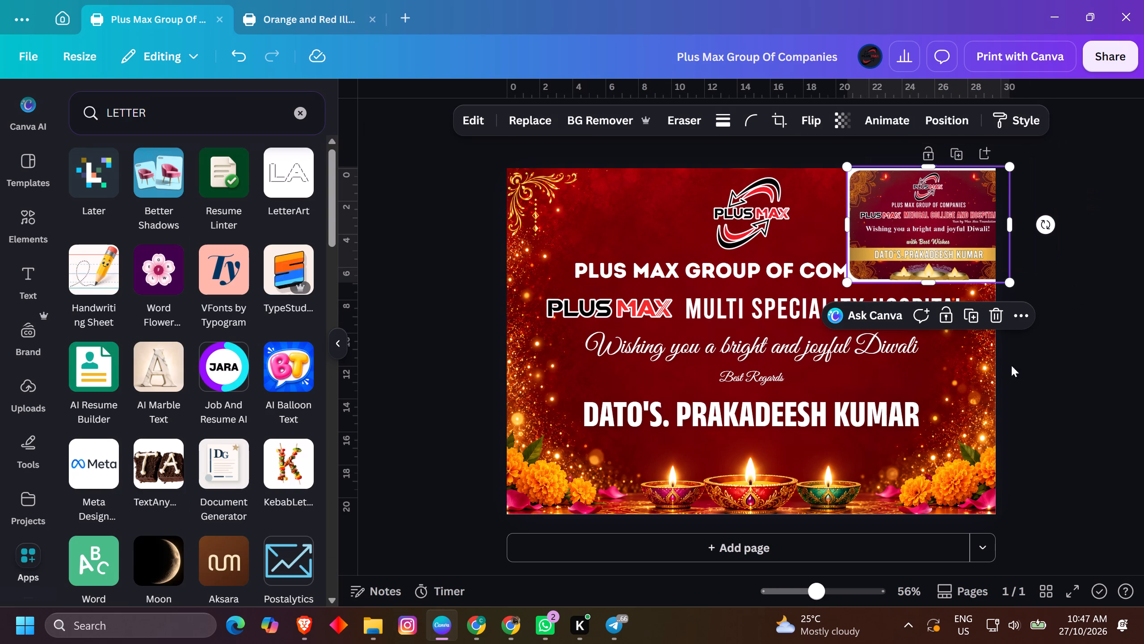
click(1064, 363)
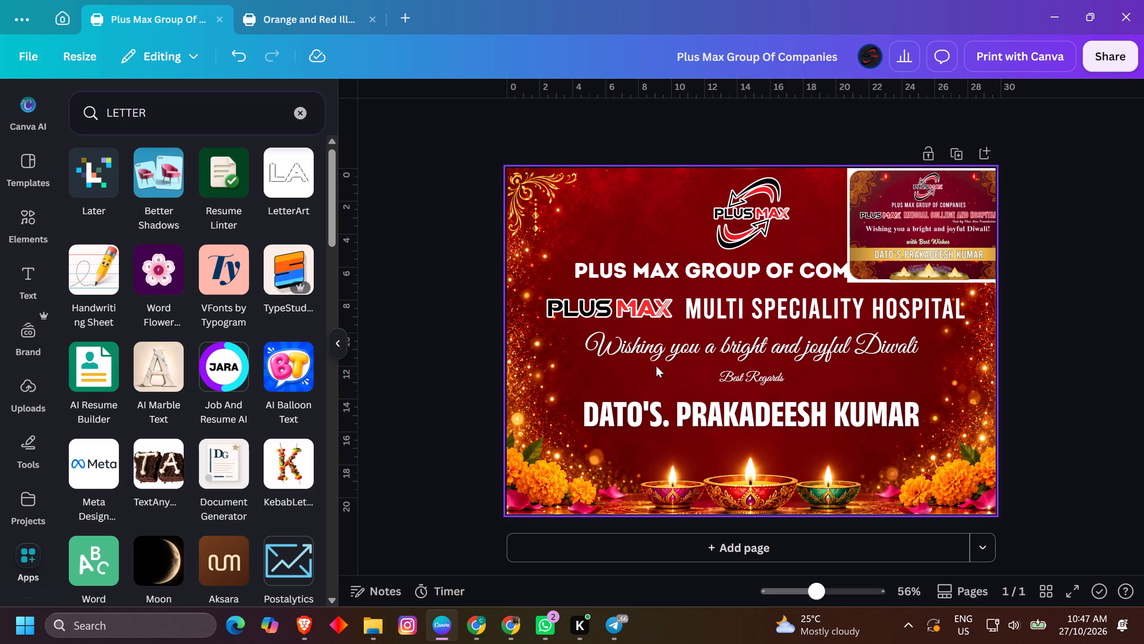
Nudge the Diwali wishing line and the Best Regards line slightly lower on the card.
click(735, 383)
key(Down)
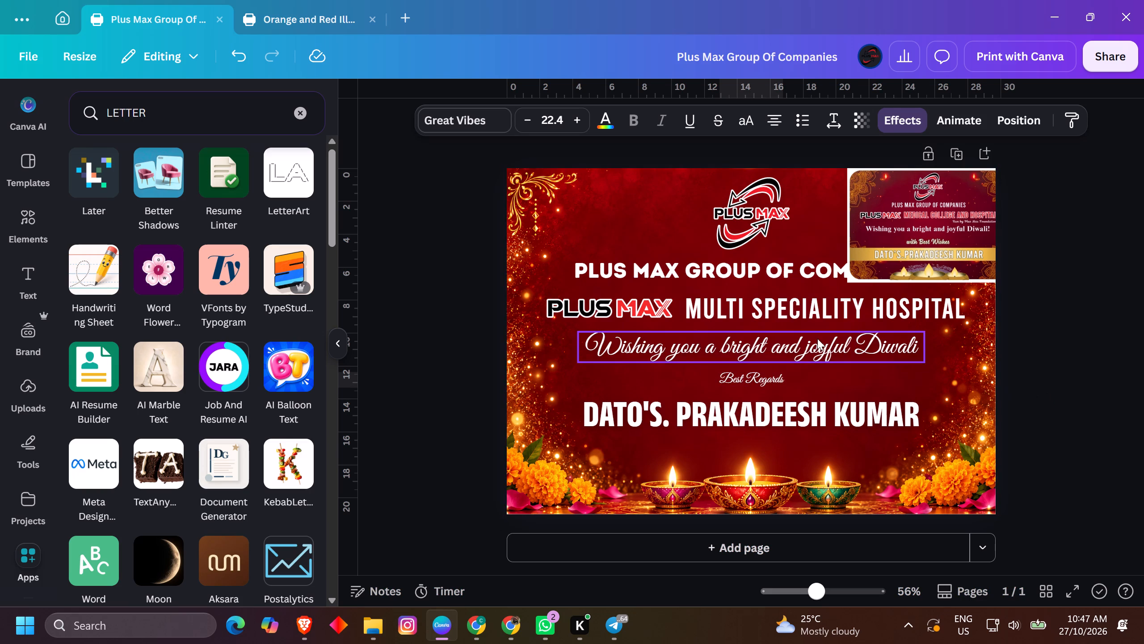
click(817, 339)
key(Down)
key(Down)
key(ctrl+z)
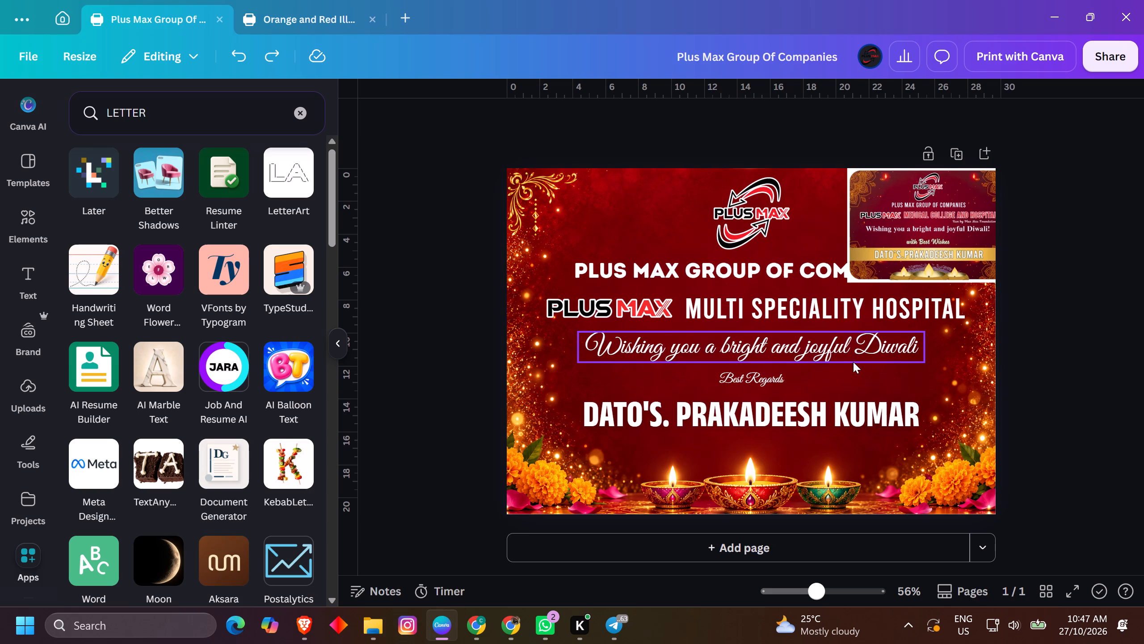
click(844, 356)
key(Down)
key(Down)
click(769, 380)
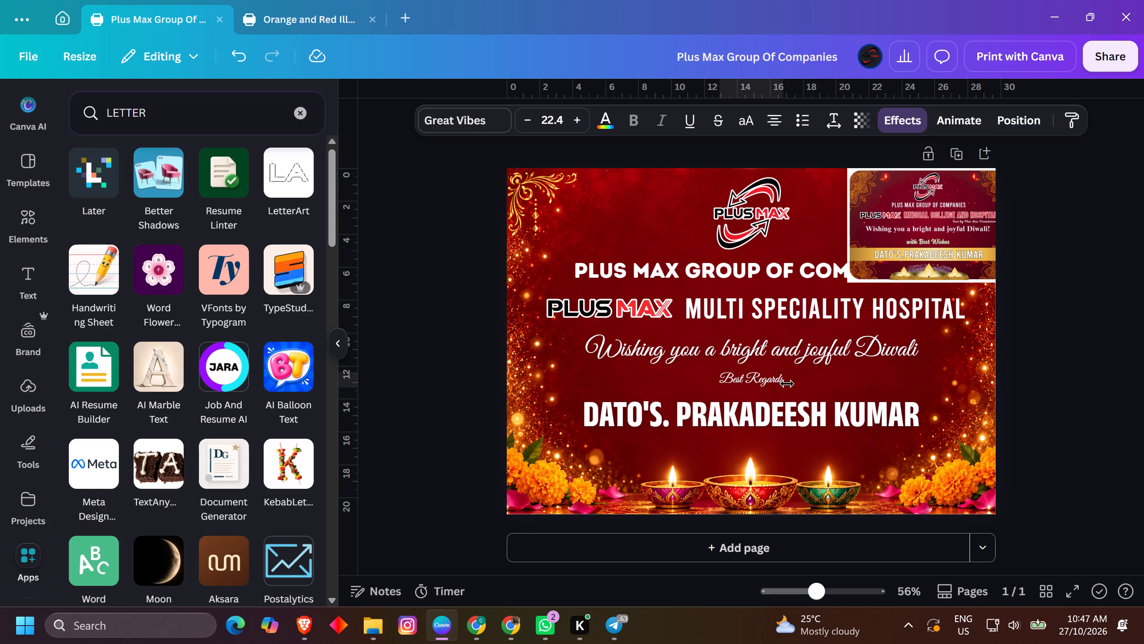
key(Down)
key(Down)
click(1022, 403)
click(833, 356)
key(Down)
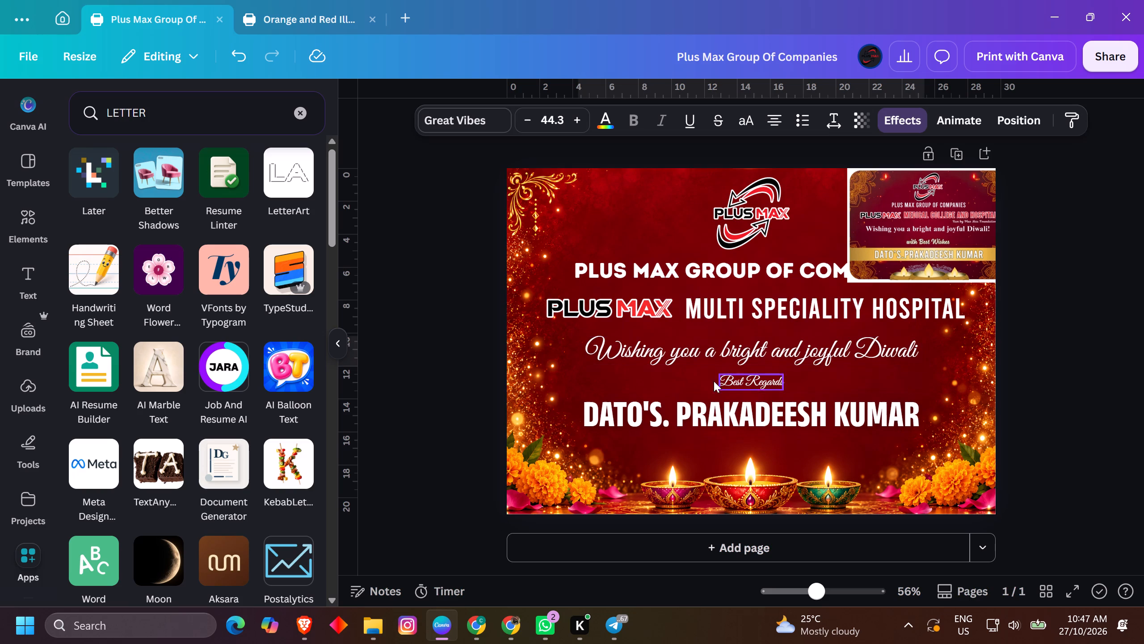
click(732, 379)
key(Down)
click(1039, 413)
Nudge the signatory's name slightly to the right.
click(896, 405)
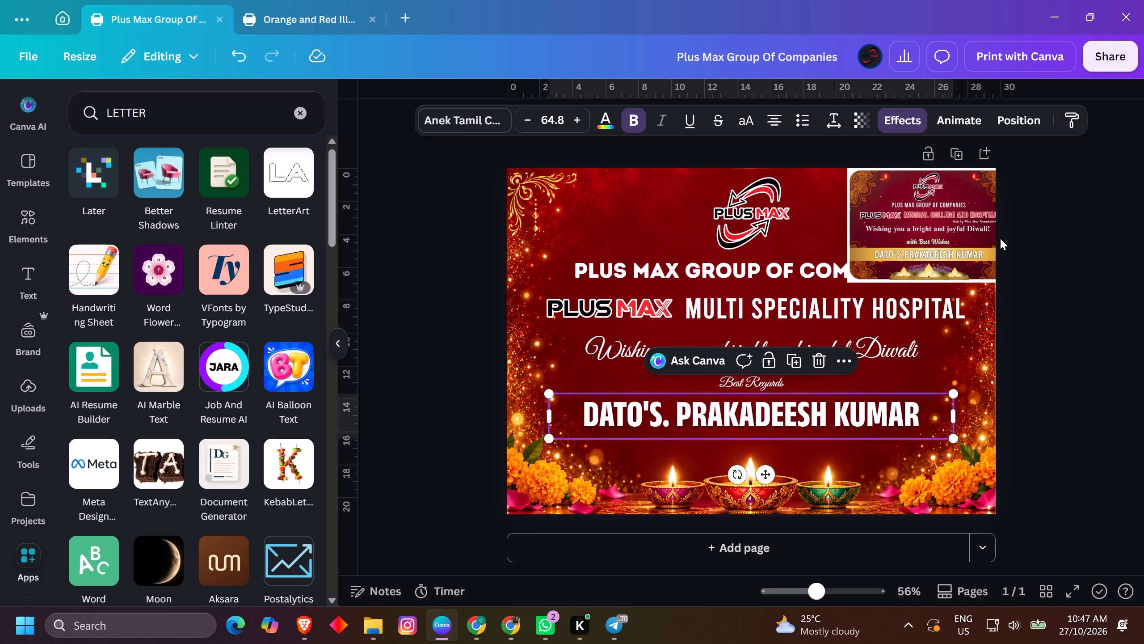
click(1108, 439)
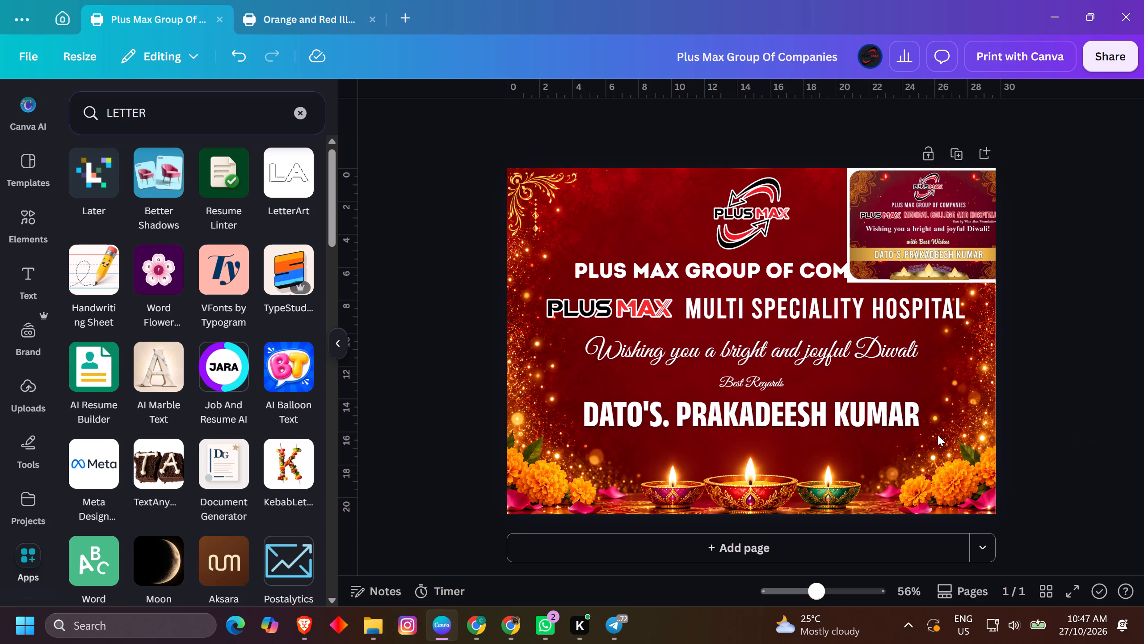
click(821, 424)
key(Down)
key(Up)
key(Right)
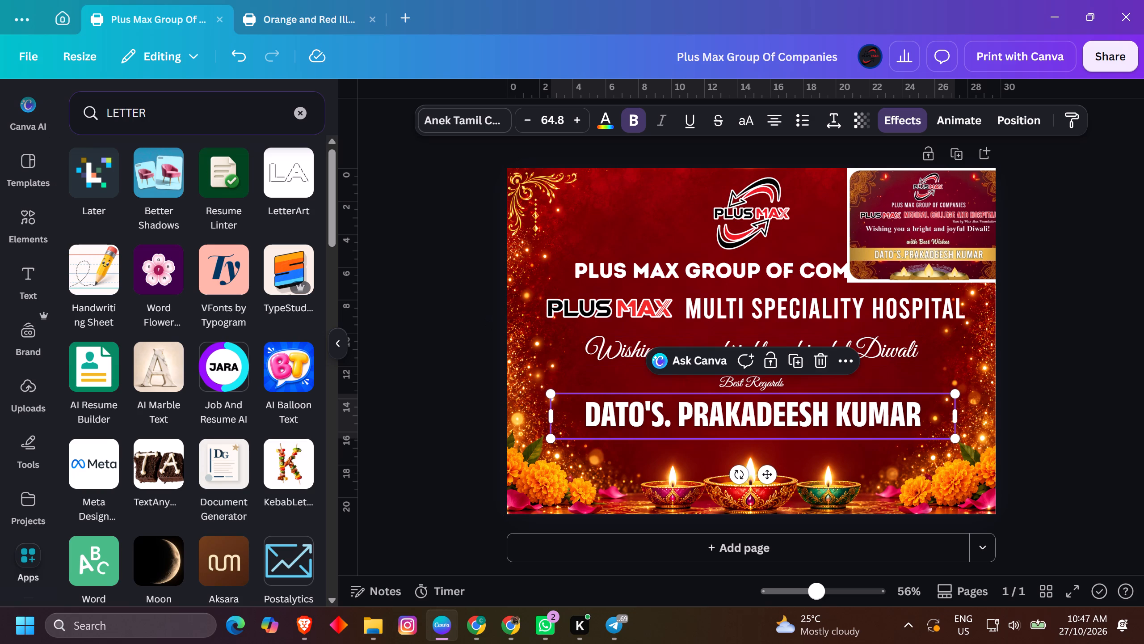
Search the design elements for GOLD and list all matching graphics.
click(25, 223)
triple_click(151, 120)
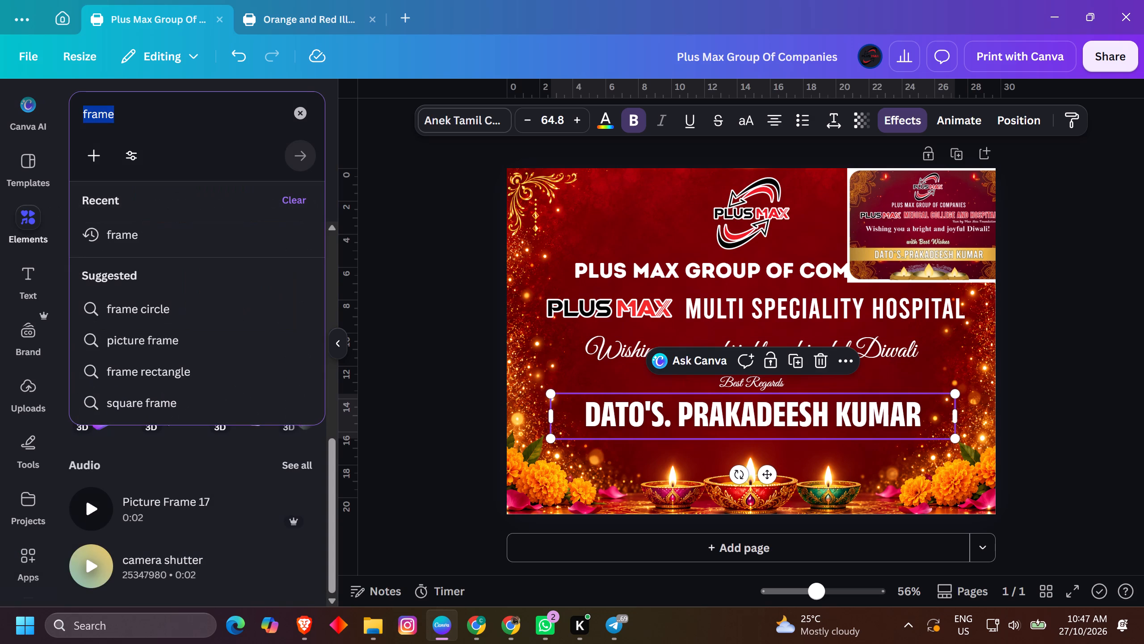
text(GOLD)
key(Return)
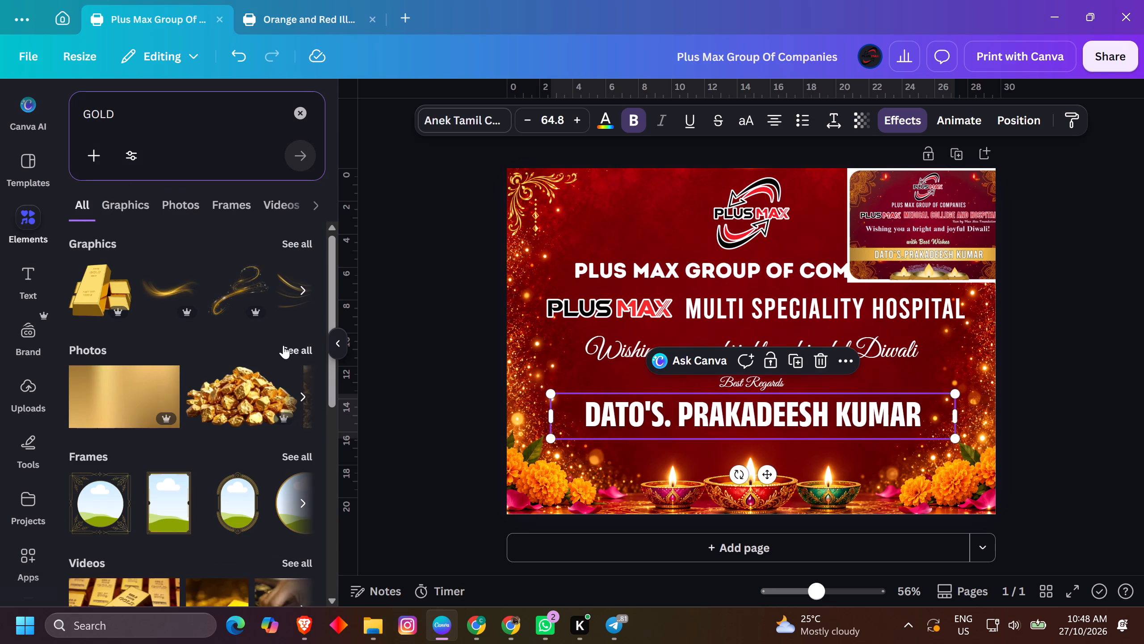
click(299, 238)
scroll(219, 449, down, 4)
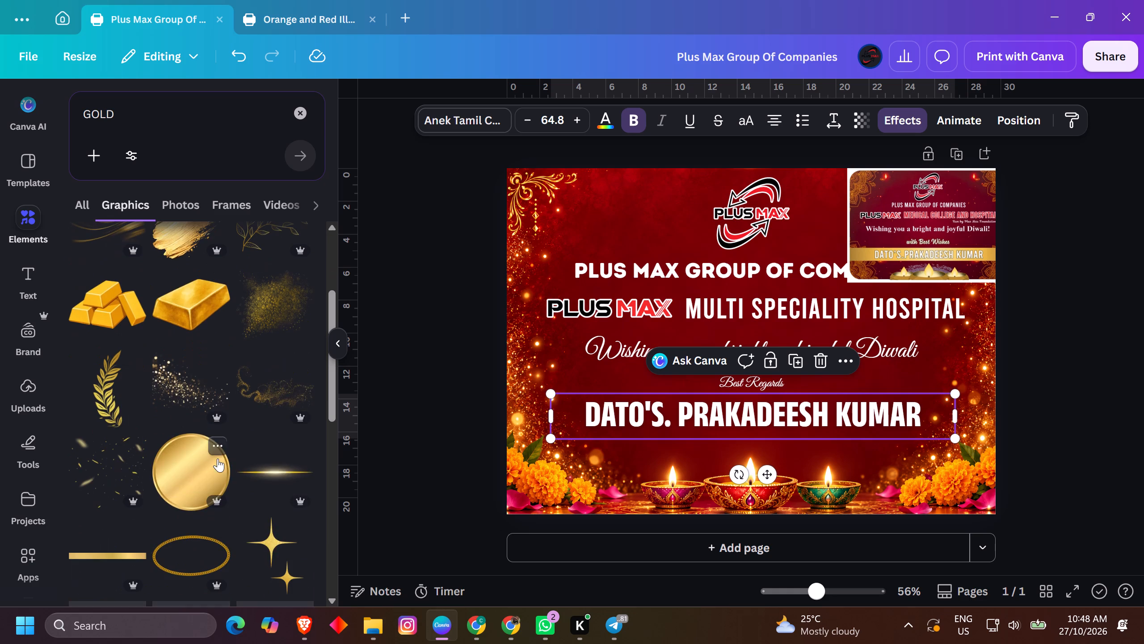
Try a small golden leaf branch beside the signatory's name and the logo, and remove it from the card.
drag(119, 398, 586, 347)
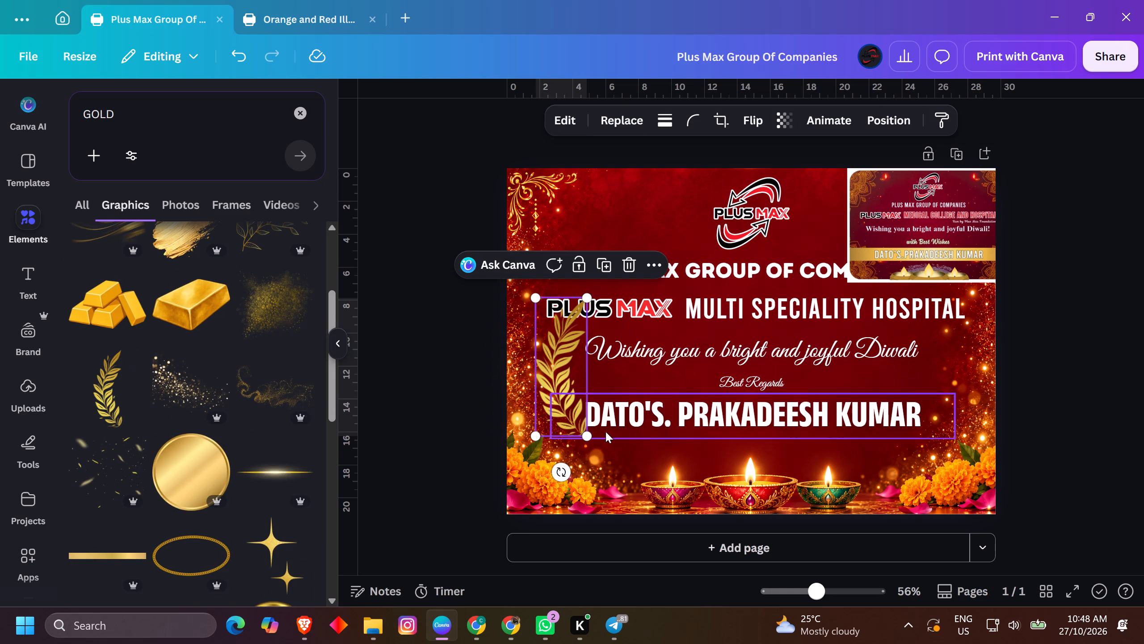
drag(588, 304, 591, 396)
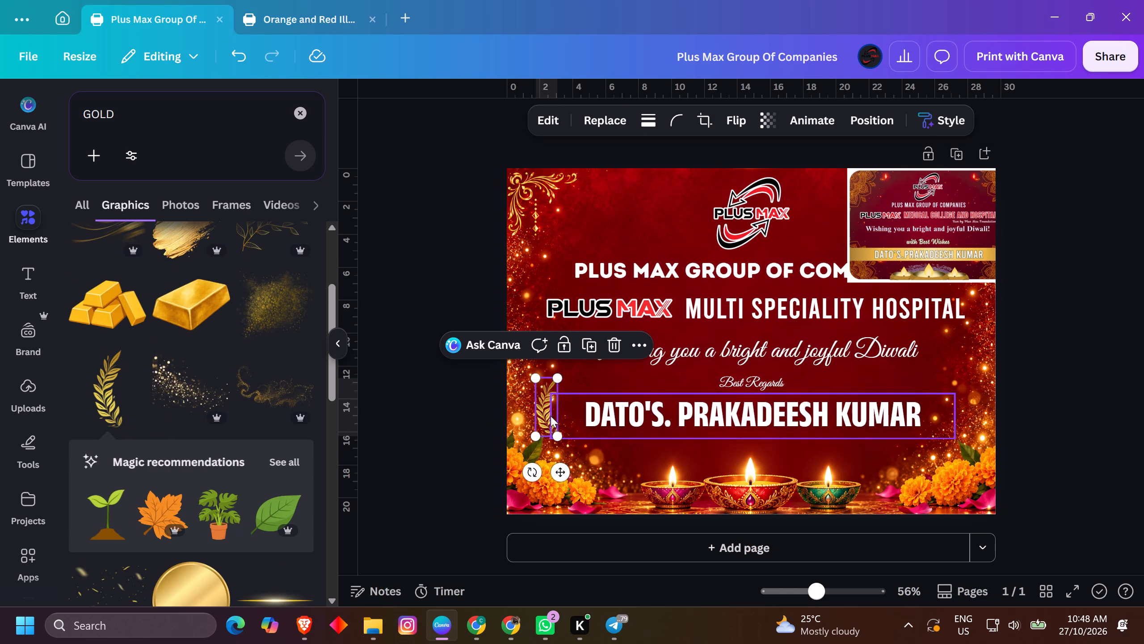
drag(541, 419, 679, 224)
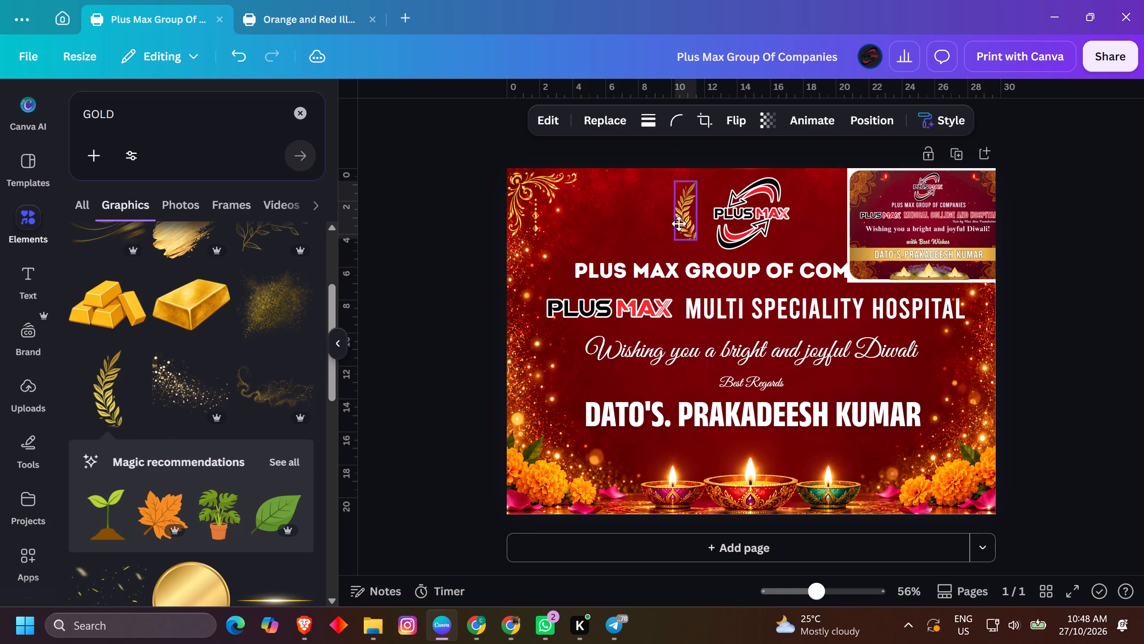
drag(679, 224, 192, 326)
Add the gold glitter graphic, scale it to about 9.9 wide, and place it over the card's upper-left corner.
scroll(218, 377, down, 2)
drag(178, 226, 714, 374)
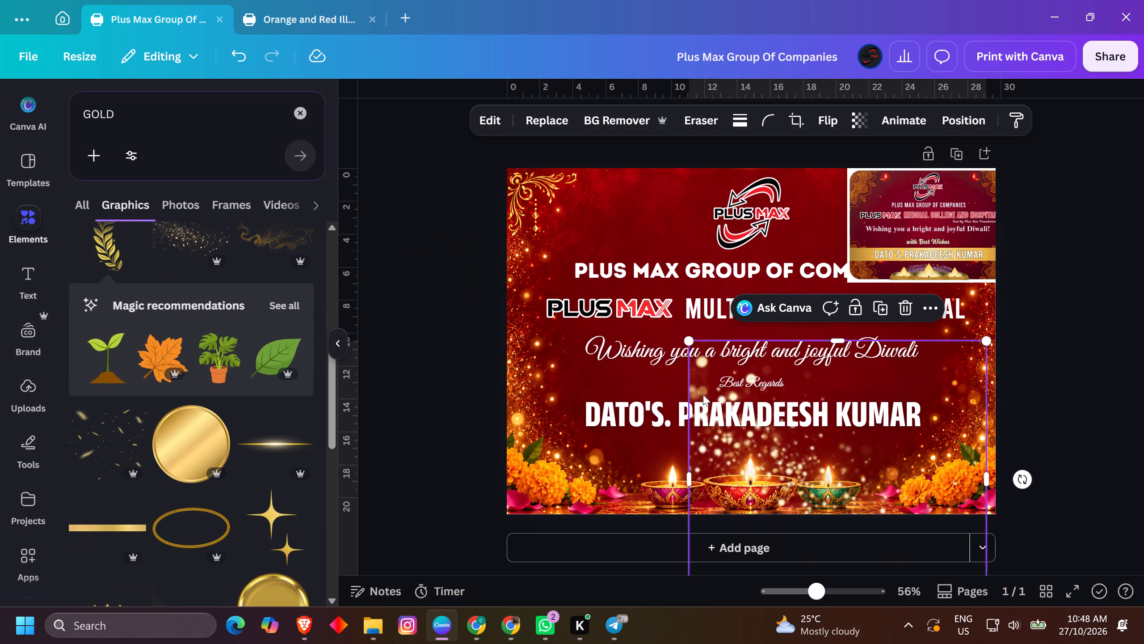
drag(800, 496, 517, 170)
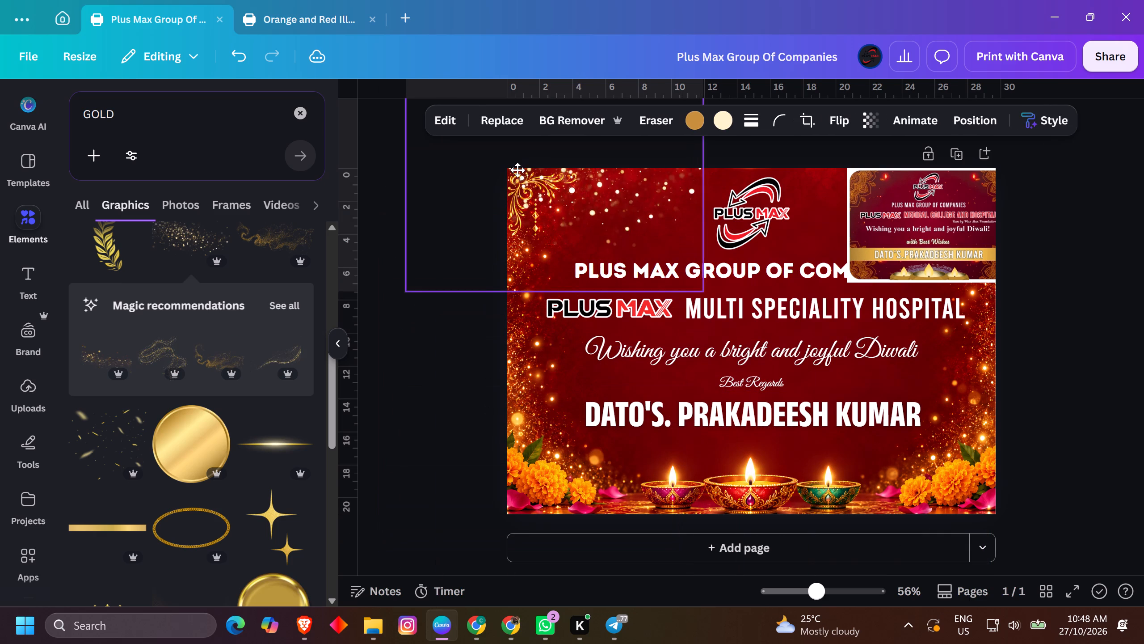
drag(517, 170, 531, 230)
drag(717, 354, 607, 204)
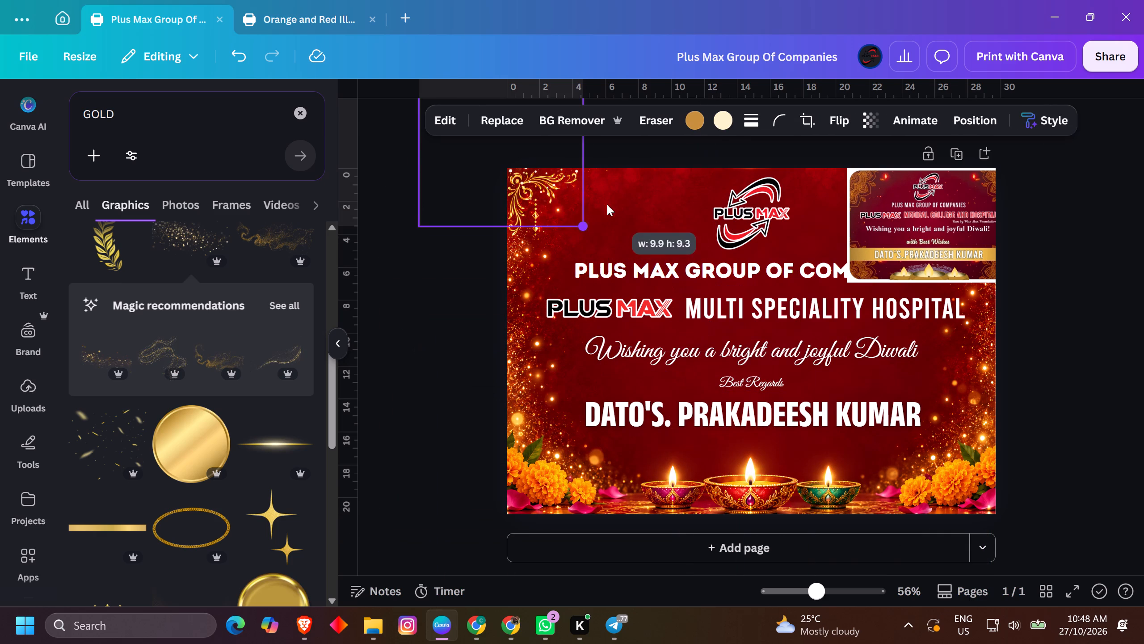
drag(543, 209, 614, 251)
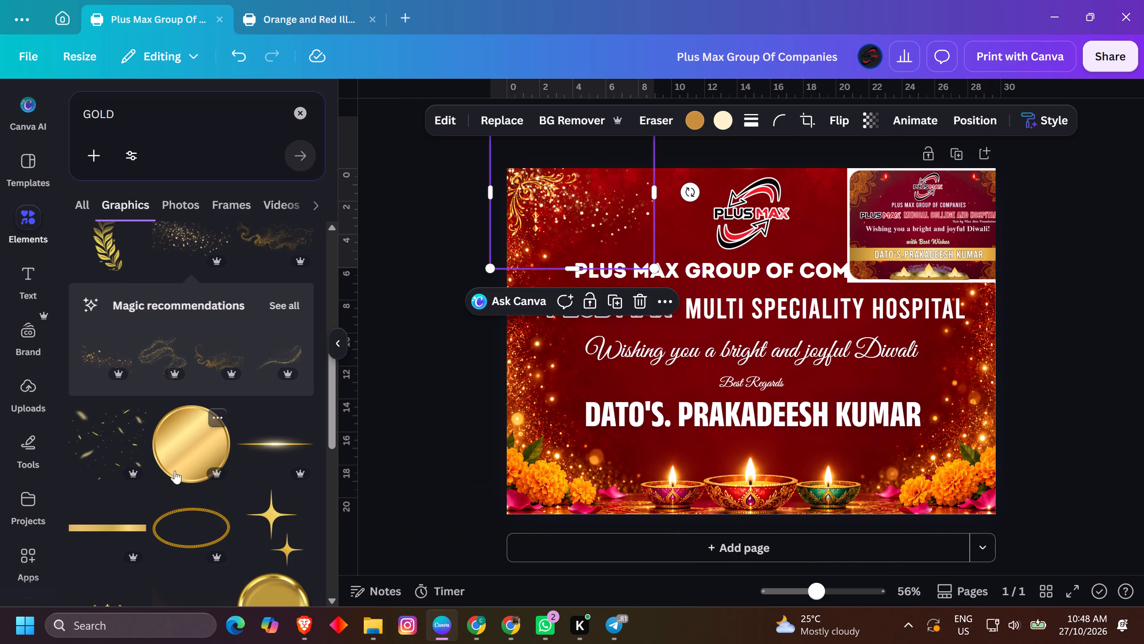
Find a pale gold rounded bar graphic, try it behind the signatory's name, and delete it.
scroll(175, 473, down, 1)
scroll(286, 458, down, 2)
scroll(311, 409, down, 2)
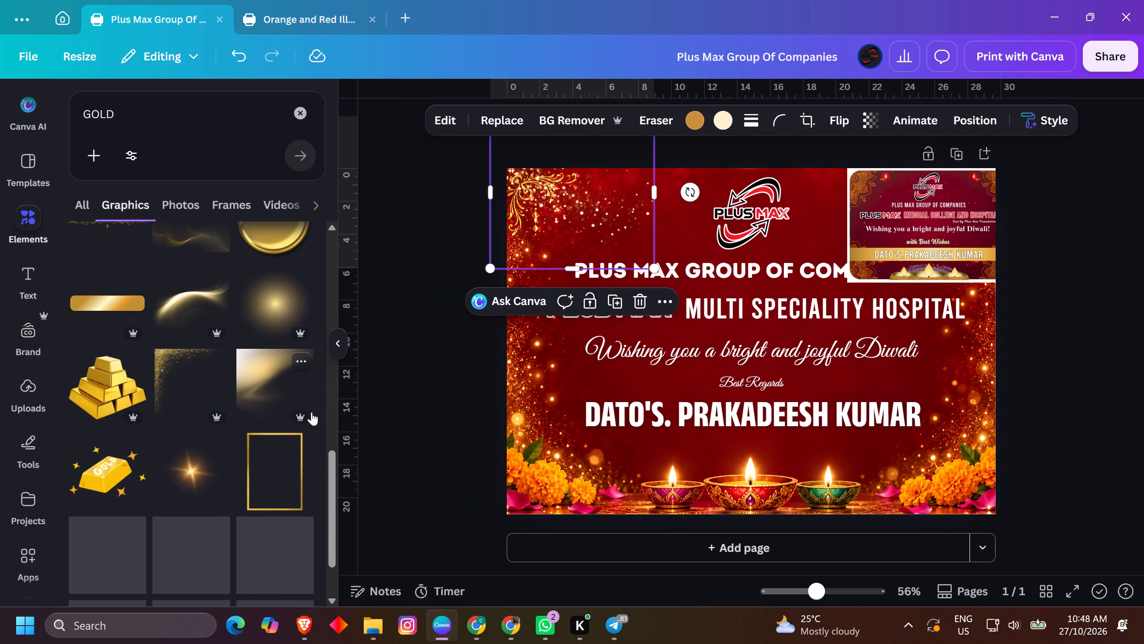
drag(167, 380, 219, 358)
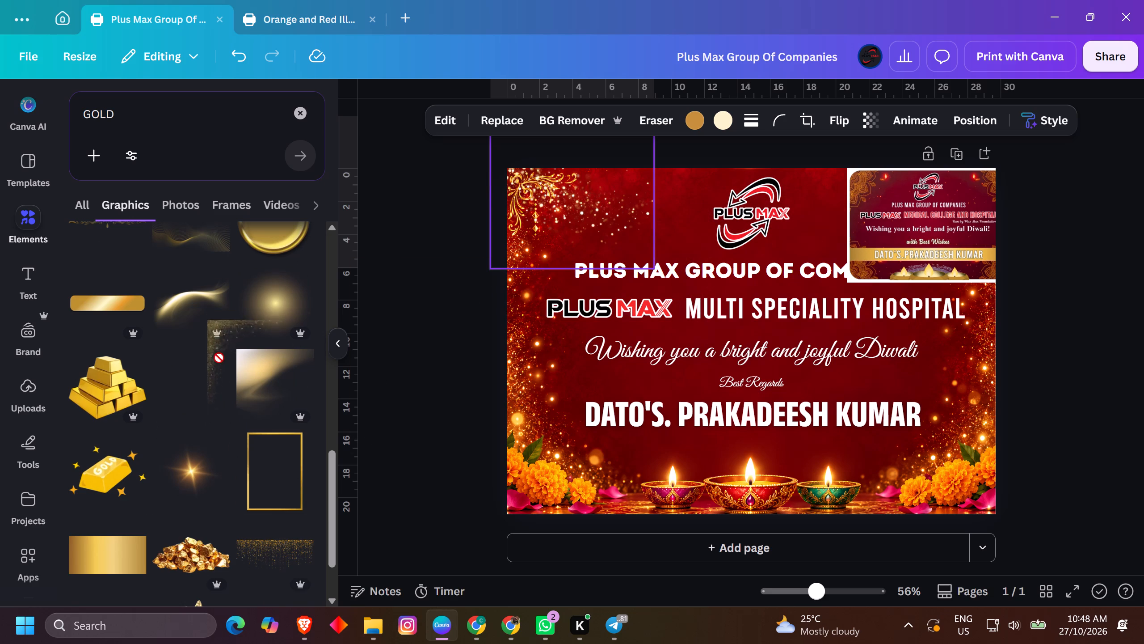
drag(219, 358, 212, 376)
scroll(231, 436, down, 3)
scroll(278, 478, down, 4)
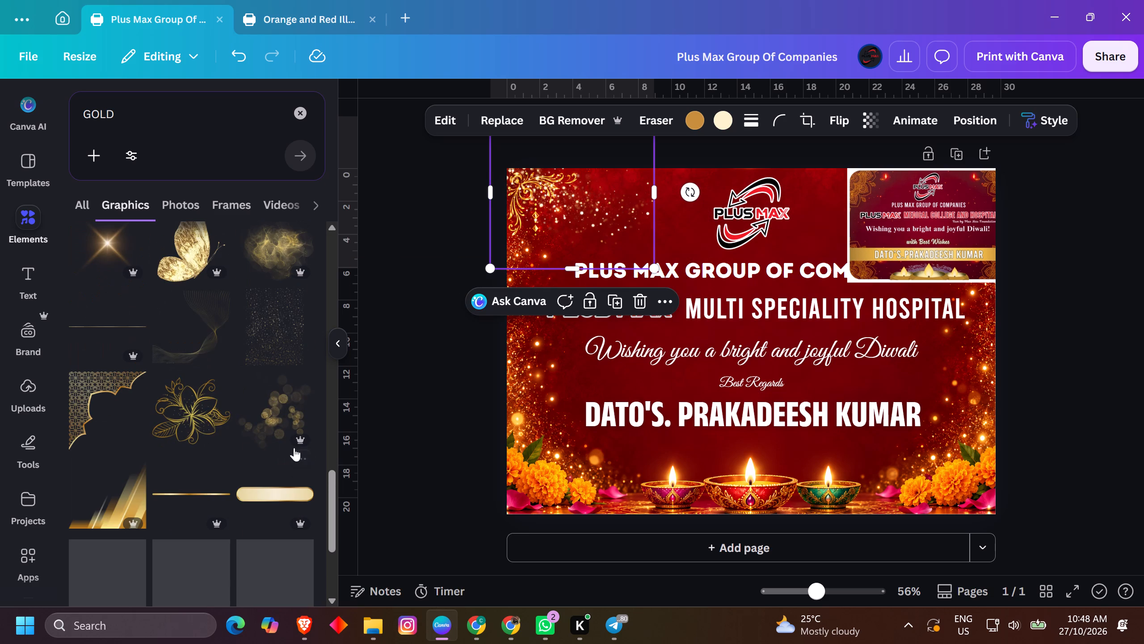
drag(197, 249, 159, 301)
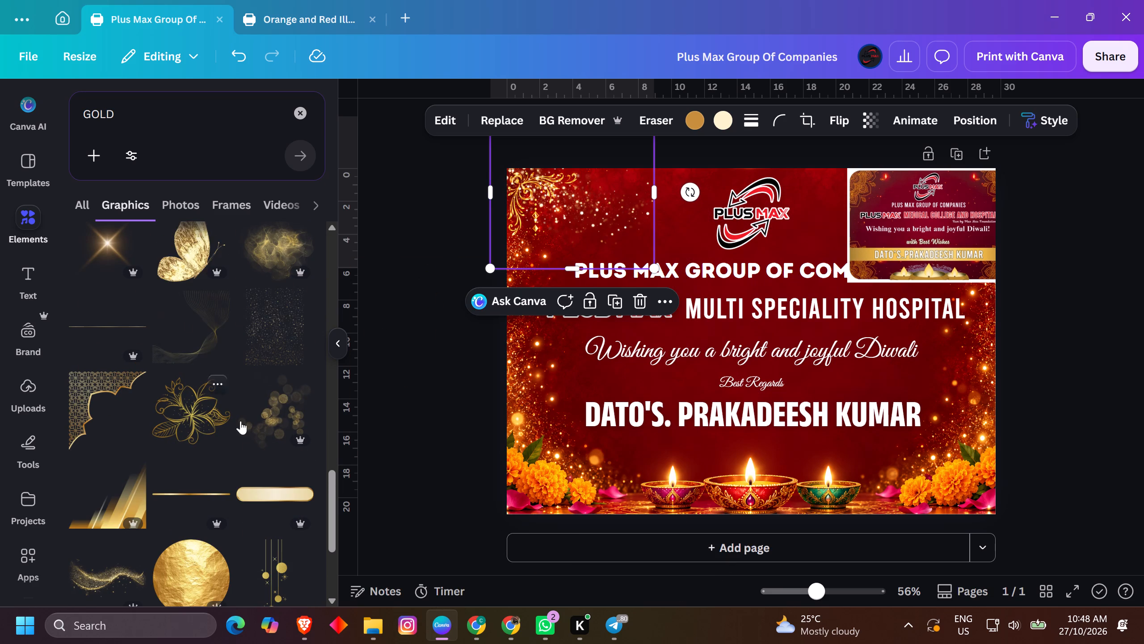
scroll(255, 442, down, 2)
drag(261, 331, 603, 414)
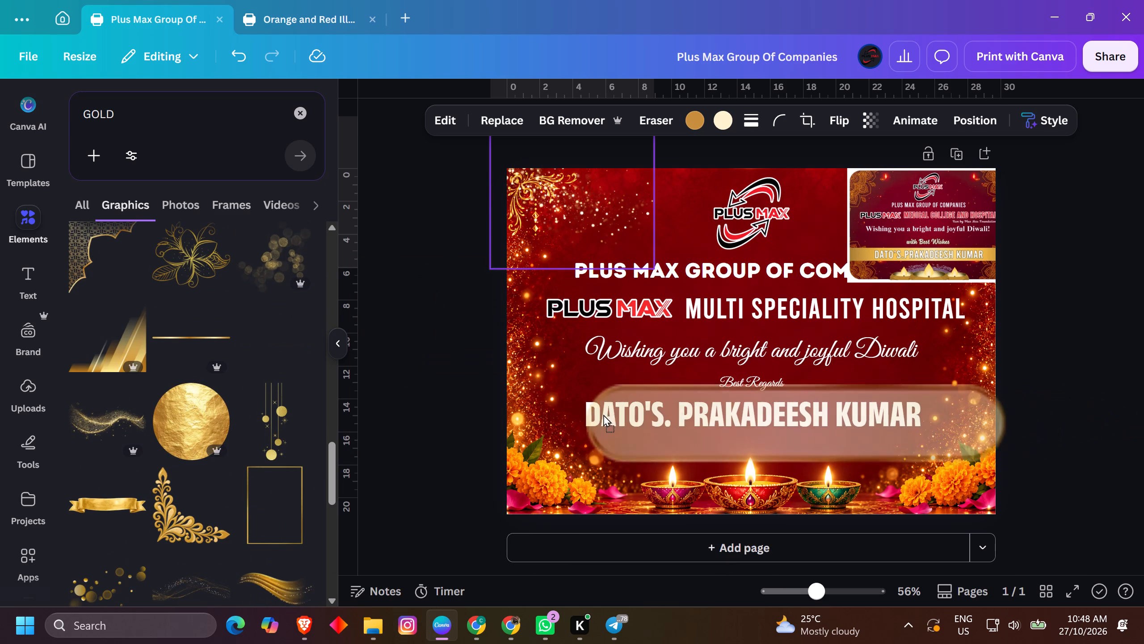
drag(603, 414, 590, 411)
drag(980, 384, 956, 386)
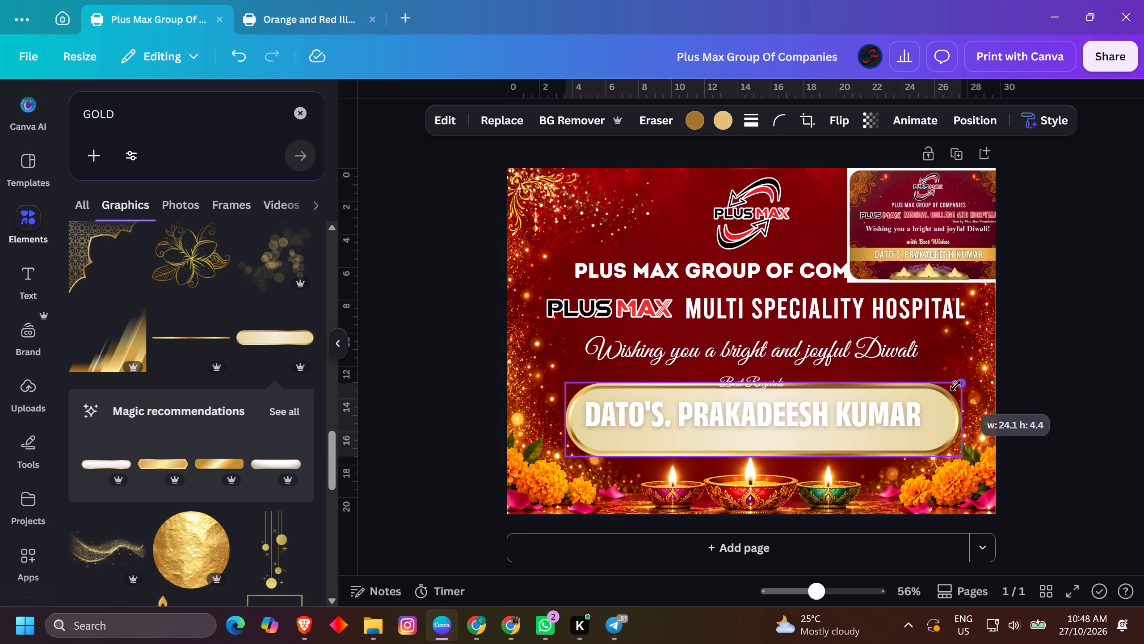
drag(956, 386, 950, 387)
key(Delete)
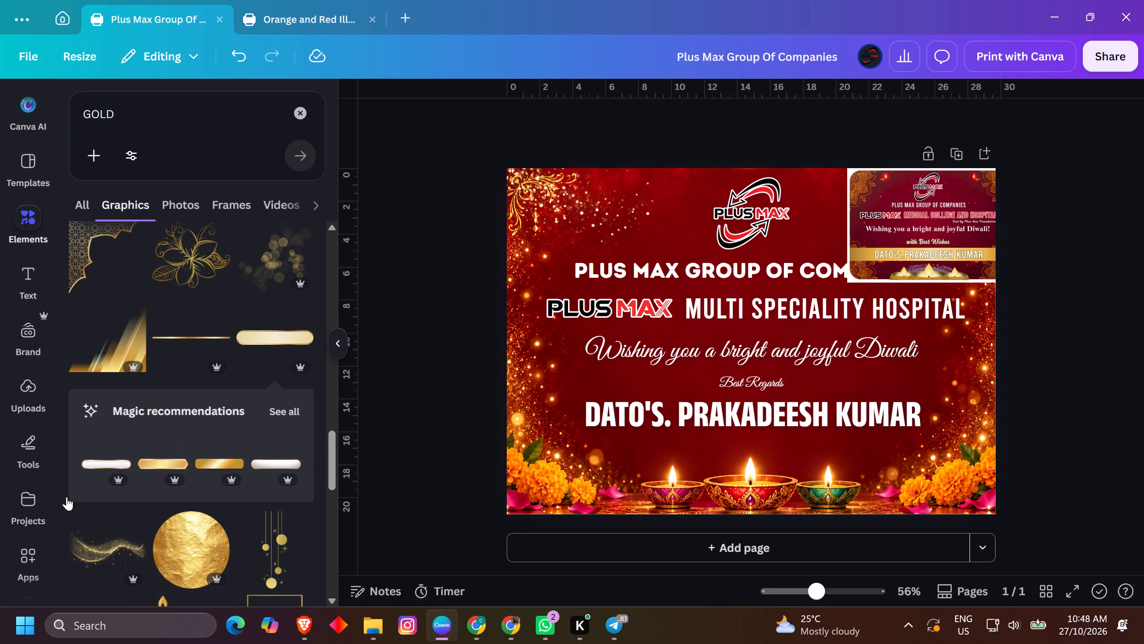
Add the recommended gold gradient bar and place it behind the signatory's name, scaled slightly down.
click(223, 462)
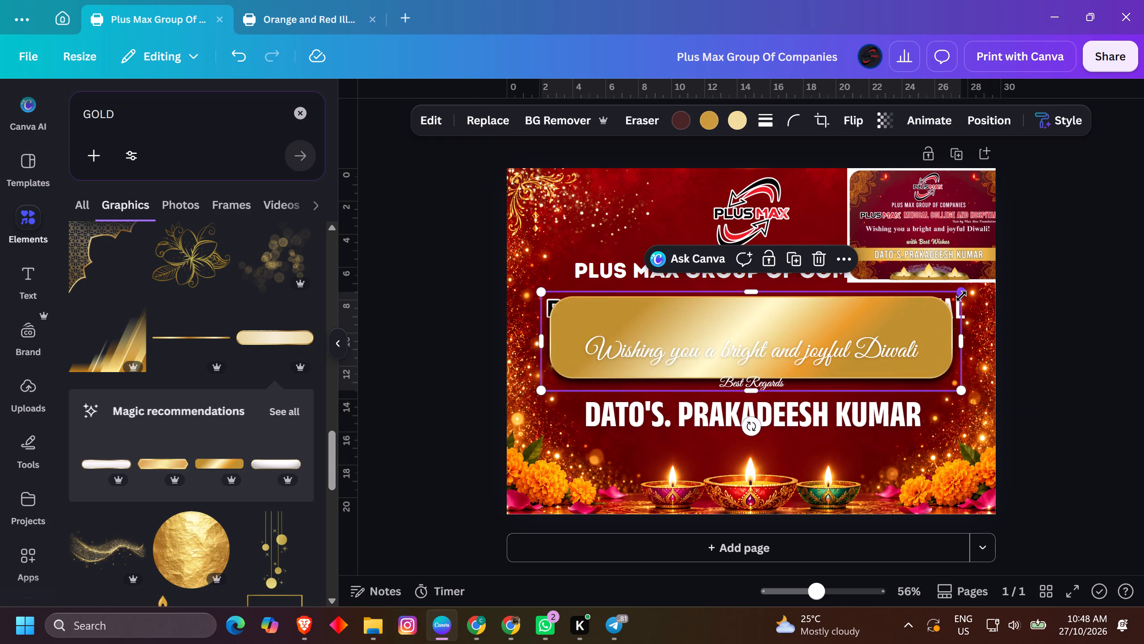
drag(961, 296, 958, 306)
drag(909, 319, 919, 399)
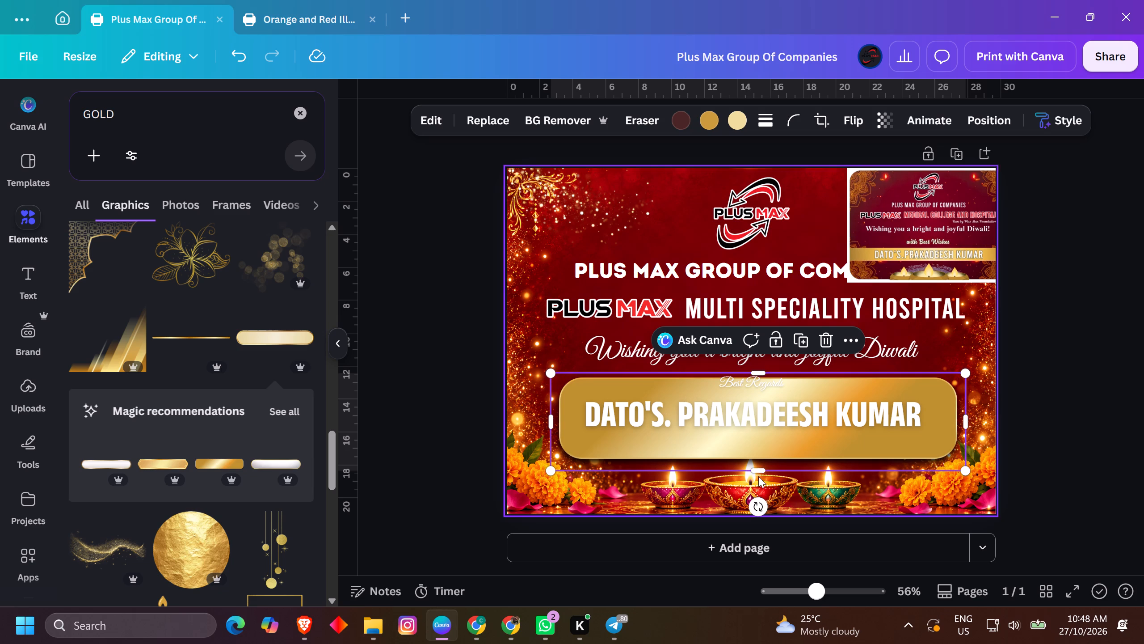
Trim the gold bar at its bottom and top edges to a flat strip about 3.4 high, below Best Regards.
drag(759, 469, 758, 444)
ctrl+scroll(761, 440, up, 4)
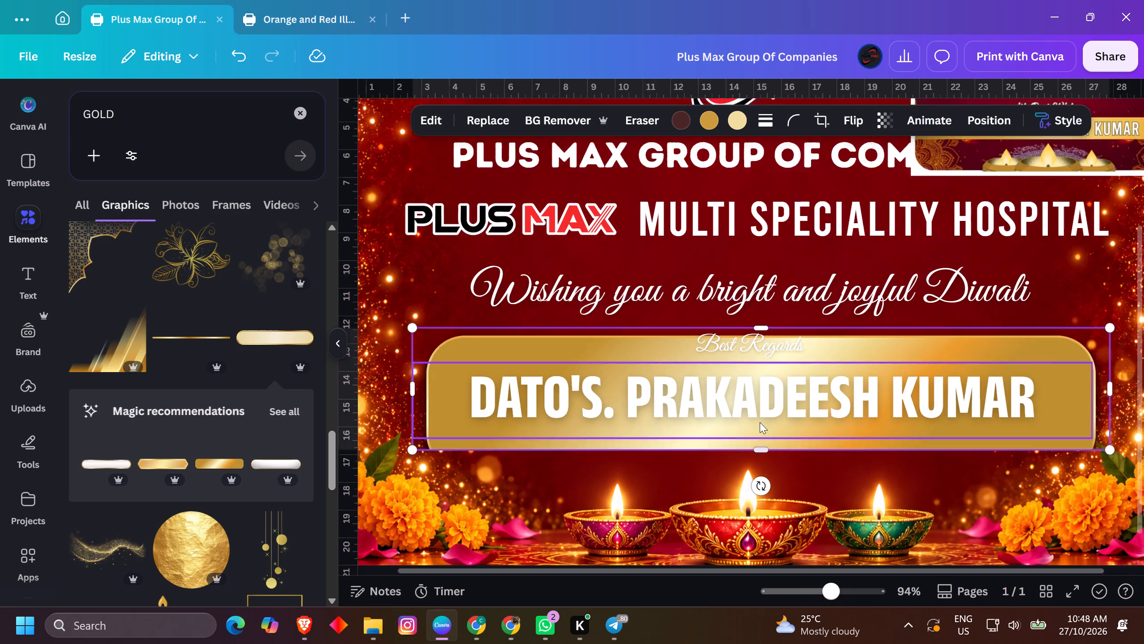
drag(759, 314, 759, 342)
click(910, 341)
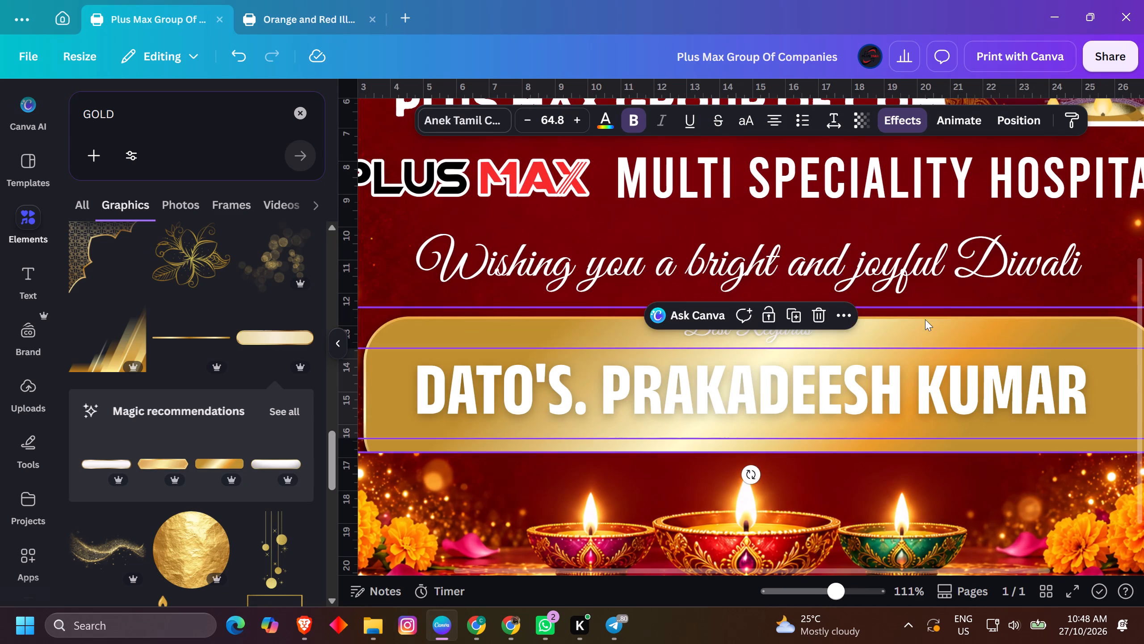
click(925, 319)
drag(758, 304, 764, 335)
ctrl+scroll(778, 357, down, 4)
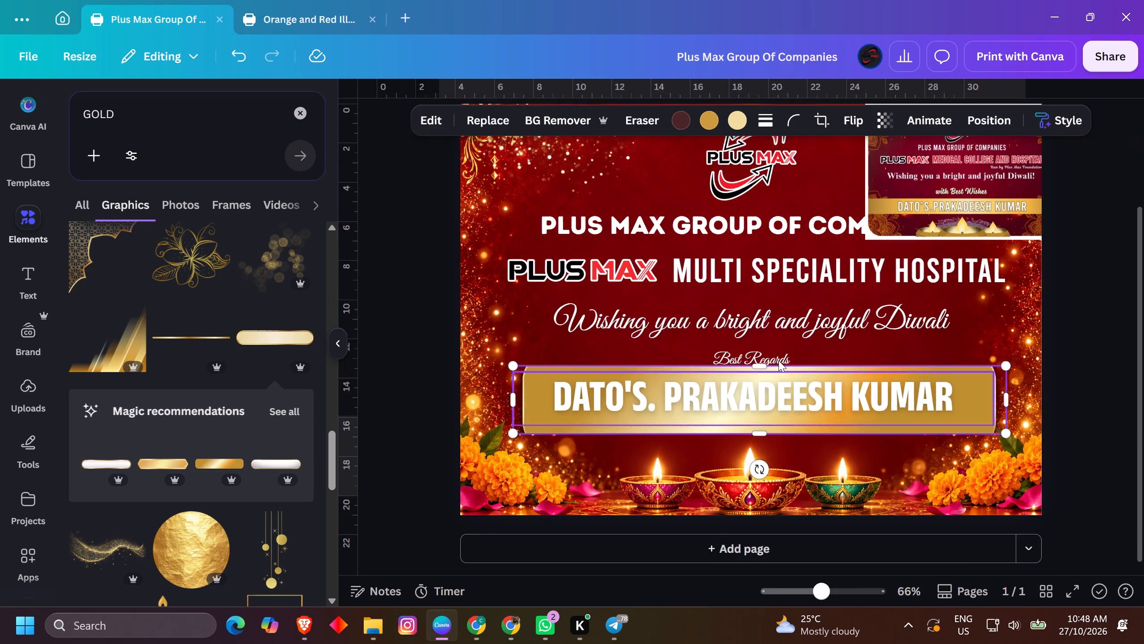
Scale the gold bar behind the signatory's name down slightly from its corners, keeping it below Best Regards.
click(968, 418)
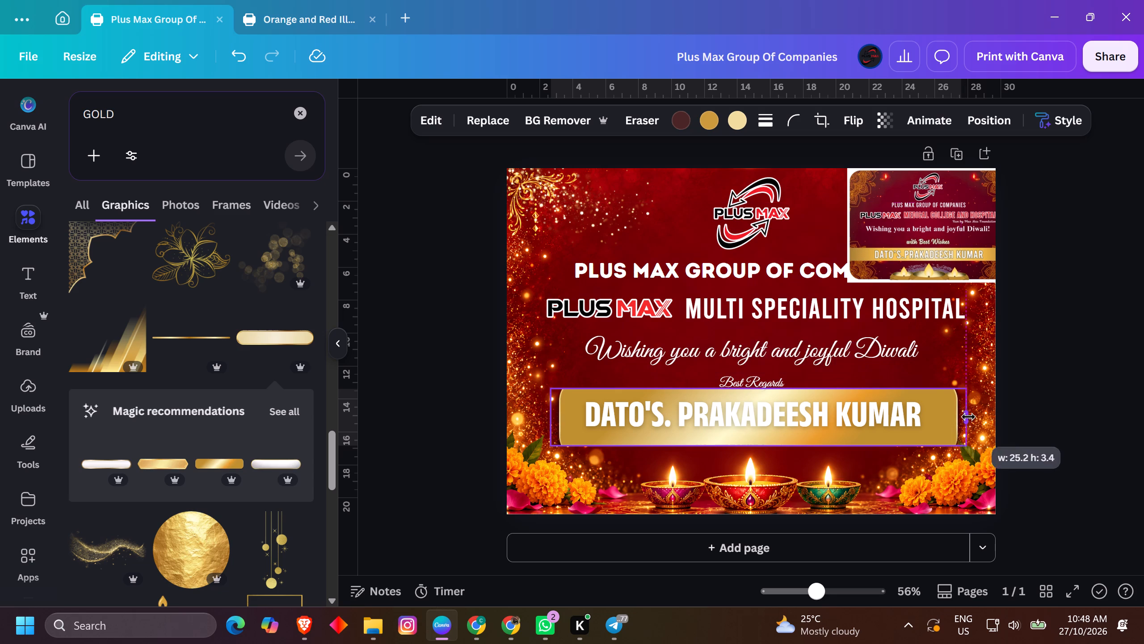
drag(966, 389, 941, 399)
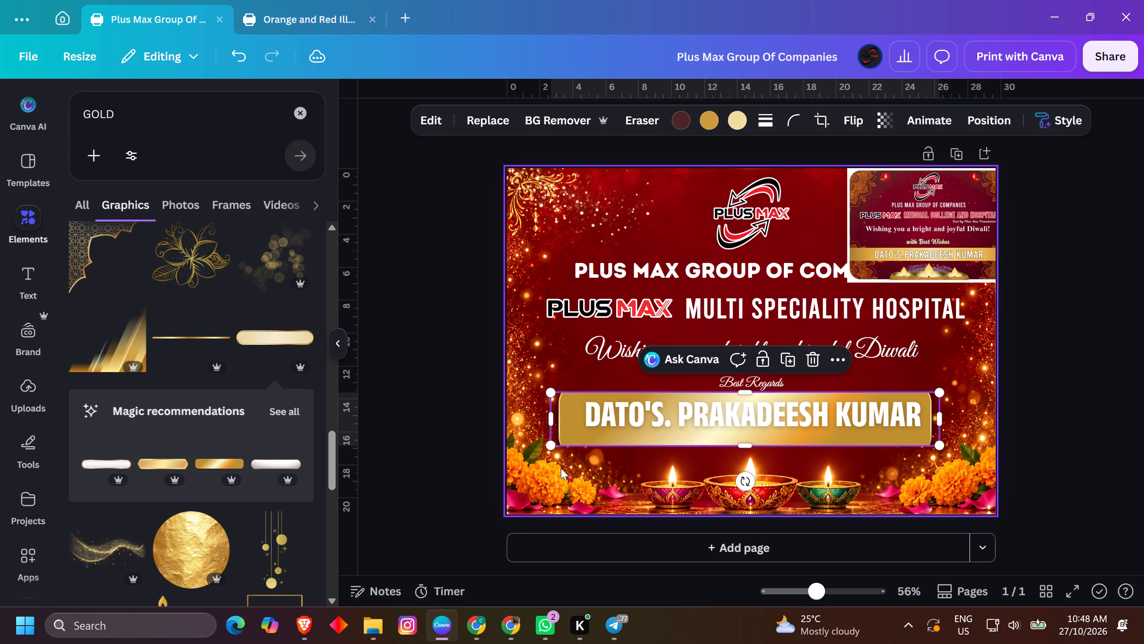
drag(553, 446, 563, 442)
ctrl+scroll(759, 418, up, 5)
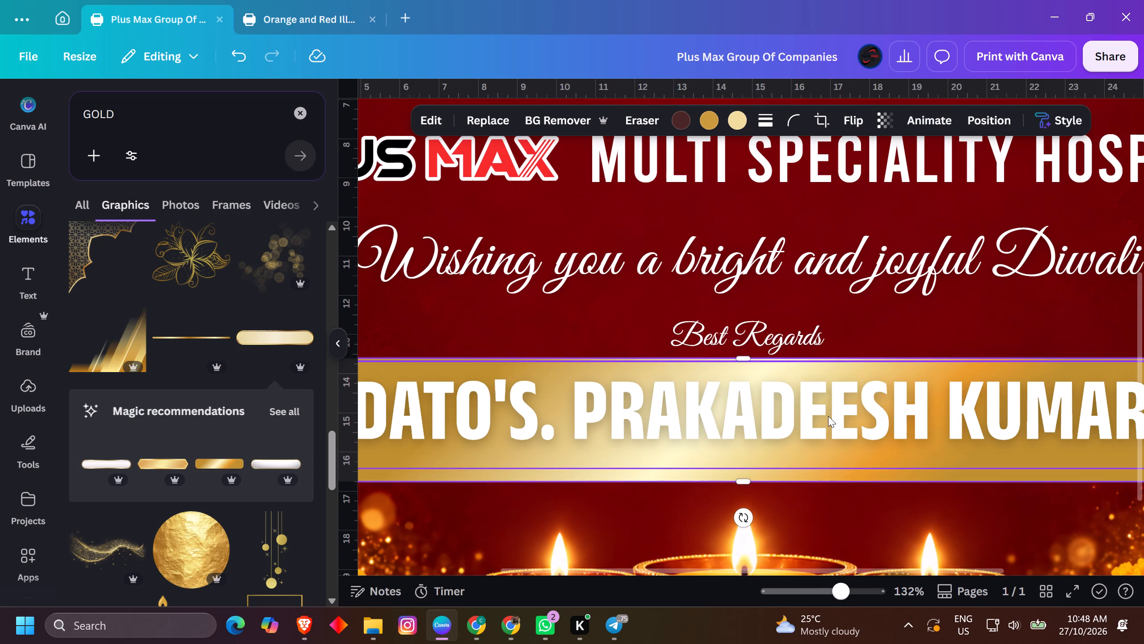
Nudge the signatory's name down slightly so it sits centred vertically on the gold bar.
click(829, 416)
ctrl+scroll(844, 438, down, 6)
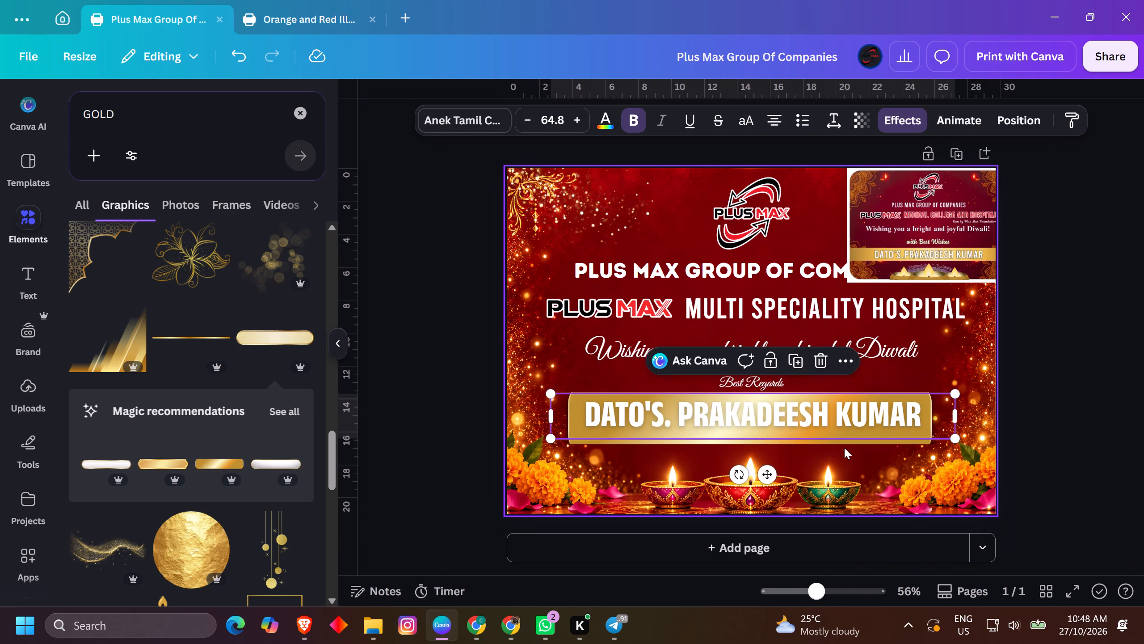
key(Down)
ctrl+scroll(844, 448, up, 5)
ctrl+scroll(852, 407, down, 5)
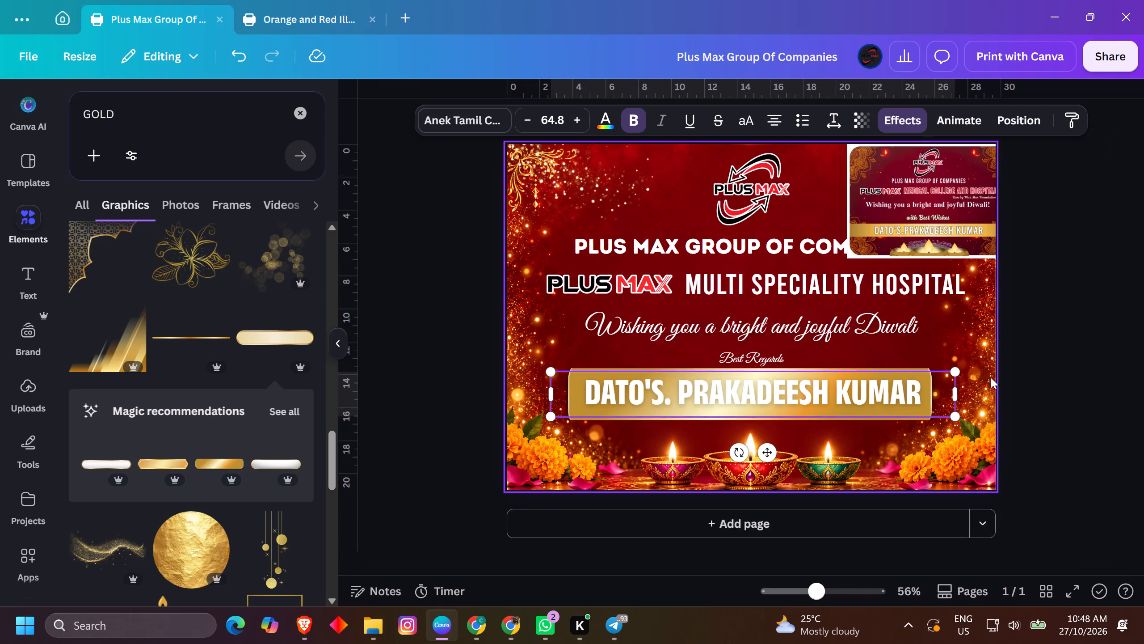
double_click(1099, 372)
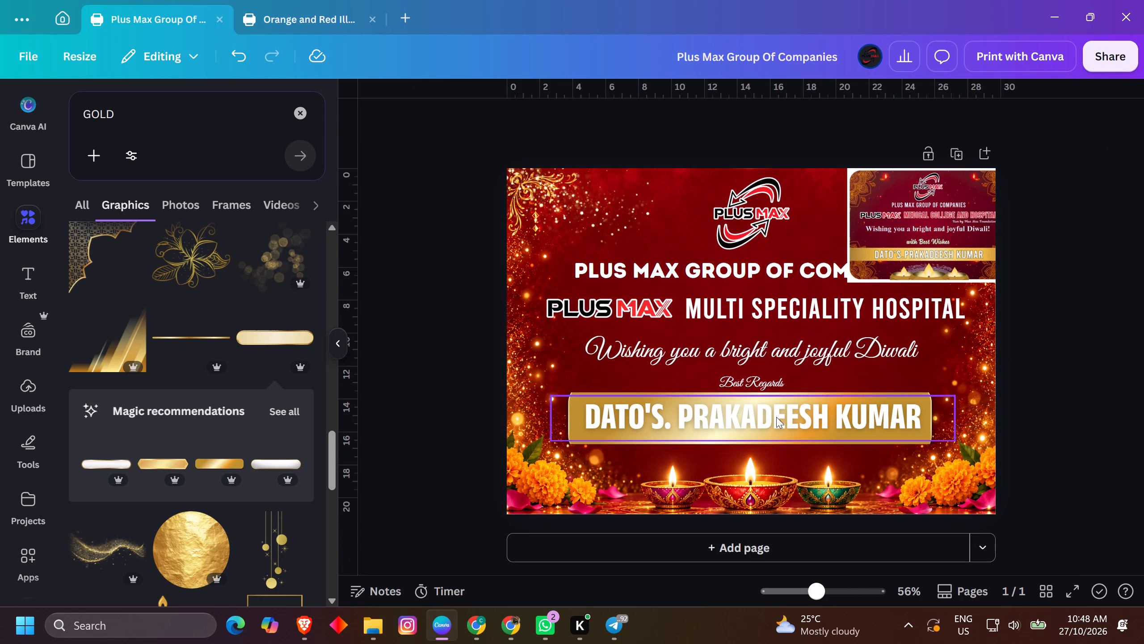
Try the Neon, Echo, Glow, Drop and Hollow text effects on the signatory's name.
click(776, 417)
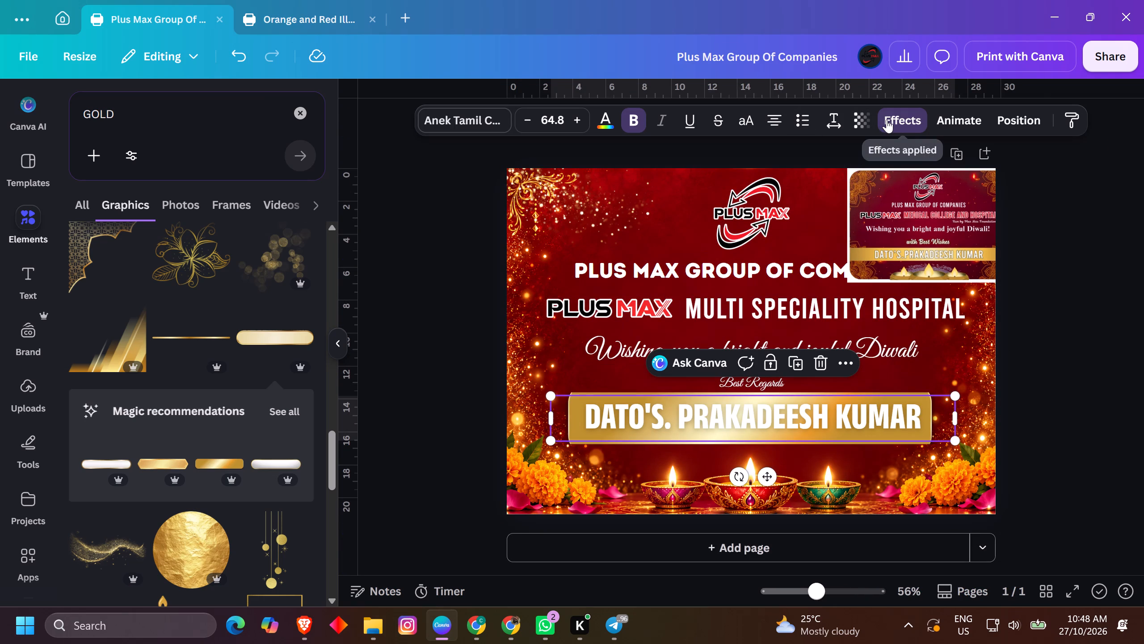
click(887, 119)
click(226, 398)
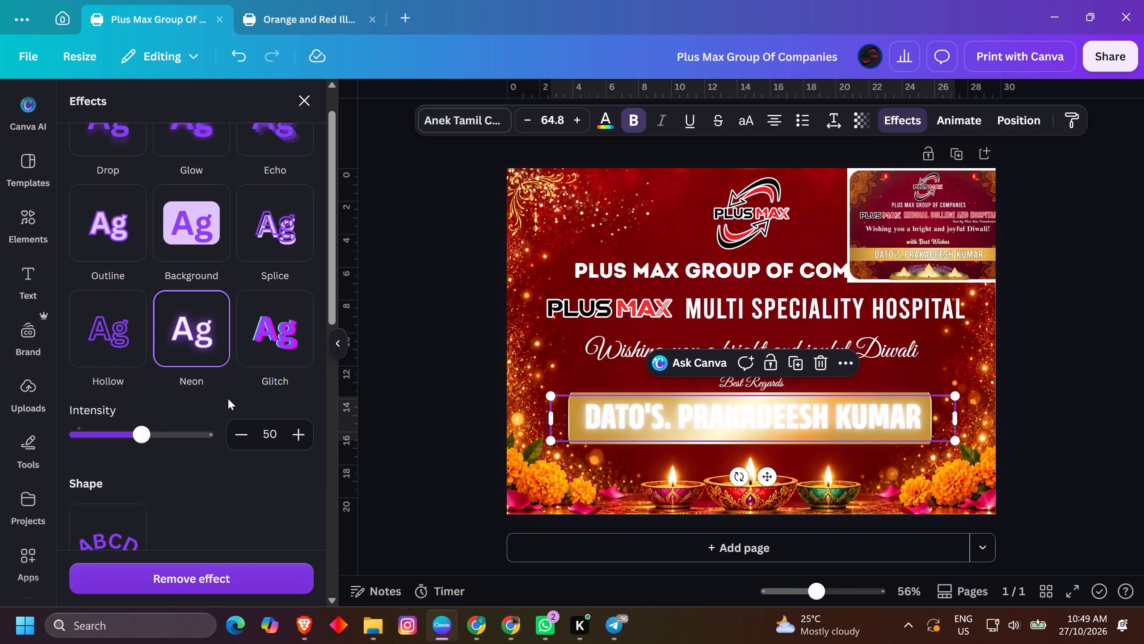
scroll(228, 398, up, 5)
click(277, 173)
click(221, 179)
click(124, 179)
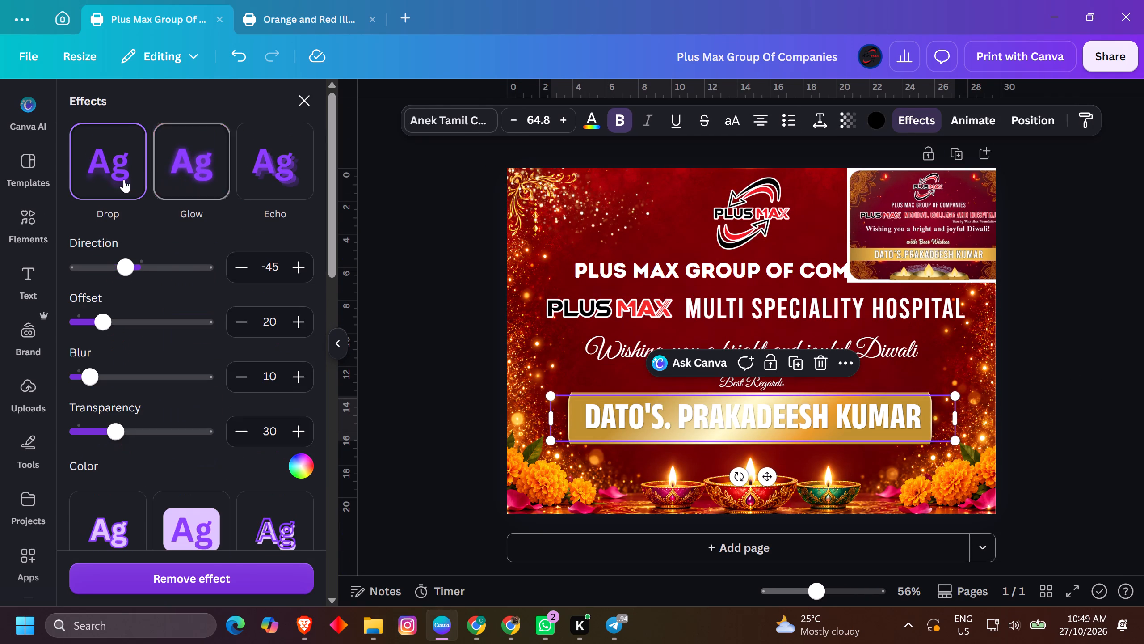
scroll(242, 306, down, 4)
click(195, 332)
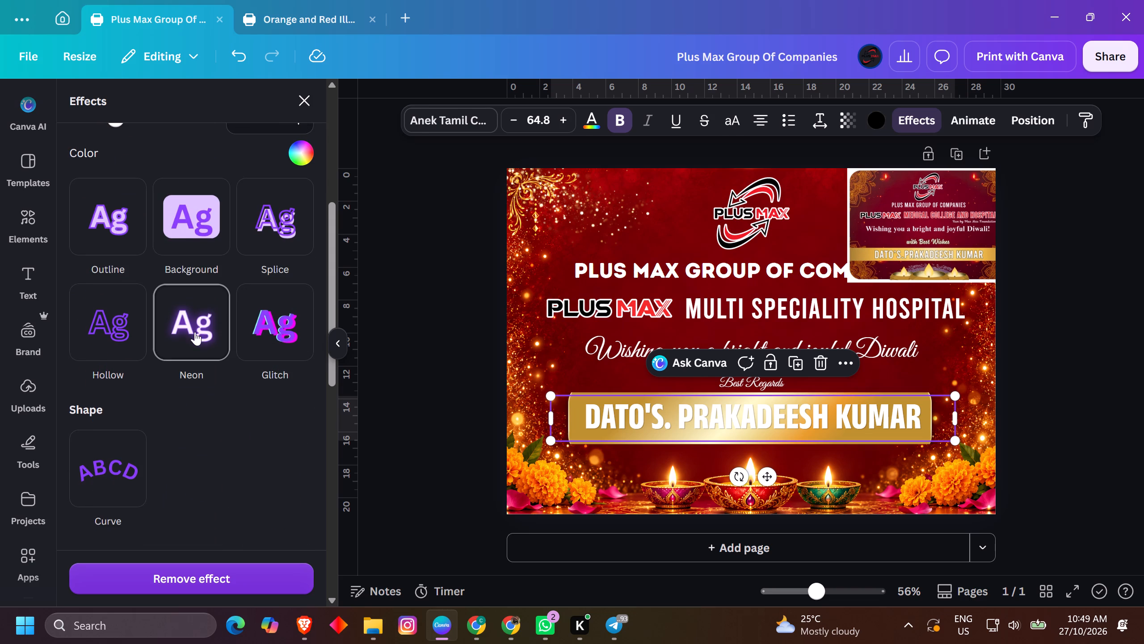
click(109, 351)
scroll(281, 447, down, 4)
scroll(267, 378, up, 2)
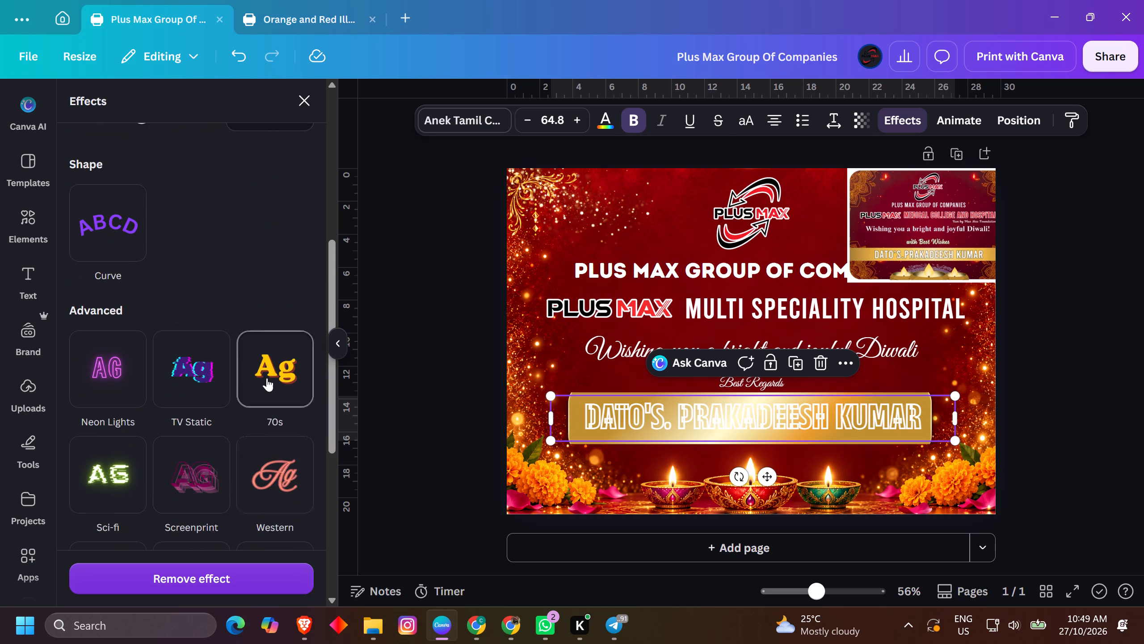
Apply an Outline effect to the signatory's name in dark red sampled from the card's background, with thickness 68.
scroll(267, 378, up, 9)
click(104, 281)
scroll(279, 478, down, 2)
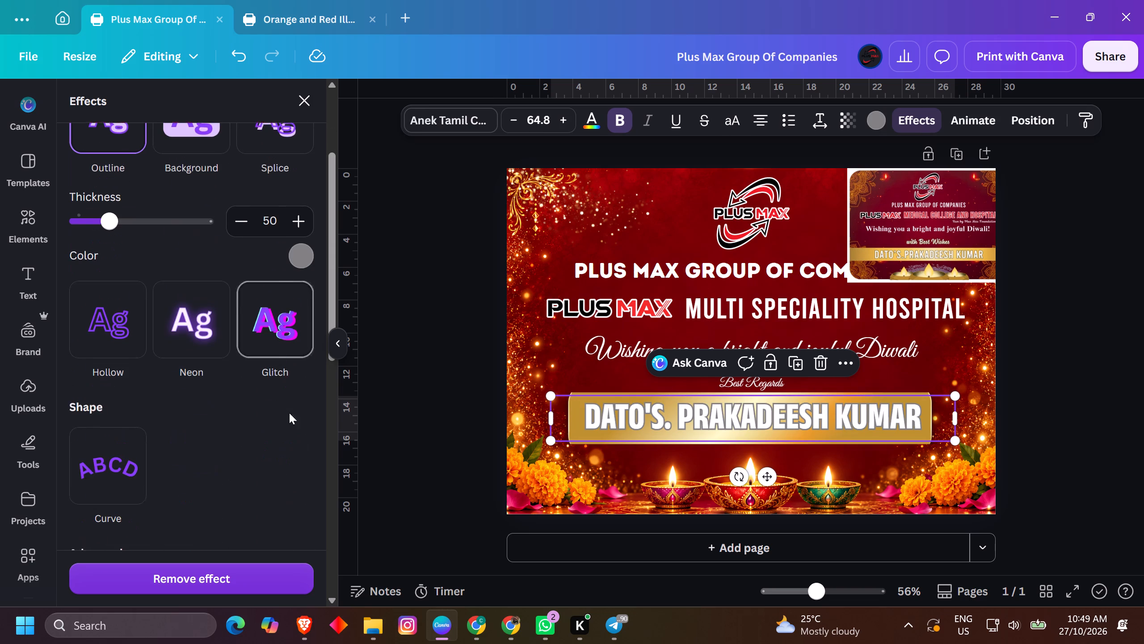
click(303, 261)
click(102, 326)
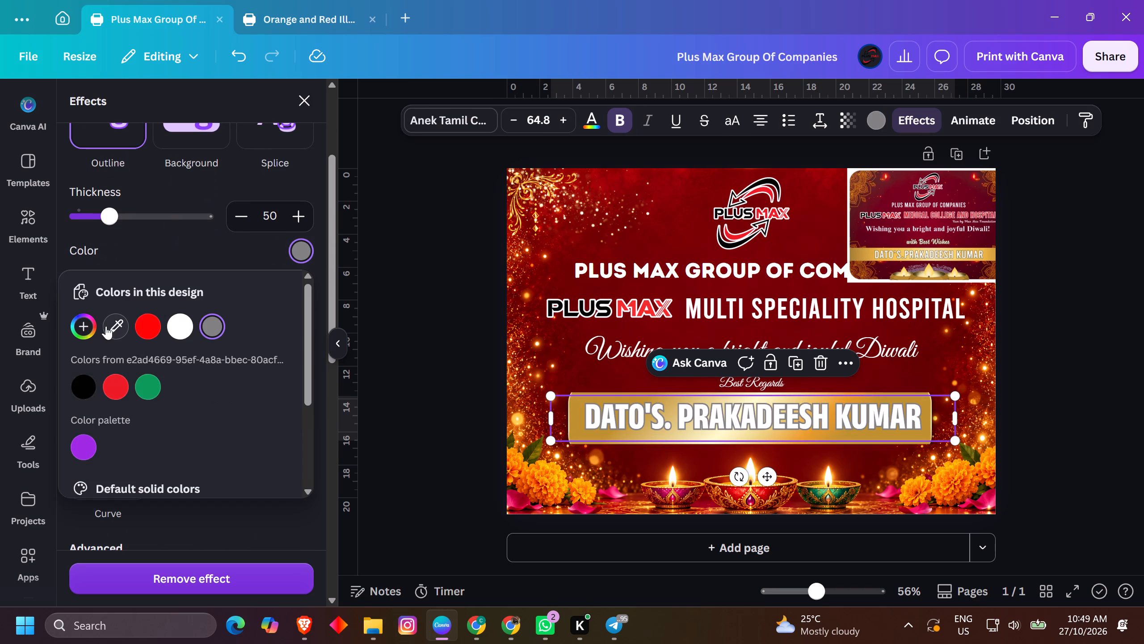
click(106, 326)
click(656, 243)
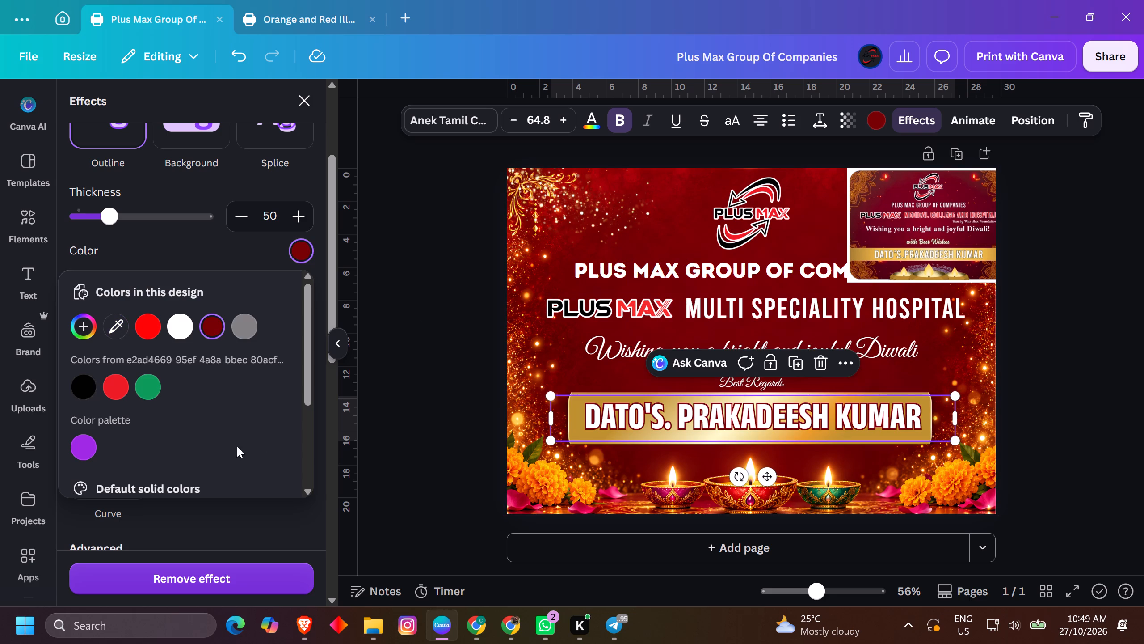
click(251, 504)
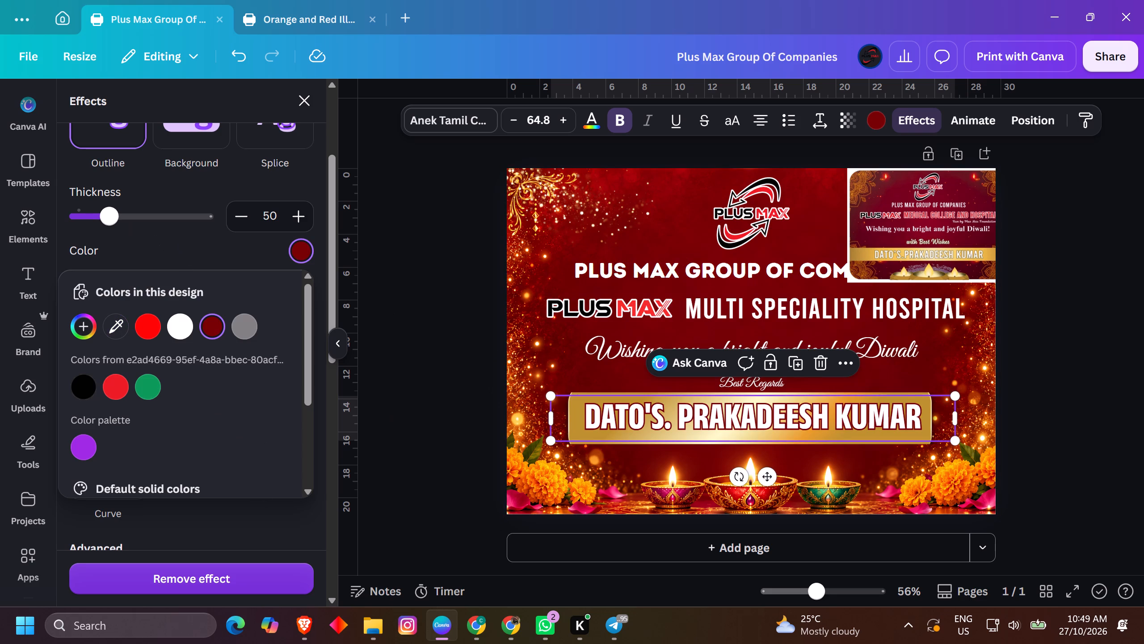
click(121, 219)
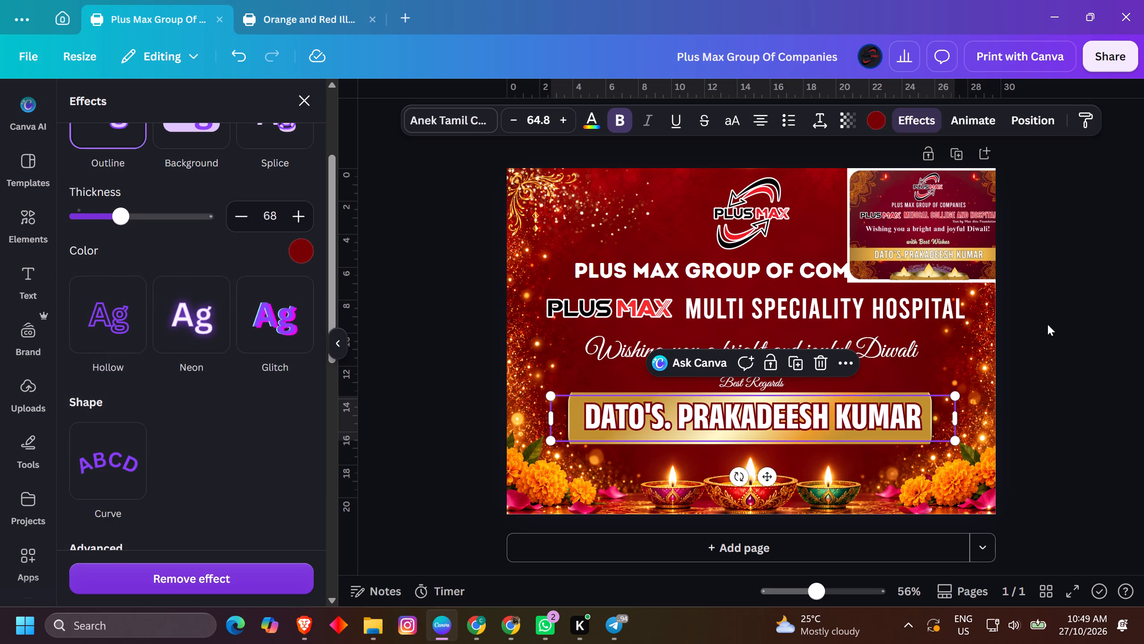
double_click(1047, 324)
ctrl+scroll(797, 446, up, 3)
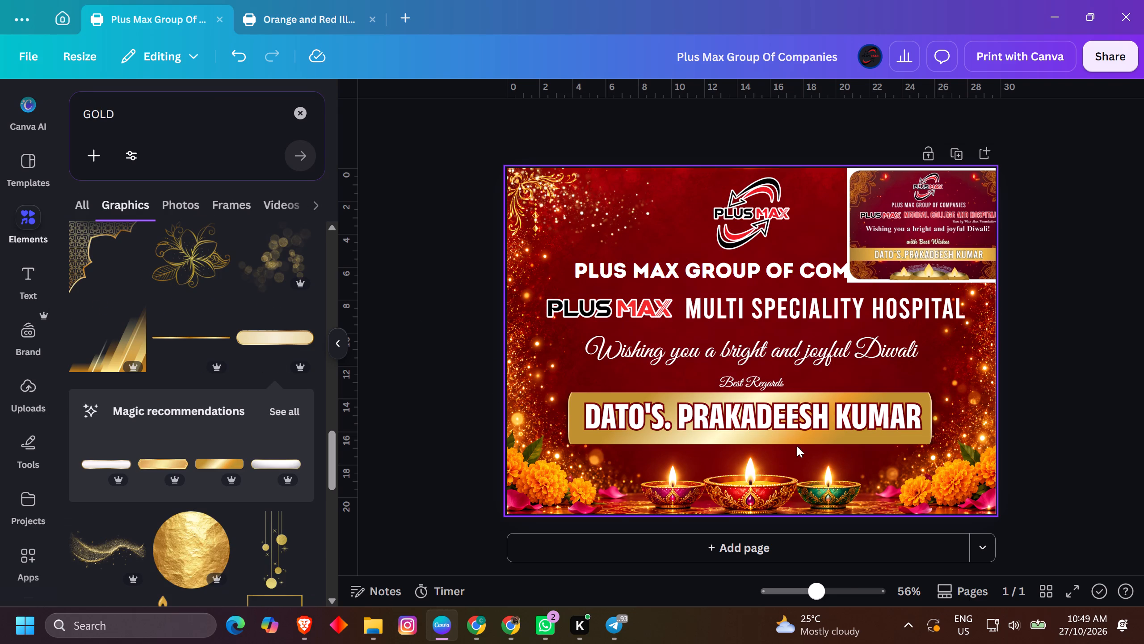
Narrow the signatory name's text box to about 21 wide and move it back over the gold bar.
ctrl+scroll(797, 446, up, 3)
click(755, 433)
click(732, 445)
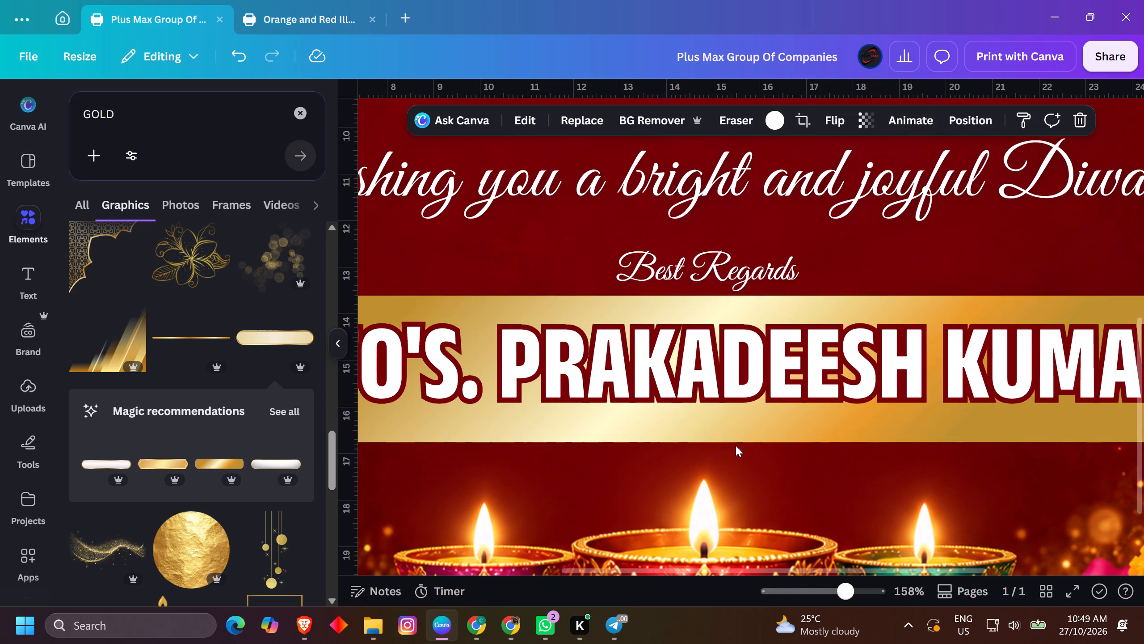
ctrl+scroll(734, 441, down, 5)
click(568, 420)
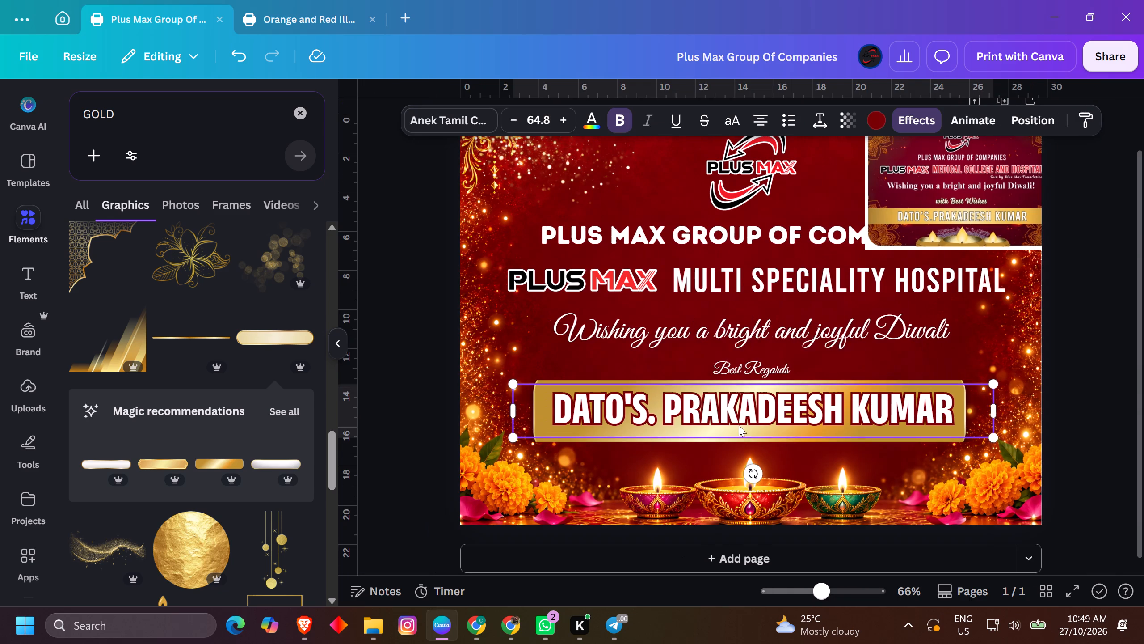
drag(994, 414, 924, 428)
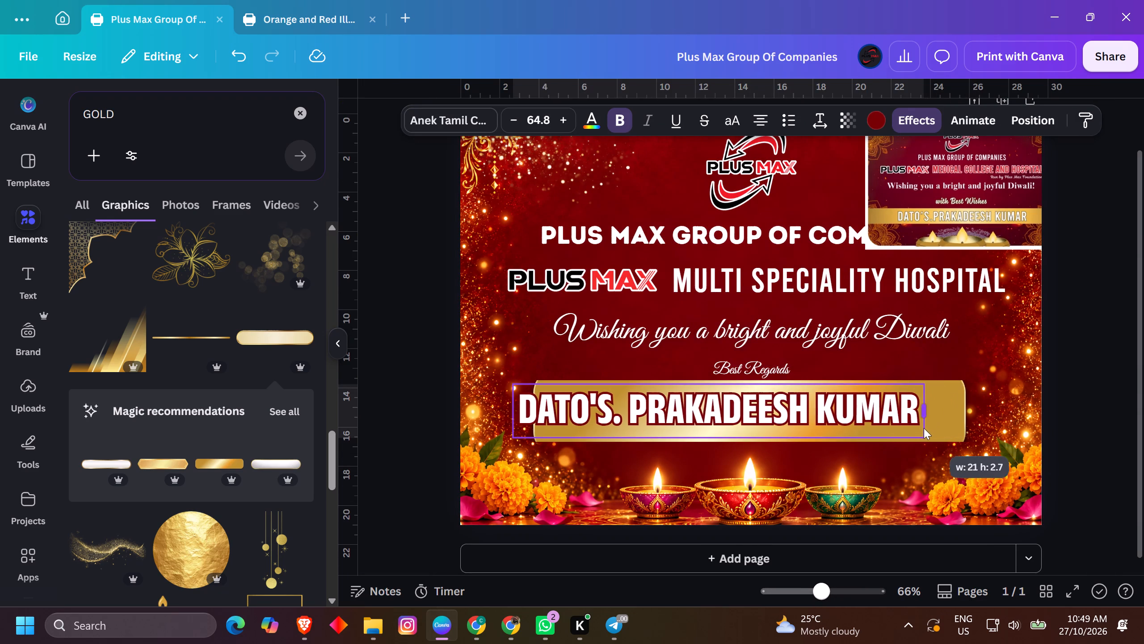
drag(924, 428, 918, 427)
click(1127, 406)
click(867, 415)
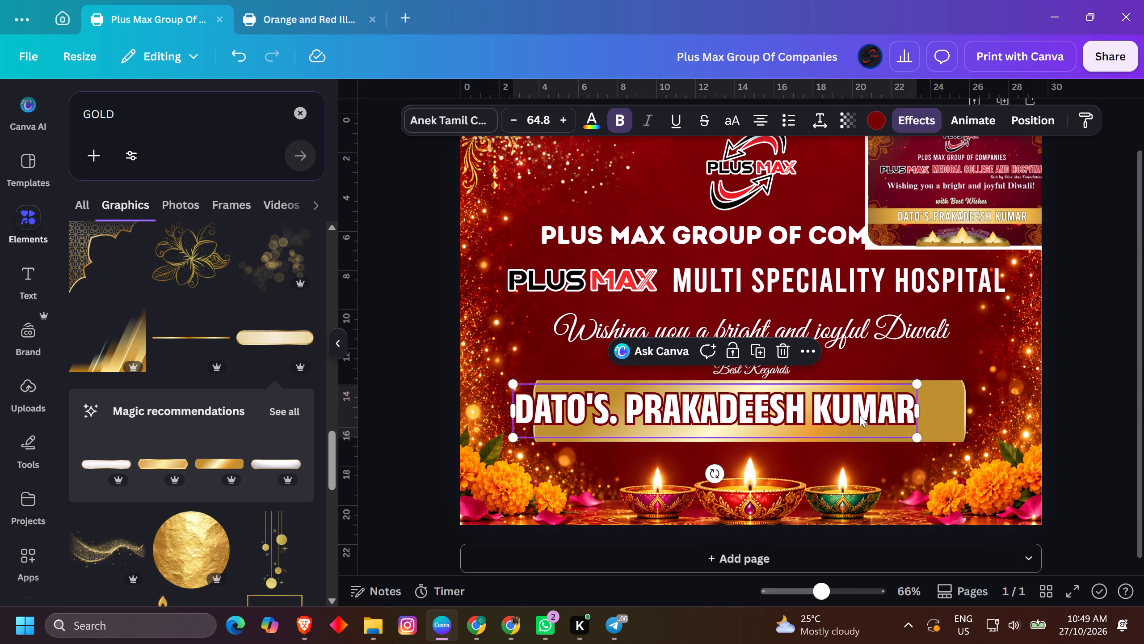
shift+drag(860, 415, 890, 423)
ctrl+scroll(1089, 361, down, 3)
click(1089, 361)
ctrl+scroll(982, 452, up, 5)
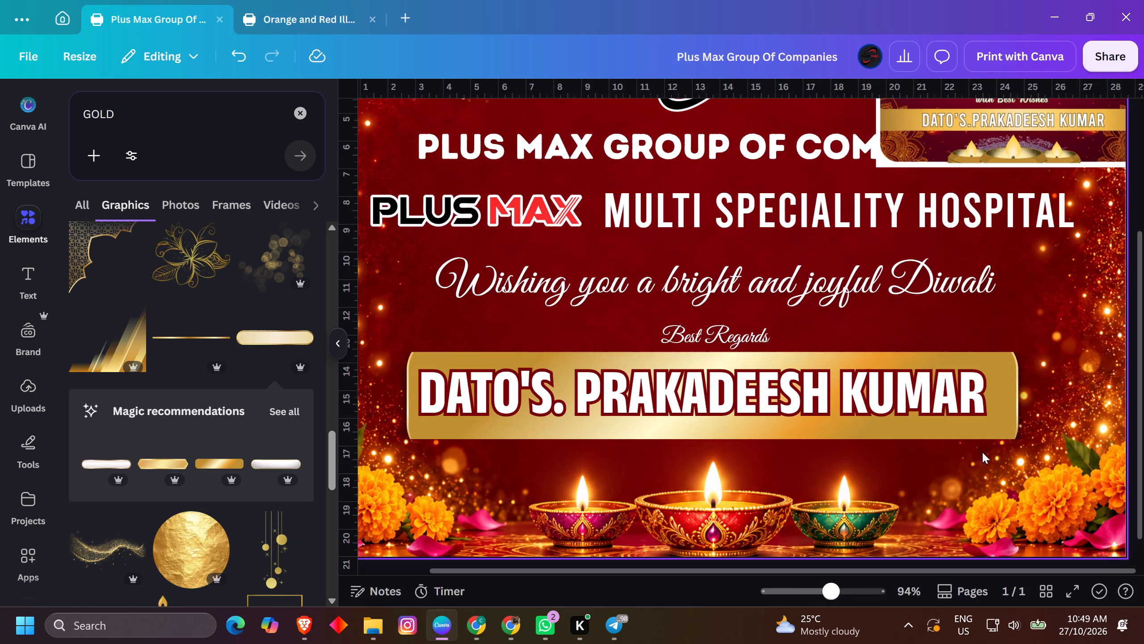
Nudge the Best Regards text up slightly above the gold bar.
click(749, 342)
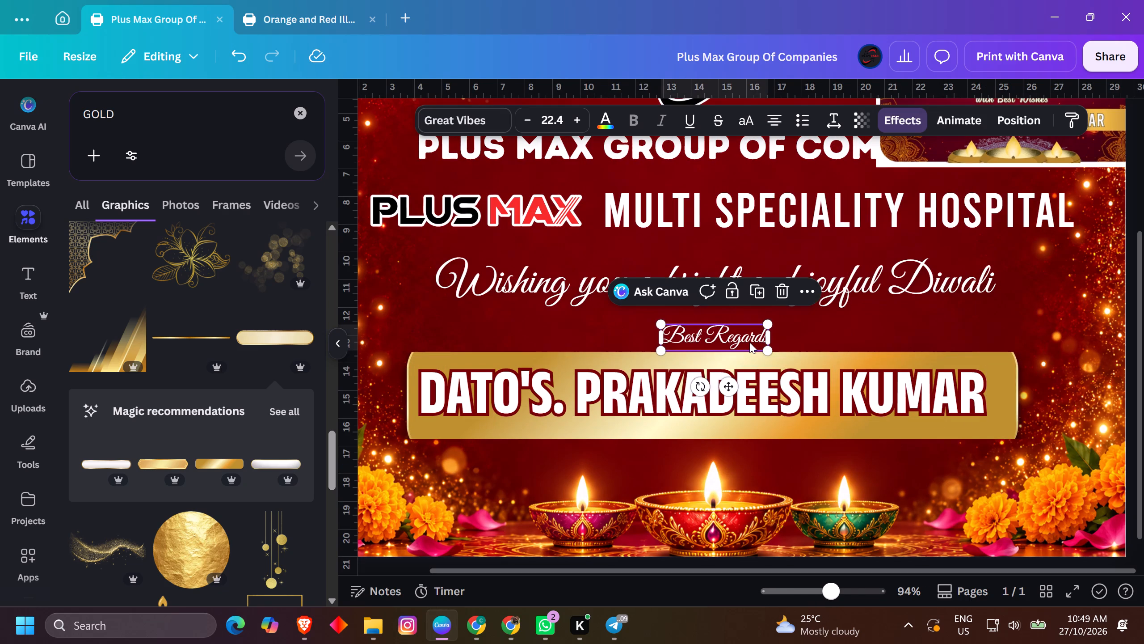
key(Up)
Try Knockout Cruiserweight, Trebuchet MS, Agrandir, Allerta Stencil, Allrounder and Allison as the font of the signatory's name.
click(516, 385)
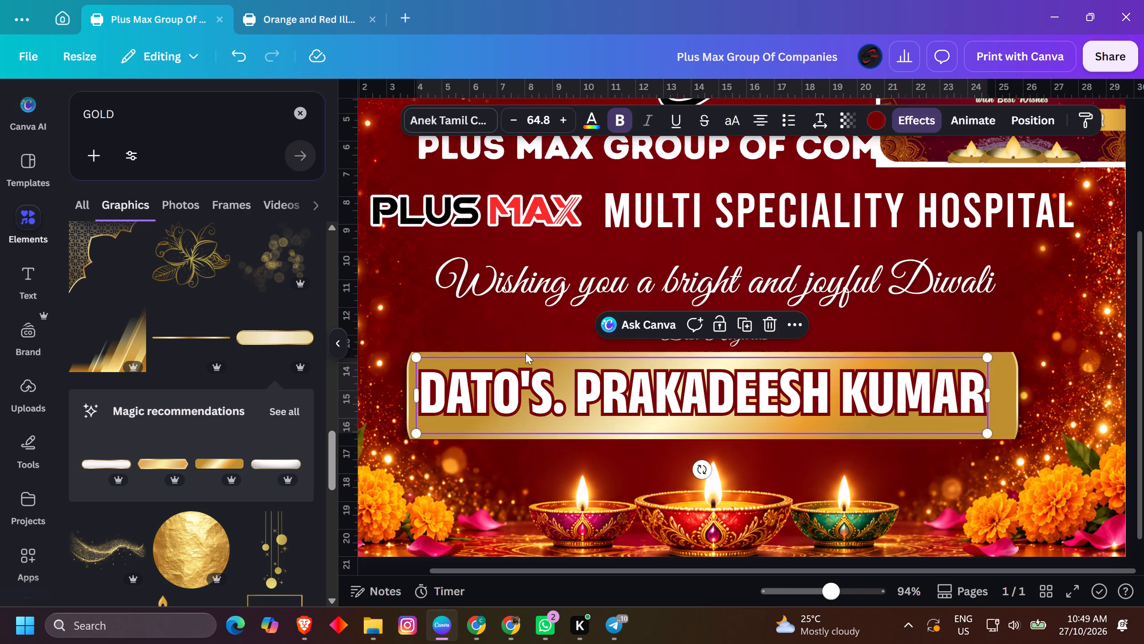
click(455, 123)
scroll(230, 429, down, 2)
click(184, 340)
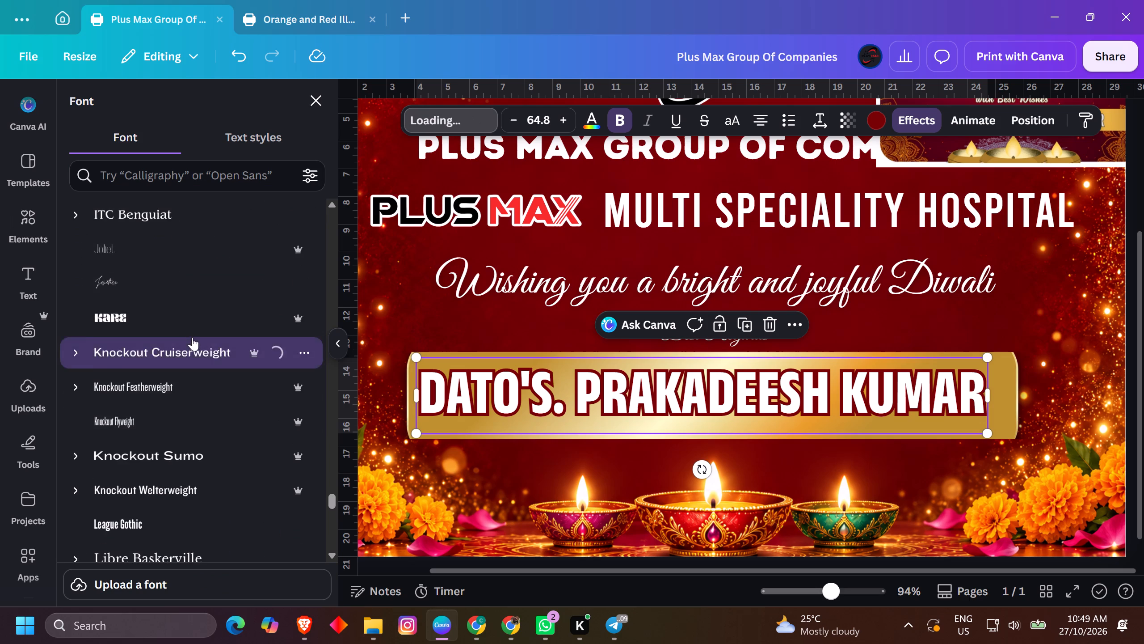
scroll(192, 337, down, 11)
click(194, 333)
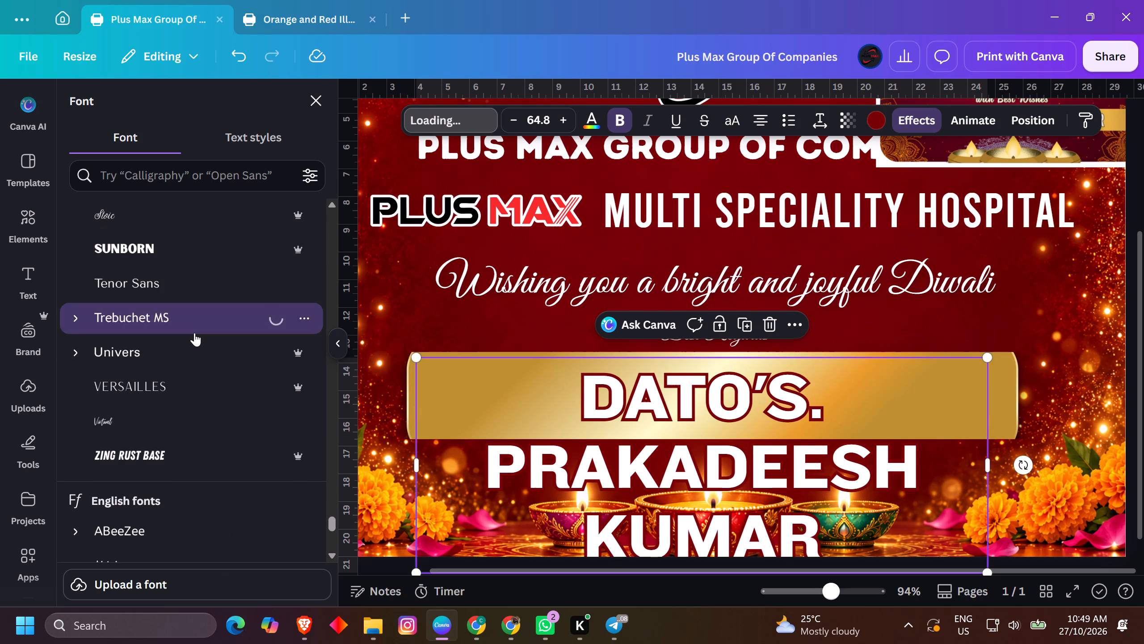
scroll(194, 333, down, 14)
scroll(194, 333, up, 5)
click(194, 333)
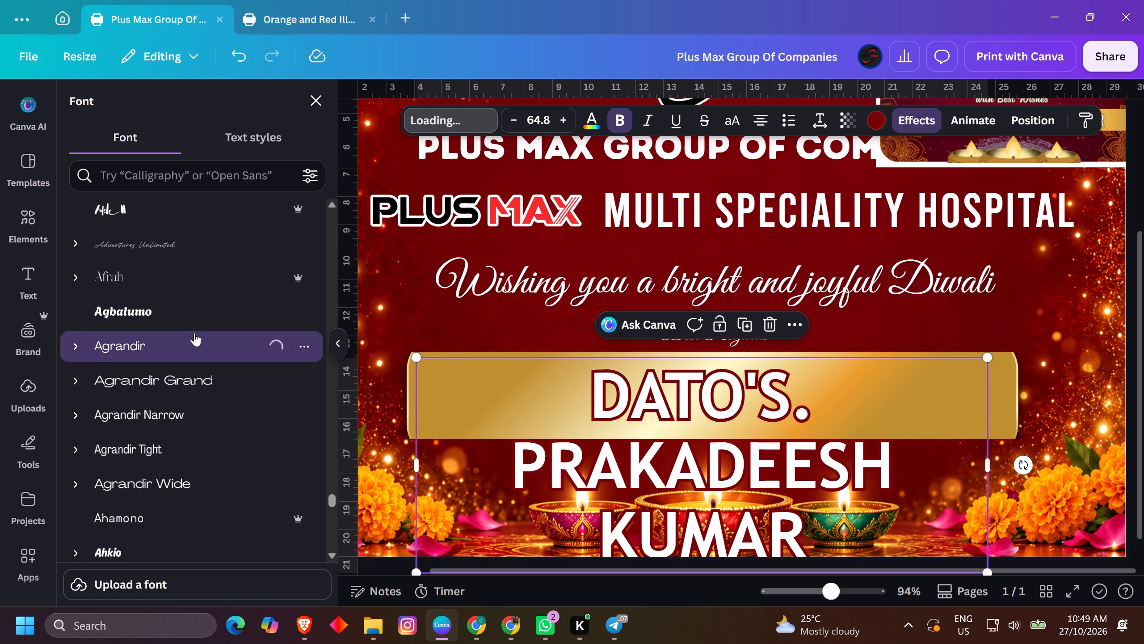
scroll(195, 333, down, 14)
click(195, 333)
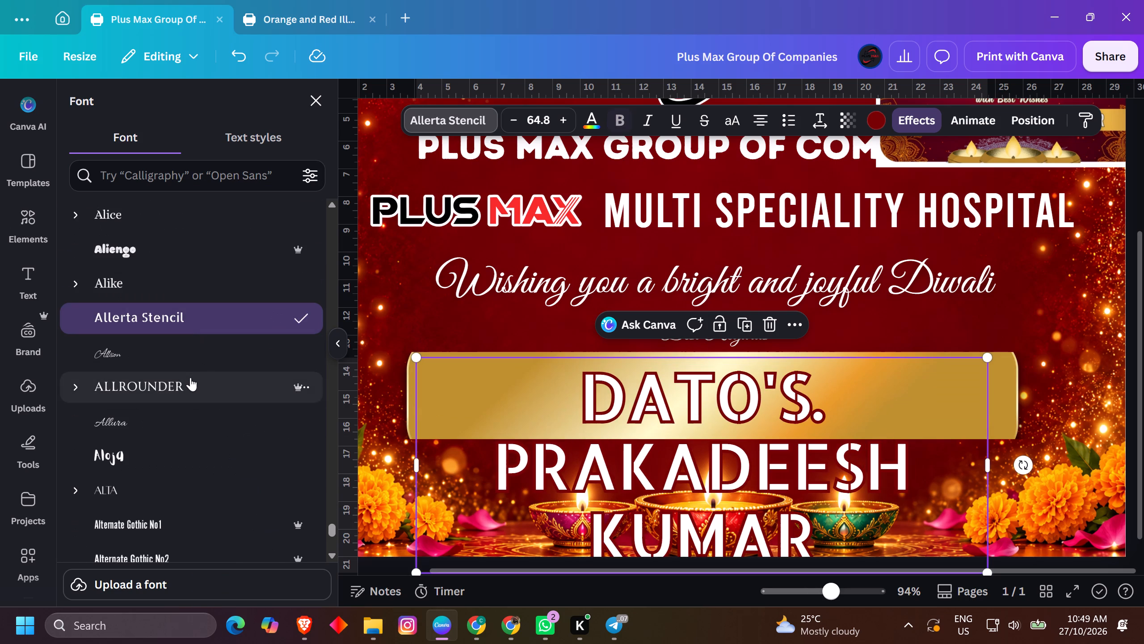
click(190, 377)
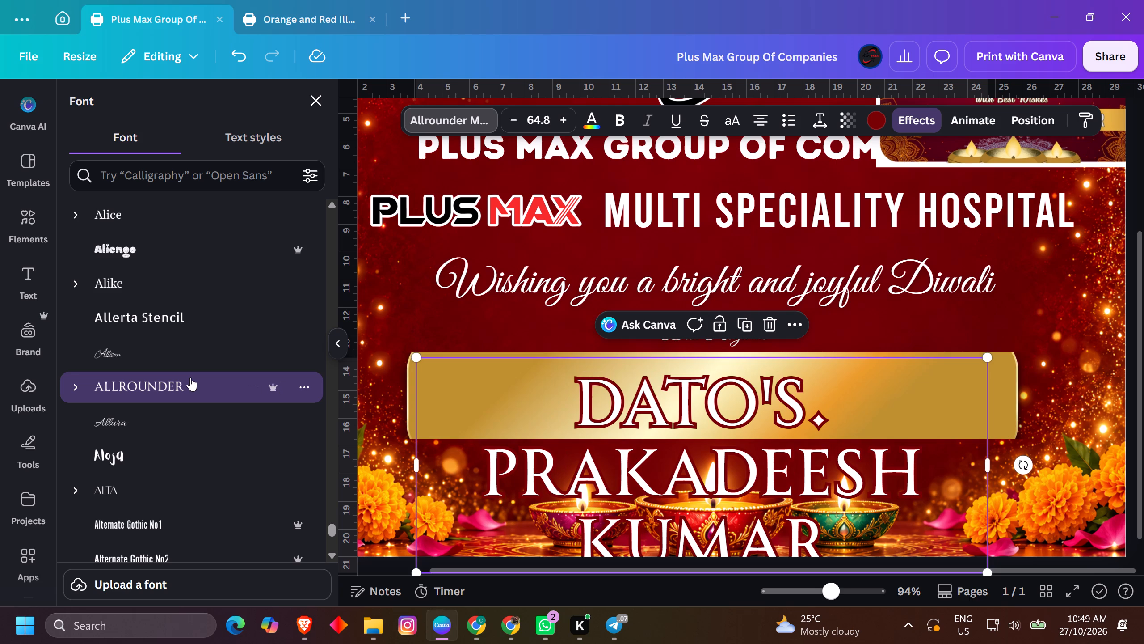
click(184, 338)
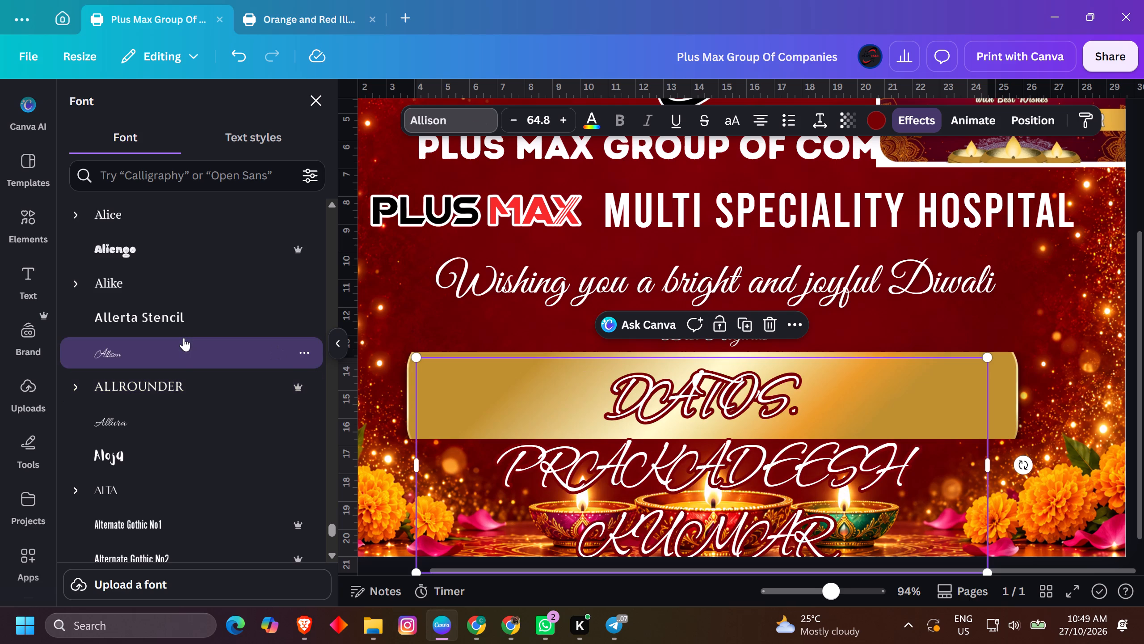
Try further fonts on the signatory's name: Alternate Gothic No1, Amaranth and Anaconda Wildstyle.
scroll(184, 338, down, 2)
click(171, 358)
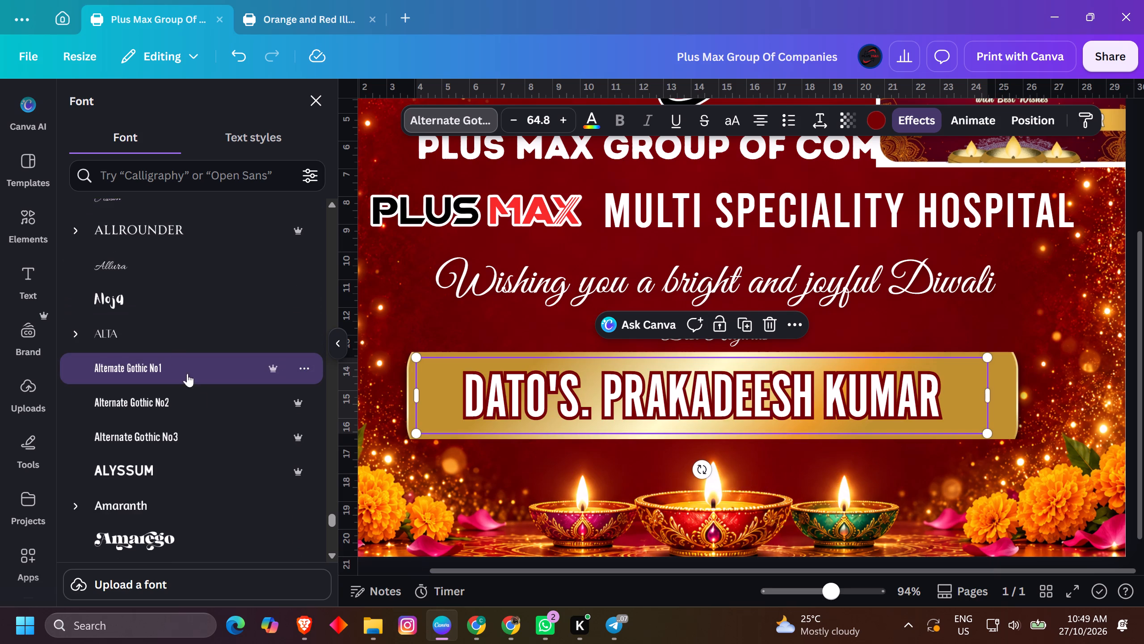
scroll(203, 395, up, 9)
scroll(203, 395, down, 12)
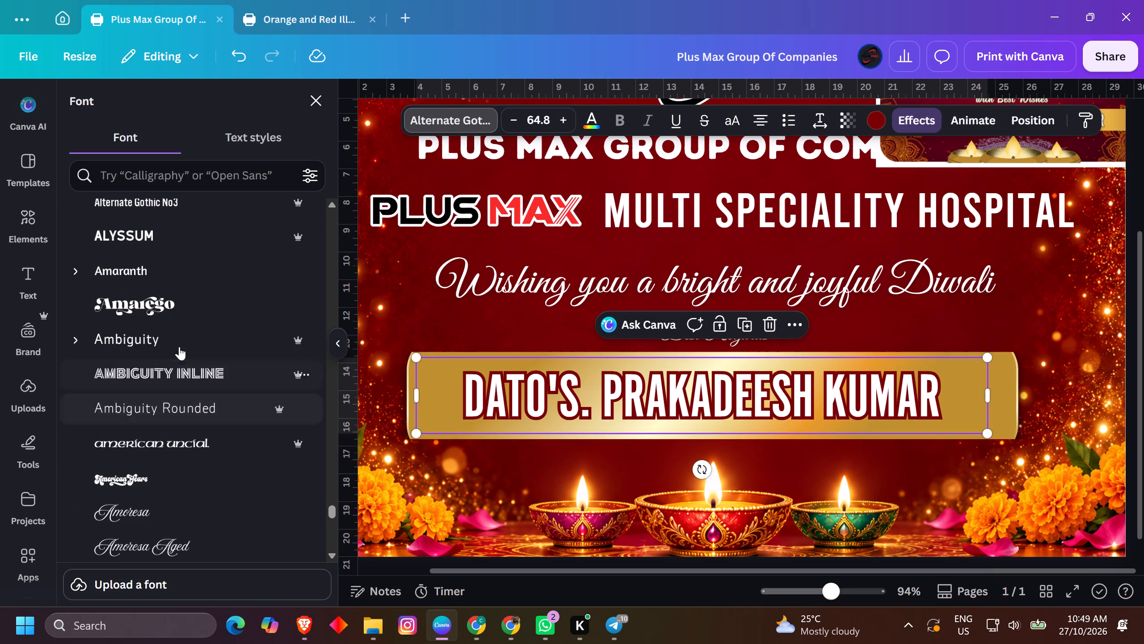
click(182, 273)
scroll(213, 306, down, 5)
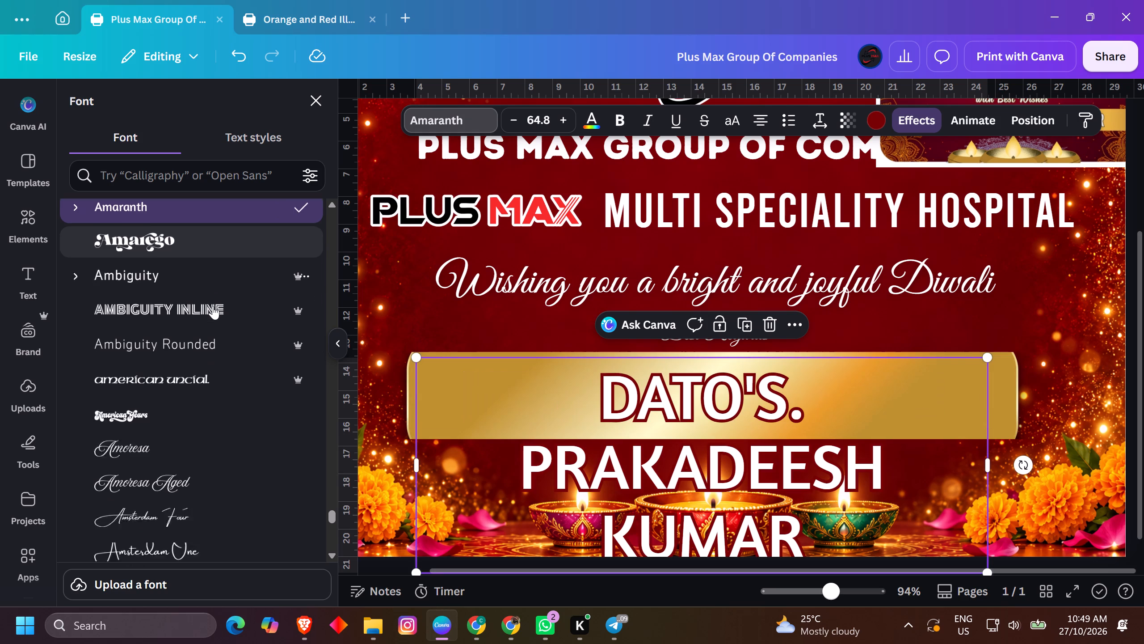
scroll(213, 306, down, 1)
click(194, 352)
click(215, 257)
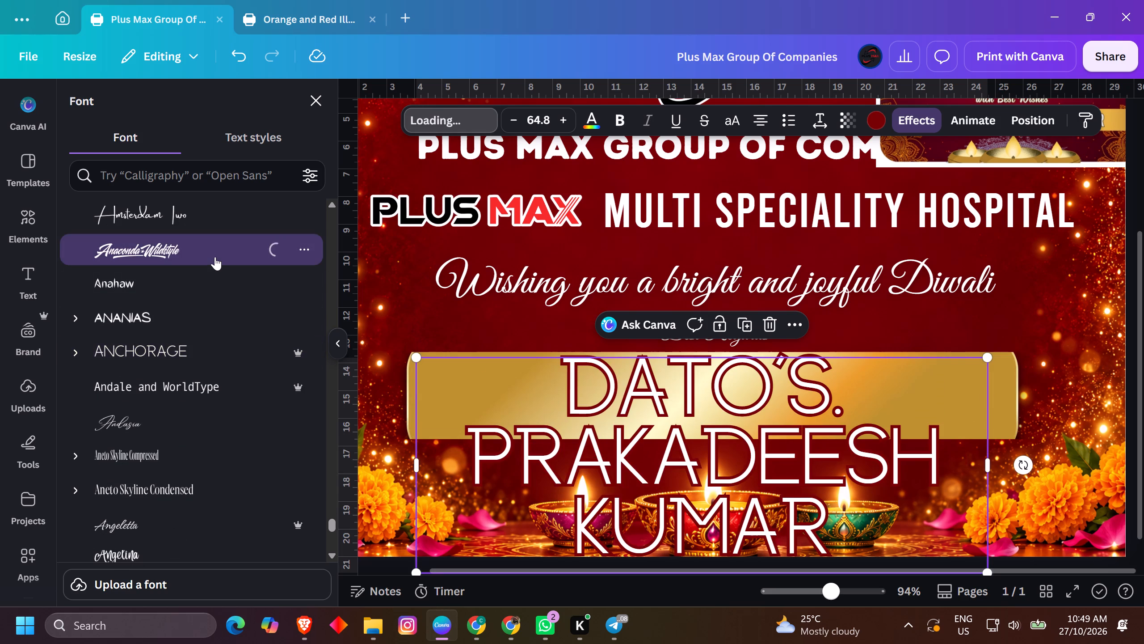
scroll(628, 491, down, 2)
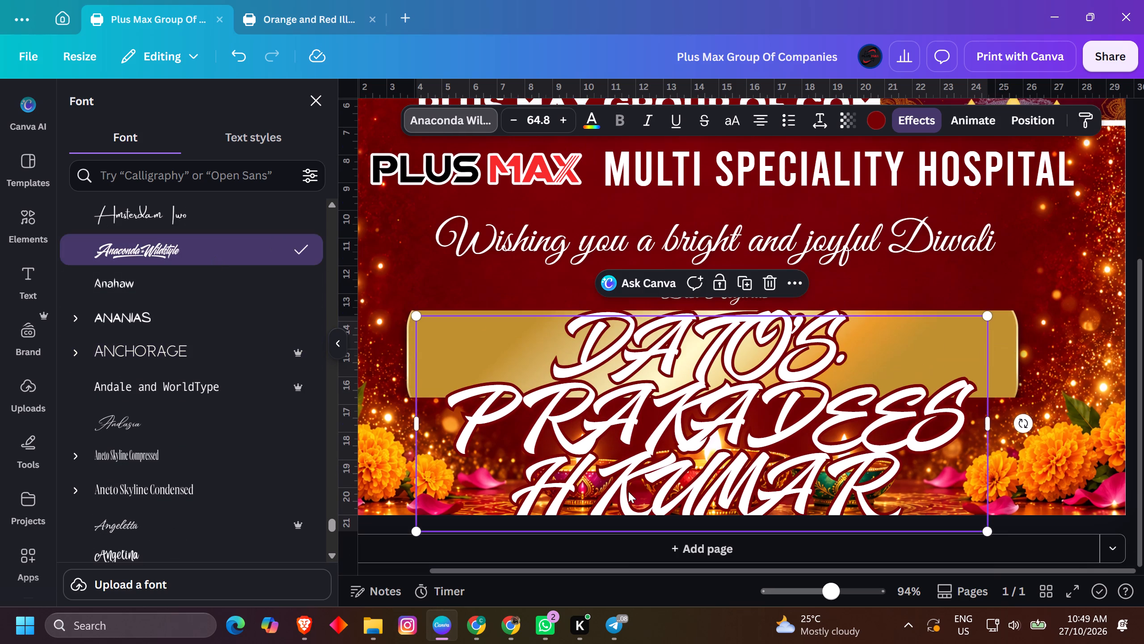
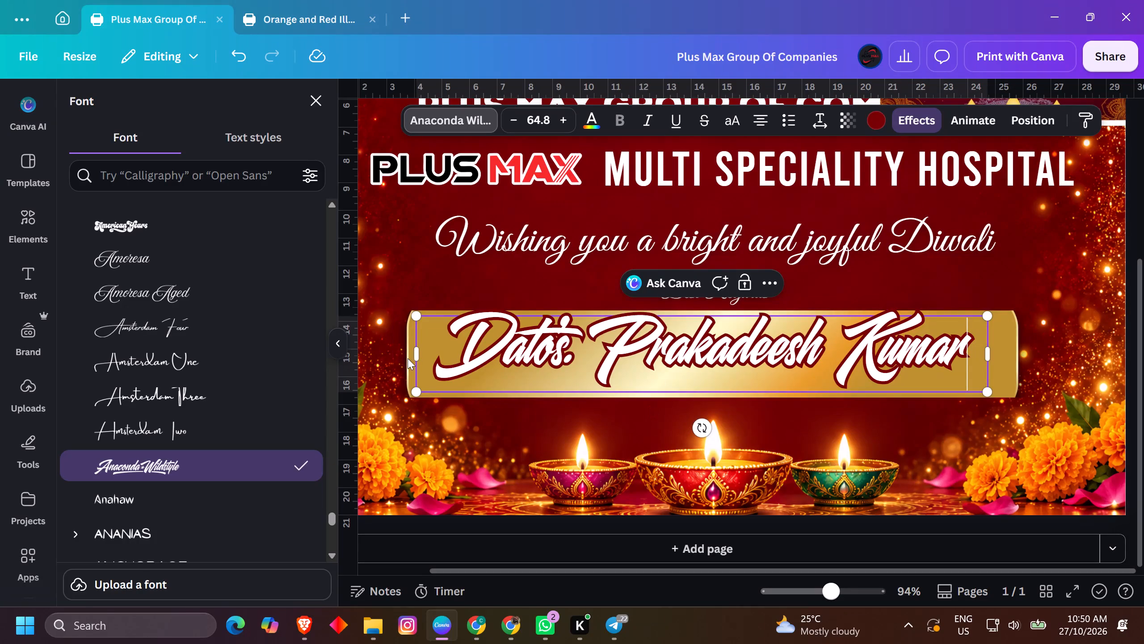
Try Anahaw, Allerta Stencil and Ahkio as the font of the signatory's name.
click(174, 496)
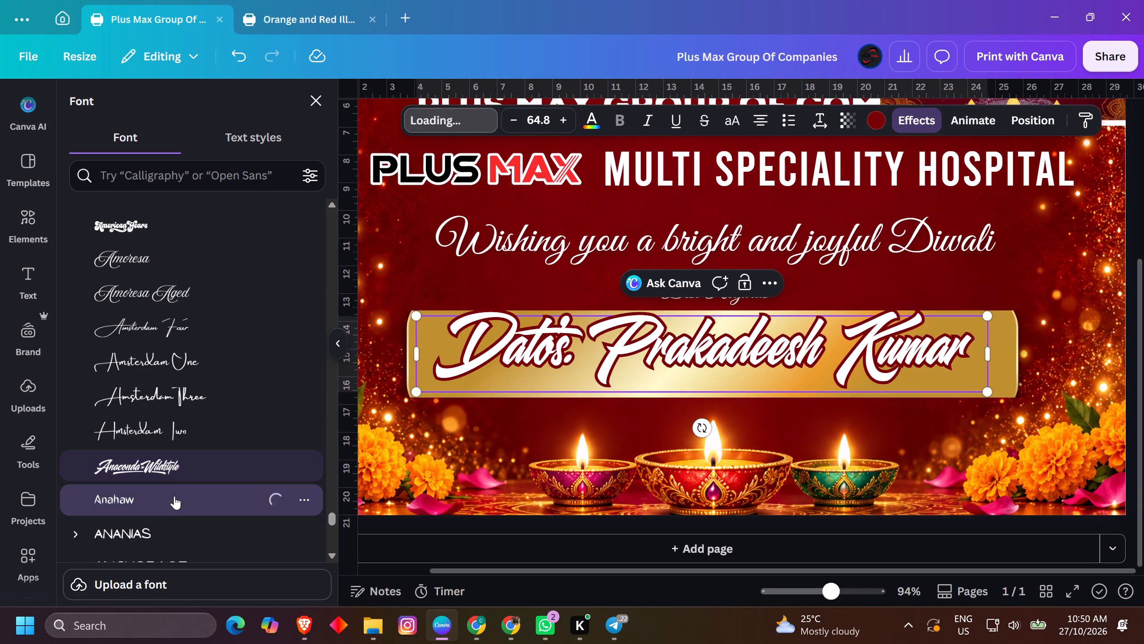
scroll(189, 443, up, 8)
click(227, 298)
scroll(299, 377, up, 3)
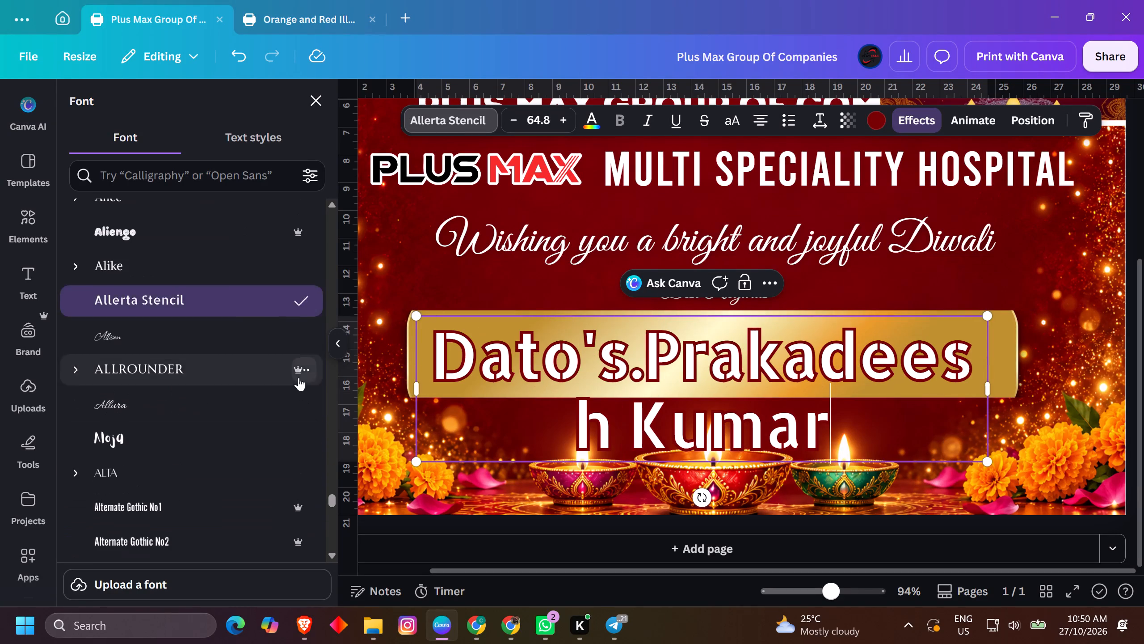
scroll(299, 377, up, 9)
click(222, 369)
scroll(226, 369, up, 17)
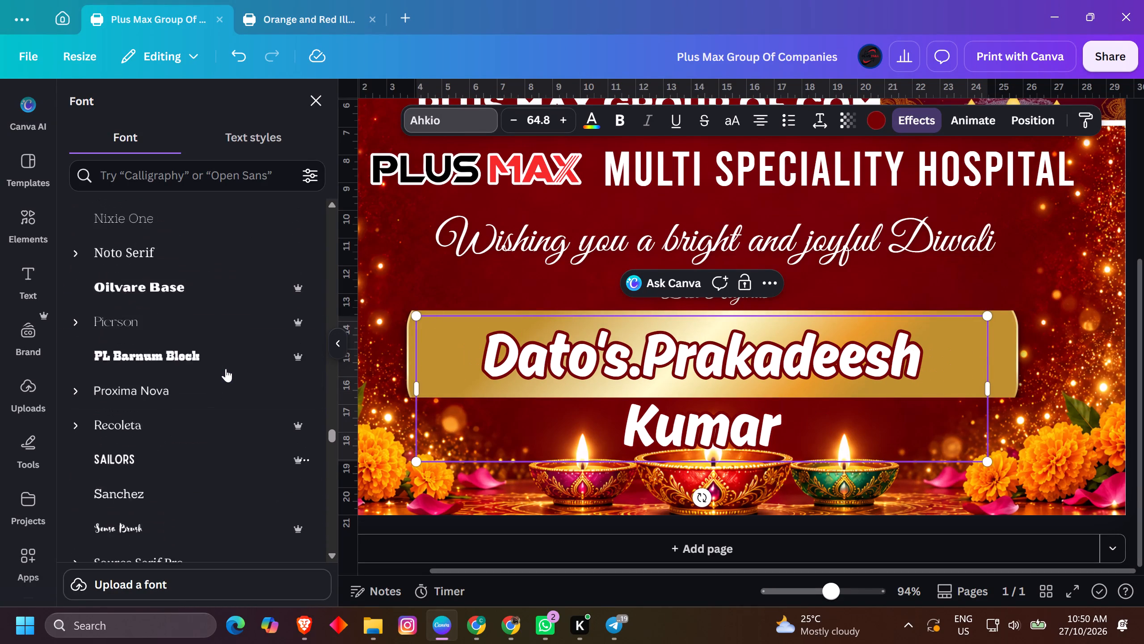
Widen the signatory name's text box to about 22 so the name fits on one line over the gold bar.
drag(994, 384, 1054, 373)
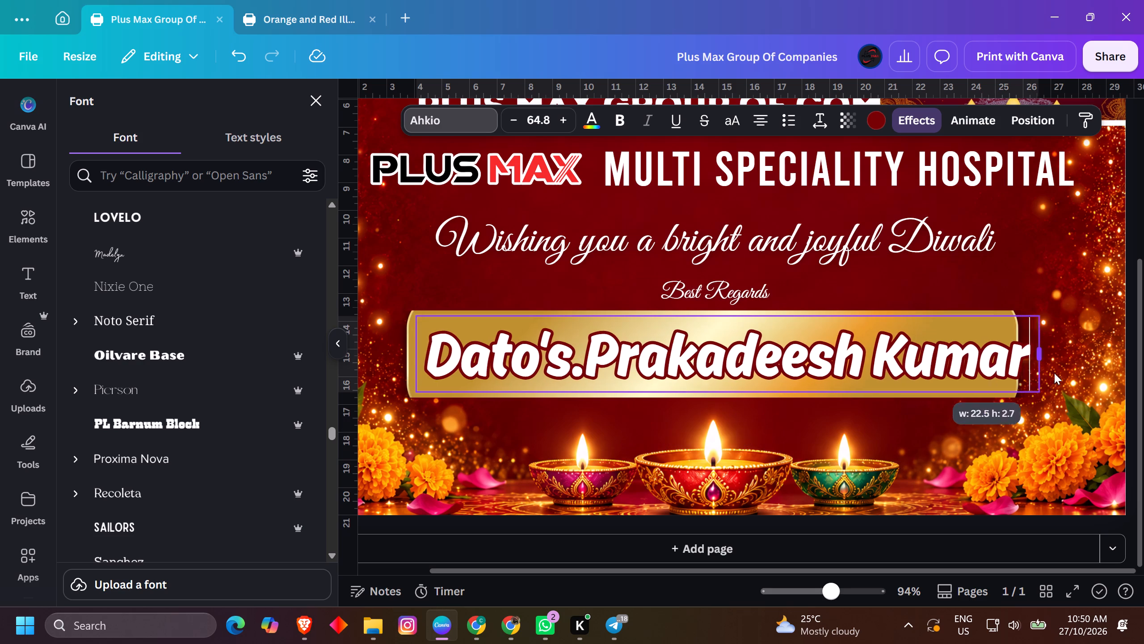
drag(1054, 373, 1035, 377)
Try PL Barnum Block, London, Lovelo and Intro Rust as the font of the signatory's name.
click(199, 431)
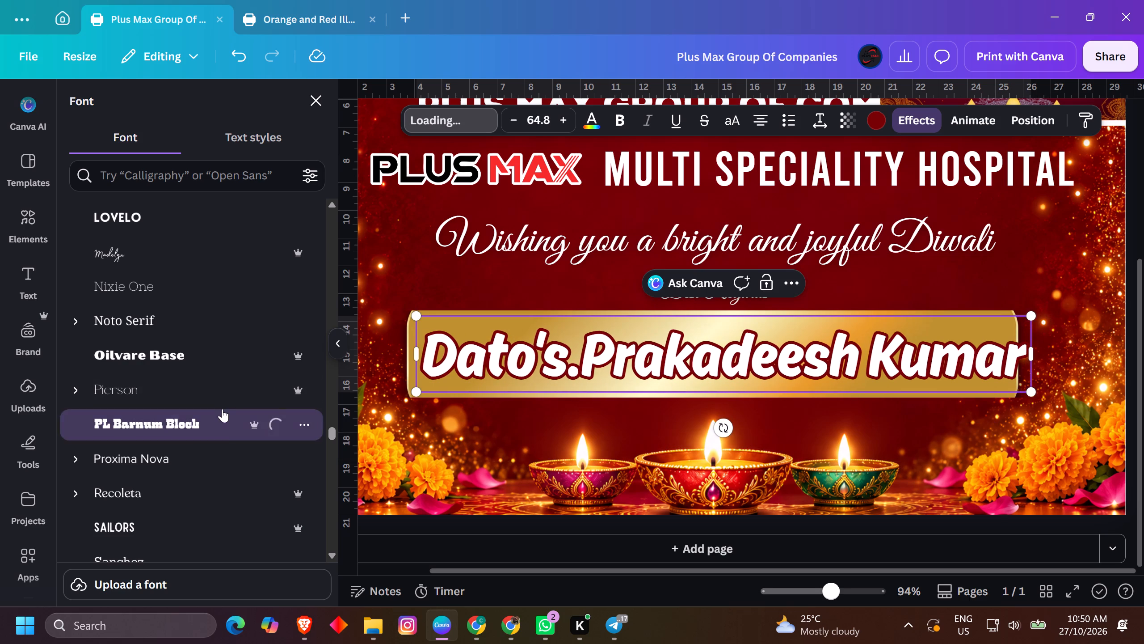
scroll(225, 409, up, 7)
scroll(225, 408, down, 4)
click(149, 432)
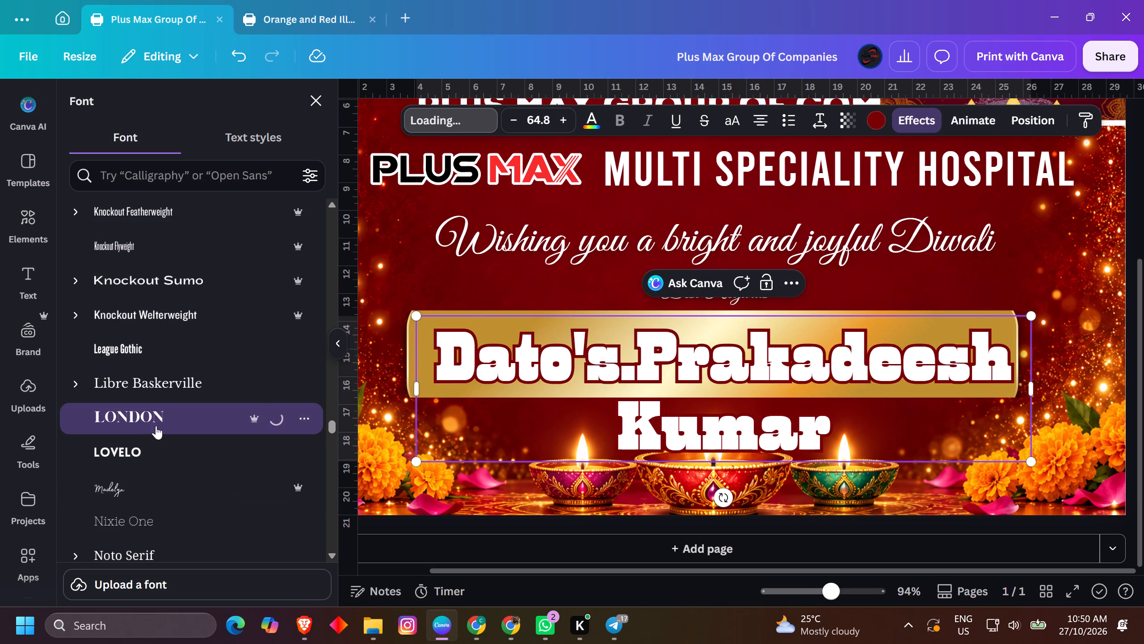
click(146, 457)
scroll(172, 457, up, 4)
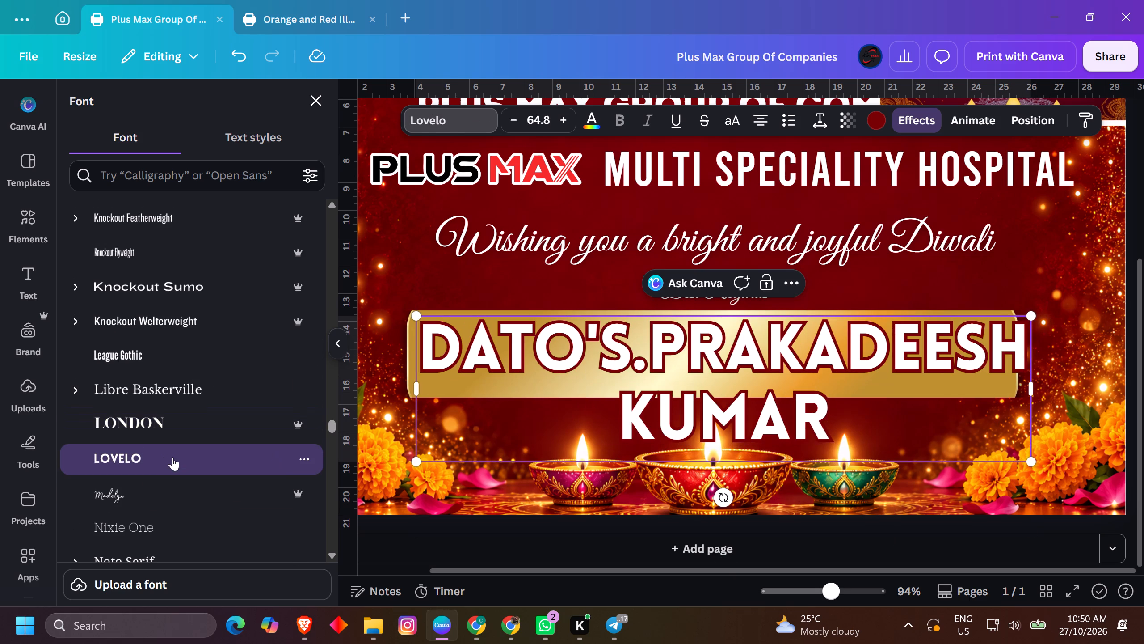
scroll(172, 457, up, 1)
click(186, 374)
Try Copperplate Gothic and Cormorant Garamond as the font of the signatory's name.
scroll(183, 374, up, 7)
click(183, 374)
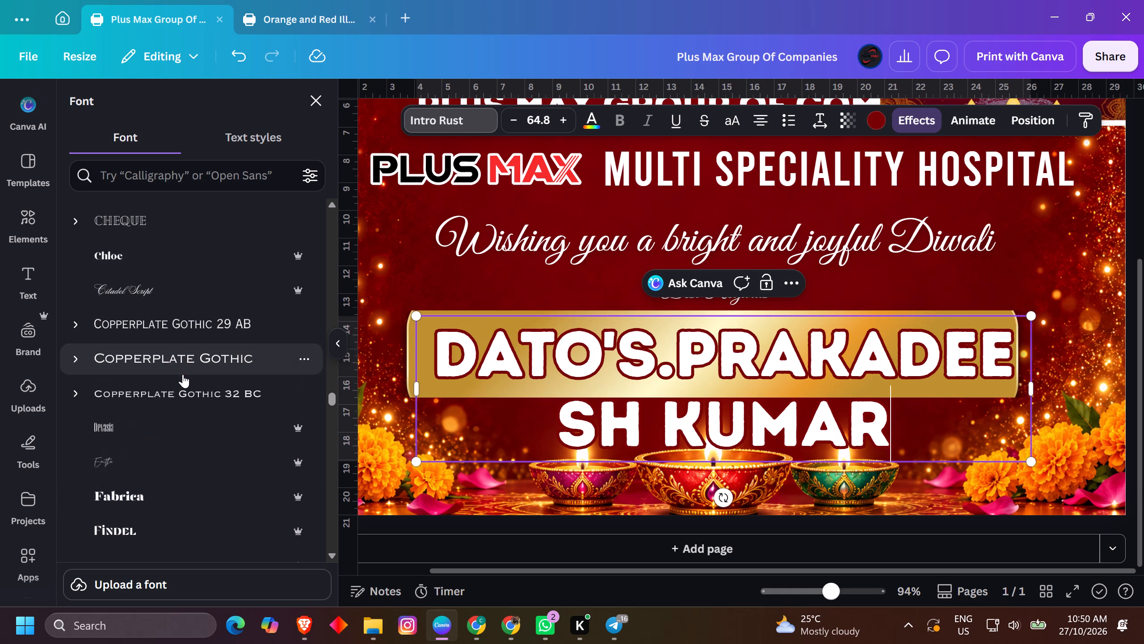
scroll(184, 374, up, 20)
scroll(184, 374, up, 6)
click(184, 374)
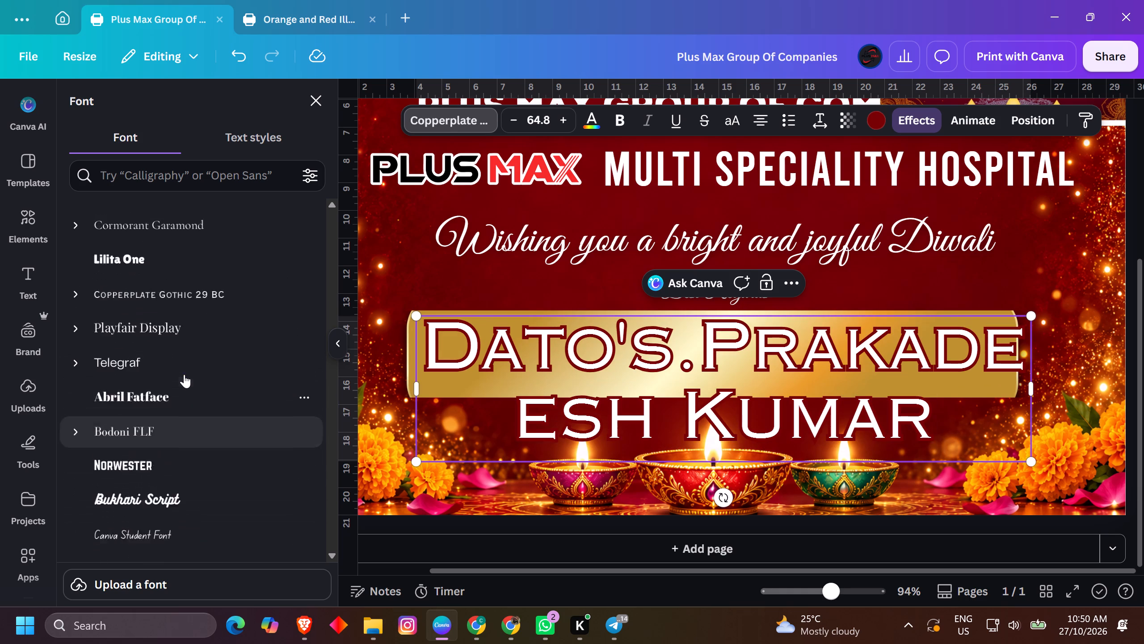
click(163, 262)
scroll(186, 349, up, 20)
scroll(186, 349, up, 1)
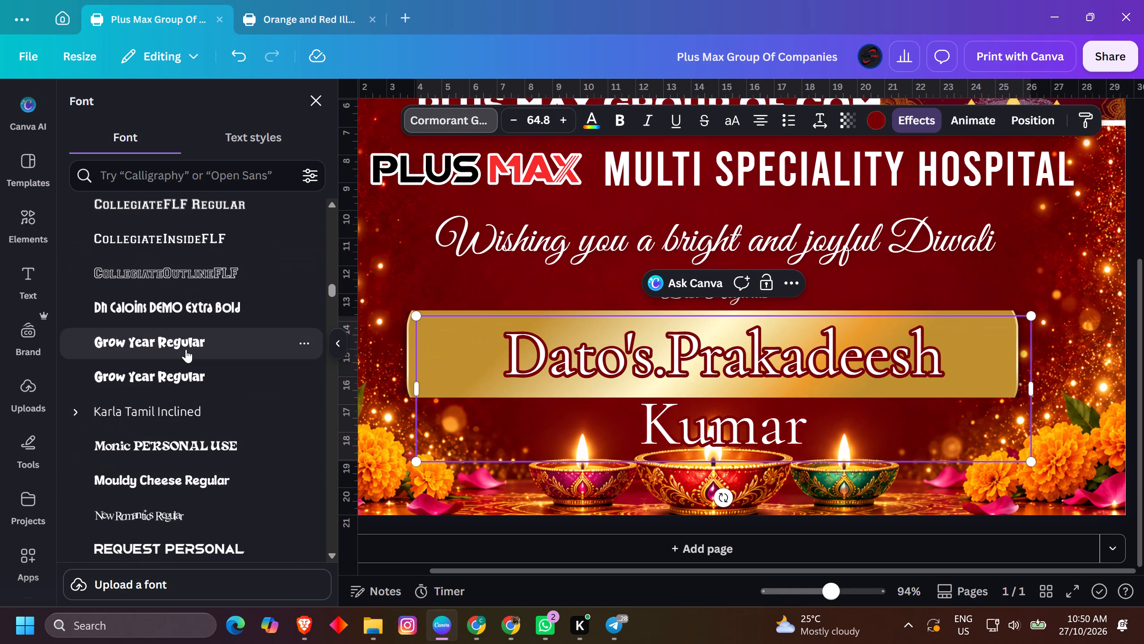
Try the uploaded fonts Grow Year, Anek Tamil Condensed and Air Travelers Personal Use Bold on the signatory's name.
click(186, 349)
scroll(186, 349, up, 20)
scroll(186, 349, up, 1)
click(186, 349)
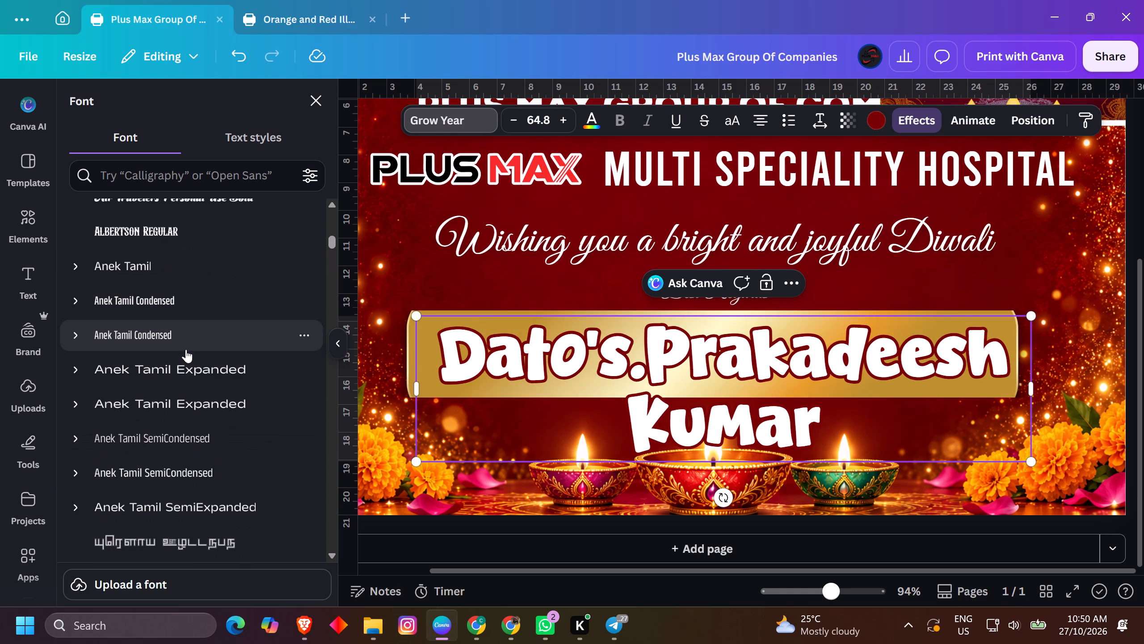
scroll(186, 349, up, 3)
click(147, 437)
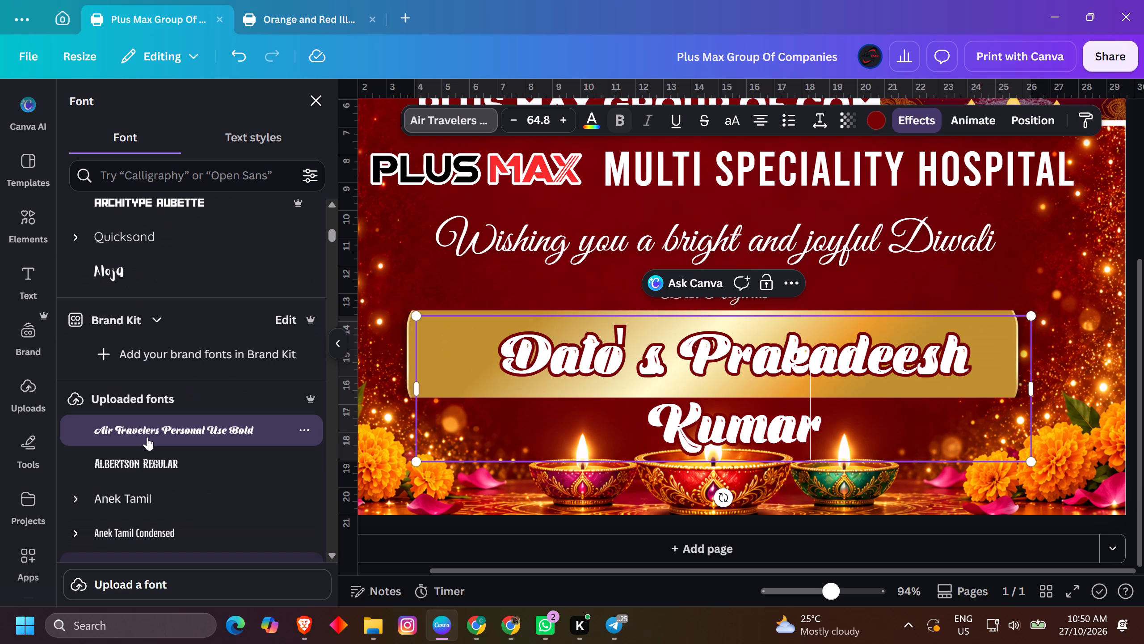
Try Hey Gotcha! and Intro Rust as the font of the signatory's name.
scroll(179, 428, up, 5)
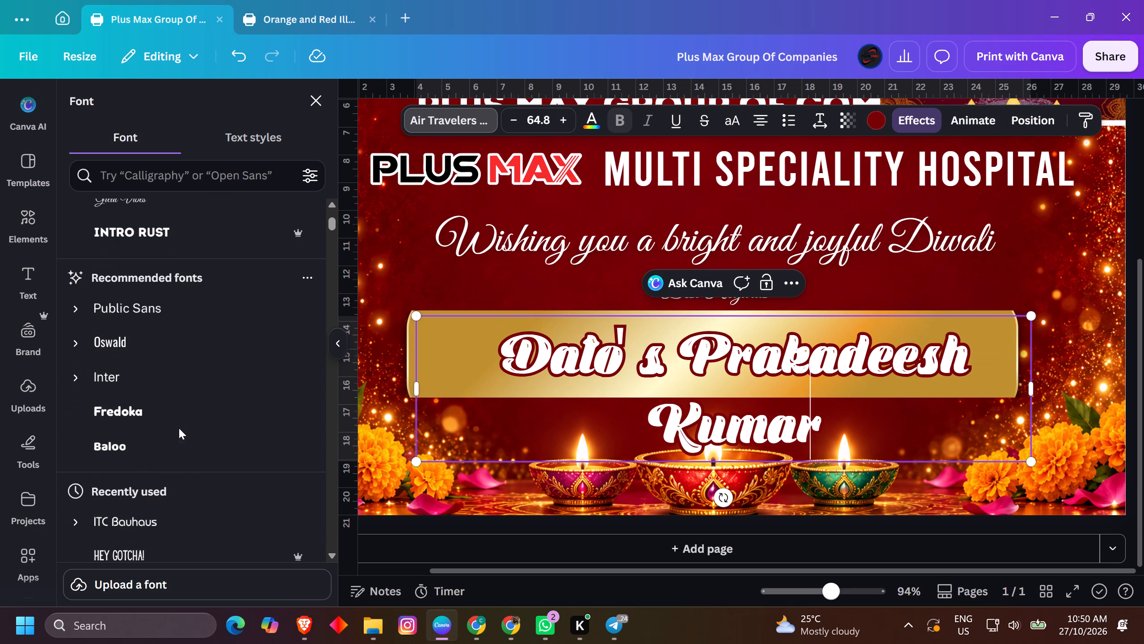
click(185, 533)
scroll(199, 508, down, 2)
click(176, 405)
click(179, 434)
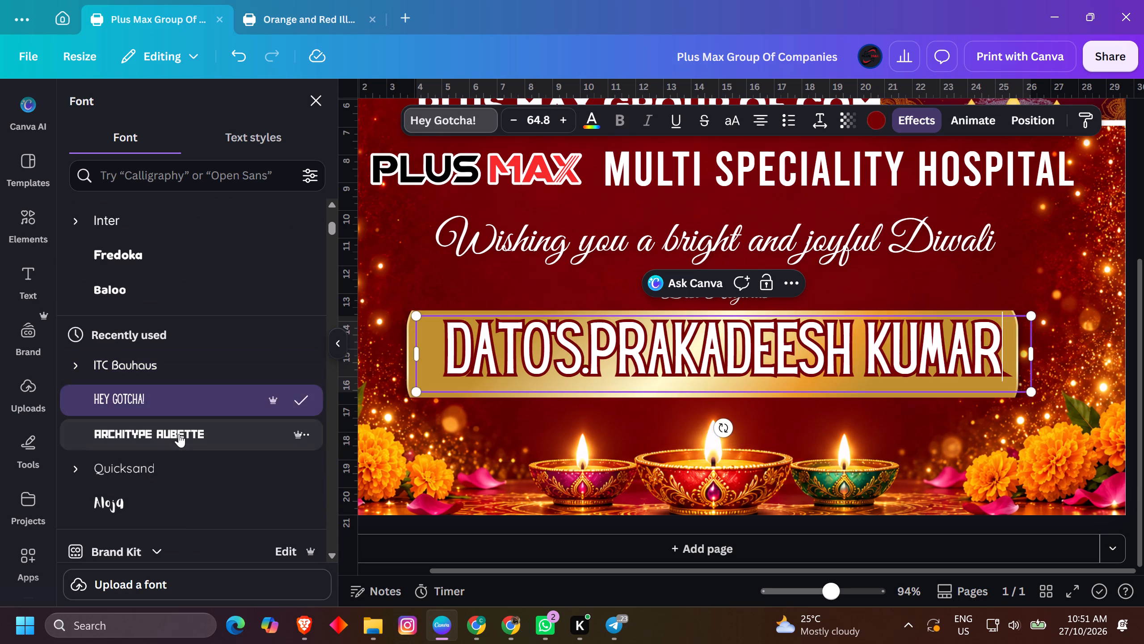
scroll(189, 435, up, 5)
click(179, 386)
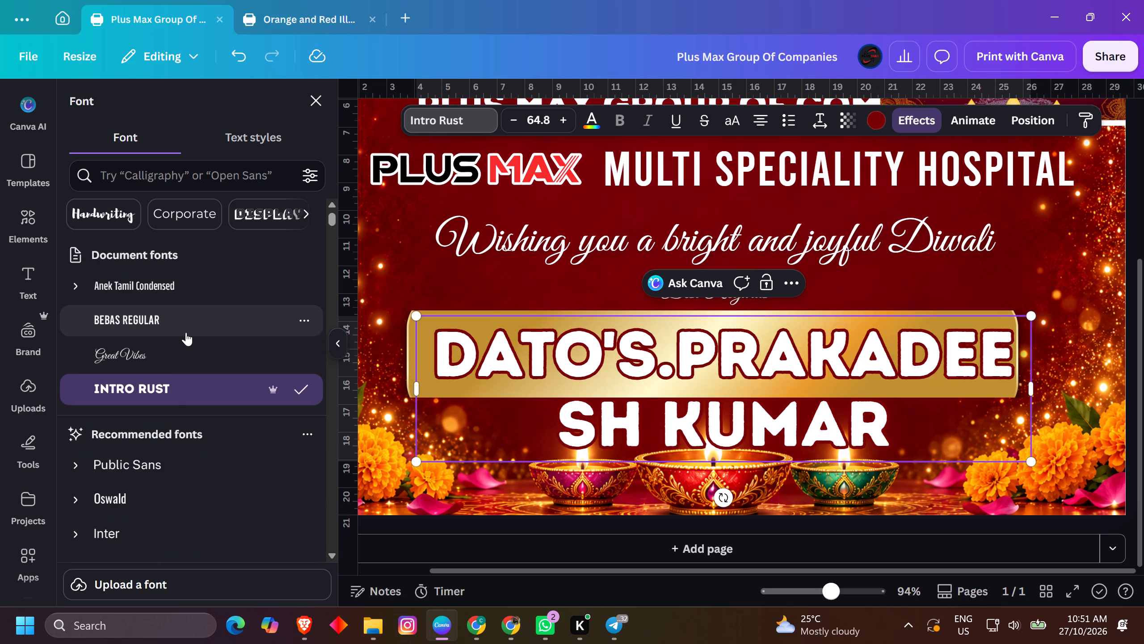
Set the signatory name's font to Great Vibes after trying Bebas Regular.
click(186, 332)
click(177, 372)
click(179, 360)
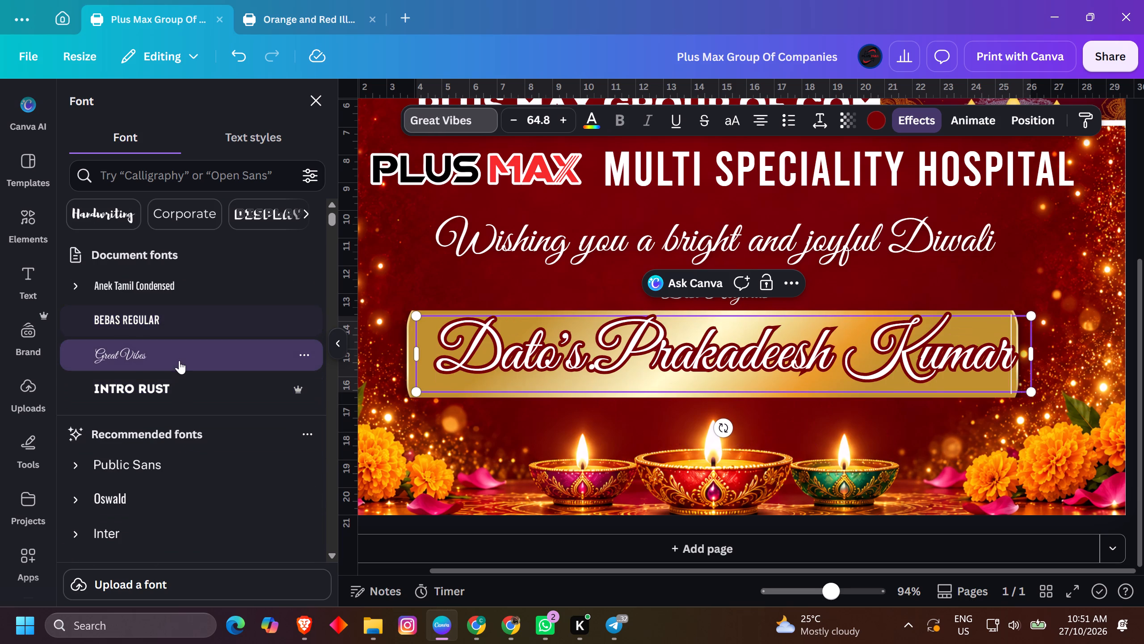
Look through the uploaded fonts for an alternative font for the signatory's name.
scroll(254, 448, down, 14)
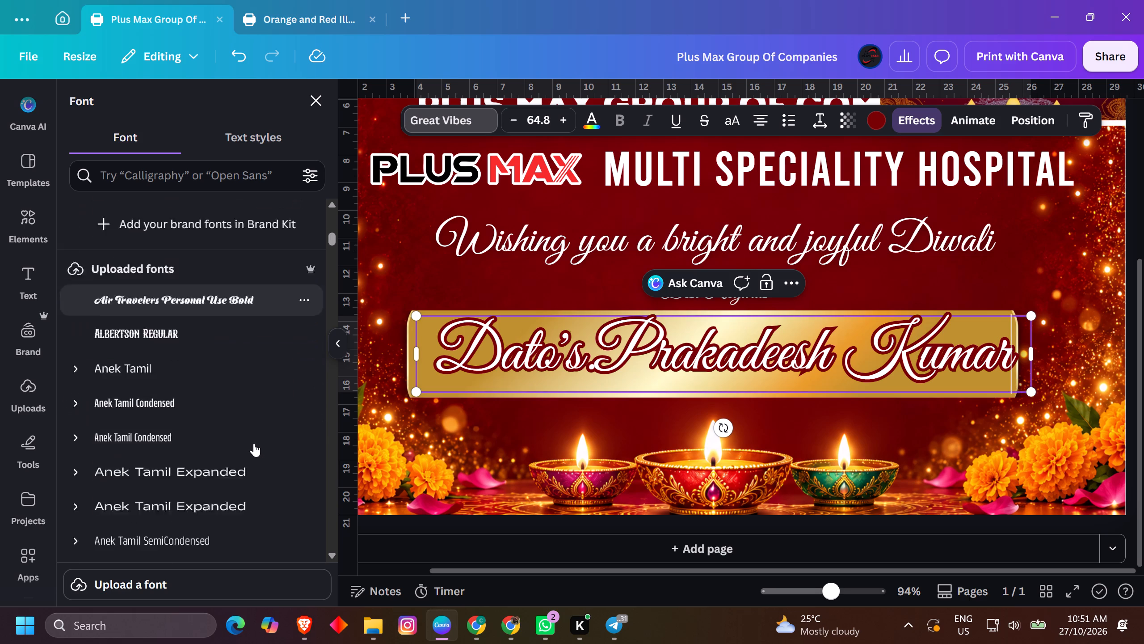
drag(326, 253, 332, 292)
scroll(170, 436, down, 6)
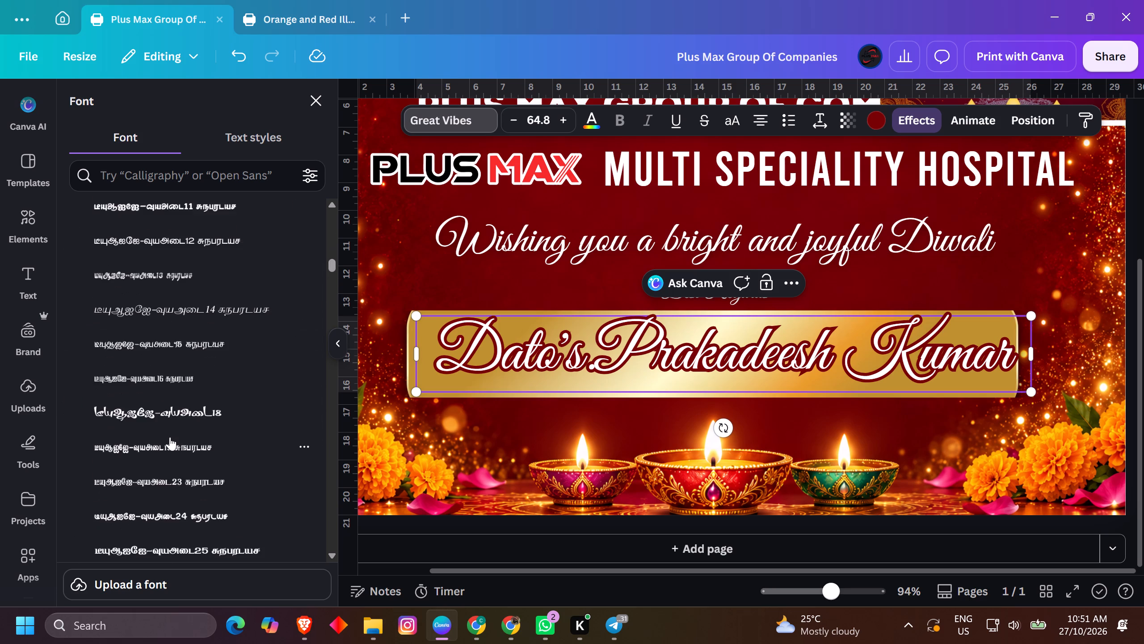
scroll(170, 437, down, 15)
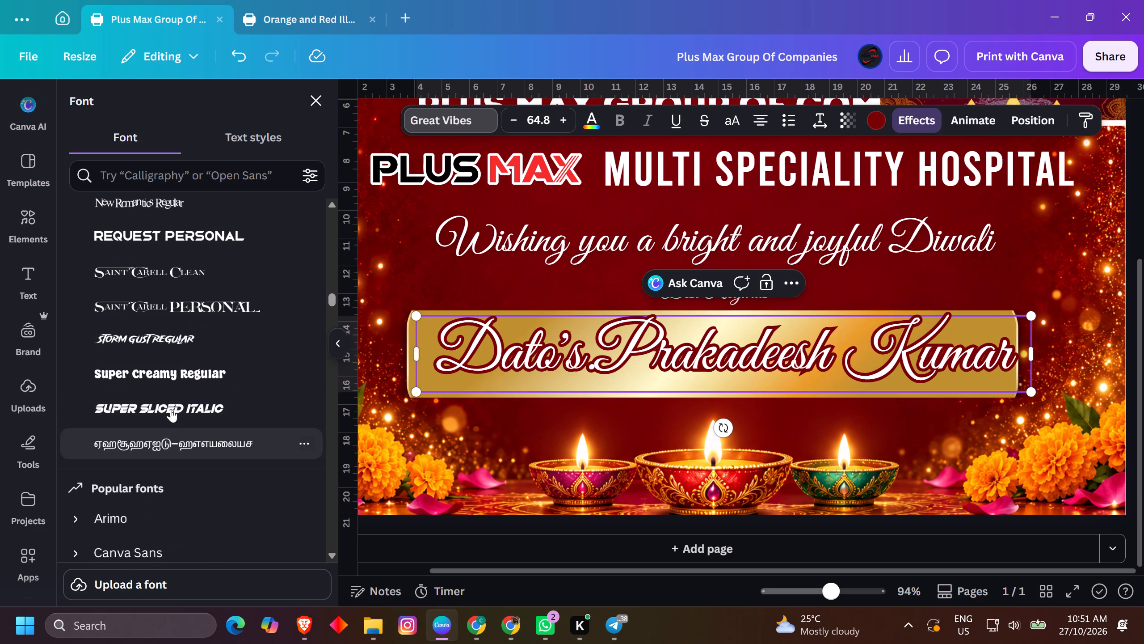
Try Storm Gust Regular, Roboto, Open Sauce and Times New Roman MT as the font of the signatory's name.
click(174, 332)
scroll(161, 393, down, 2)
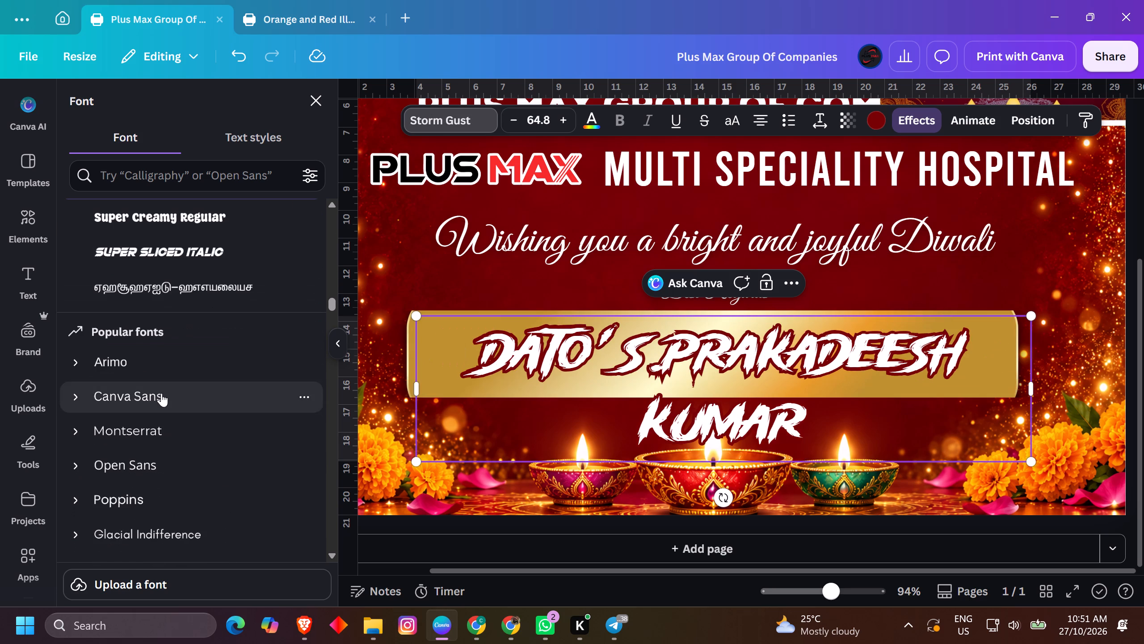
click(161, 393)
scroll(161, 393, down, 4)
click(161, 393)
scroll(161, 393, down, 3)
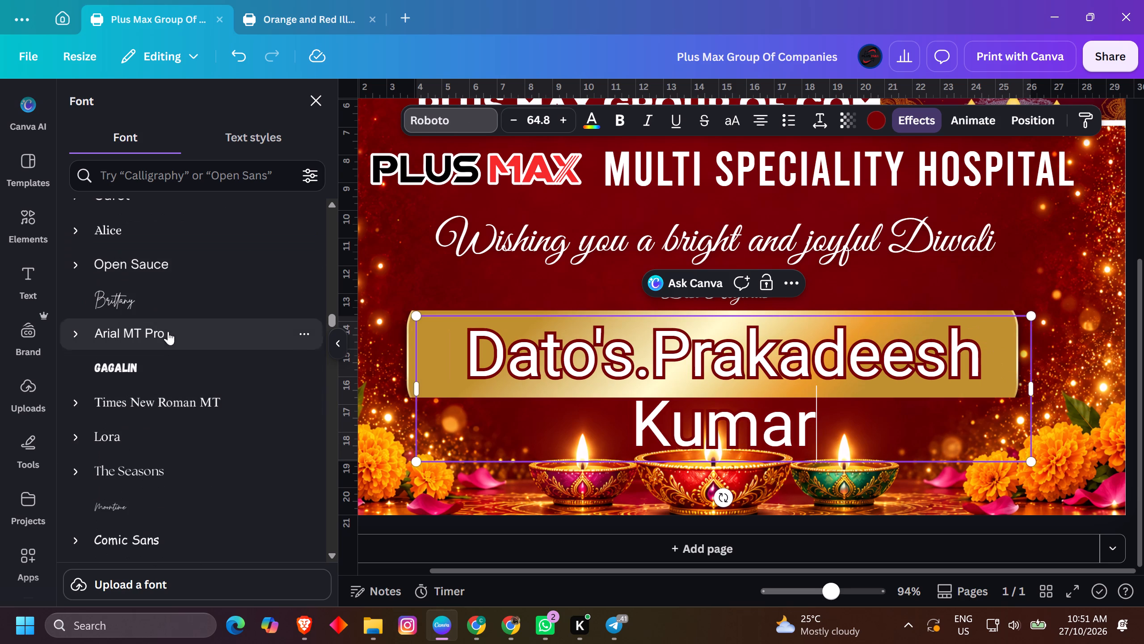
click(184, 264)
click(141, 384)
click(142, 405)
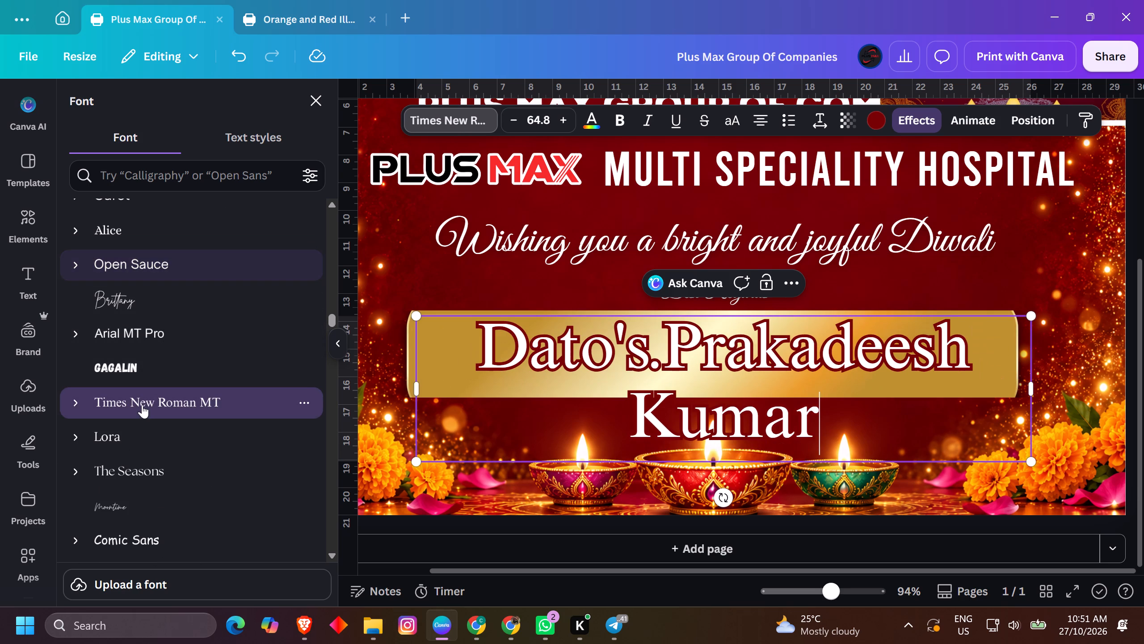
Set the signatory name's font to Copperplate Gothic 29 BC after trying Etna Sans Serif.
scroll(142, 405, down, 4)
click(142, 405)
scroll(142, 405, down, 3)
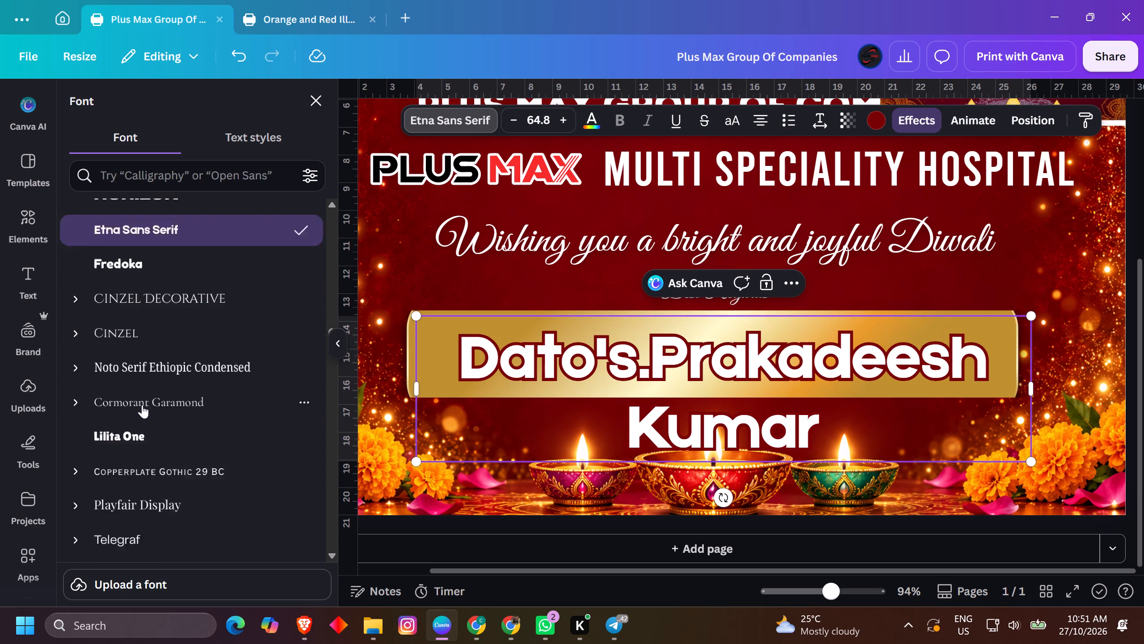
click(142, 405)
scroll(142, 405, down, 3)
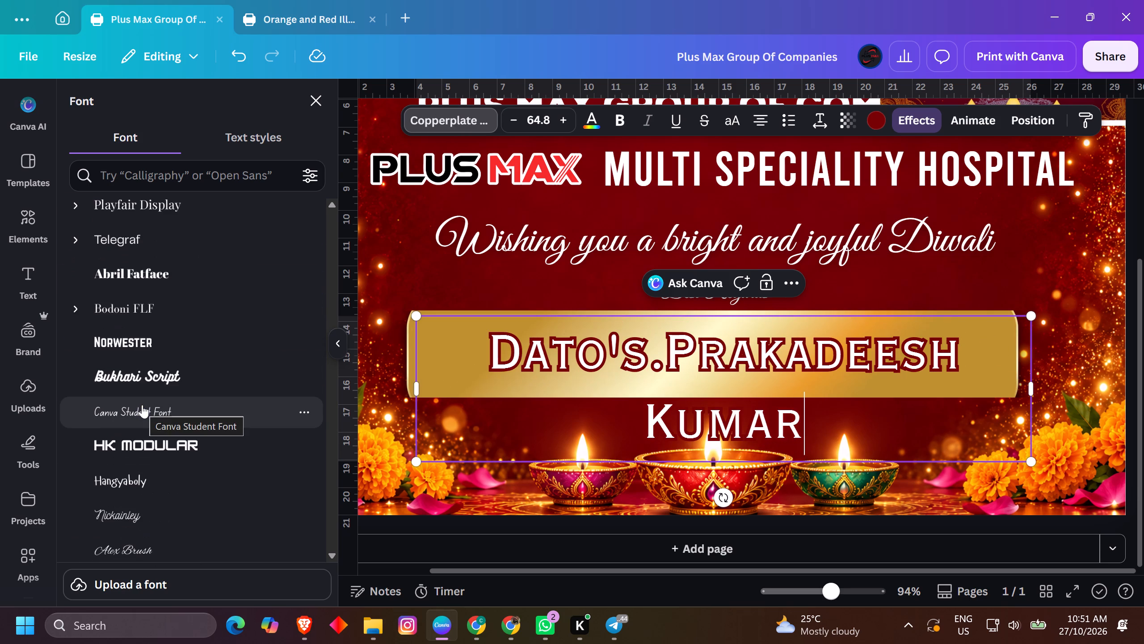
scroll(142, 490, down, 2)
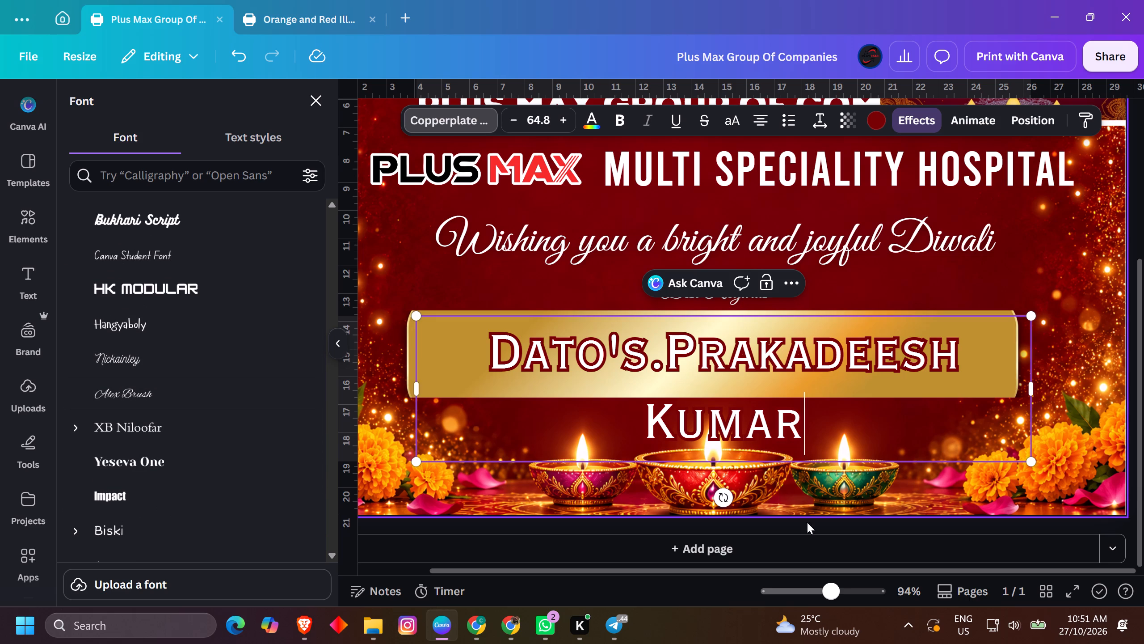
Switch to the Windows quick settings and connect the realme Buds Wireless 3 over Bluetooth.
click(1056, 637)
click(1024, 633)
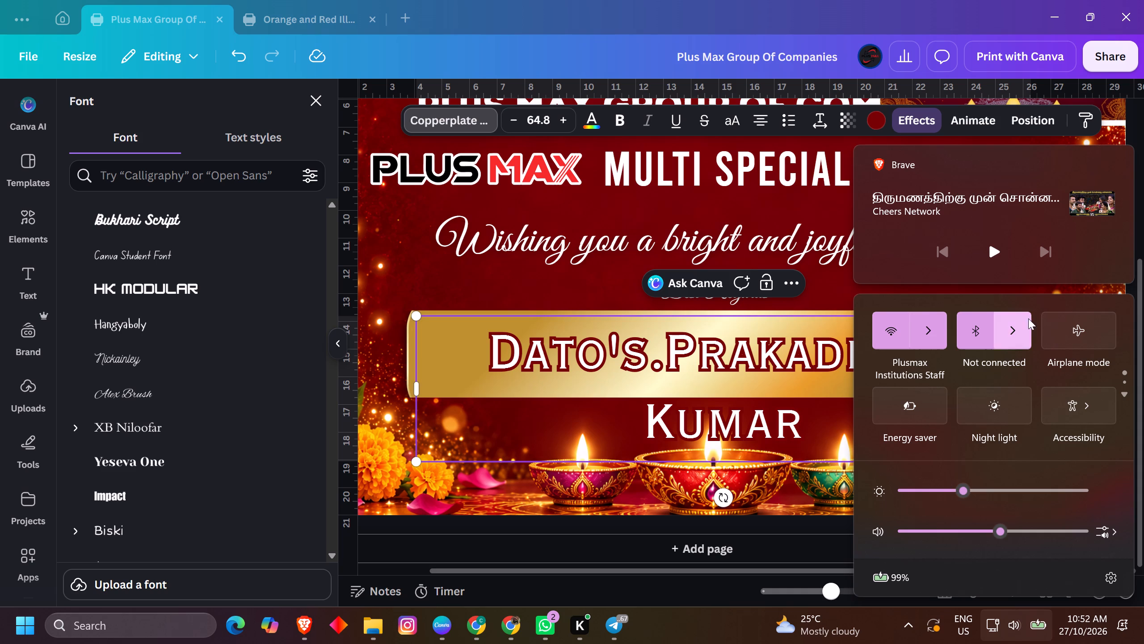
click(997, 340)
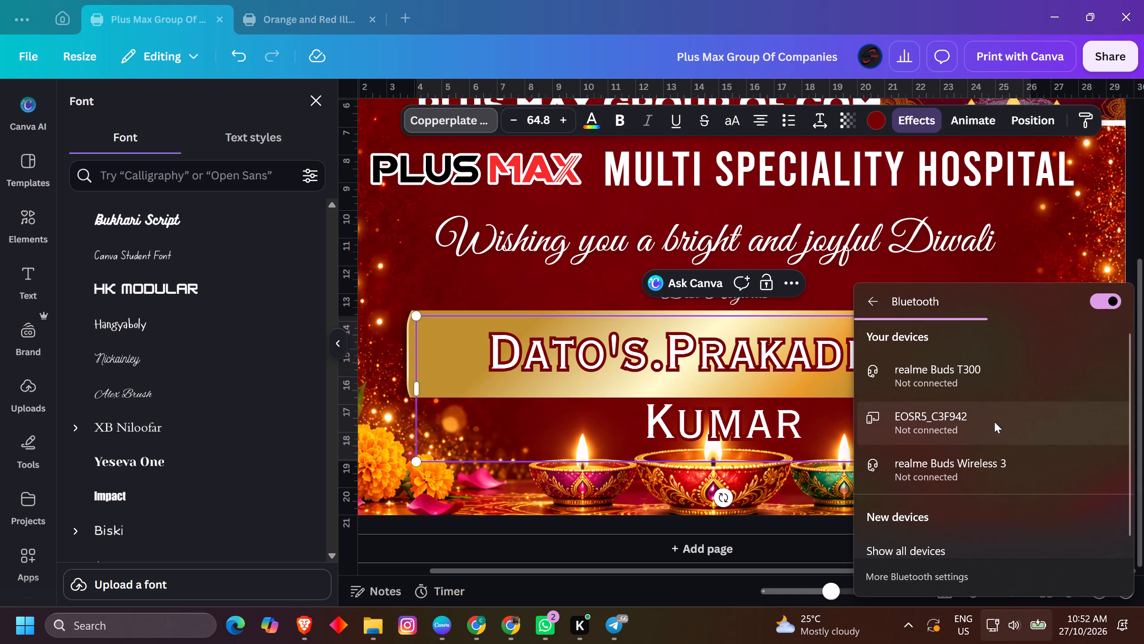
click(995, 456)
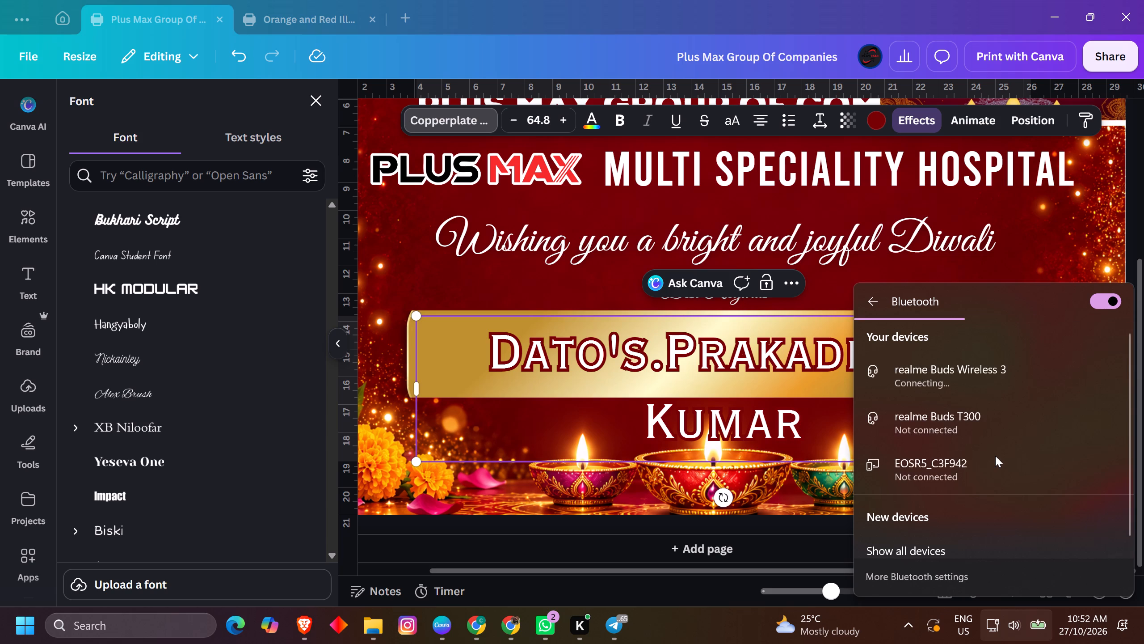
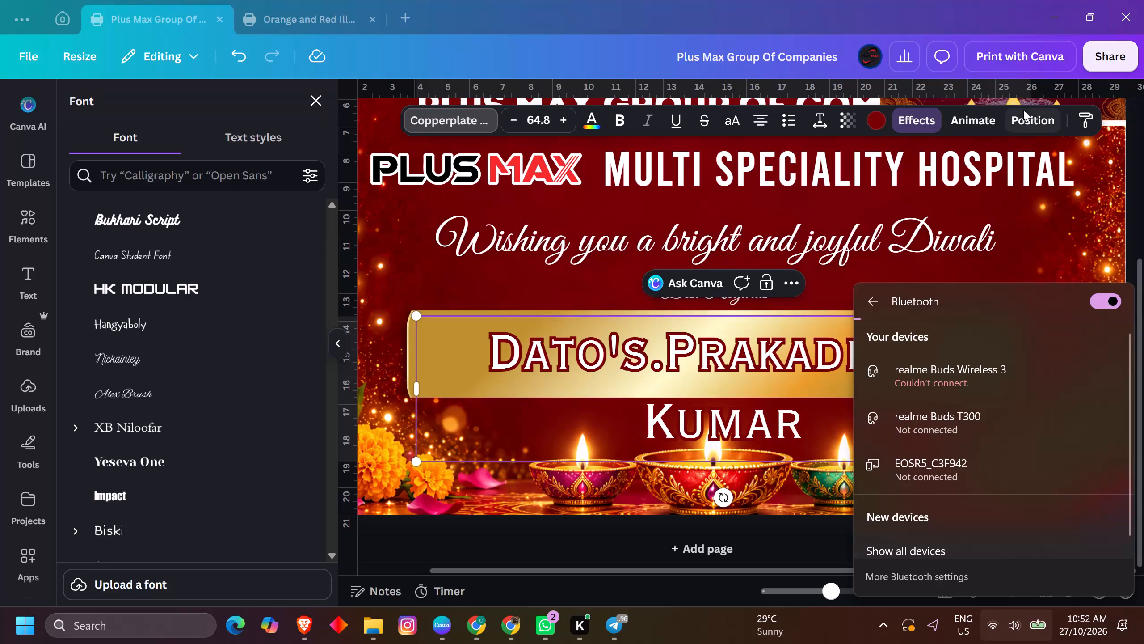
Widen the signatory name's text box to about 24 units so the whole name sits on one line.
click(1002, 194)
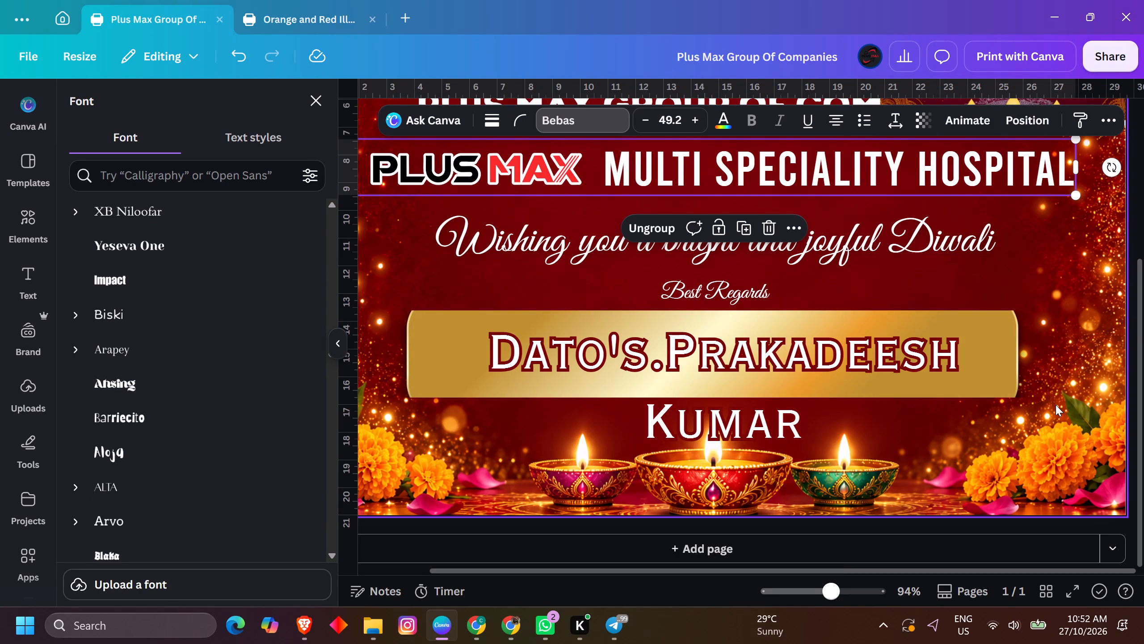
click(939, 364)
drag(1037, 388, 1088, 380)
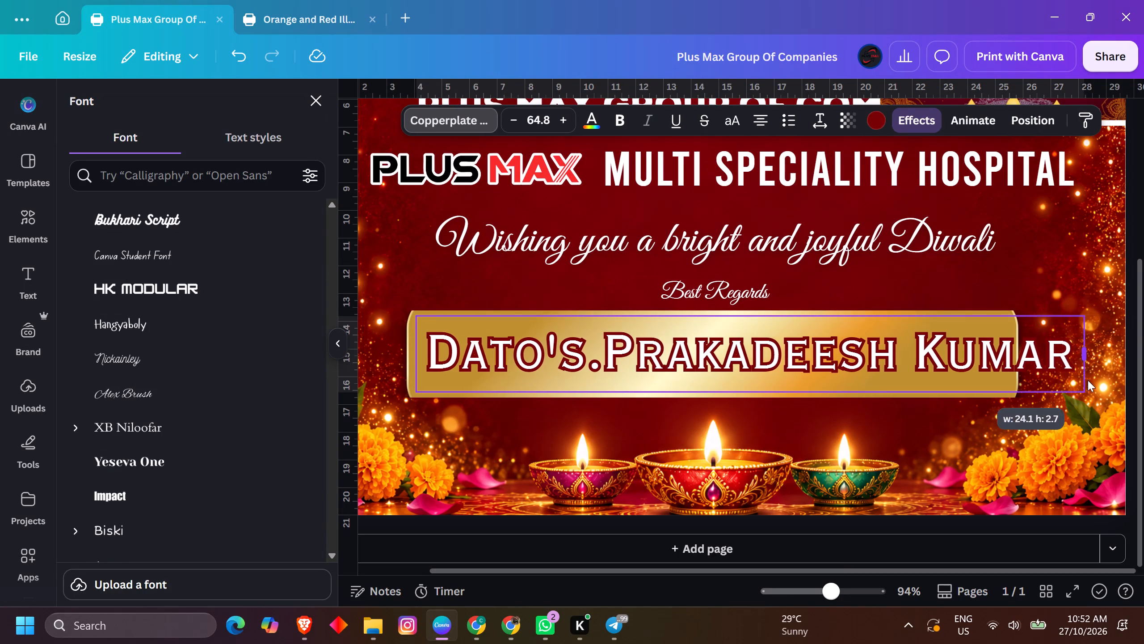
drag(1088, 380, 1085, 381)
Replace the outline effect on the signatory's name with the Glow effect.
click(897, 127)
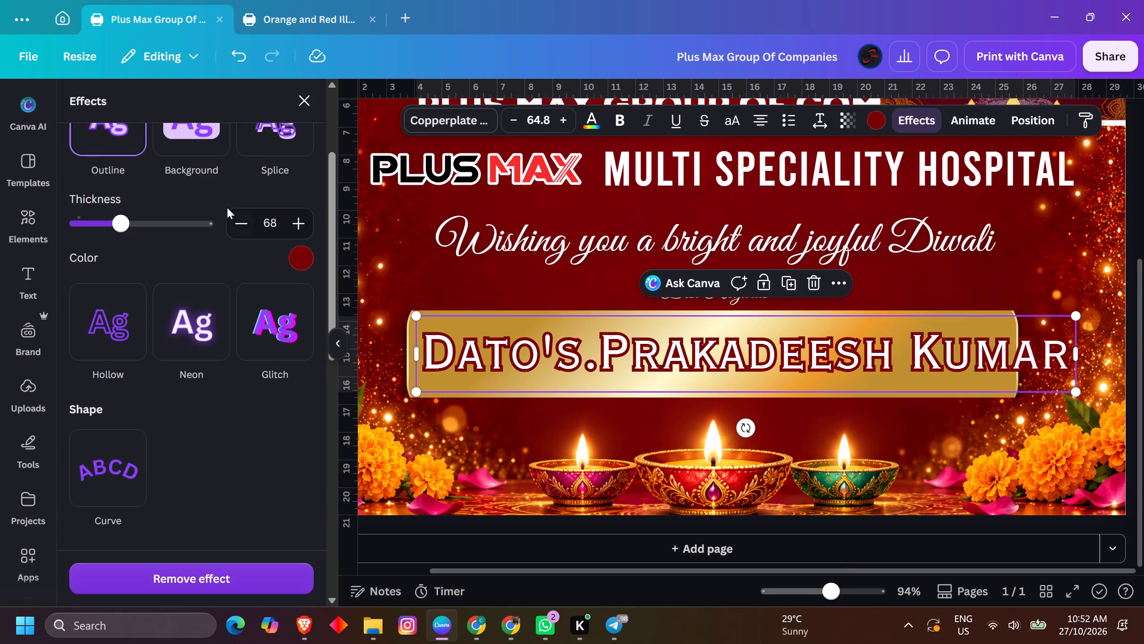
scroll(227, 208, up, 4)
click(181, 170)
click(150, 171)
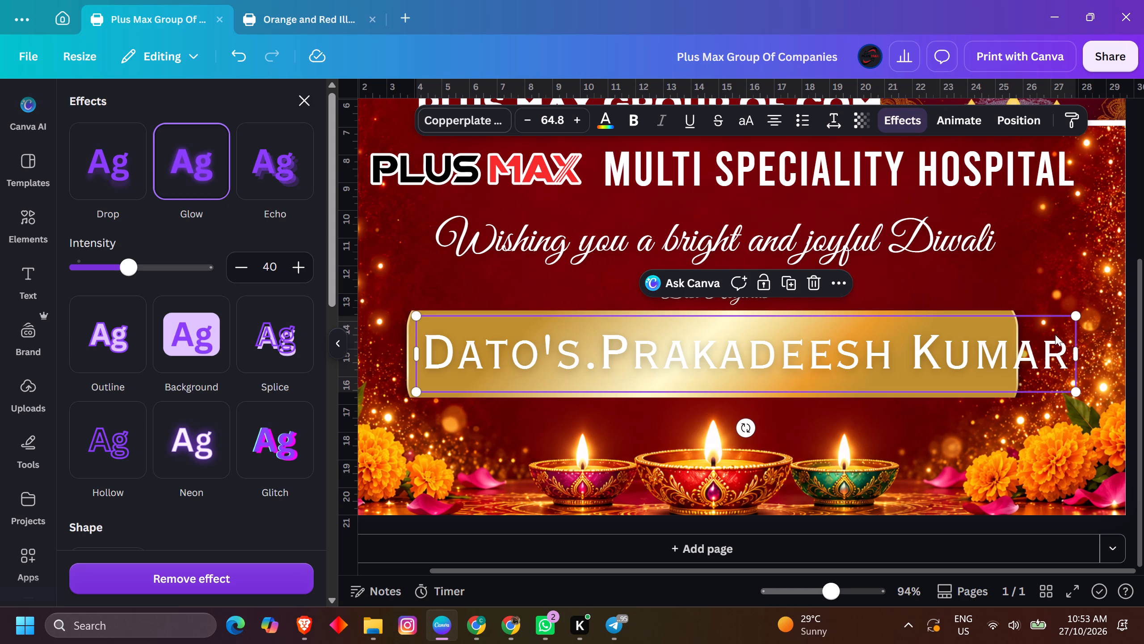
Scale the signatory's name down to about size 57.3 so it fits inside the gold banner.
drag(1077, 320, 1002, 347)
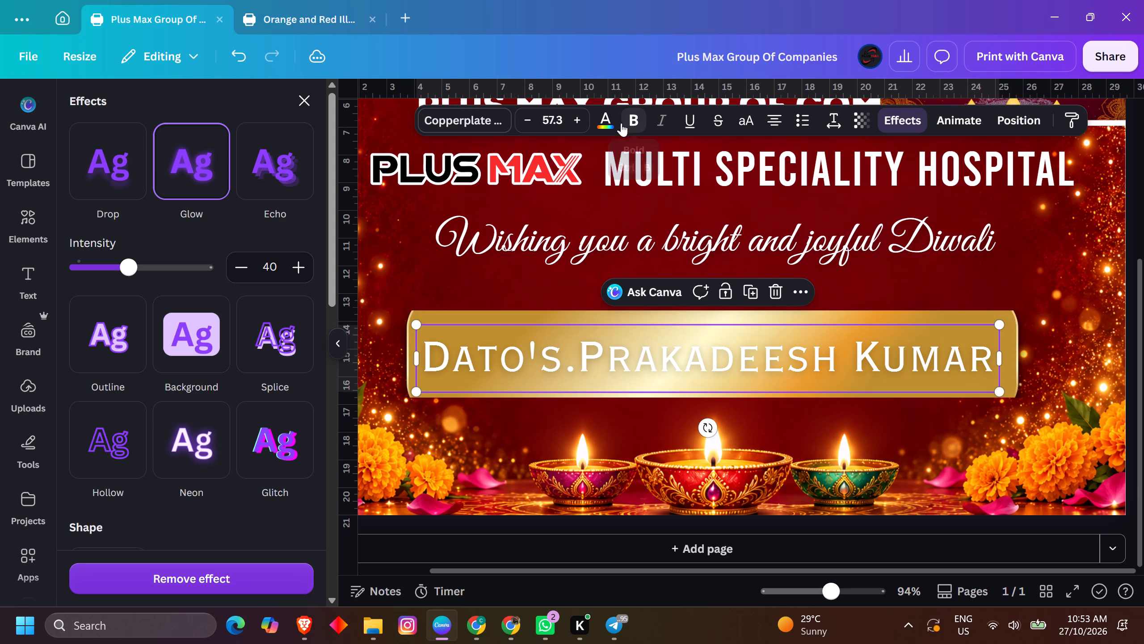
Make the signatory's name bold and enlarge it slightly to about font size 58.6.
click(635, 124)
drag(1001, 323, 1011, 324)
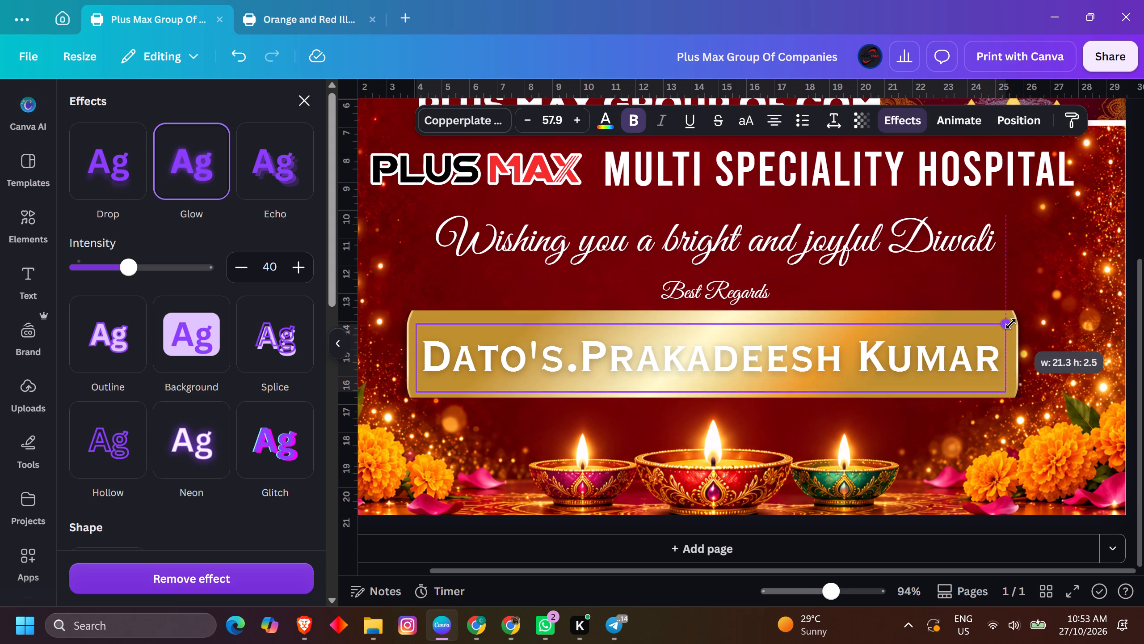
drag(1011, 324, 1012, 324)
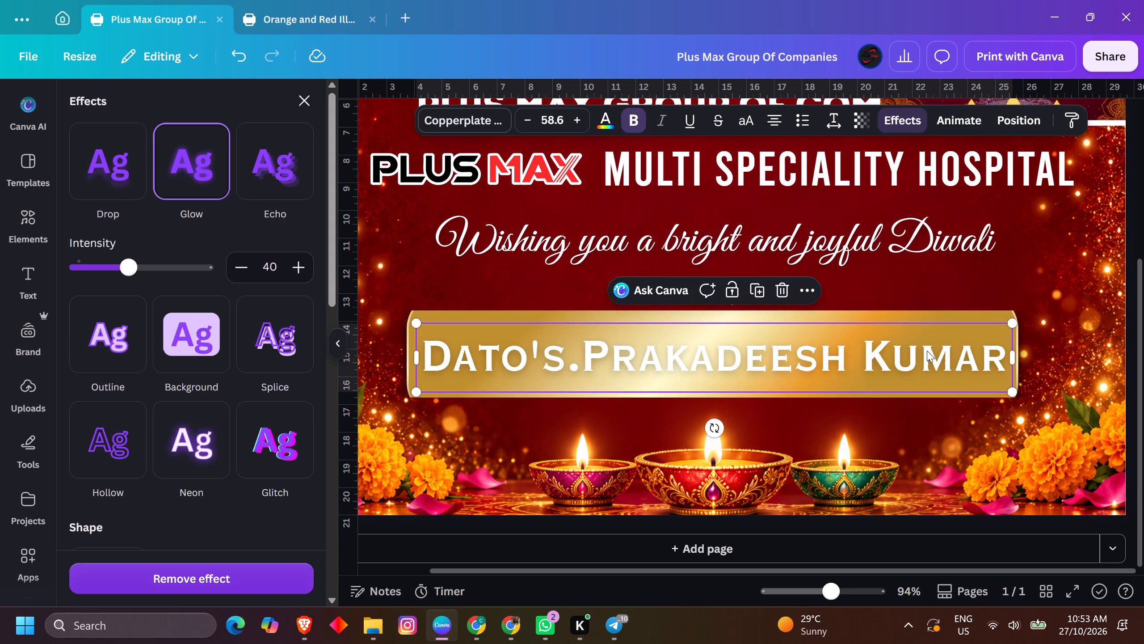
Set the signatory's name in uppercase and fit it on one line across the gold bar at about font size 51.8.
click(738, 118)
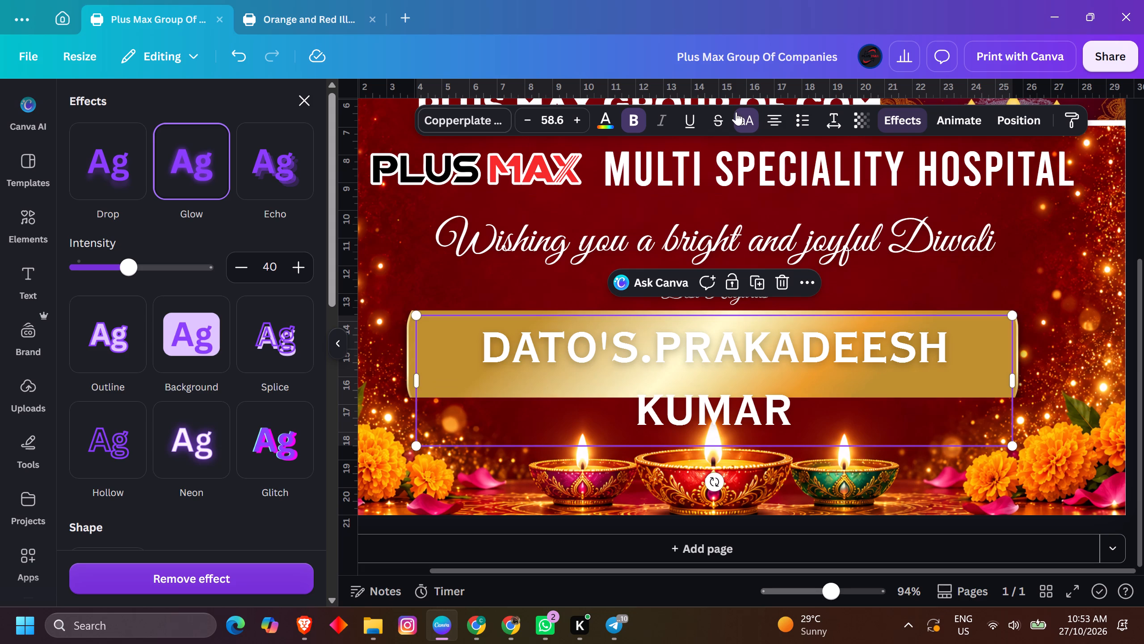
drag(1013, 378, 1097, 371)
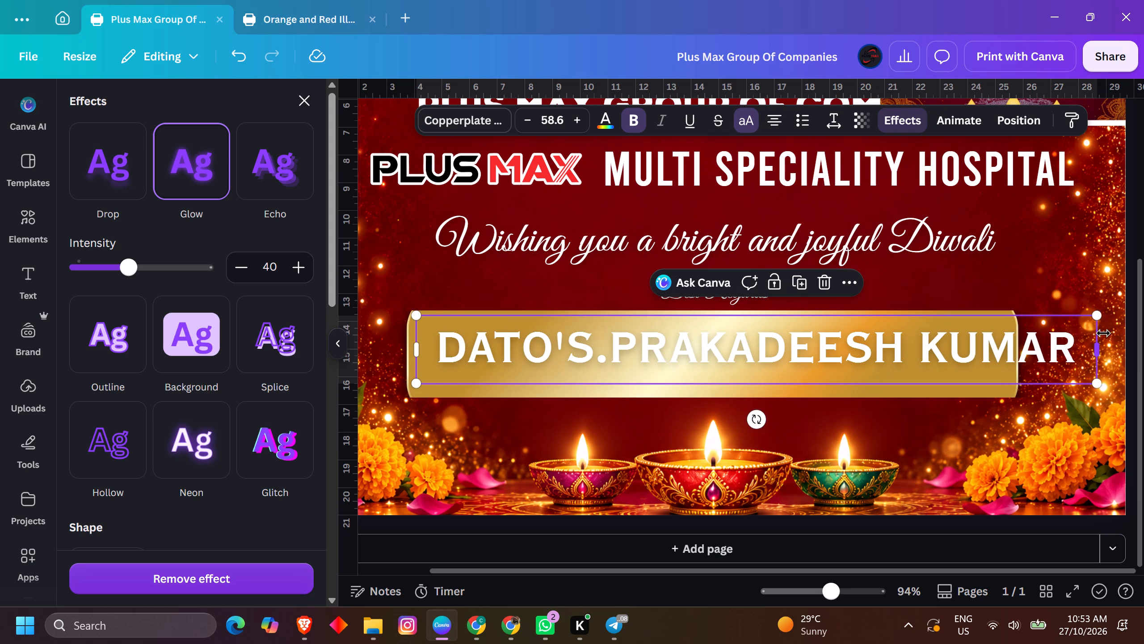
drag(1100, 315, 1022, 324)
ctrl+scroll(1026, 324, down, 4)
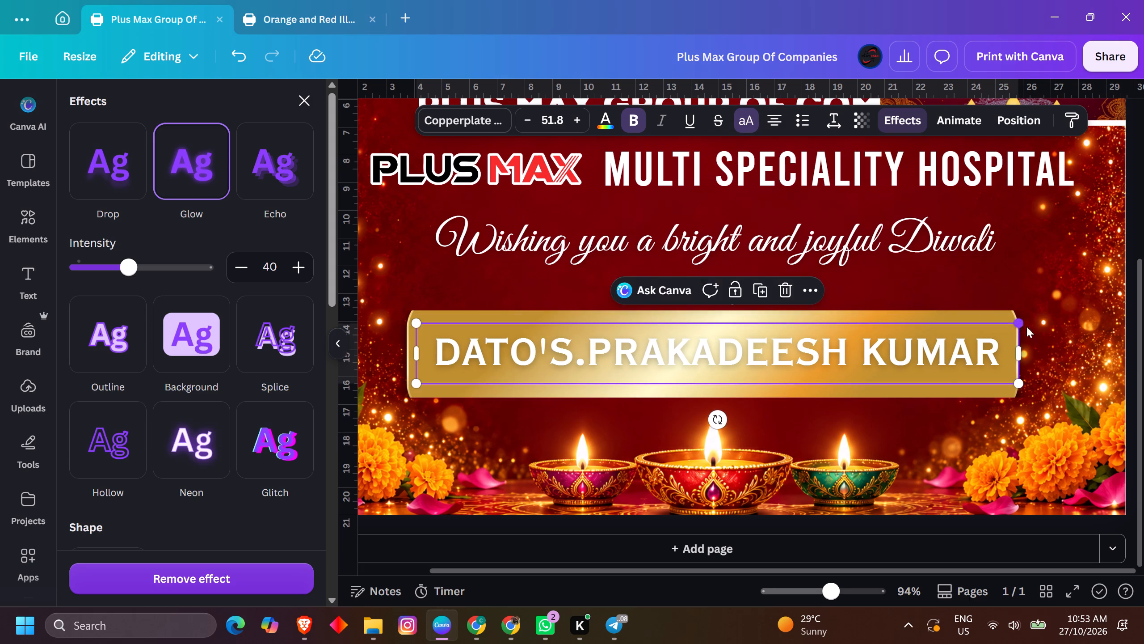
ctrl+scroll(1026, 326, down, 1)
Centre the signatory's name on the gold bar.
double_click(1093, 340)
click(1047, 405)
ctrl+scroll(962, 416, up, 6)
click(886, 395)
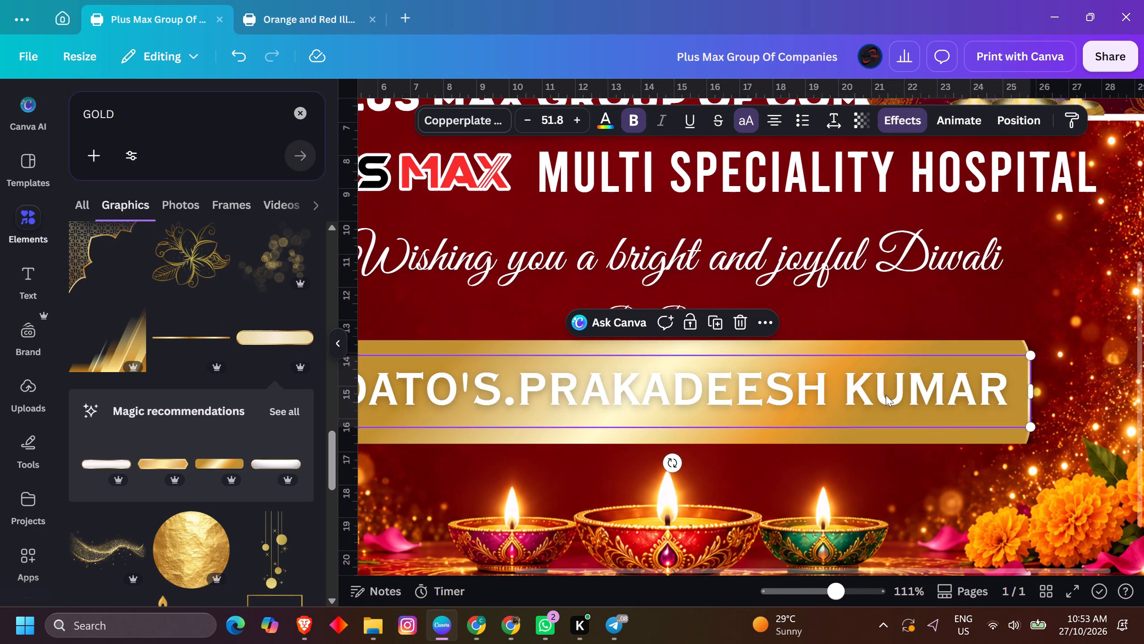
ctrl+scroll(885, 395, down, 1)
click(791, 392)
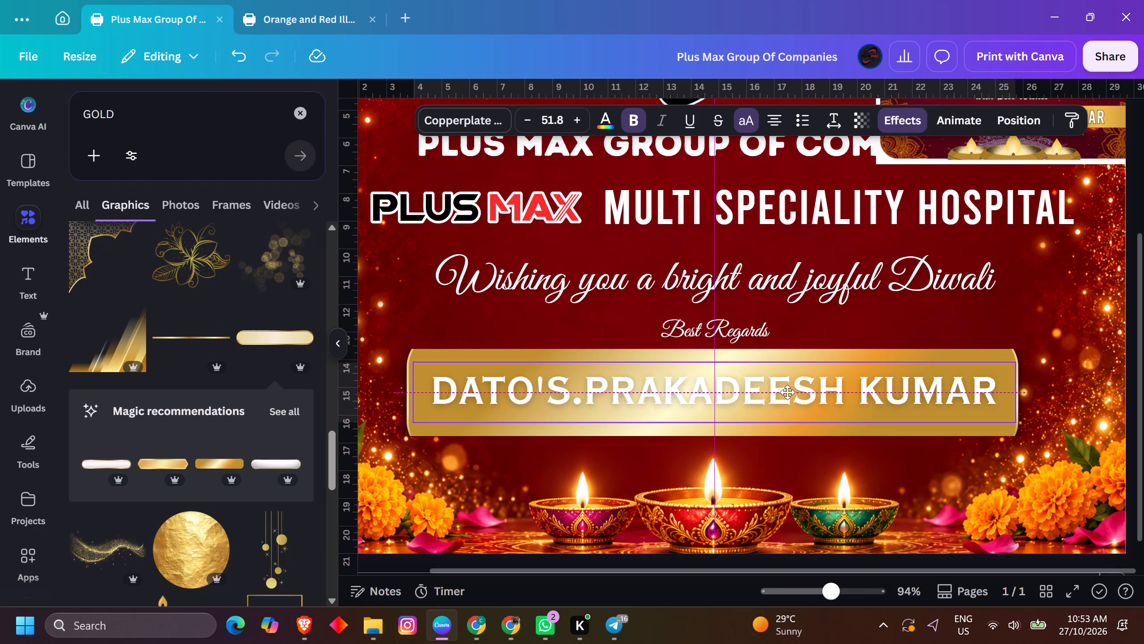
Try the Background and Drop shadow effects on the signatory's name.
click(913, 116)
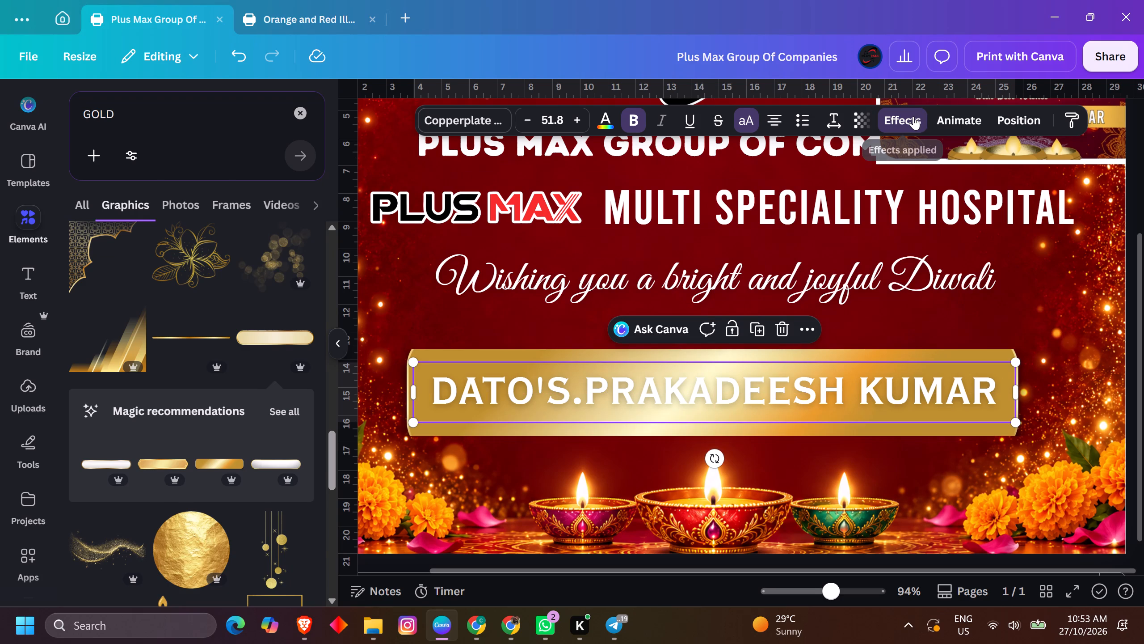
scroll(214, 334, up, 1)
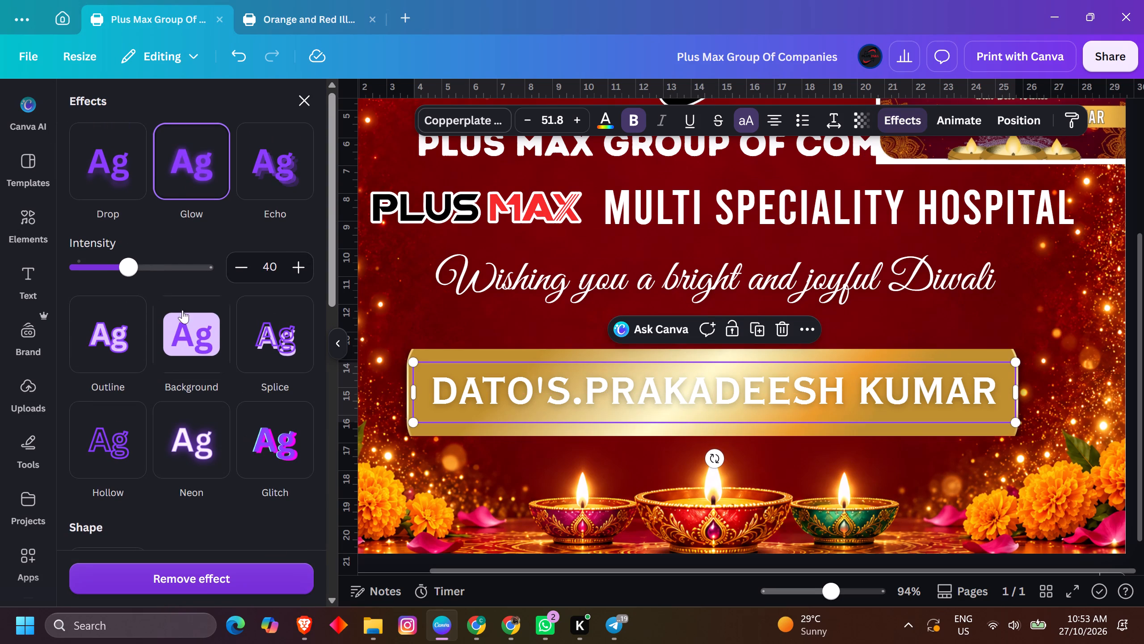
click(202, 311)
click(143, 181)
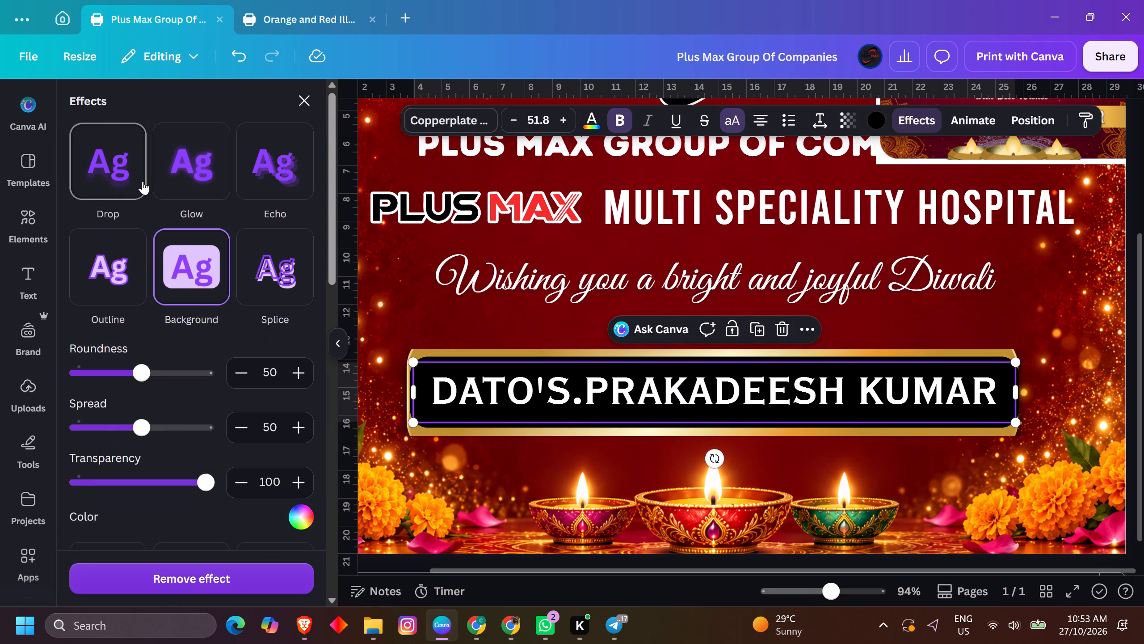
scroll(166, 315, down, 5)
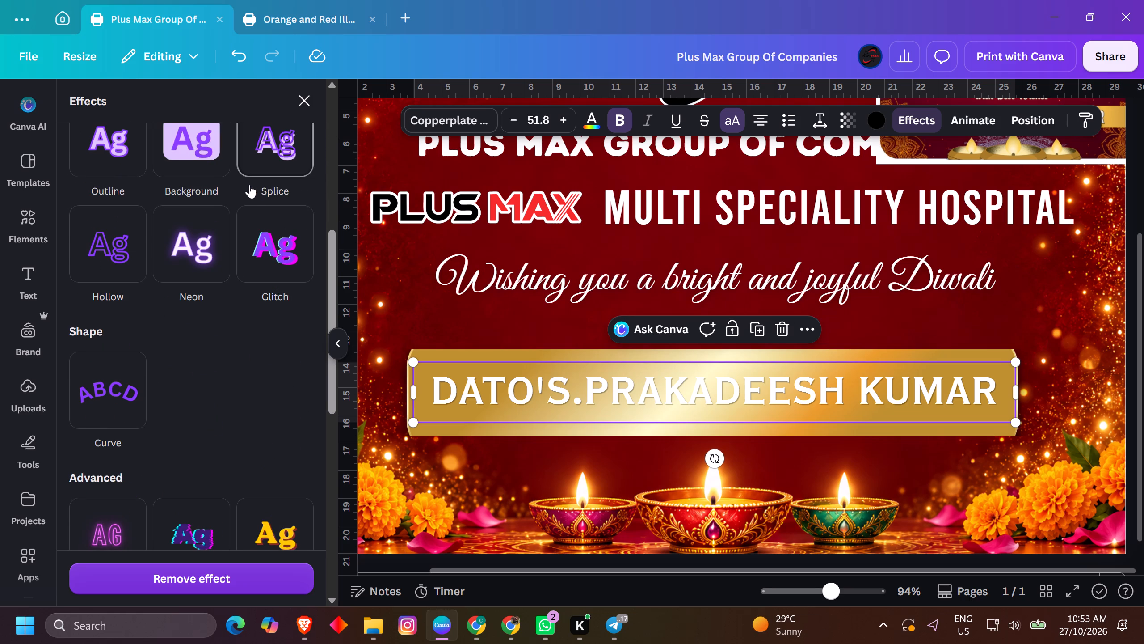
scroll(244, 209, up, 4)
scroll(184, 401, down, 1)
Apply the Outline effect to the signatory's name in black after trying red, green and grey outline colours.
click(125, 381)
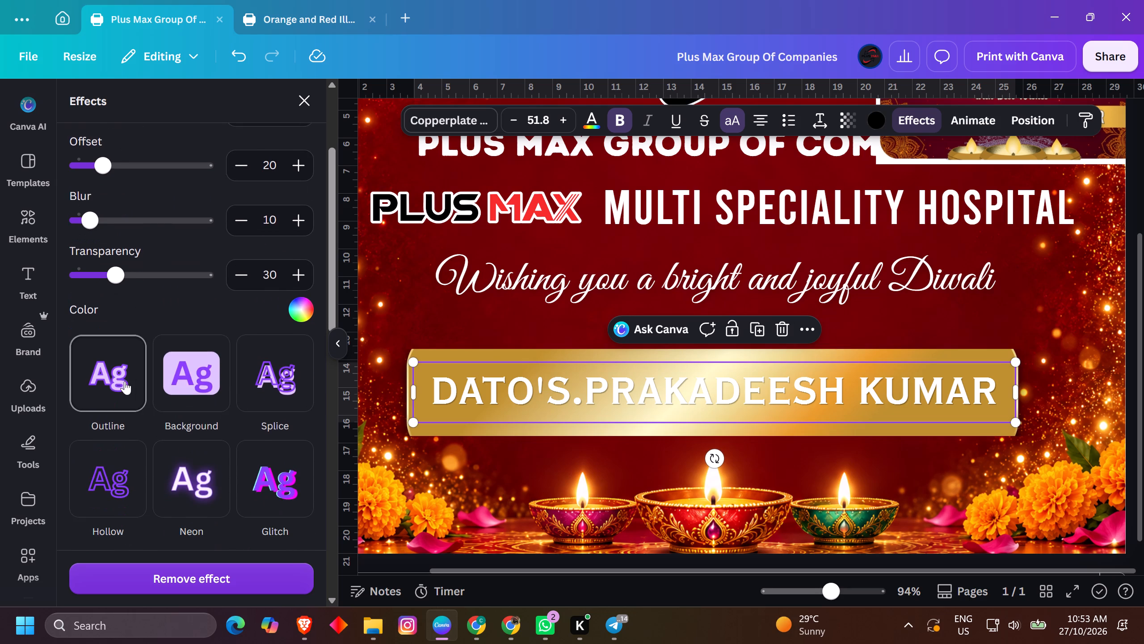
click(305, 407)
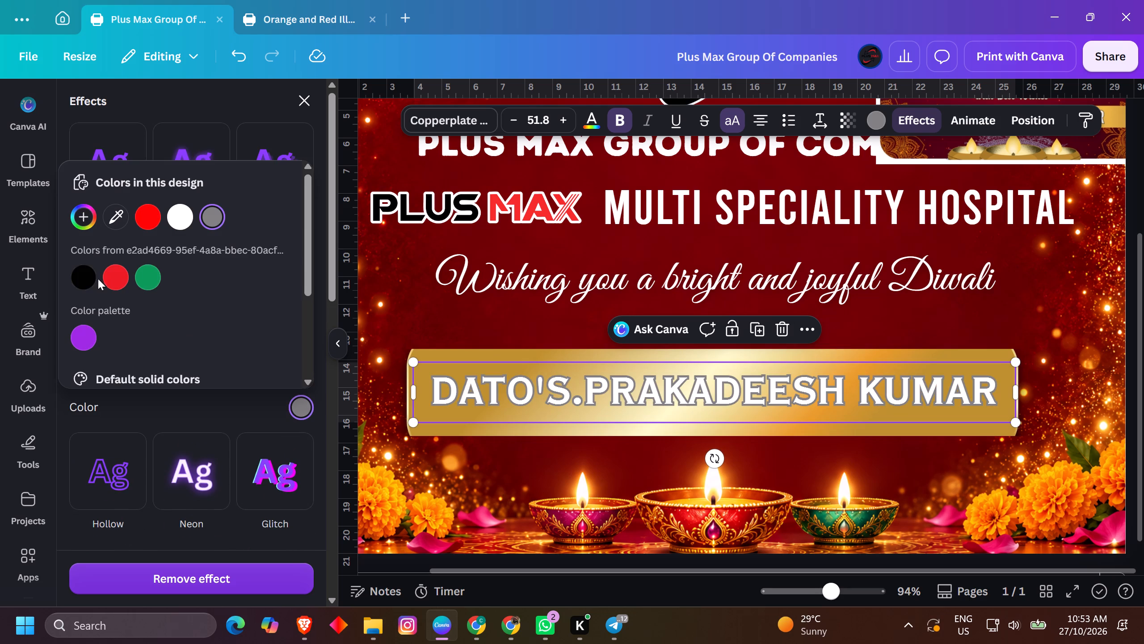
click(90, 282)
click(112, 271)
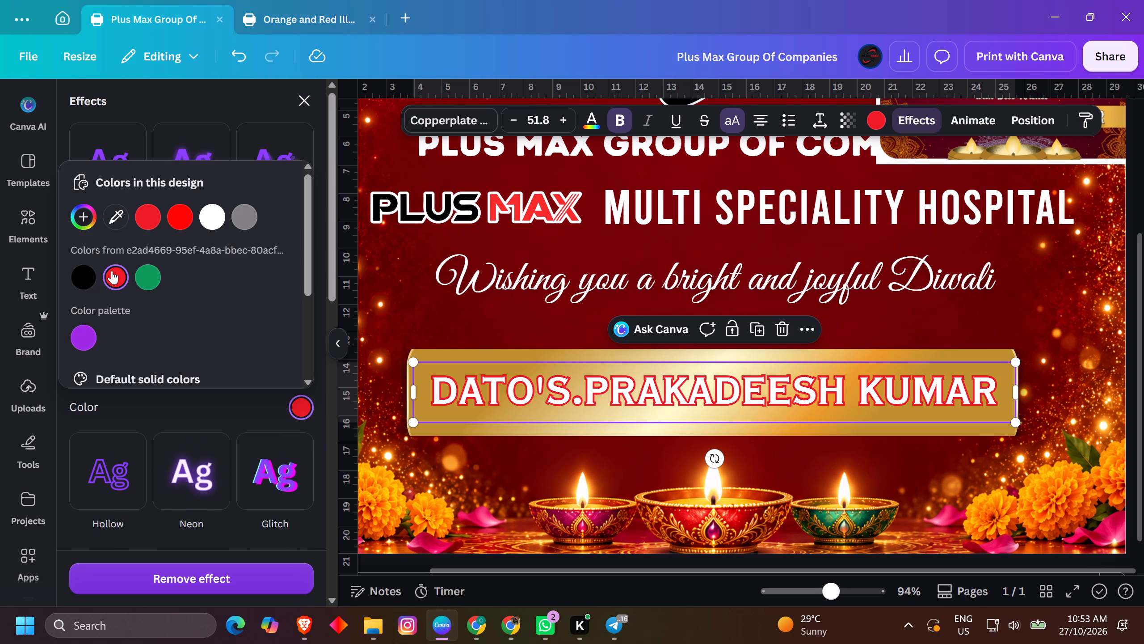
click(160, 280)
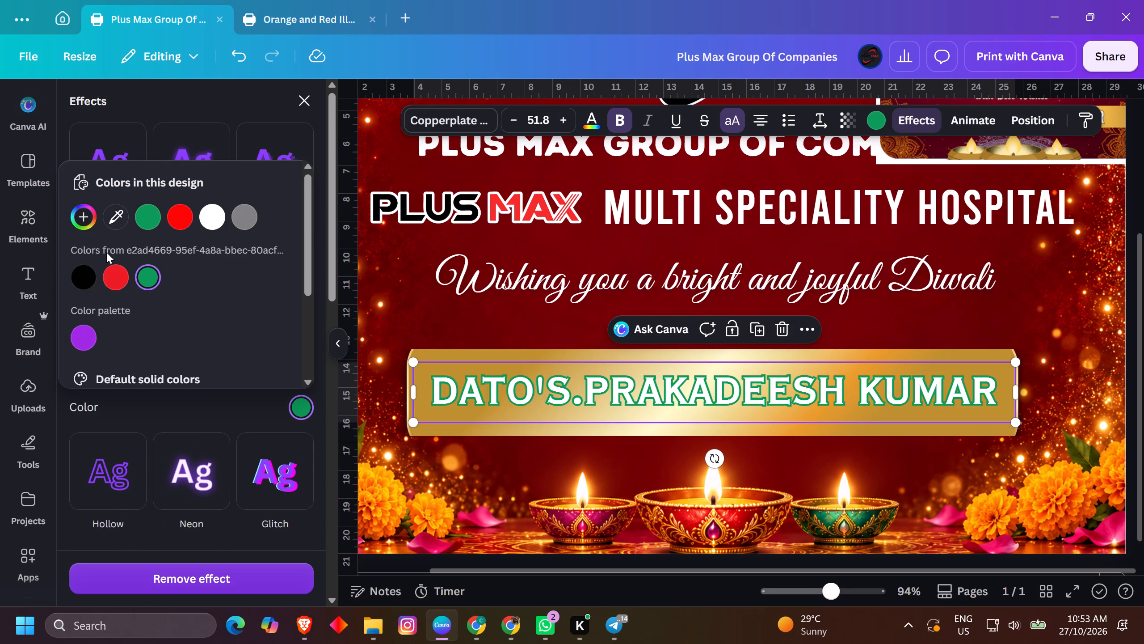
click(246, 216)
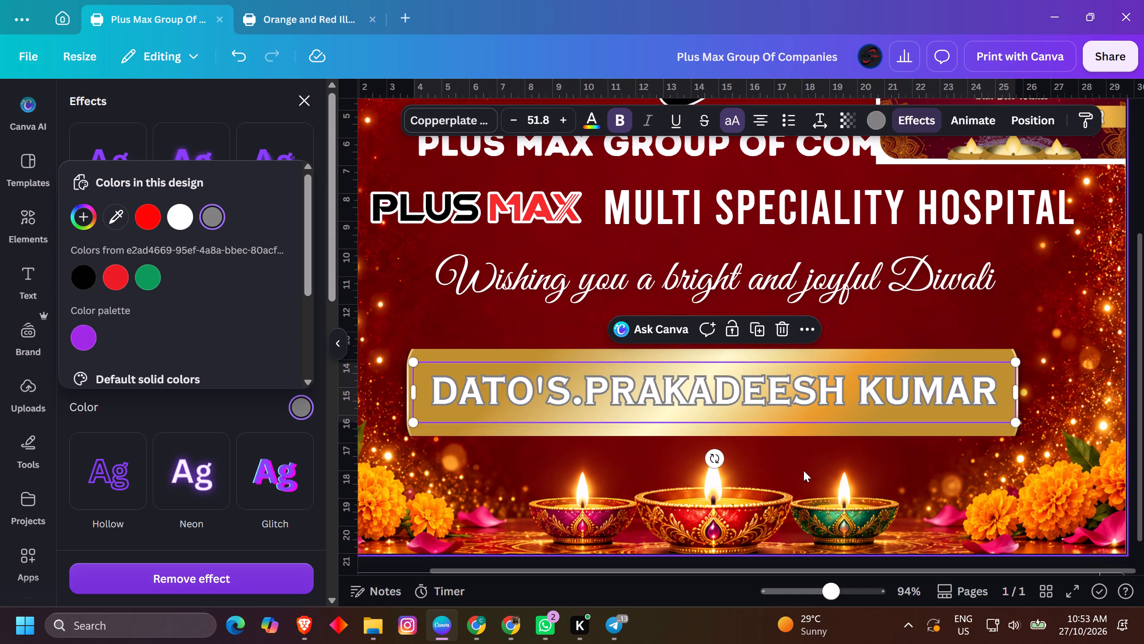
scroll(178, 315, down, 4)
click(118, 267)
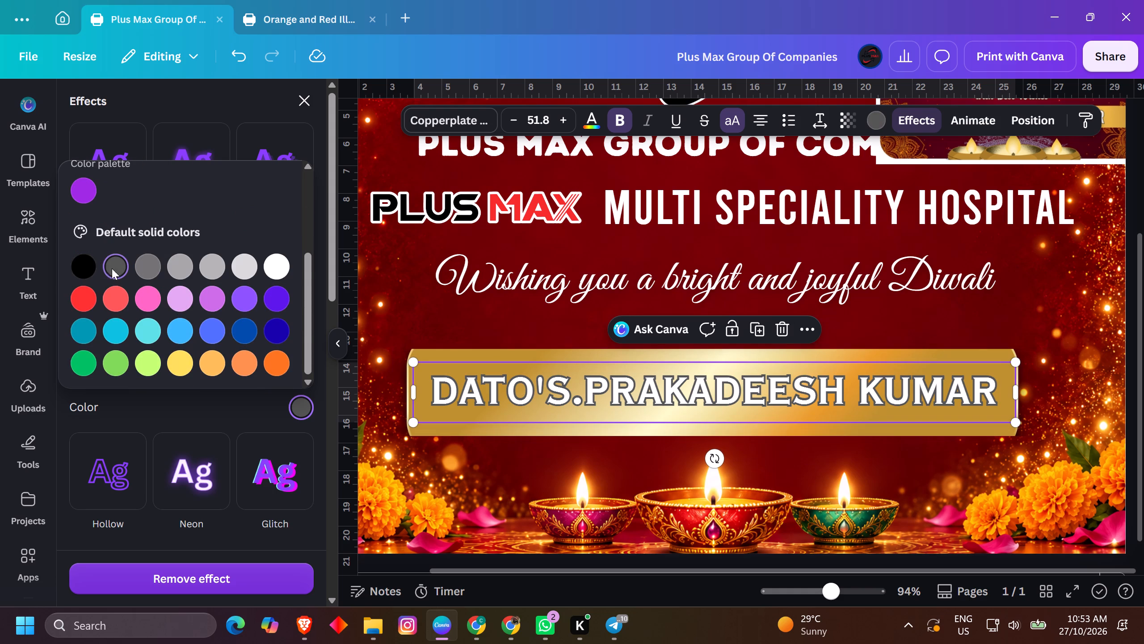
click(90, 268)
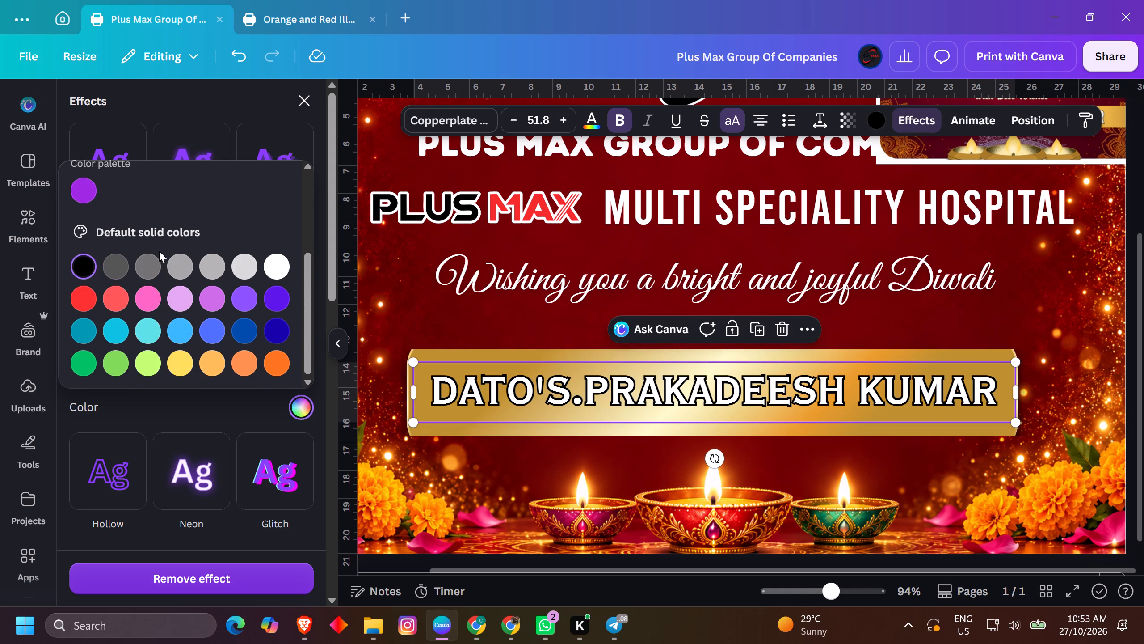
ctrl+scroll(921, 417, down, 5)
Examine the styling of the signatory's name in the reference image.
double_click(1065, 372)
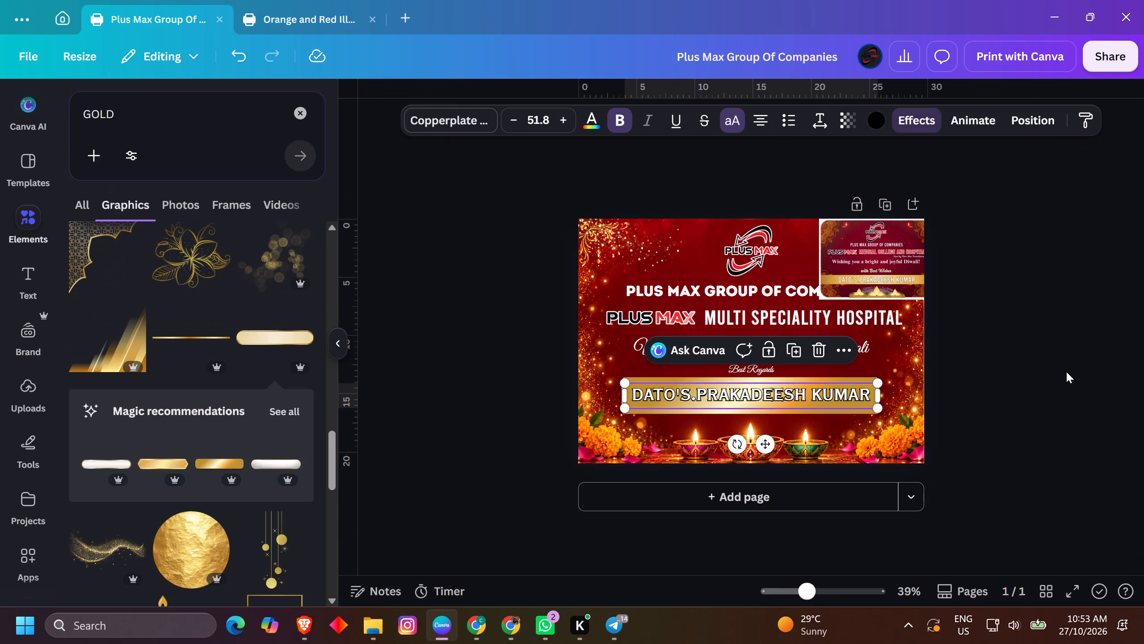
ctrl+scroll(1097, 396, up, 3)
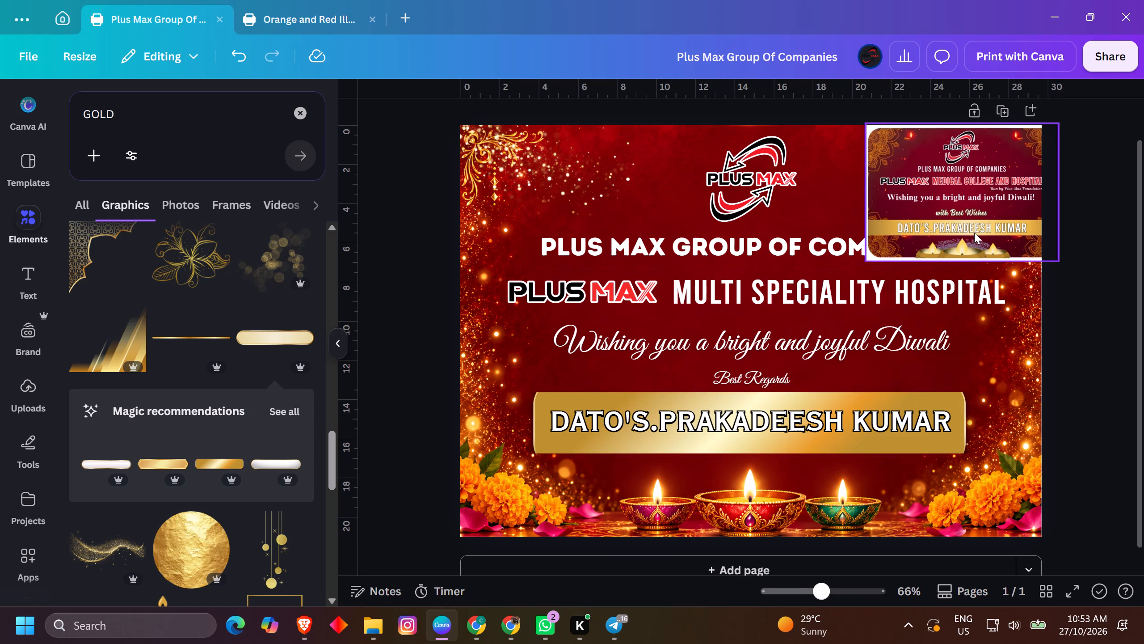
click(974, 233)
ctrl+scroll(974, 233, up, 6)
ctrl+scroll(1013, 228, up, 6)
ctrl+scroll(1013, 228, down, 7)
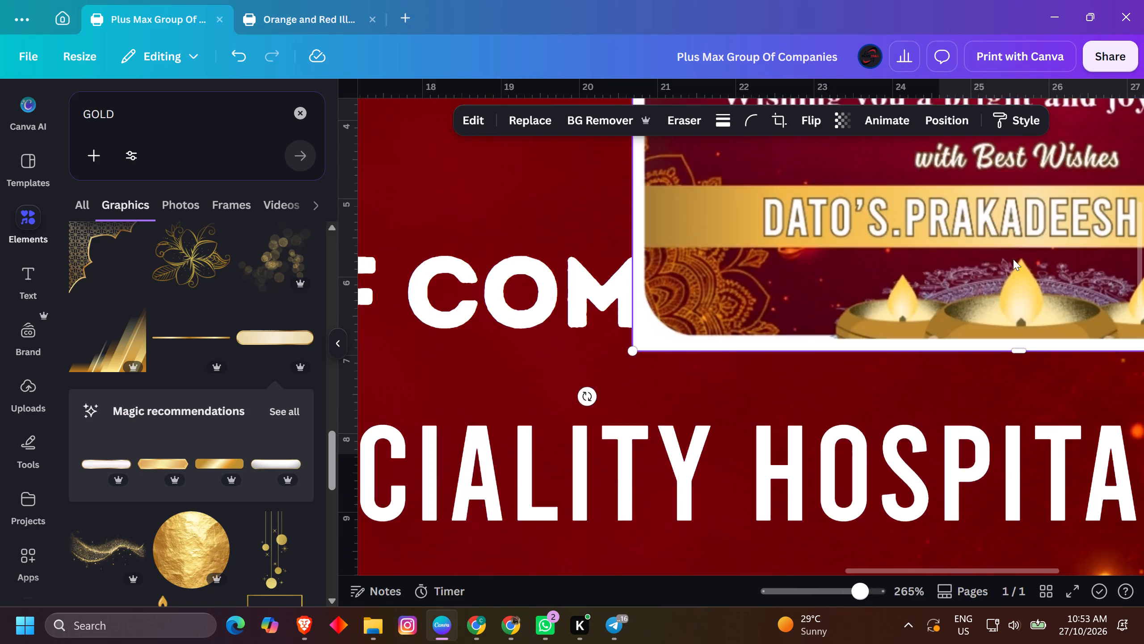
ctrl+scroll(934, 386, down, 4)
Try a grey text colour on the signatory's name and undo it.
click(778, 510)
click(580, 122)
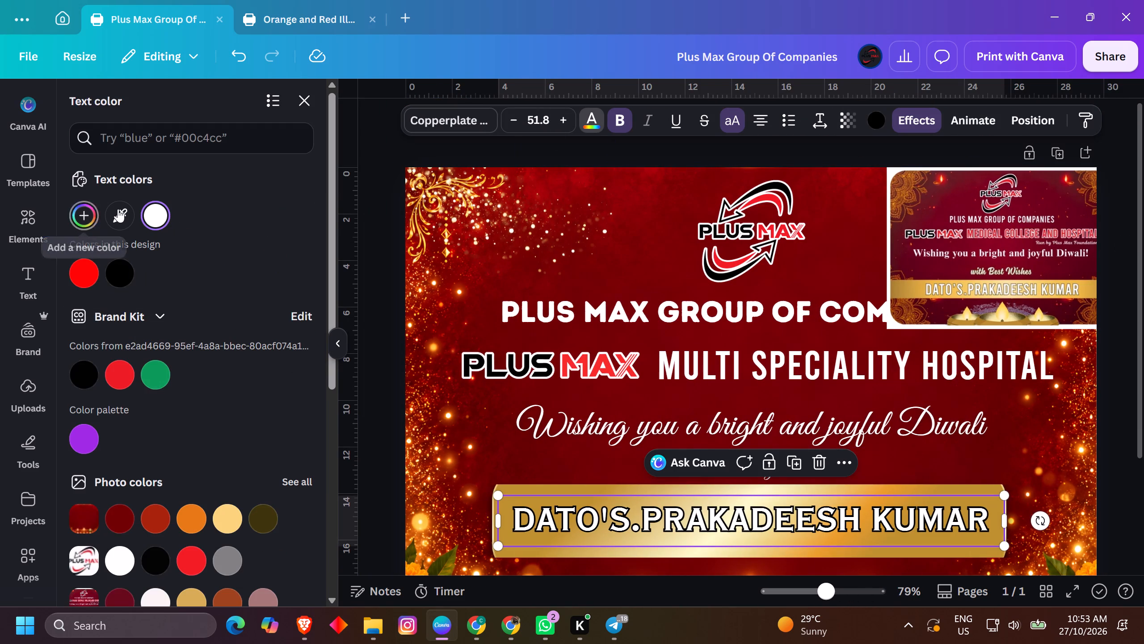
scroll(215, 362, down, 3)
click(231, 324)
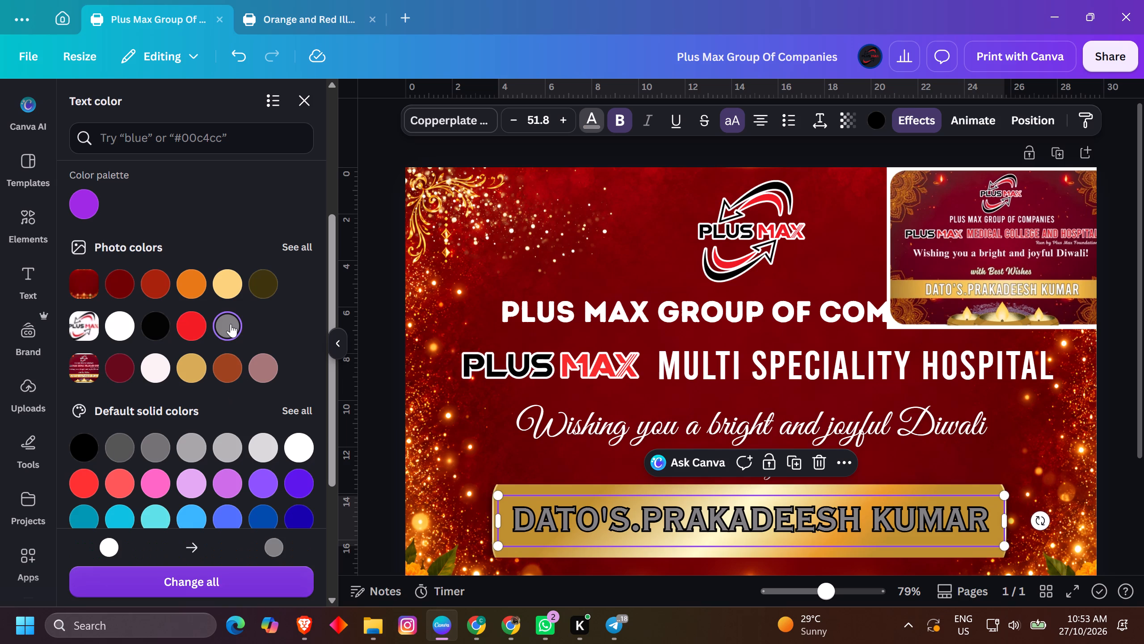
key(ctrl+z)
Set the outline colour of the signatory's name to the custom dark grey #665F5F after trying lighter greys.
click(907, 118)
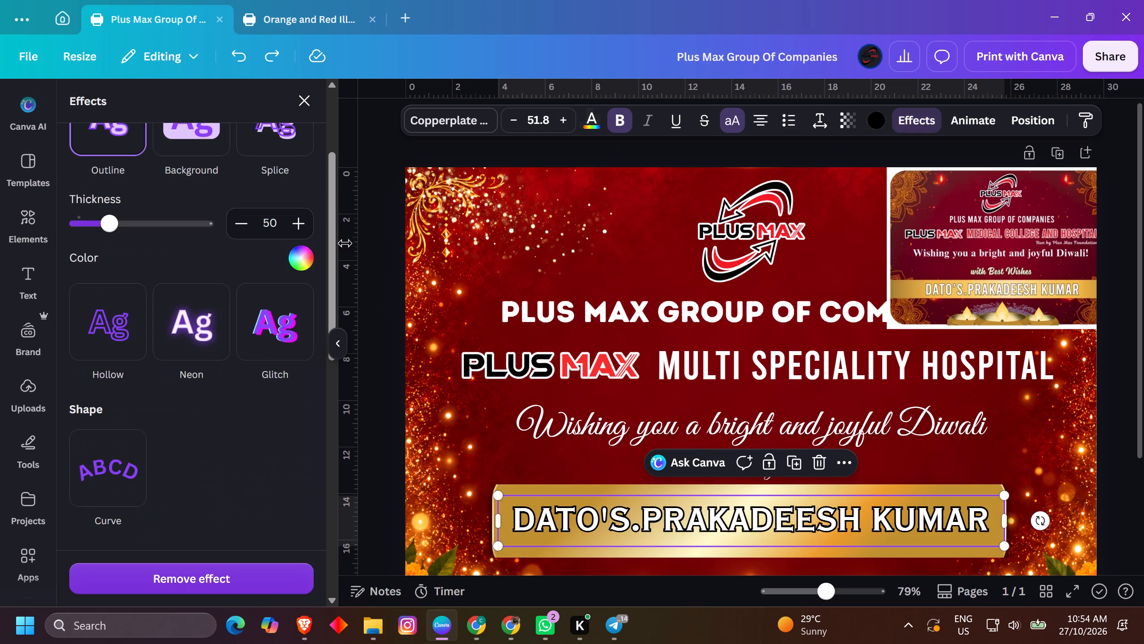
click(309, 258)
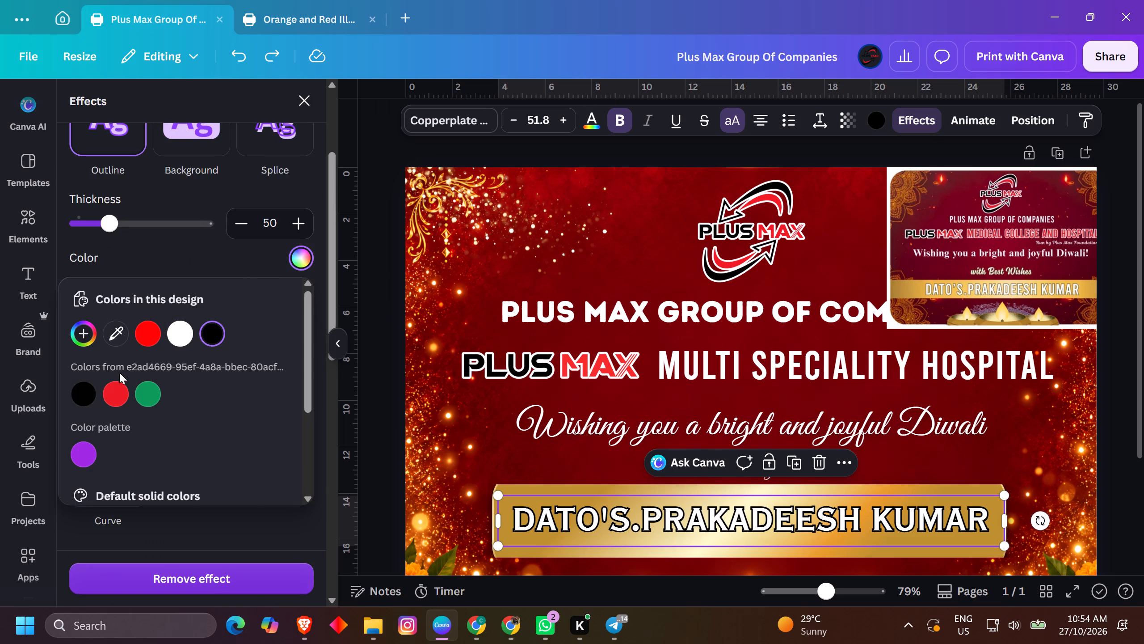
scroll(190, 394, down, 3)
click(158, 385)
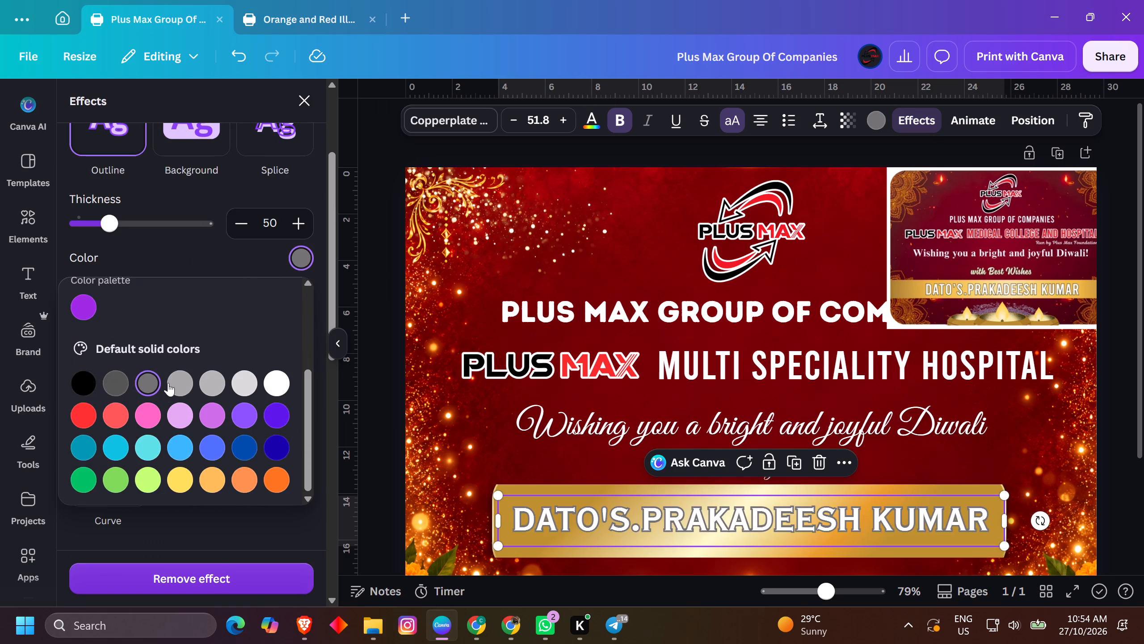
click(185, 383)
ctrl+scroll(791, 566, up, 1)
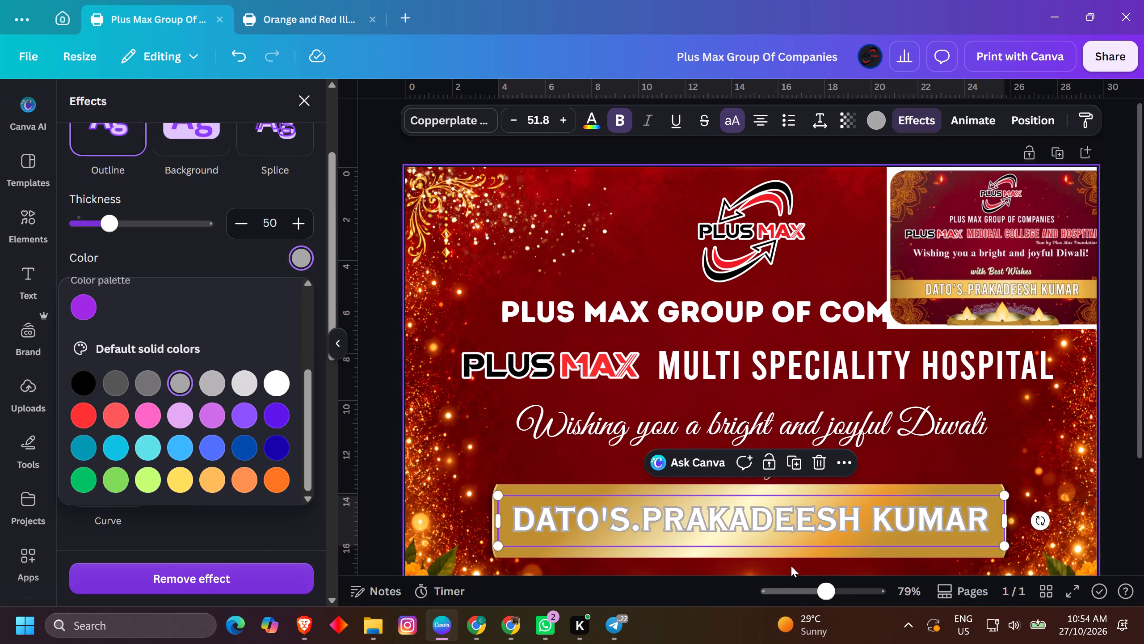
ctrl+scroll(791, 566, up, 1)
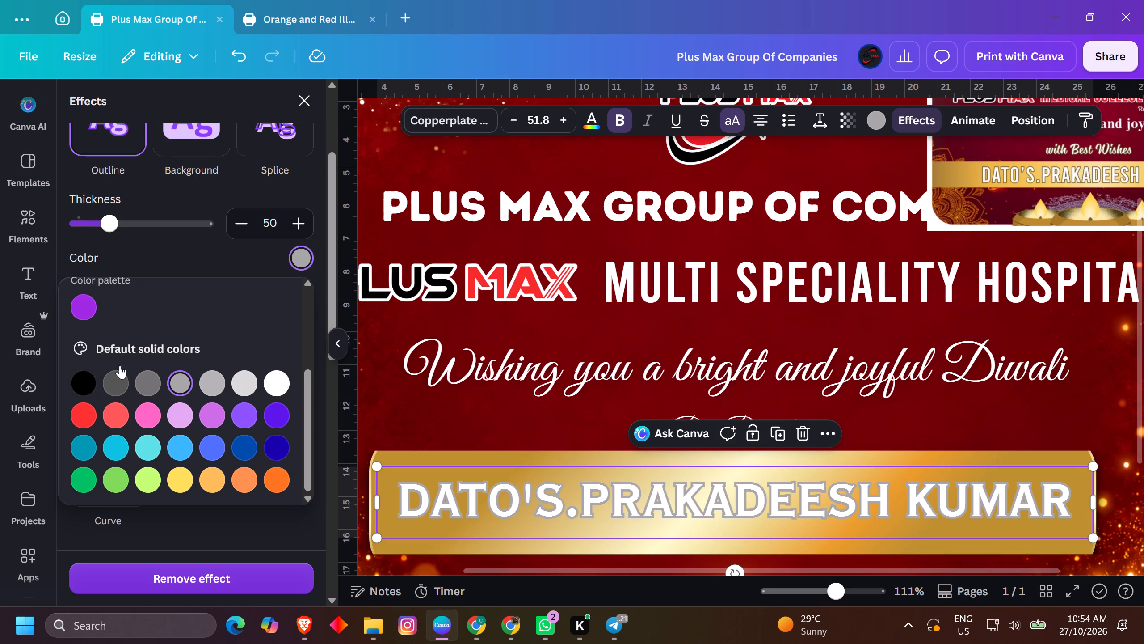
scroll(98, 378, up, 3)
click(87, 329)
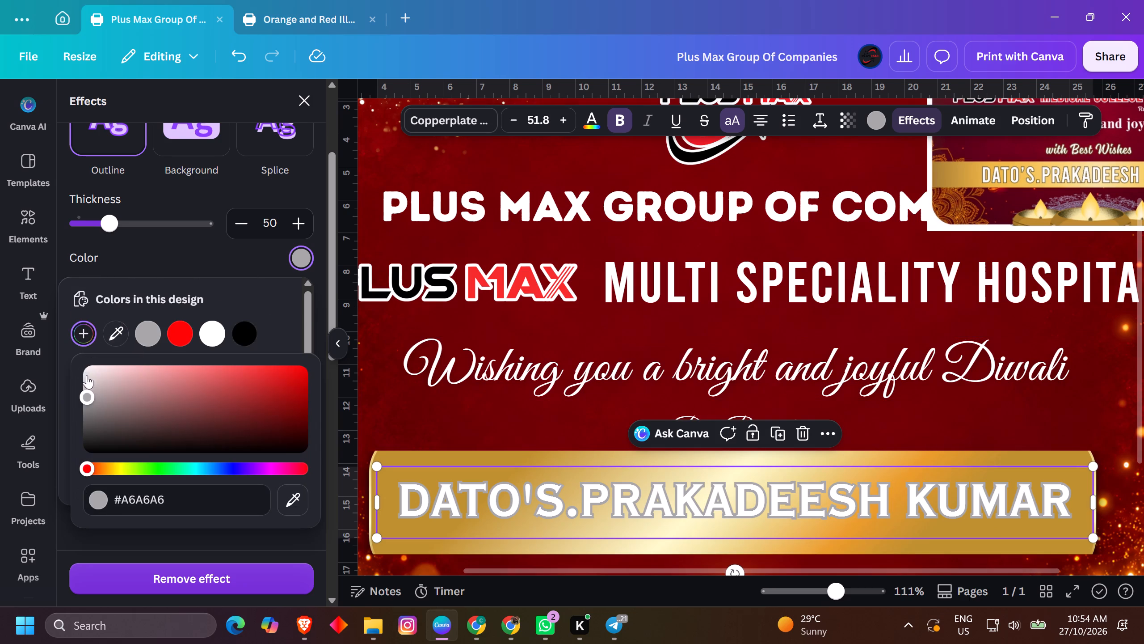
drag(88, 399, 97, 414)
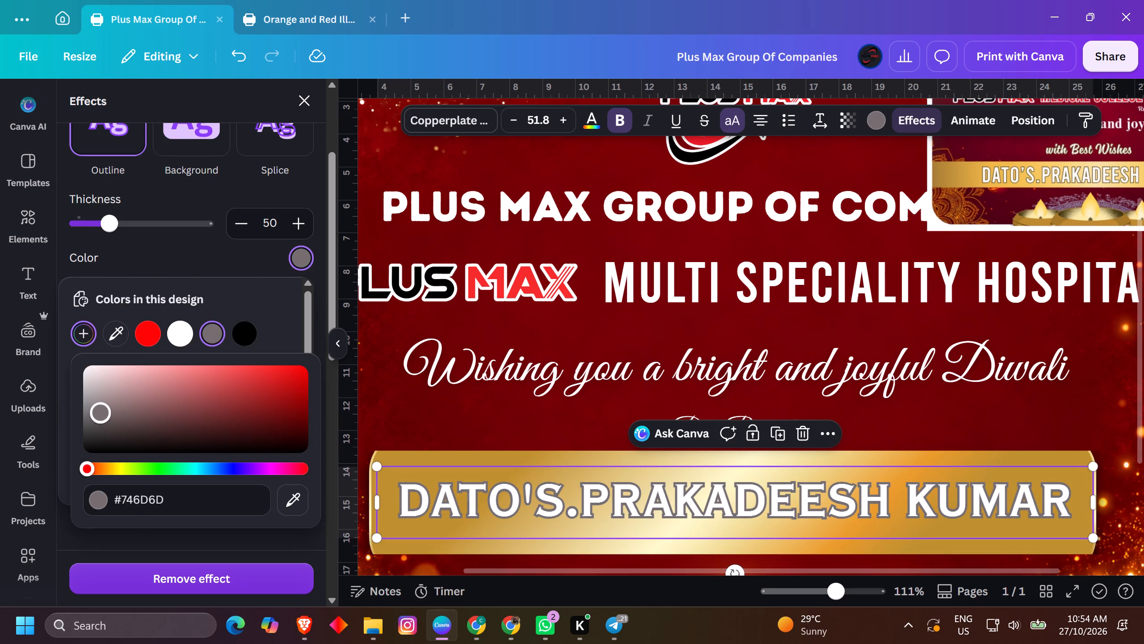
drag(97, 414, 98, 418)
ctrl+scroll(1143, 499, down, 2)
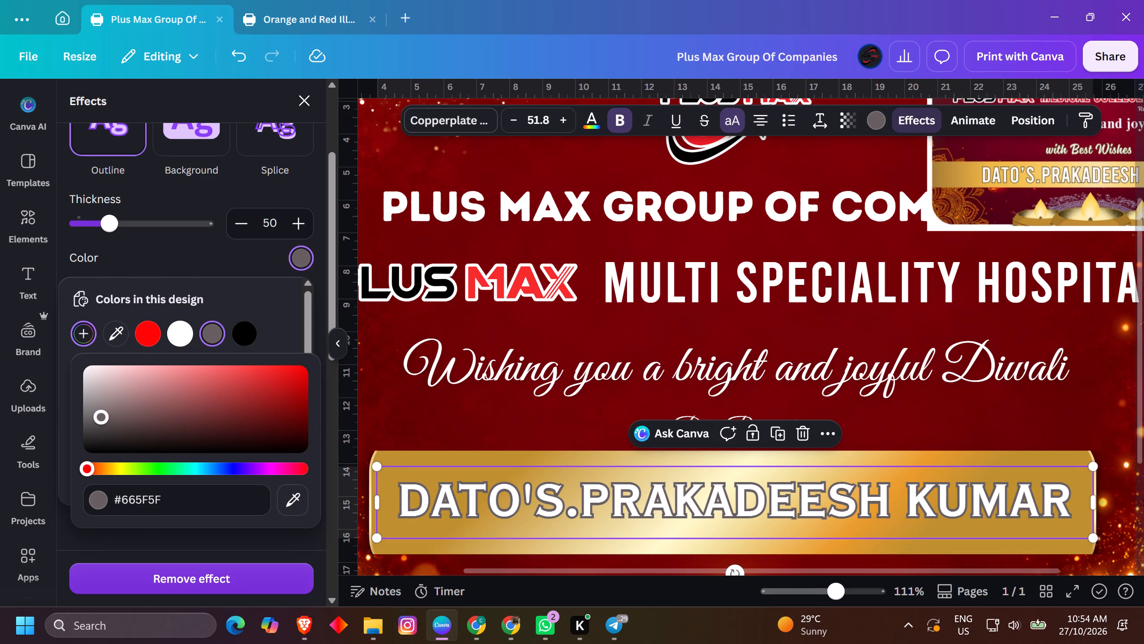
scroll(1074, 364, up, 1)
double_click(1114, 344)
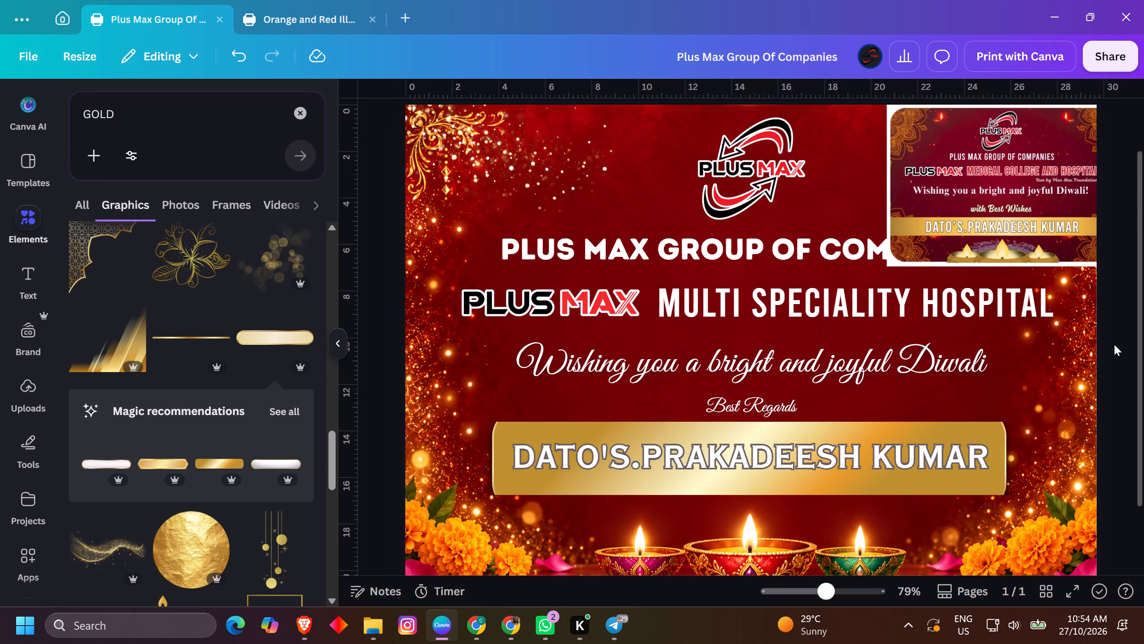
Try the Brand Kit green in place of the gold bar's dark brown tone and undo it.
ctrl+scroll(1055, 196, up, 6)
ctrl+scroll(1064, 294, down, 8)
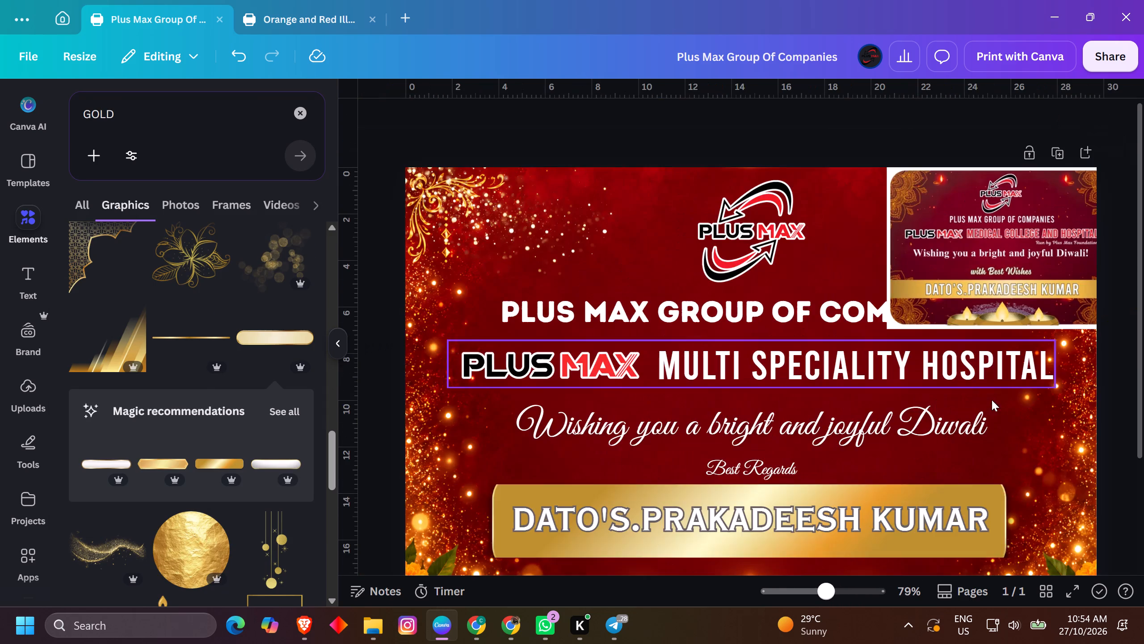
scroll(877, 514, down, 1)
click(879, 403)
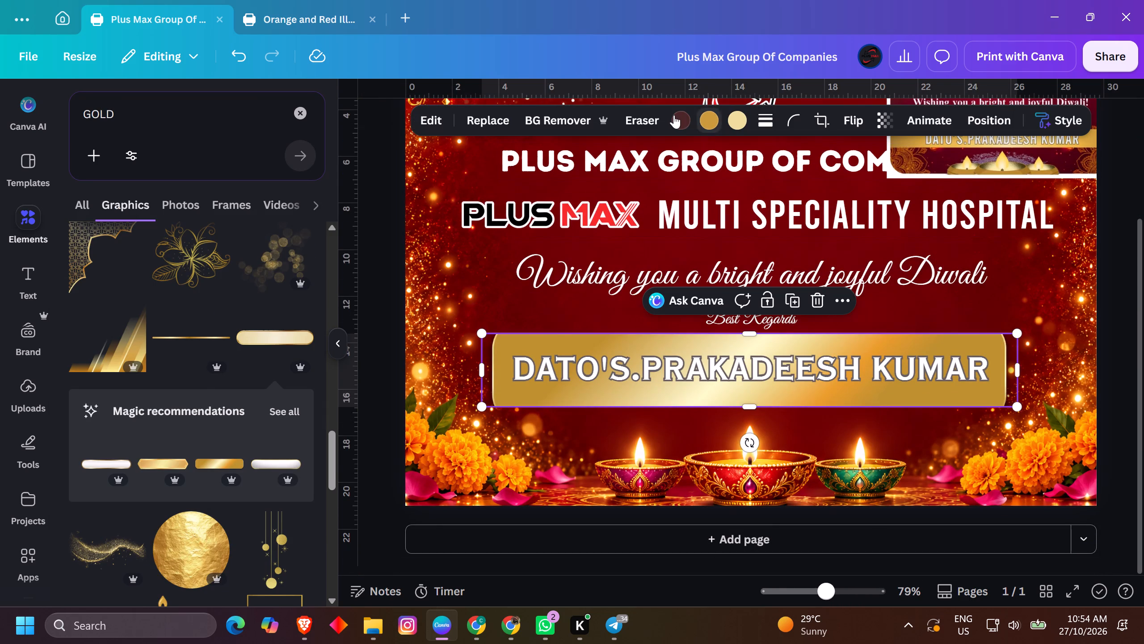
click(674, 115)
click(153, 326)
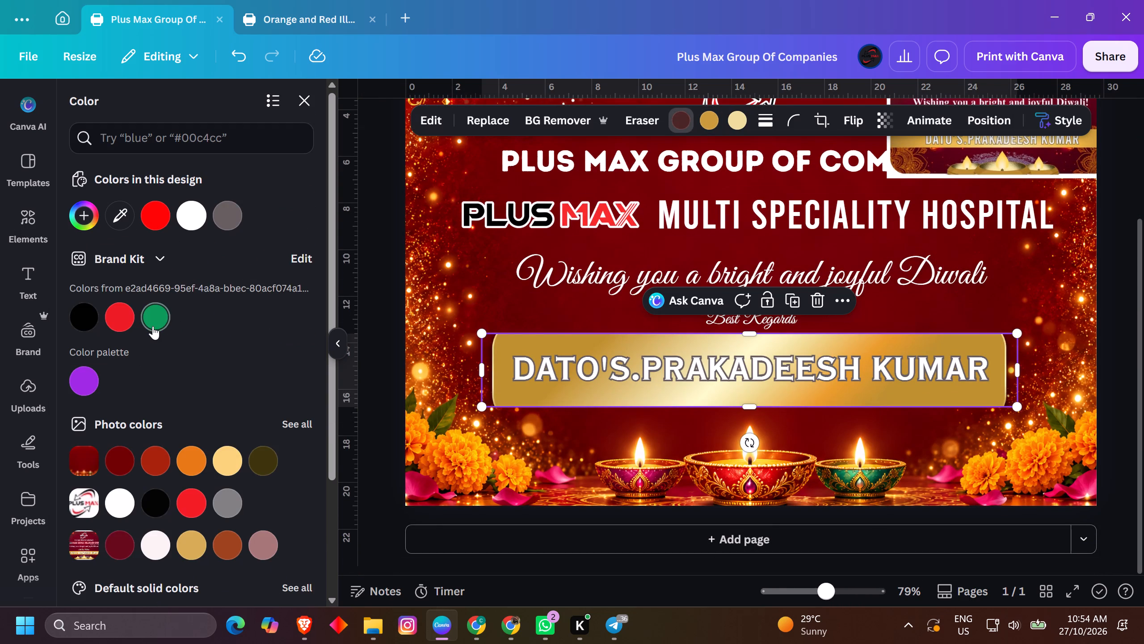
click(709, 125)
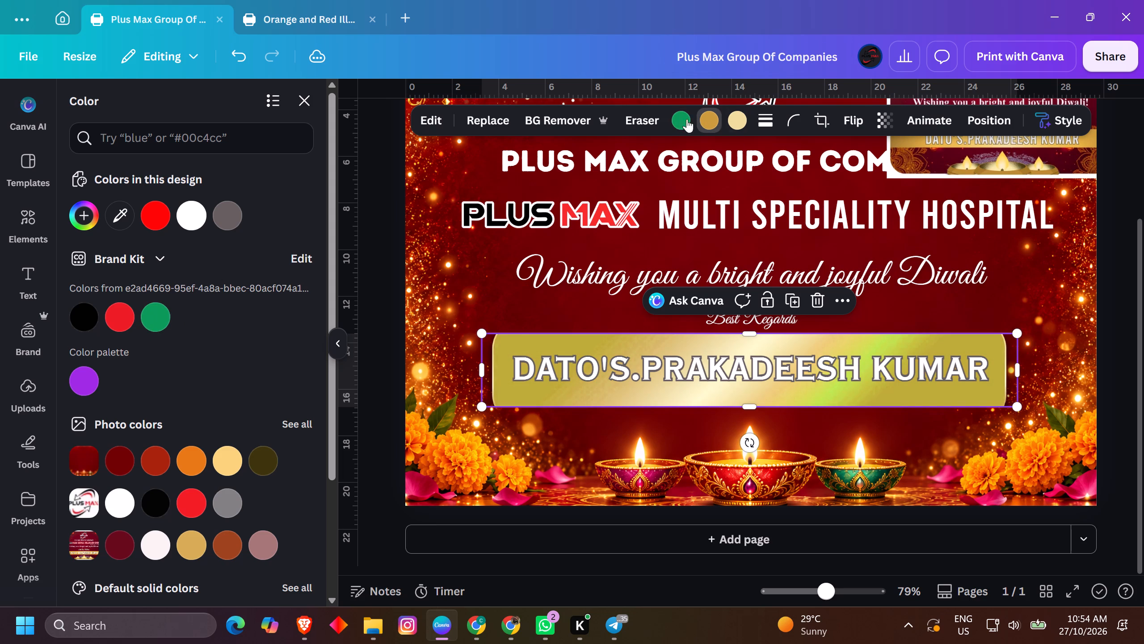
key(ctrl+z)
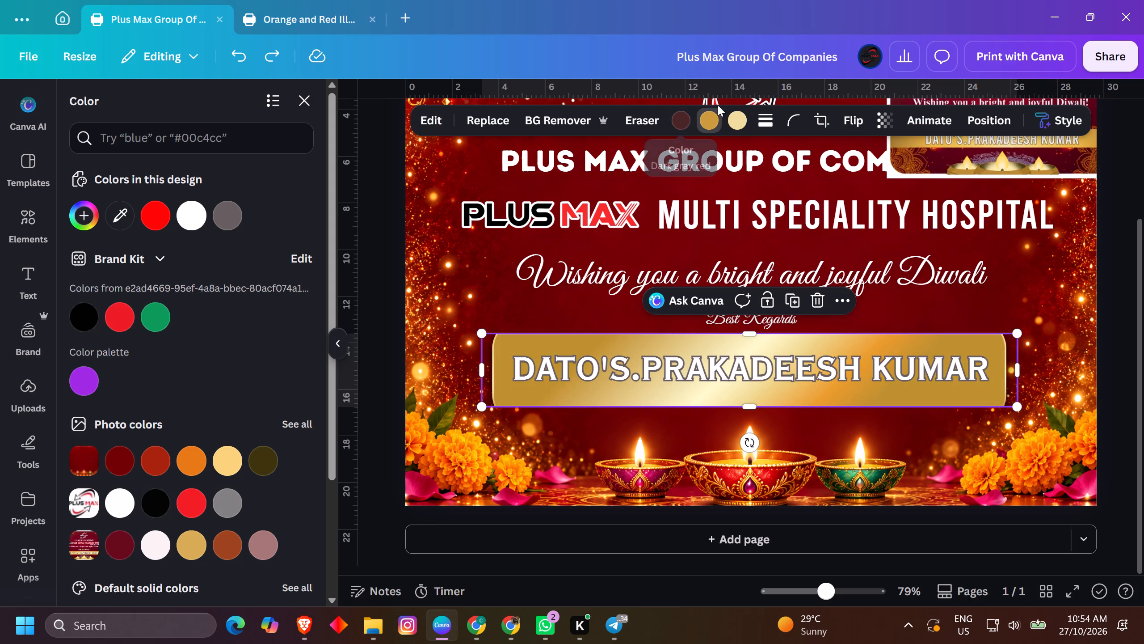
Change the gold bar's #CB9A3A tone to a brighter, more saturated orange-gold custom colour.
click(697, 120)
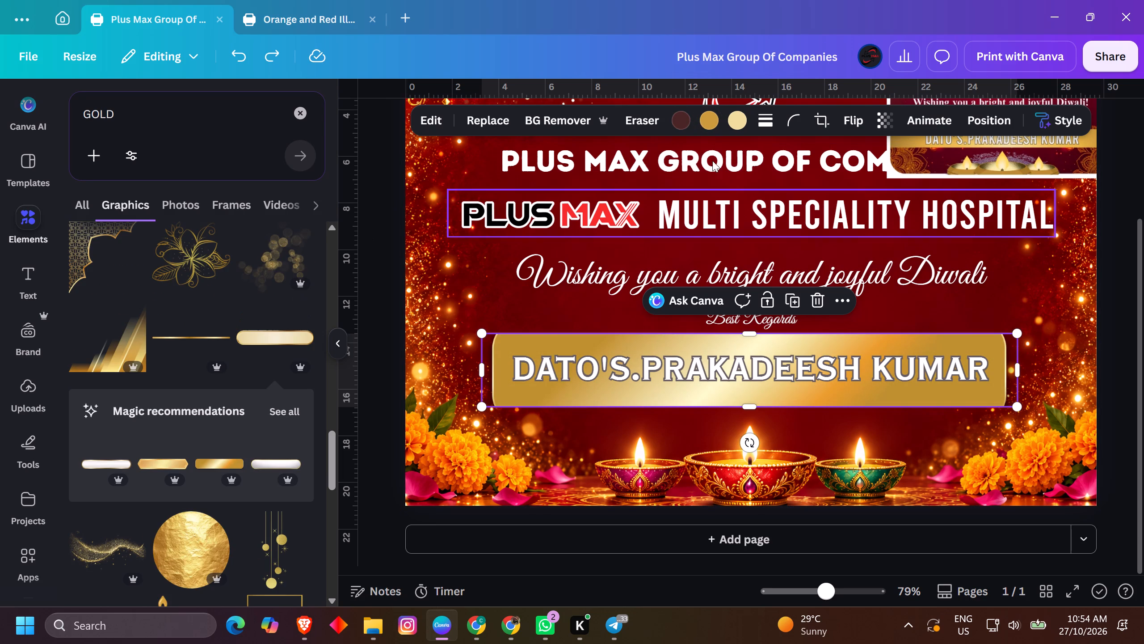
click(724, 115)
click(706, 121)
click(90, 222)
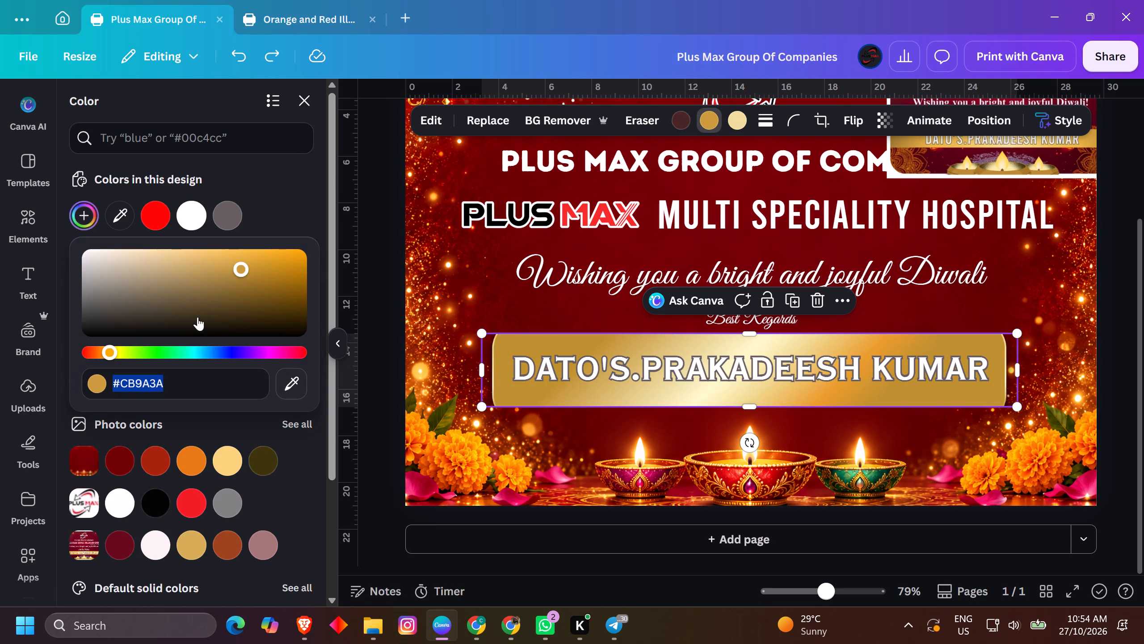
drag(245, 267, 263, 256)
Change the gold bar's pale cream tone to a slightly more saturated light yellow custom colour.
click(736, 121)
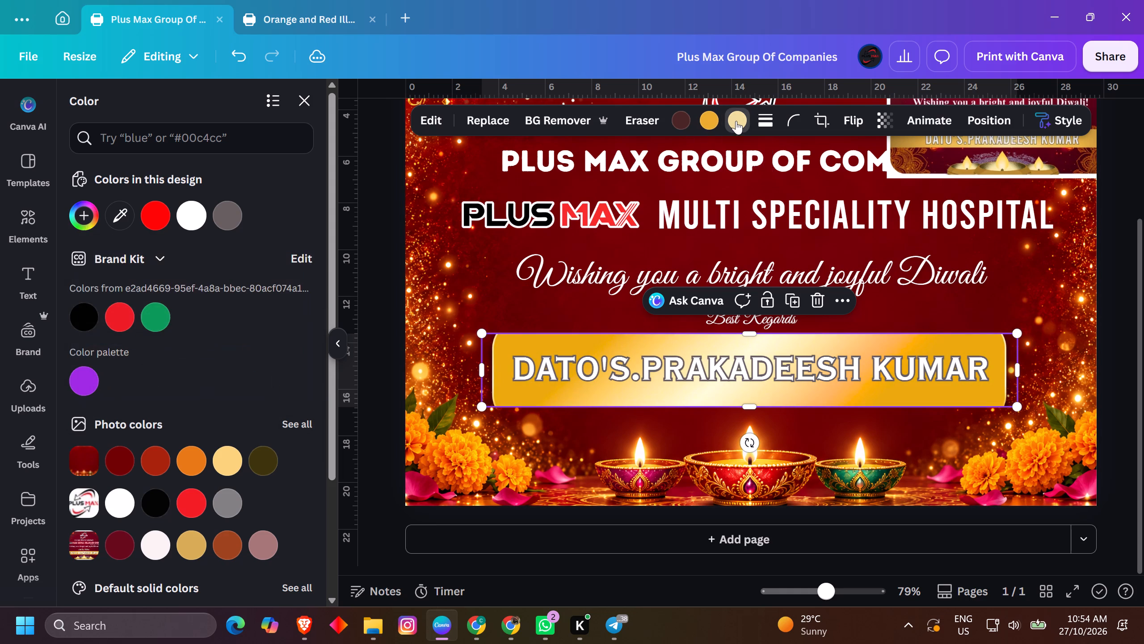
click(88, 215)
drag(164, 256, 199, 250)
ctrl+scroll(1122, 330, down, 4)
double_click(1122, 330)
Nudge the Best Regards line slightly upward, away from the gold bar.
ctrl+scroll(1093, 373, up, 6)
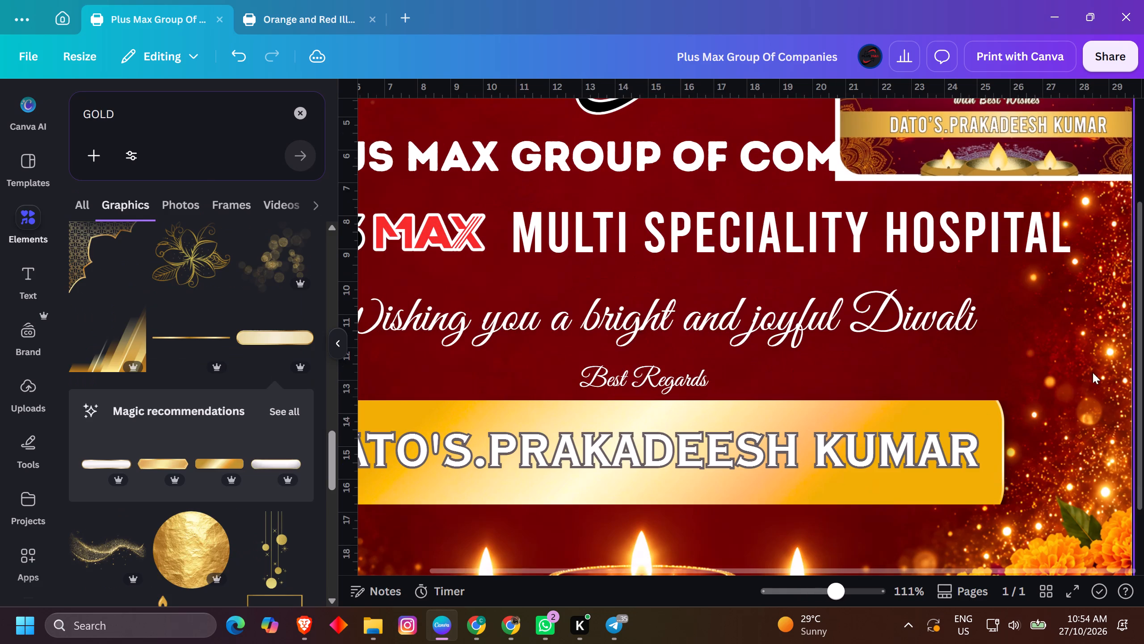
click(641, 379)
shift+drag(644, 379, 647, 374)
ctrl+scroll(867, 374, down, 4)
double_click(1106, 298)
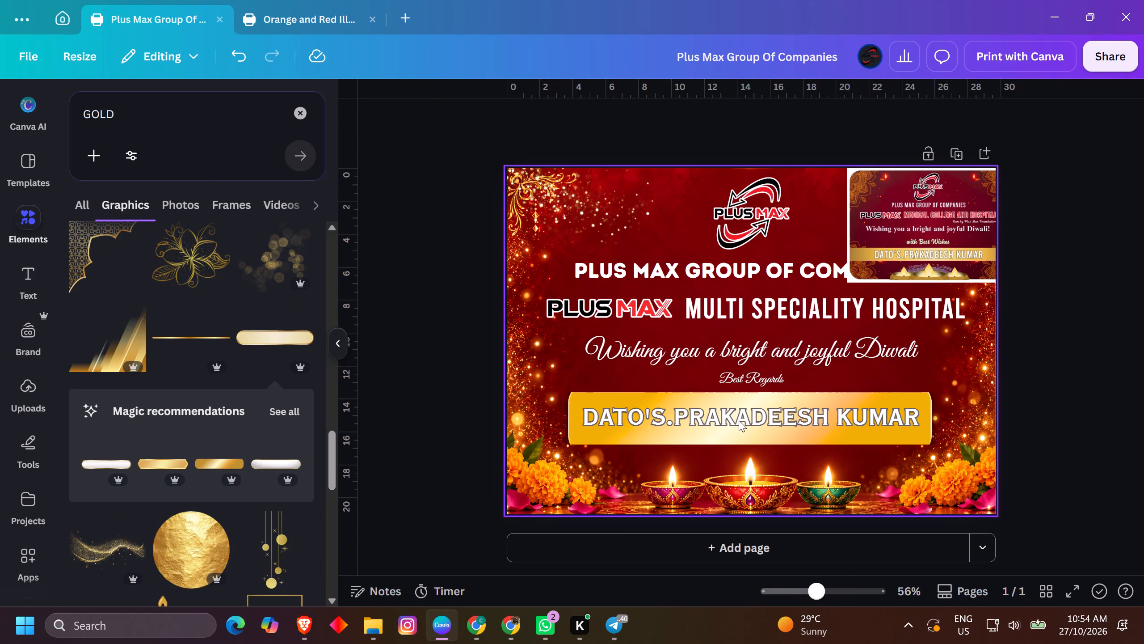
Check the page alignment of the Diwali greeting, the Best Regards line and the signatory's name.
click(793, 358)
click(1020, 115)
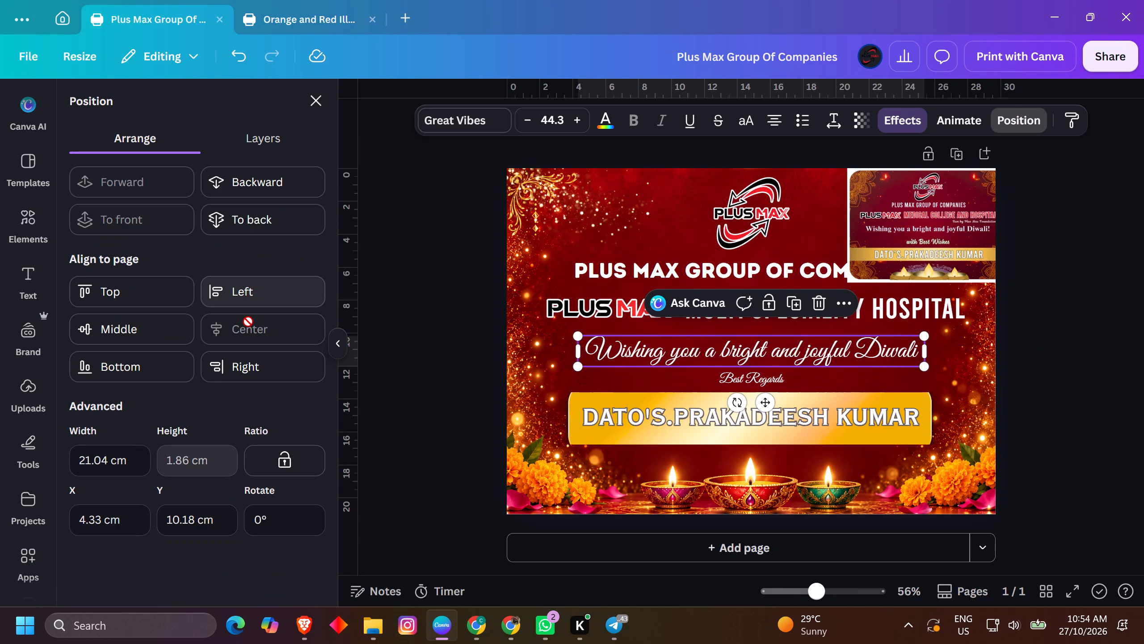
click(765, 389)
click(762, 382)
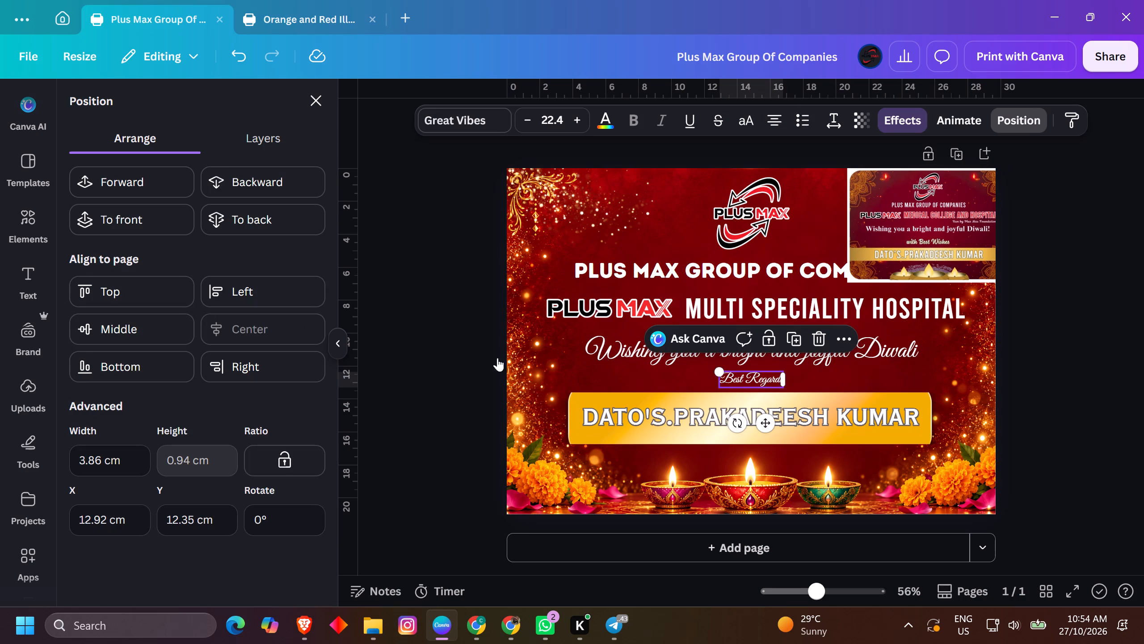
click(750, 419)
double_click(1068, 421)
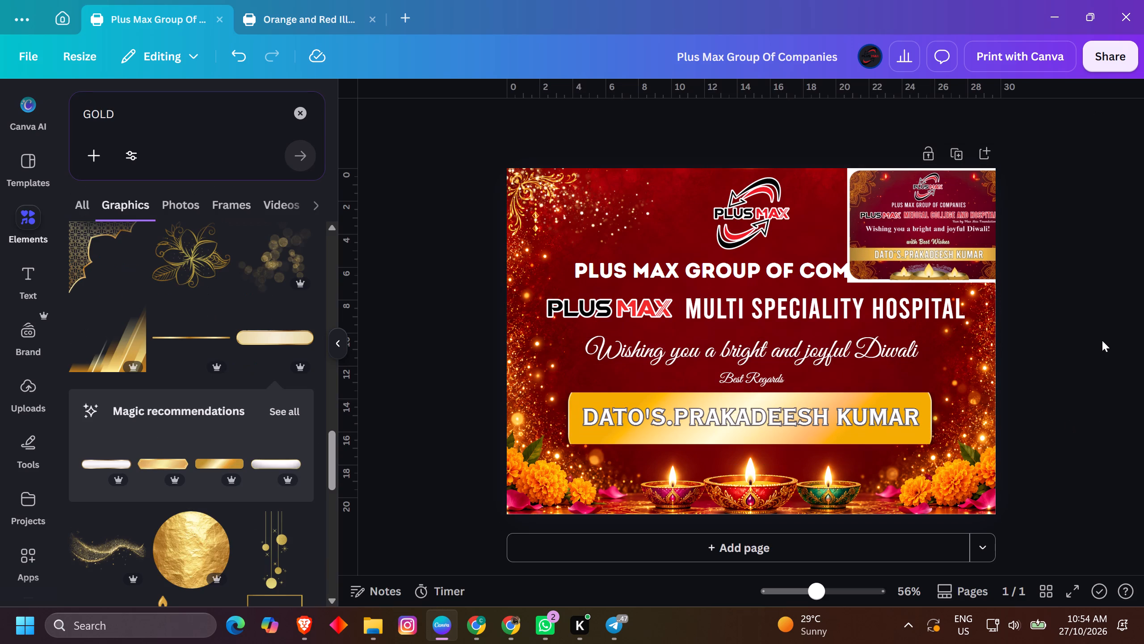
Copy the full text of the signatory's name on the gold bar.
click(902, 424)
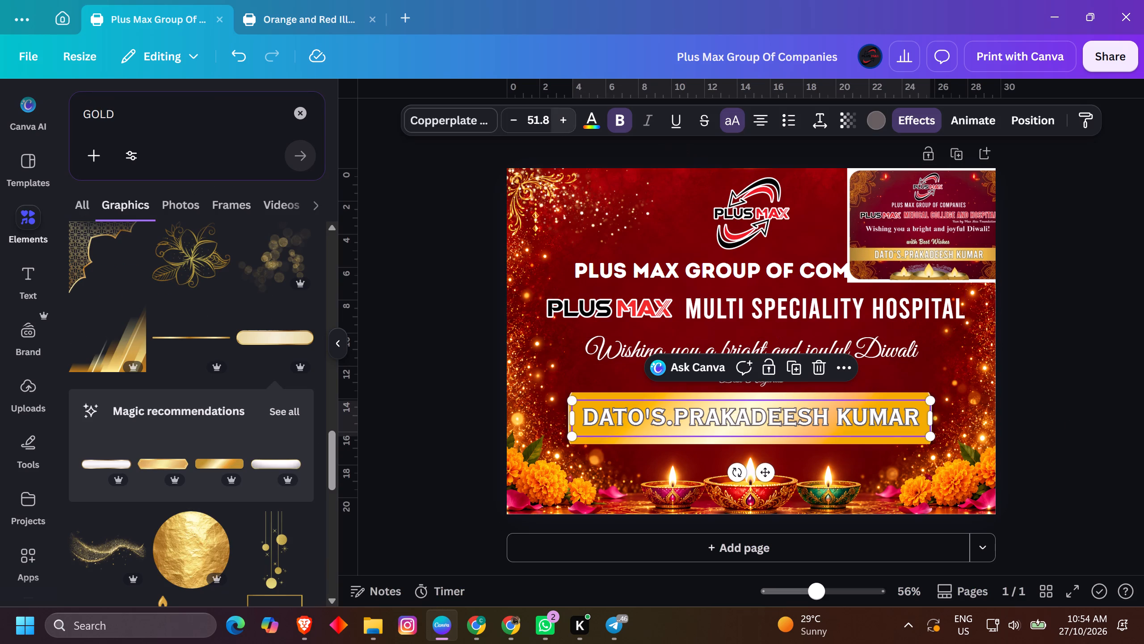
click(595, 119)
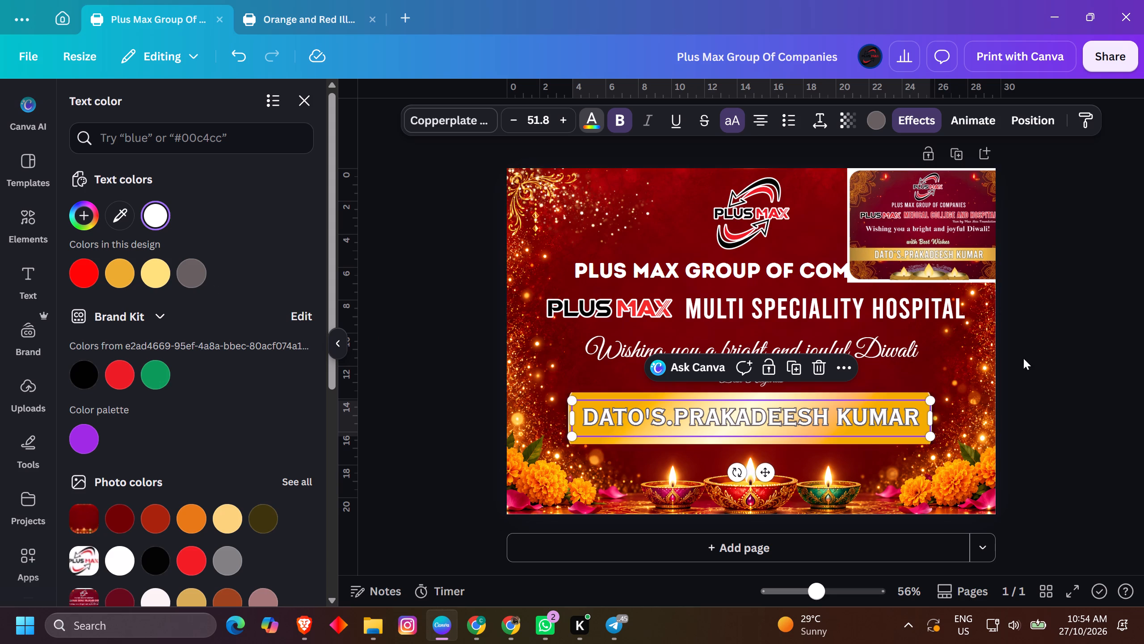
triple_click(781, 413)
right_click(781, 413)
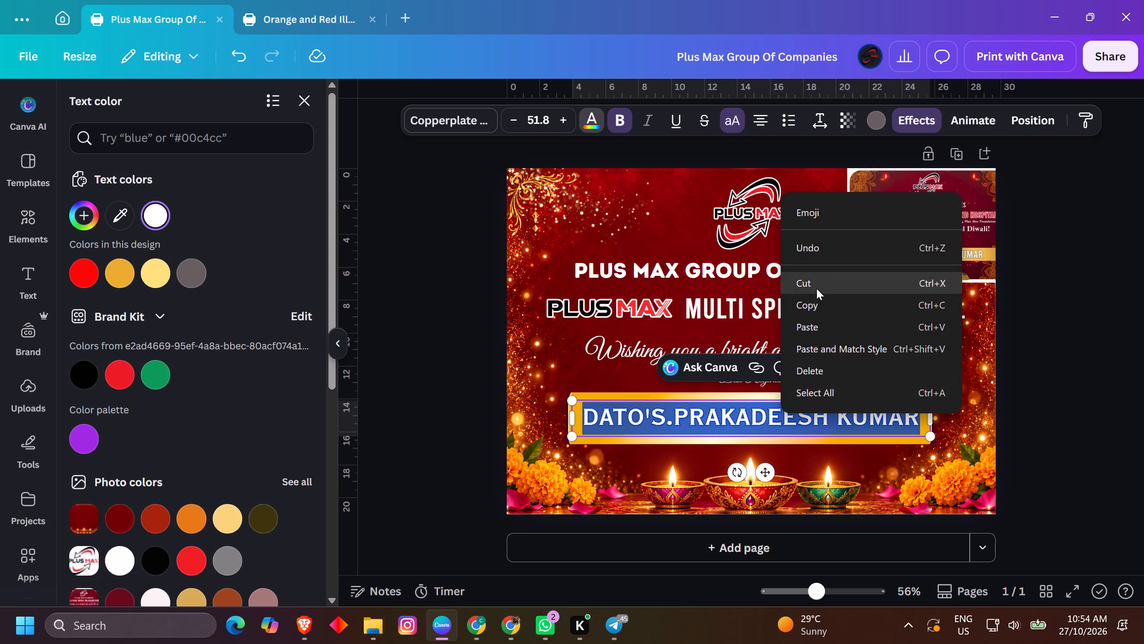
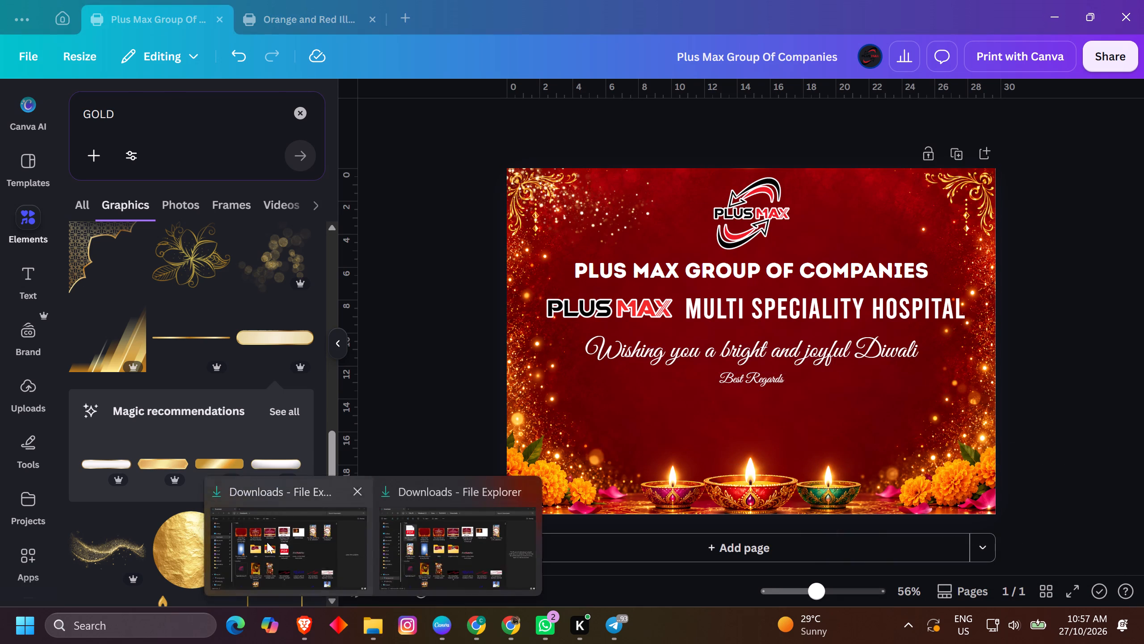
click(87, 220)
drag(206, 205, 485, 636)
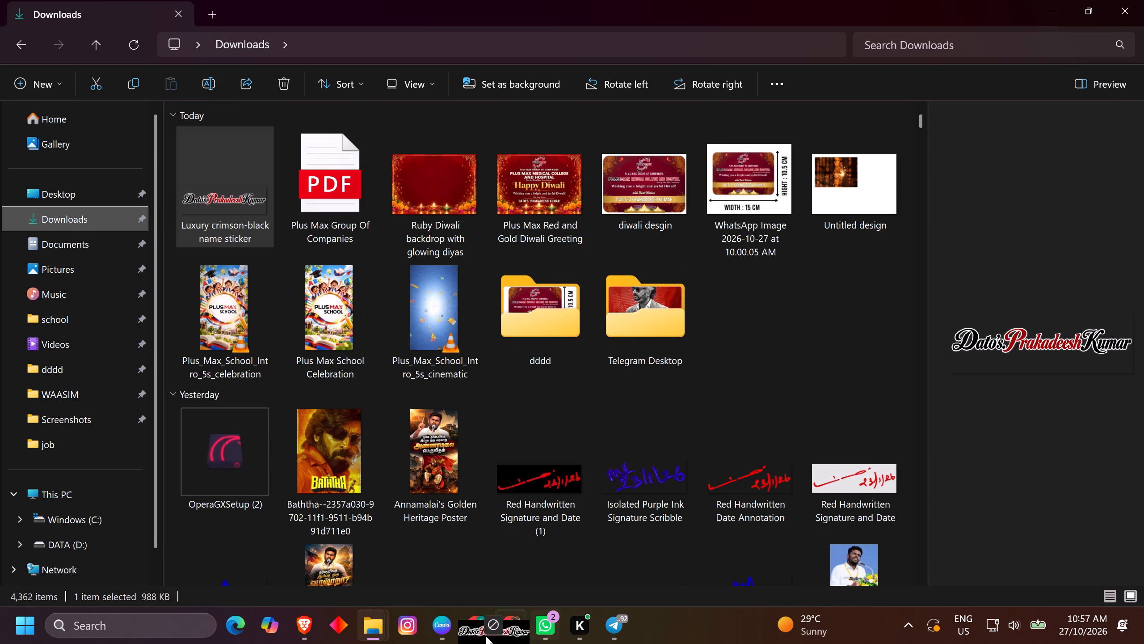
drag(485, 636, 794, 457)
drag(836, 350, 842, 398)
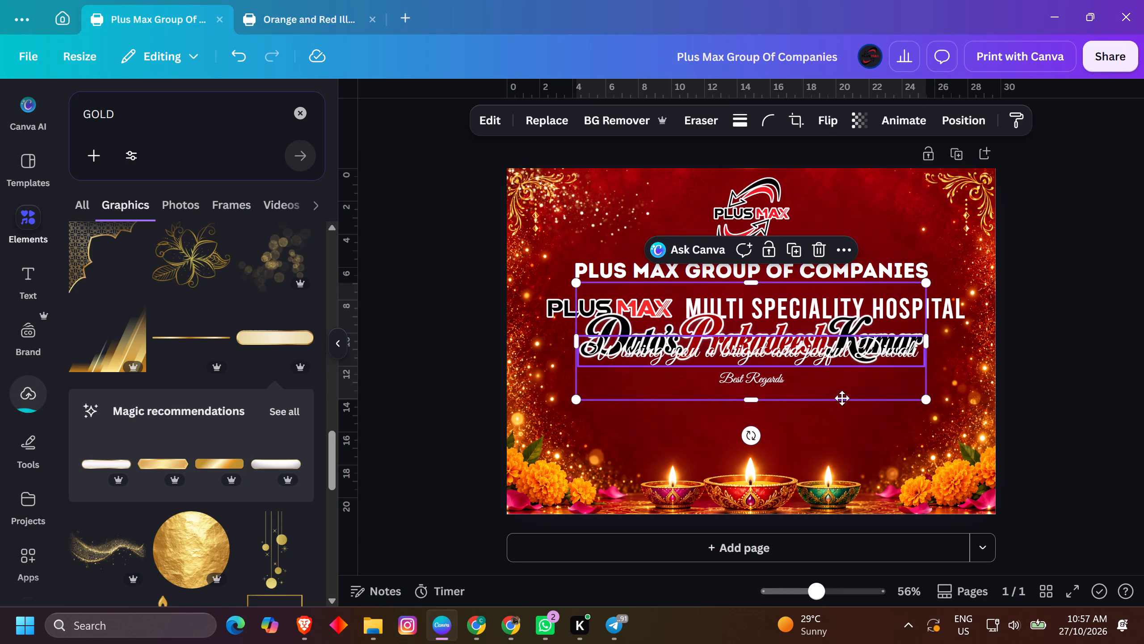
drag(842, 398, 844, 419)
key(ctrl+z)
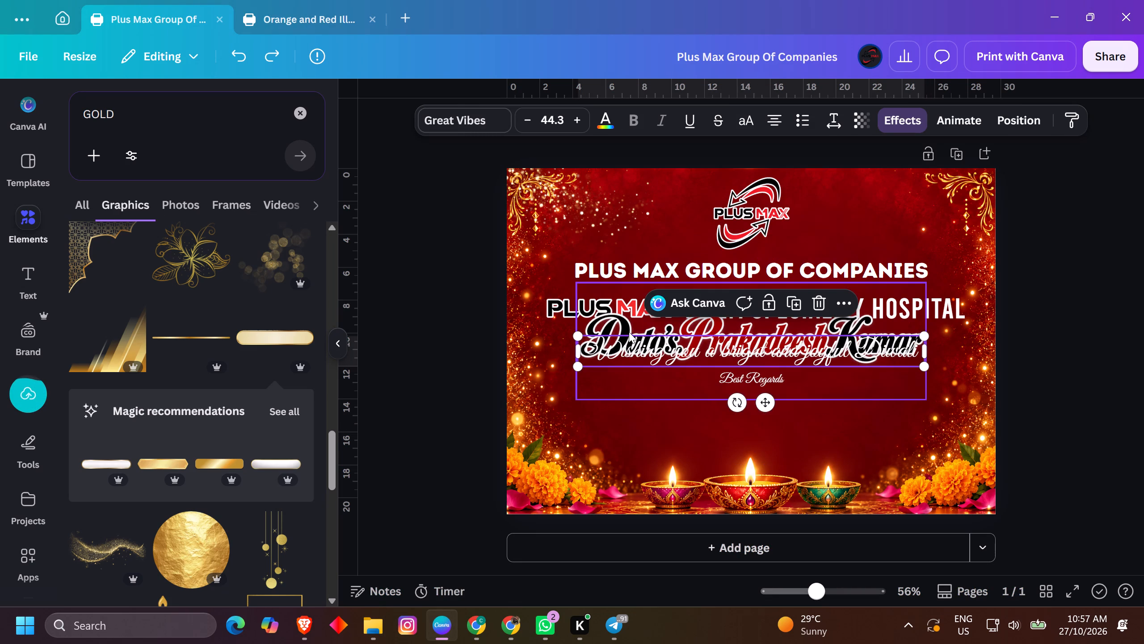
Move the name sticker down to sit just below the "Best Regards" line.
click(630, 330)
drag(643, 324, 644, 397)
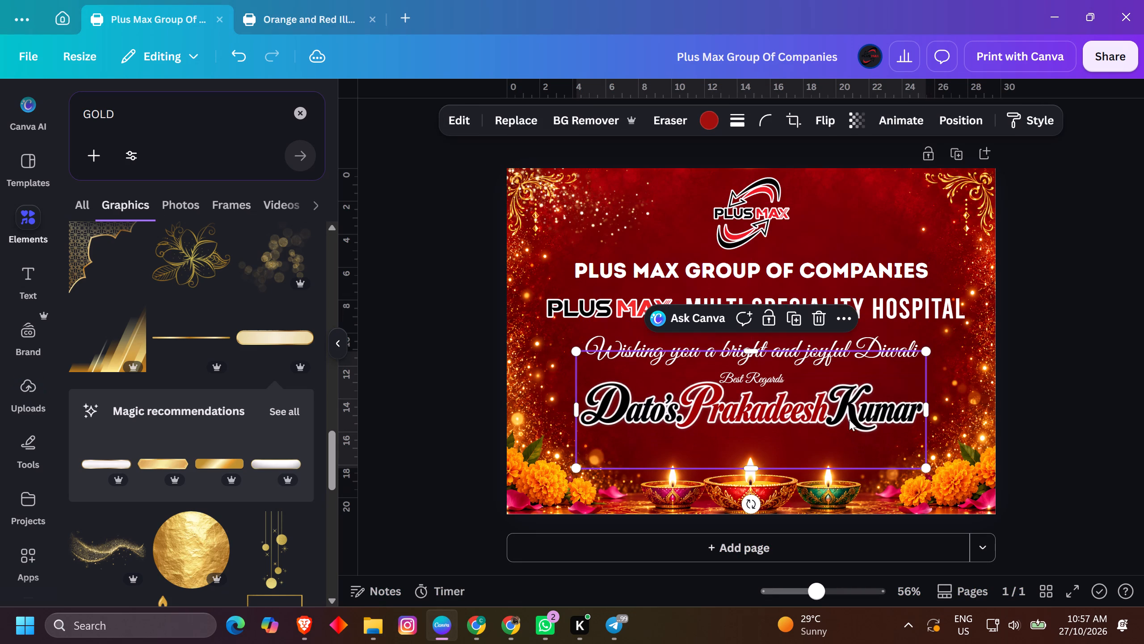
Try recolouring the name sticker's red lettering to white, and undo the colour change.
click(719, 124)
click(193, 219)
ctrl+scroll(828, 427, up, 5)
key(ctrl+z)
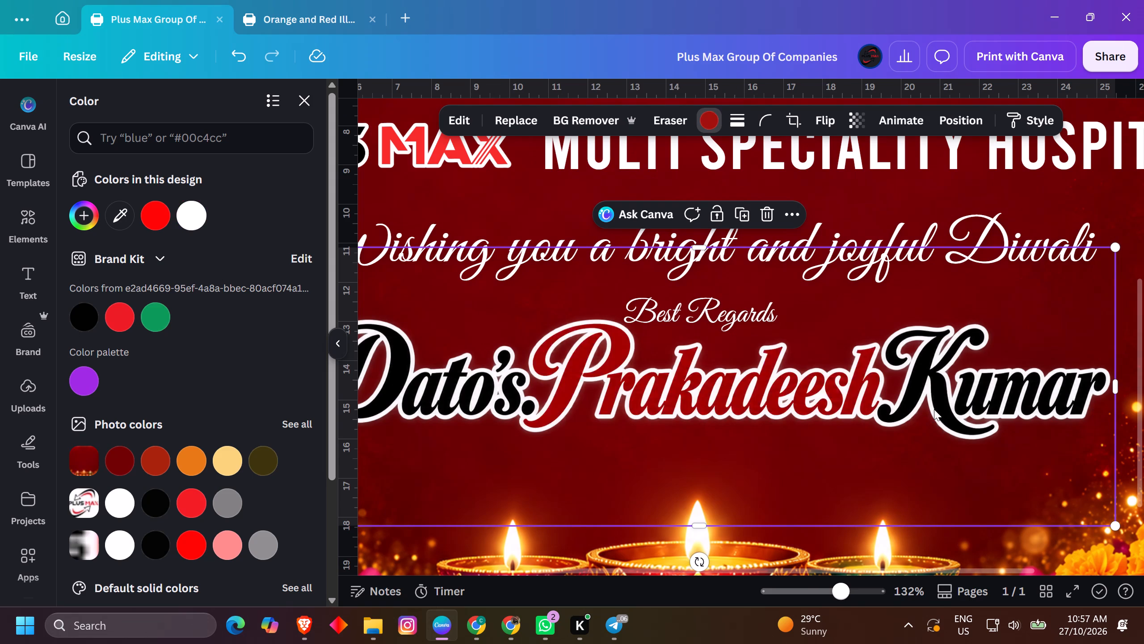
Shrink the name sticker to about 19.8 by 6.6 and centre it horizontally below "Best Regards".
ctrl+scroll(936, 409, down, 3)
drag(1001, 318, 978, 365)
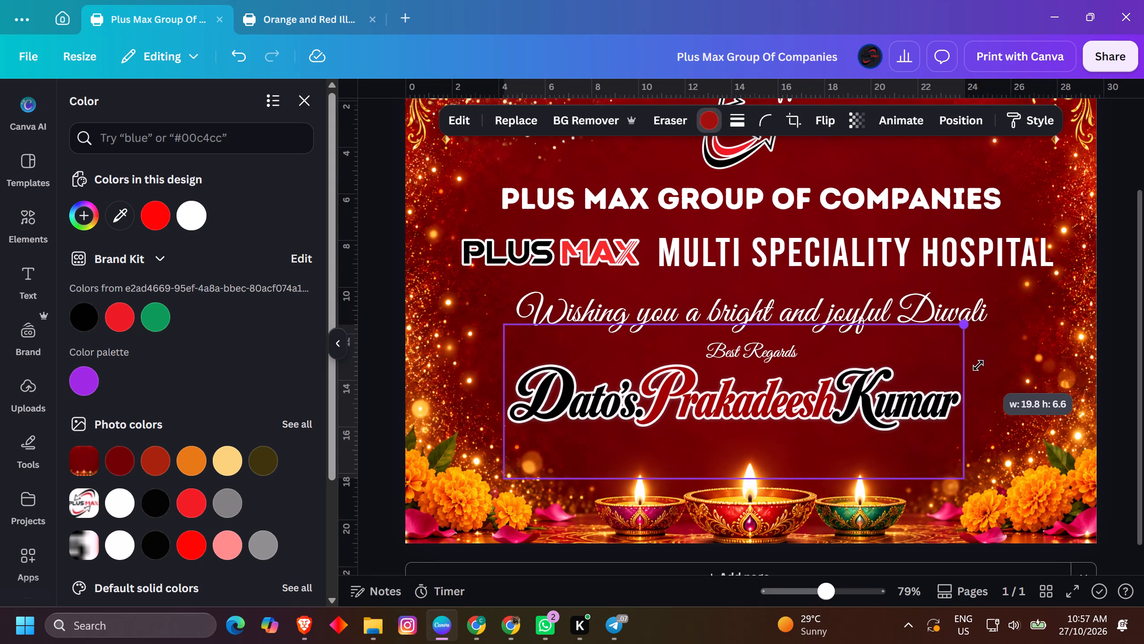
drag(978, 365, 978, 366)
drag(845, 395, 864, 396)
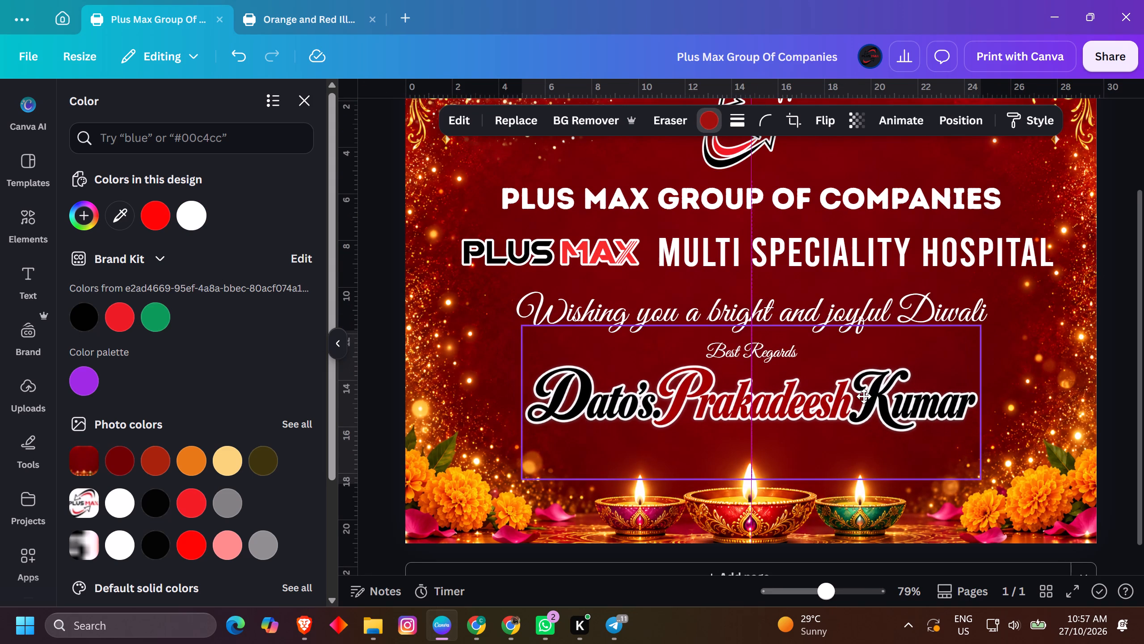
drag(864, 396, 864, 394)
double_click(1126, 311)
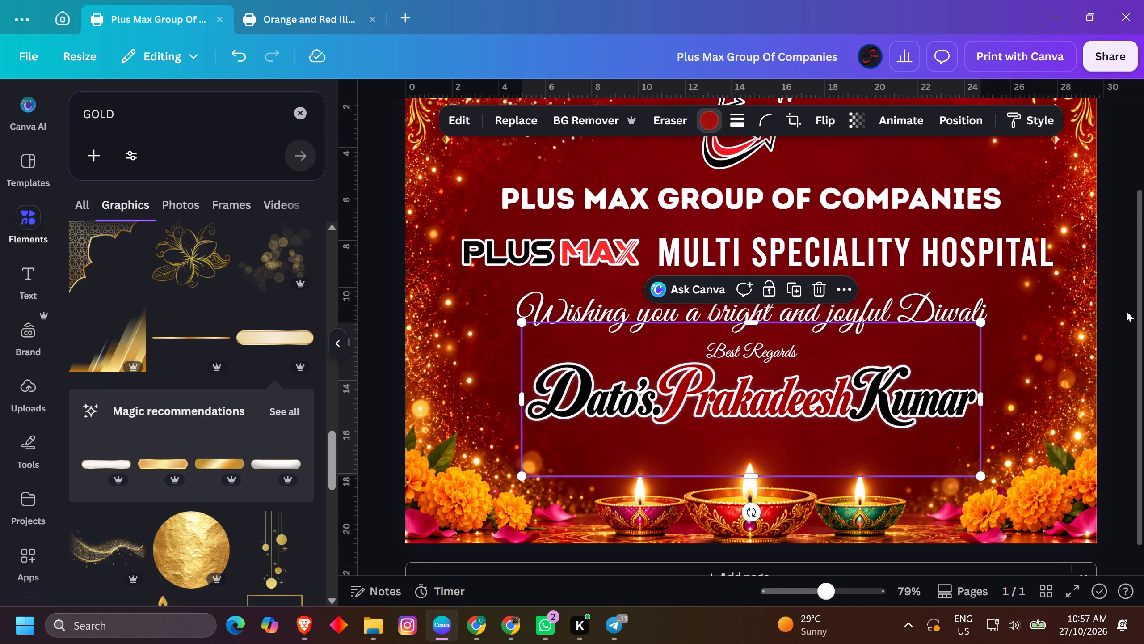
Crop the empty area off the top of the name sticker, down to just above its lettering.
ctrl+scroll(1060, 336, up, 1)
click(786, 408)
shift+click(798, 418)
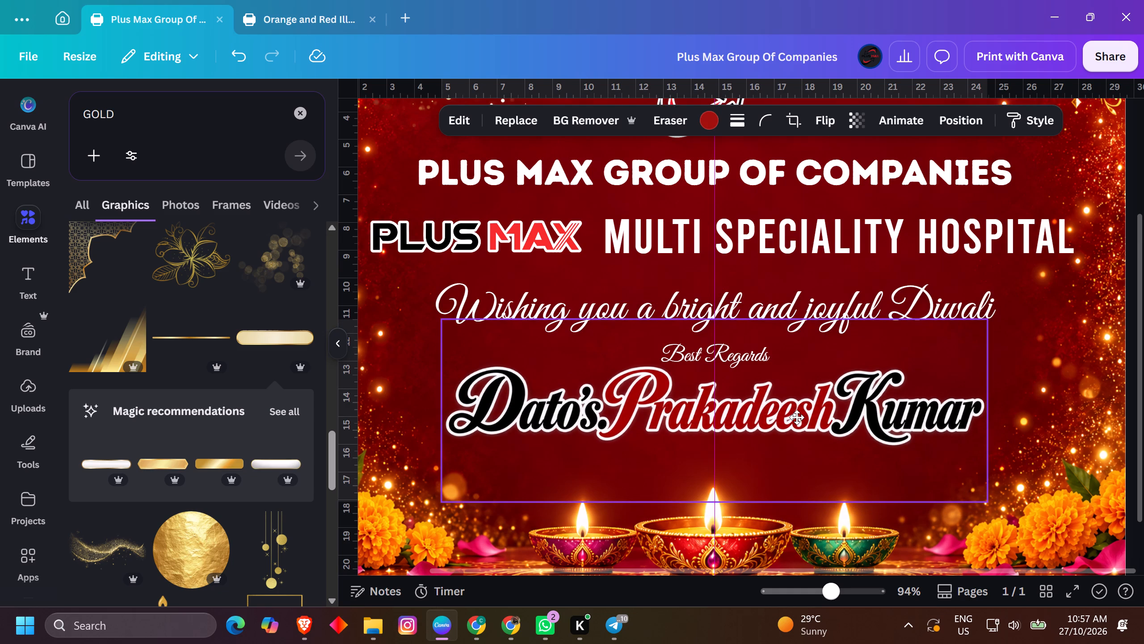
click(866, 292)
click(790, 384)
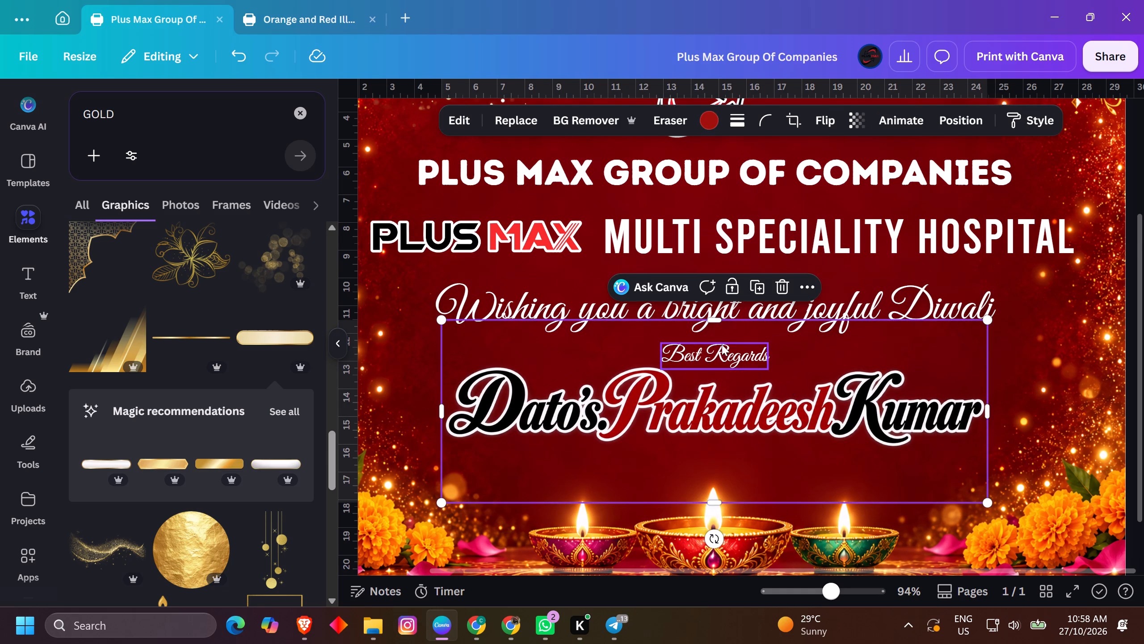
drag(721, 322, 719, 362)
Set the glow intensity of the "Best Regards" text to 100.
click(715, 347)
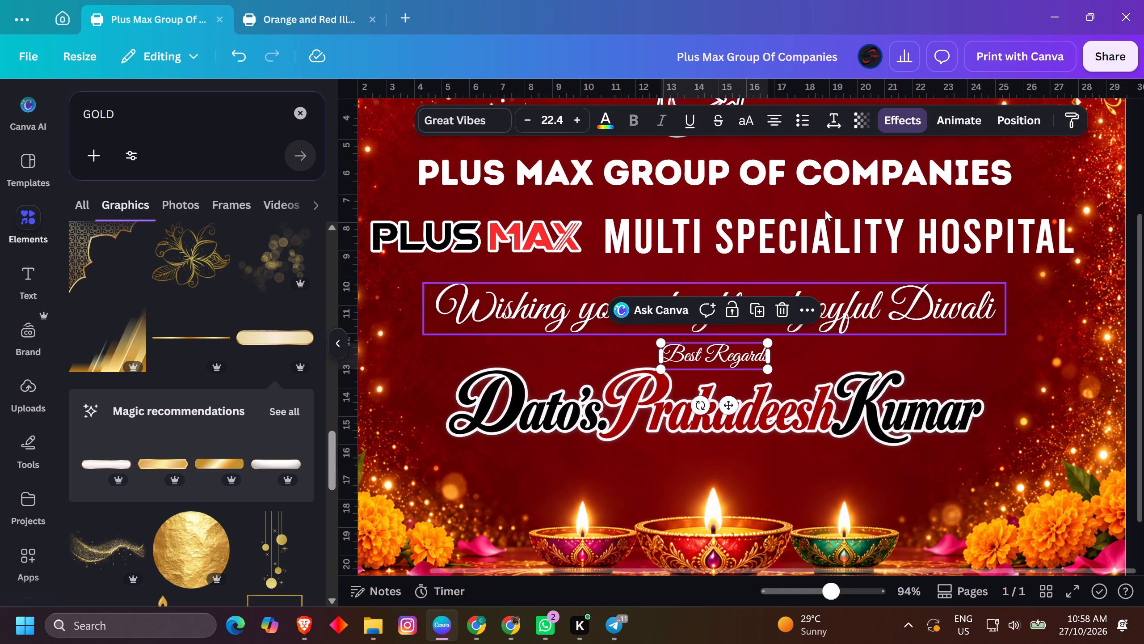
click(906, 121)
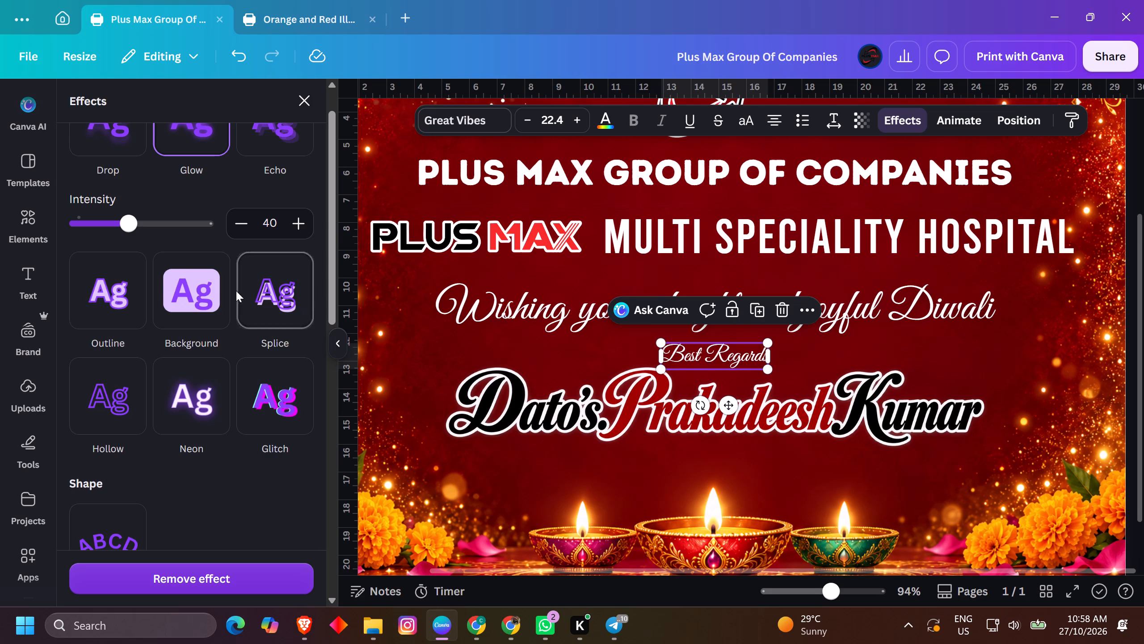
scroll(236, 291, up, 5)
drag(139, 262, 220, 248)
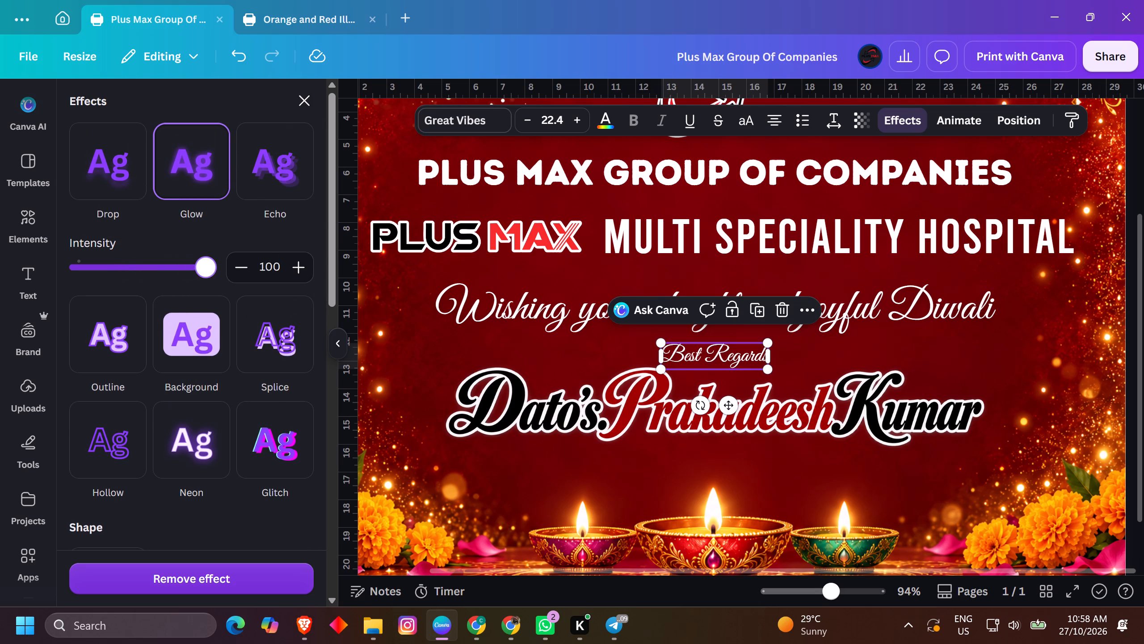
drag(220, 248, 236, 244)
Raise the glow intensity of the "Wishing you a bright and joyful Diwali" line to its maximum.
click(458, 307)
drag(121, 266, 333, 270)
Apply a Glow effect with intensity 100 to the "PLUS MAX GROUP OF COMPANIES" title.
click(460, 246)
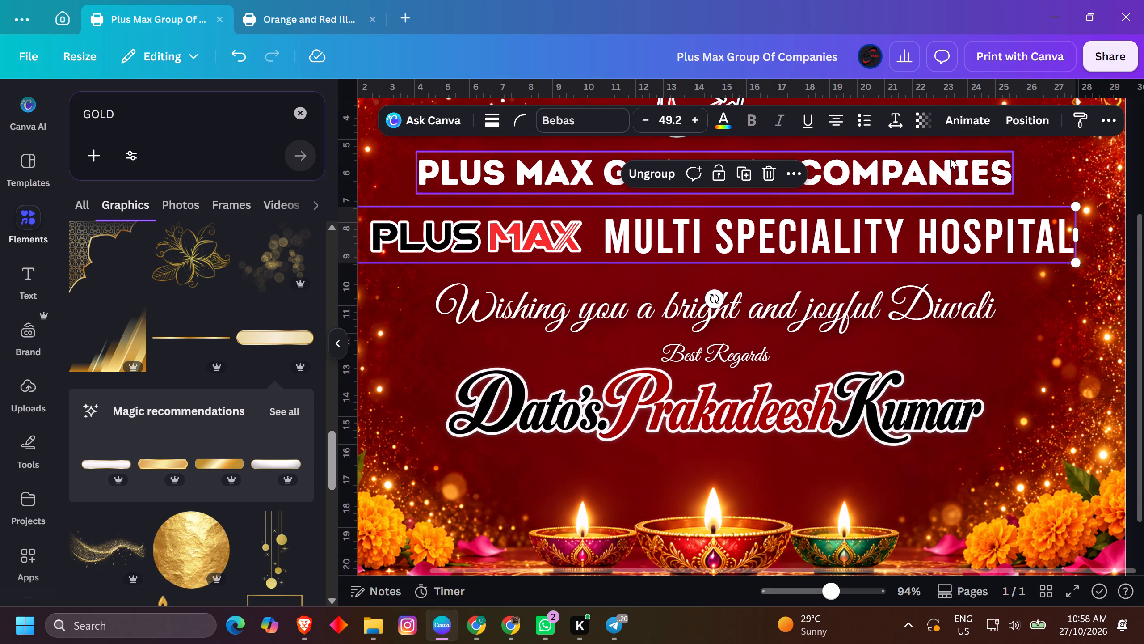
click(1049, 325)
click(727, 174)
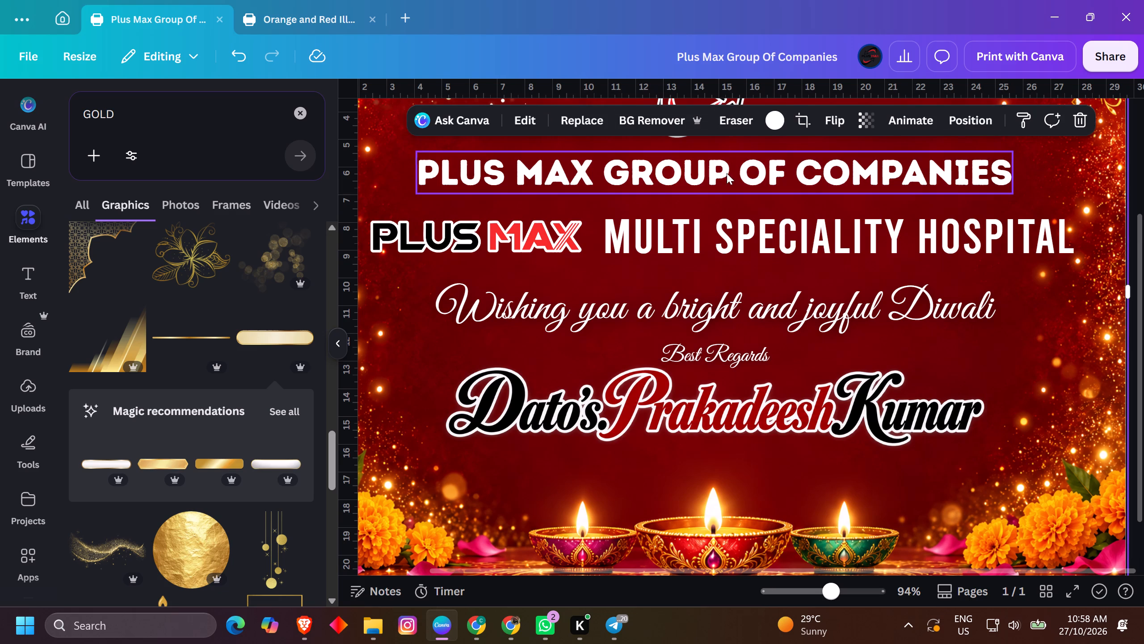
click(899, 125)
click(193, 153)
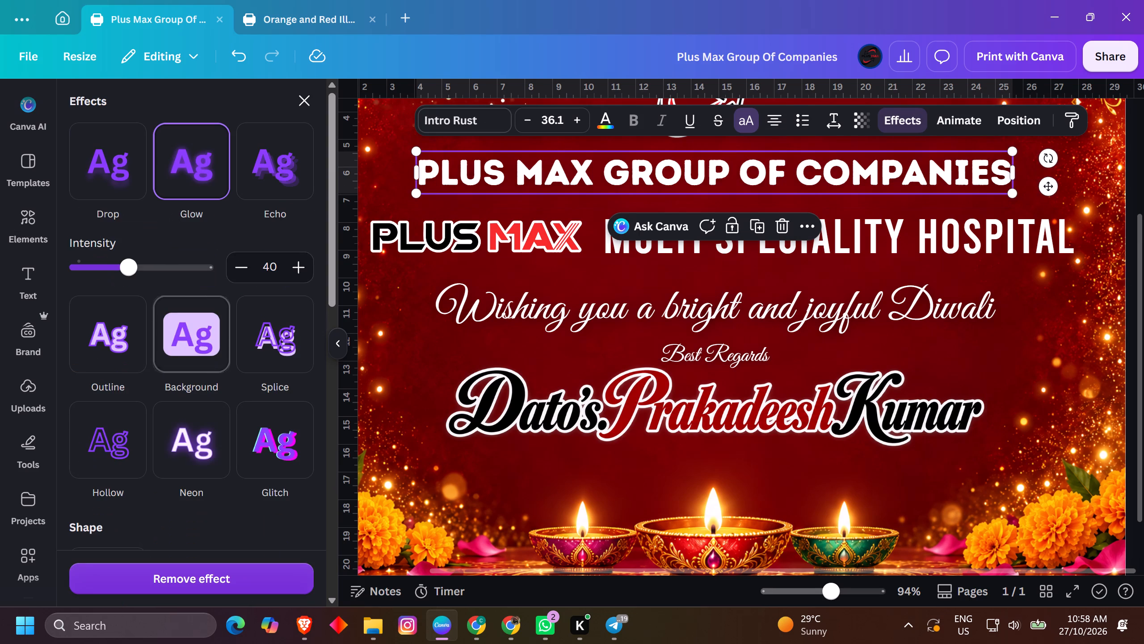
drag(125, 272, 534, 248)
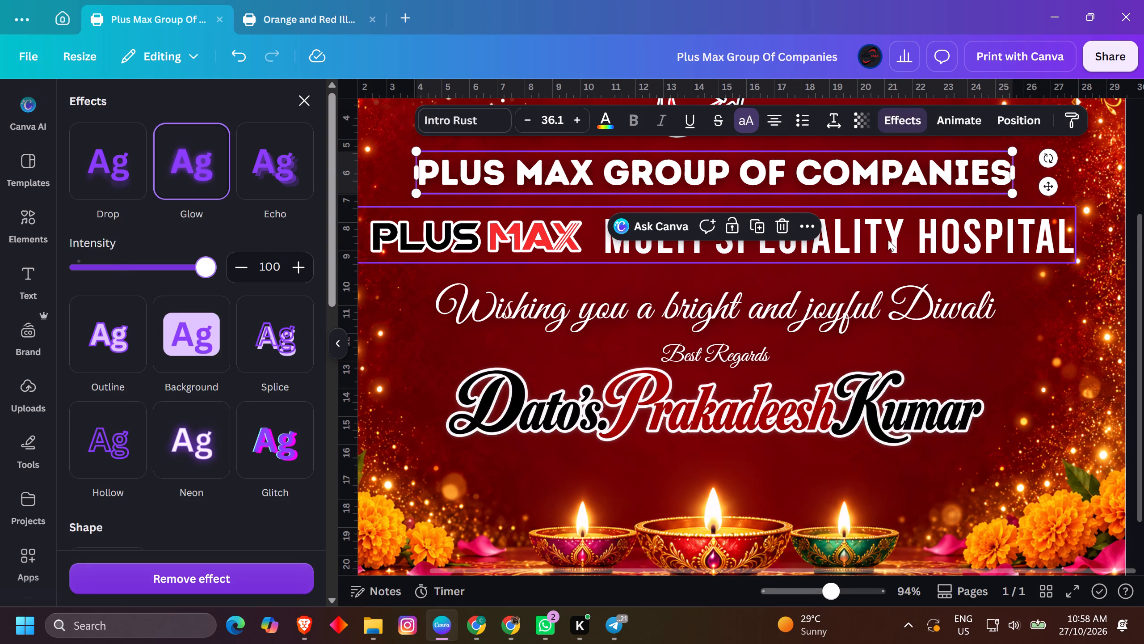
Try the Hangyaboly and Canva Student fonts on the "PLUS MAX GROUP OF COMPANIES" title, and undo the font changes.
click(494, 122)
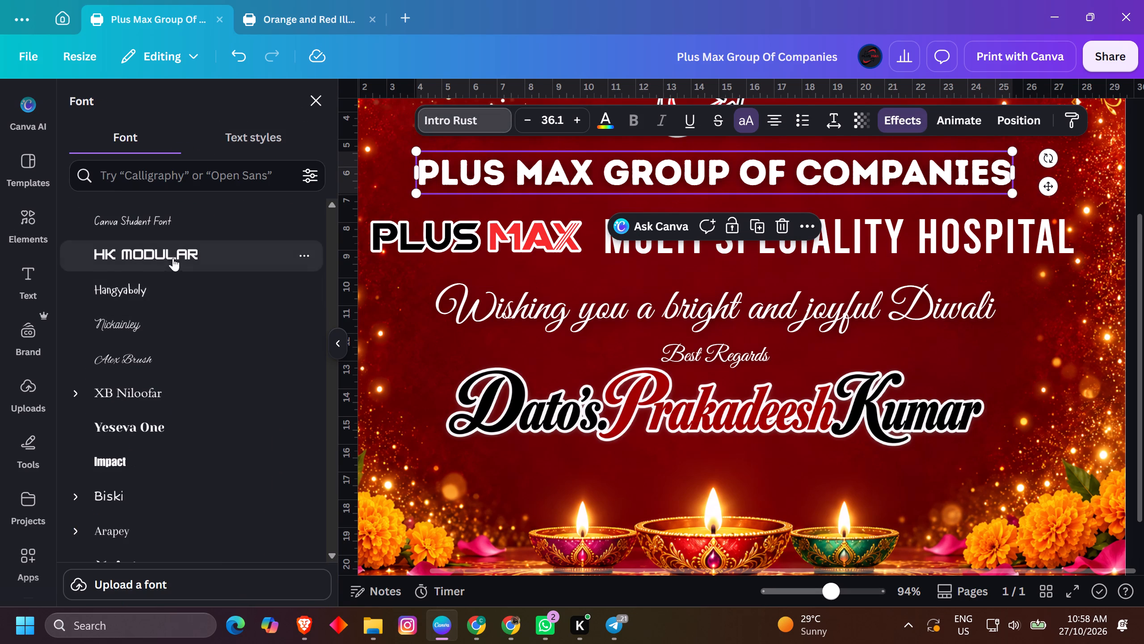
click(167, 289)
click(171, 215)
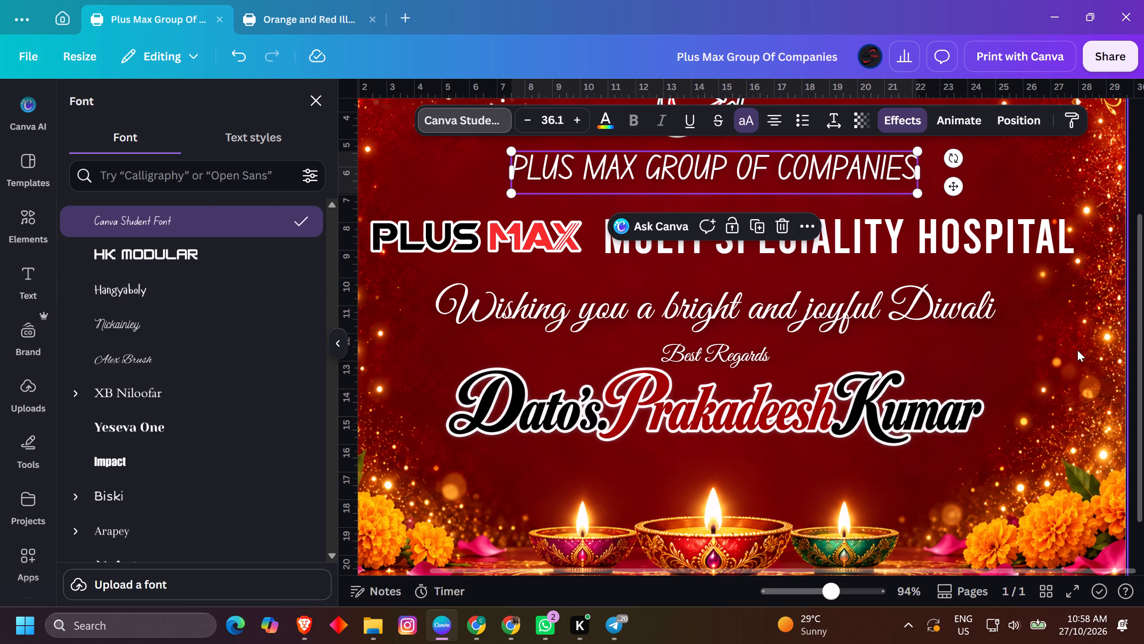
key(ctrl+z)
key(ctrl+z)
Nudge the name sticker down by two small increments below "Best Regards".
scroll(990, 433, down, 4)
ctrl+scroll(1011, 428, down, 4)
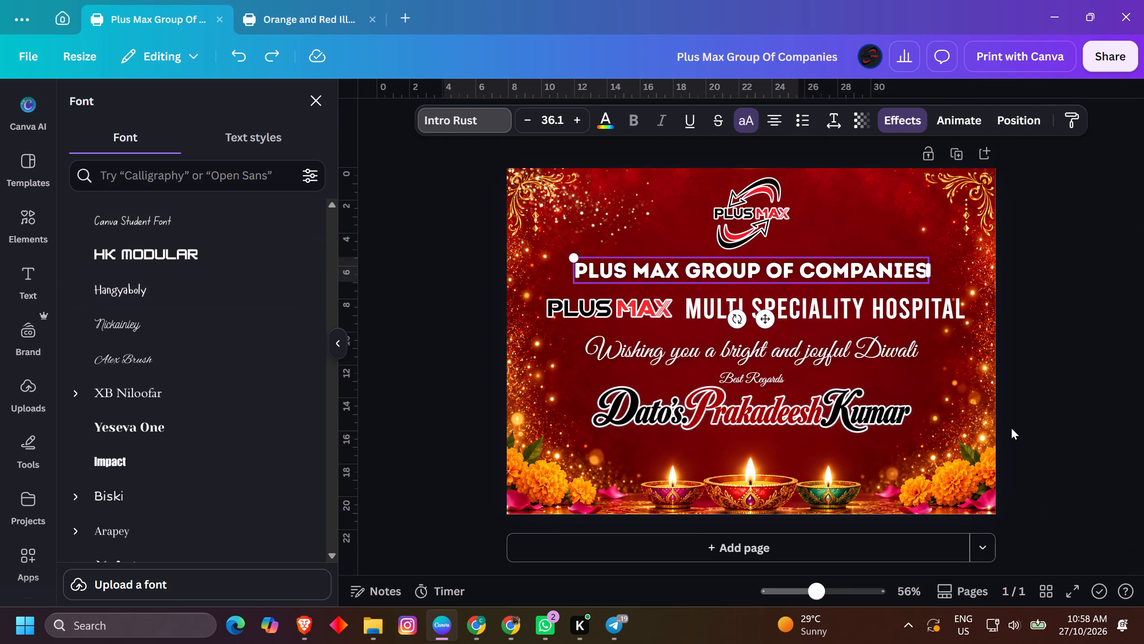
click(1015, 426)
ctrl+scroll(754, 438, up, 4)
click(761, 432)
key(Down)
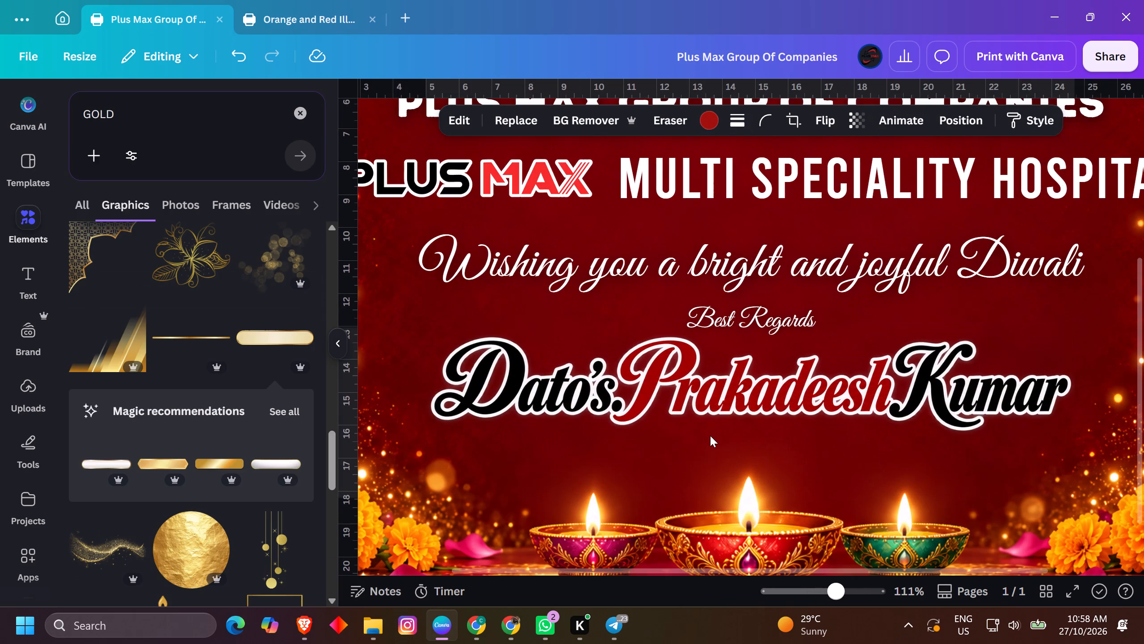
key(Down)
click(923, 303)
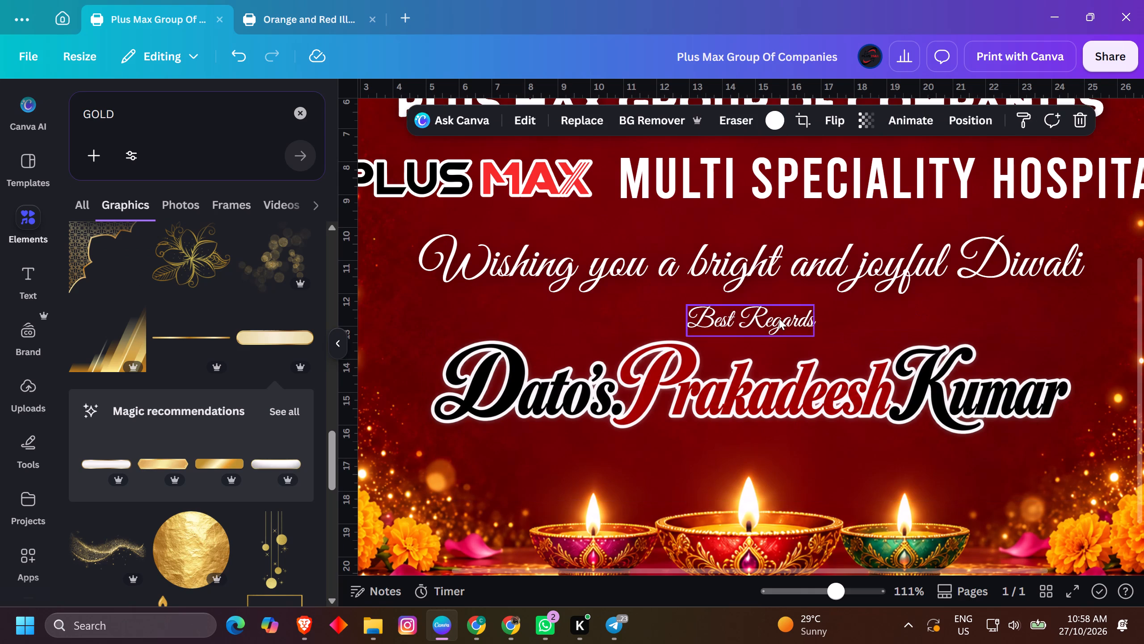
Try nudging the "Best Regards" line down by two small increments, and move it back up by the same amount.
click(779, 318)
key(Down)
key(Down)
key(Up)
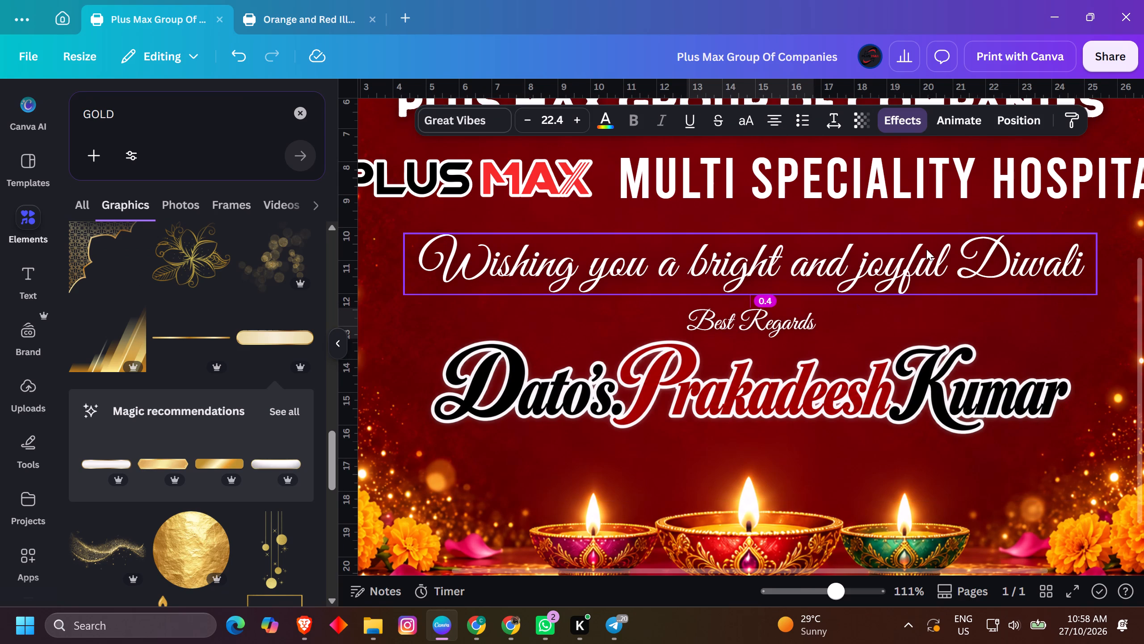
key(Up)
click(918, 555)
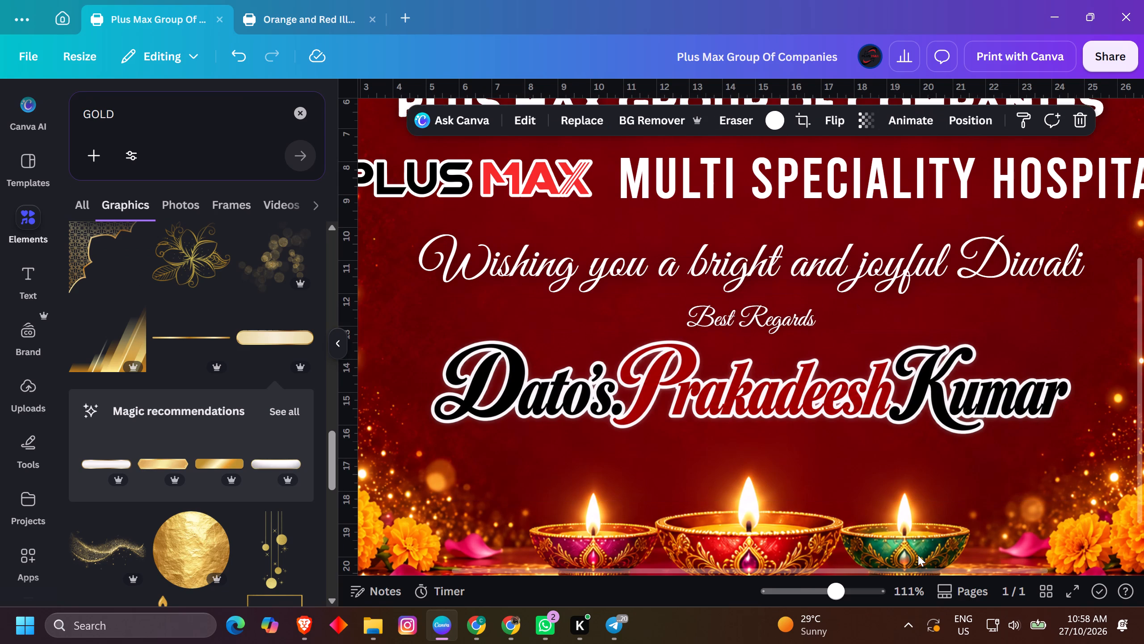
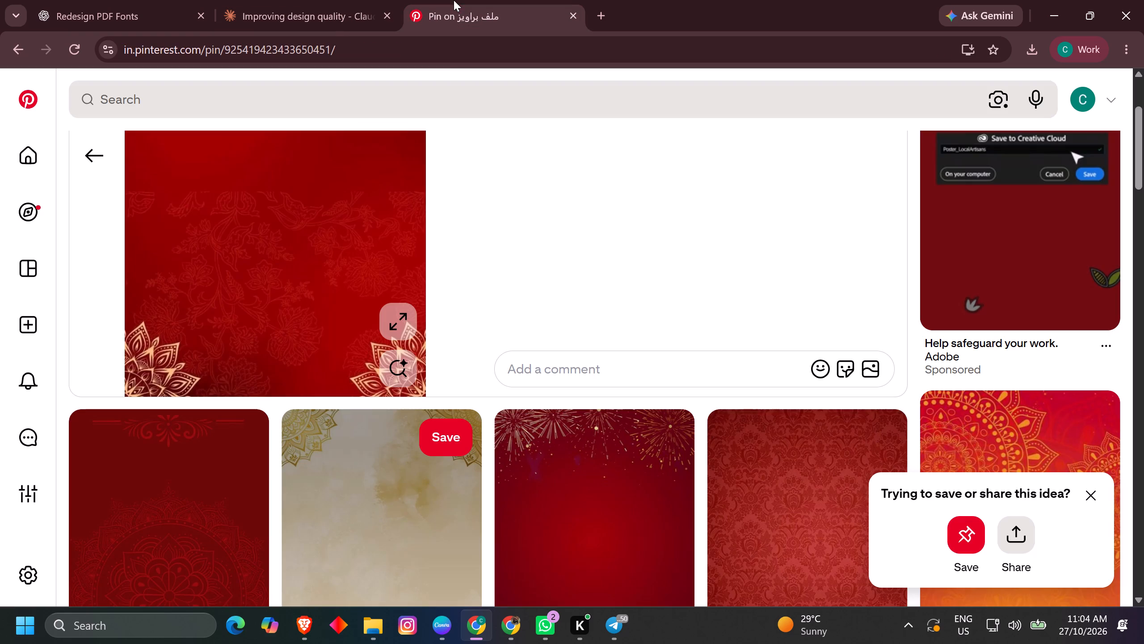
click(90, 161)
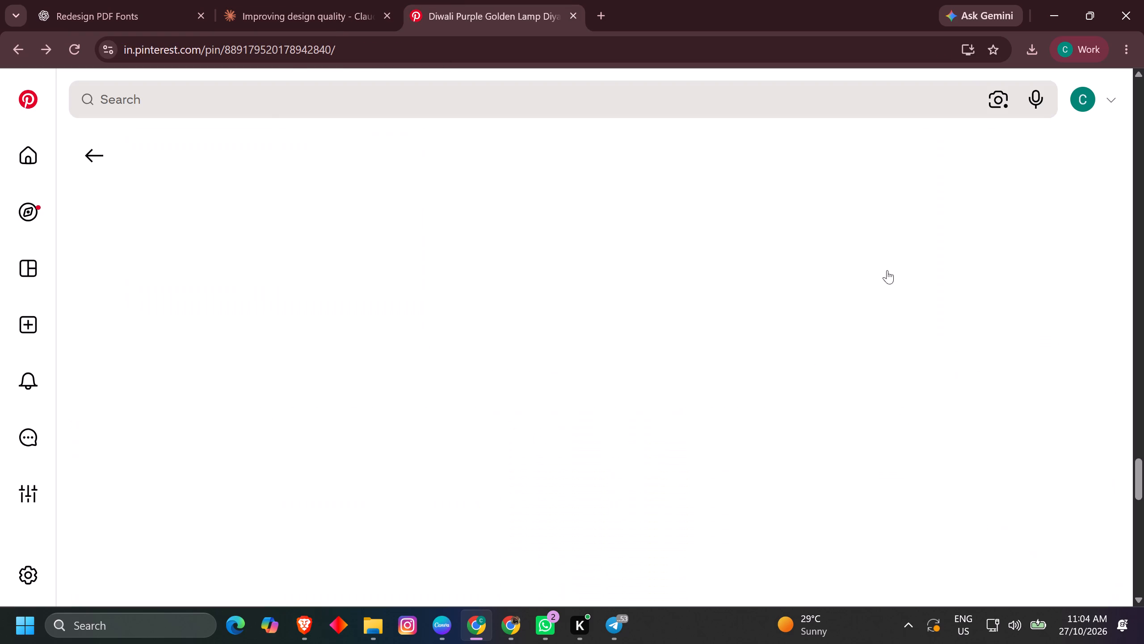
scroll(894, 259, down, 8)
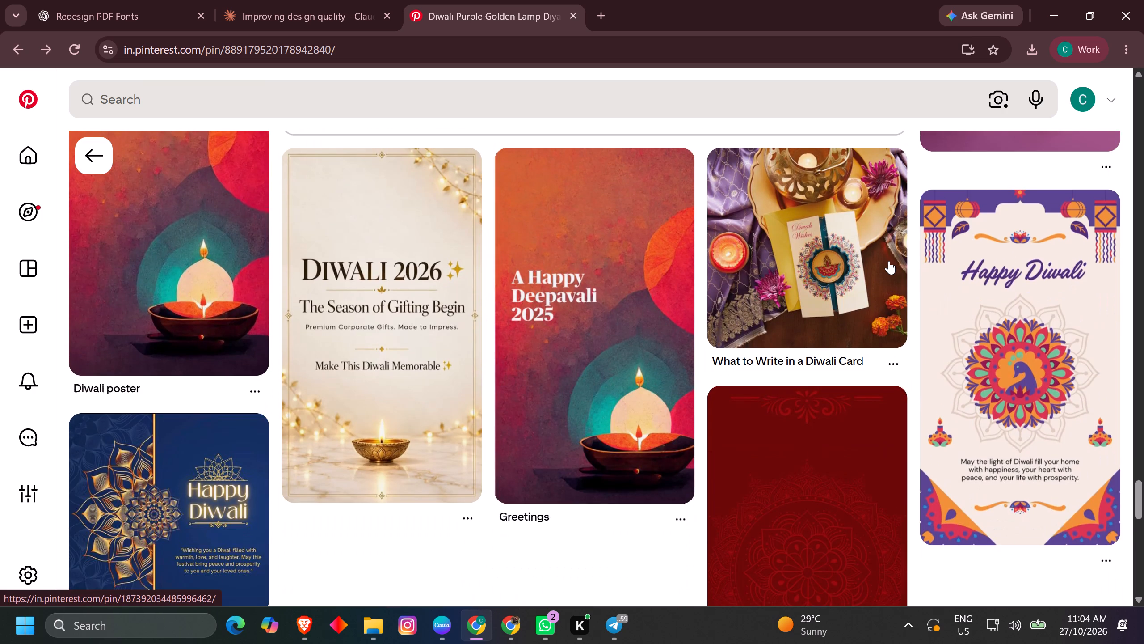
scroll(889, 261, down, 4)
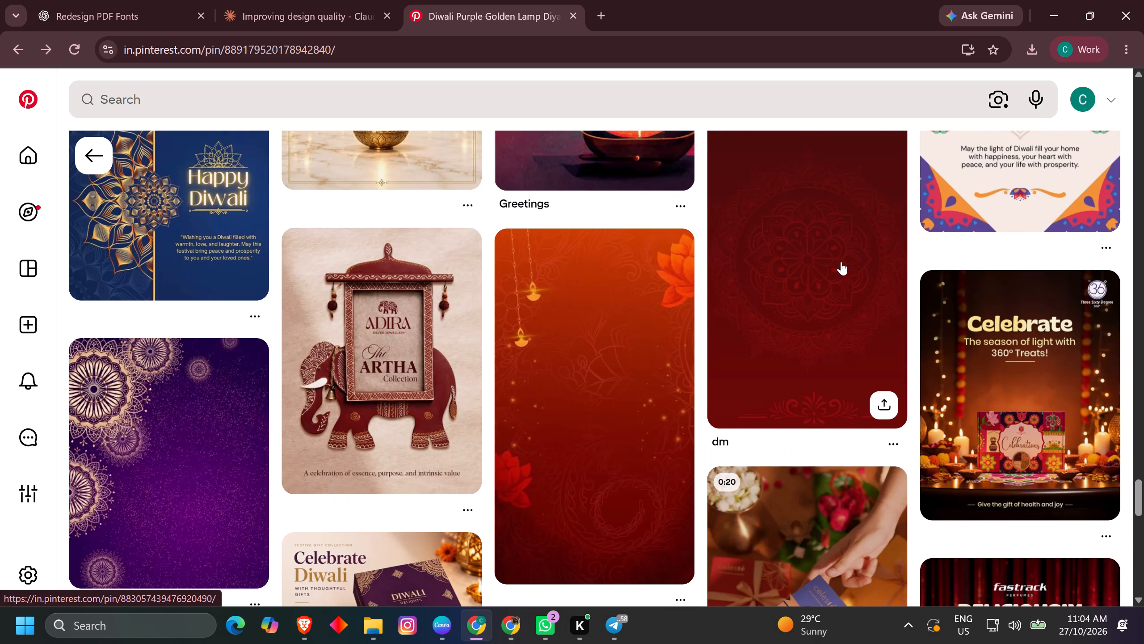
Open the Adira "The Artha Collection" elephant pin and browse its related pins for Diwali card and frame ideas.
click(357, 321)
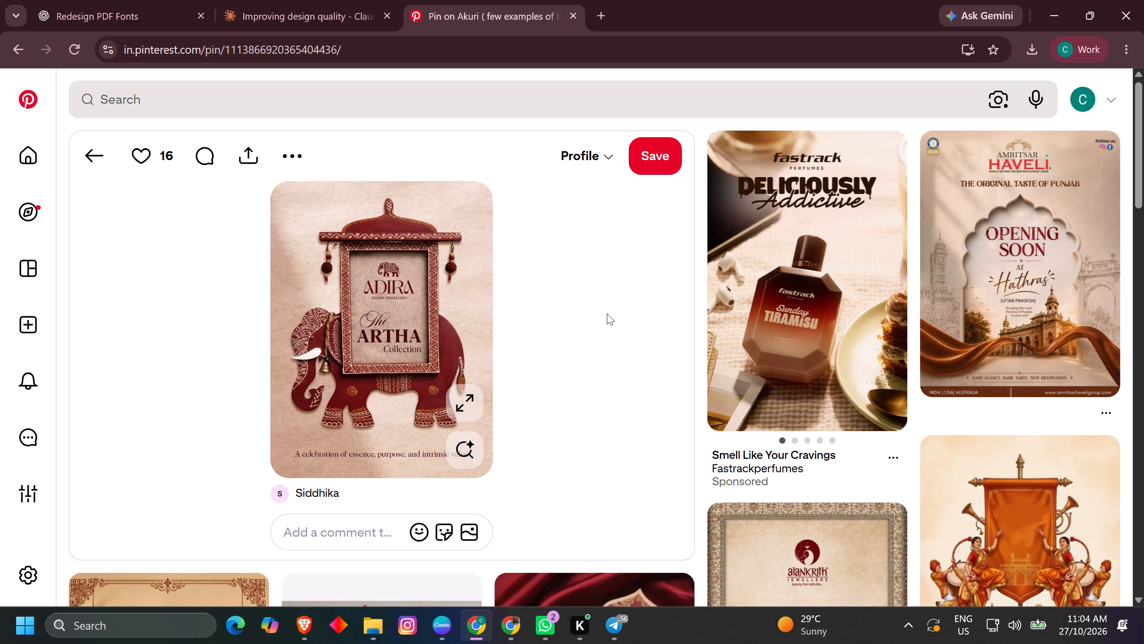
scroll(607, 314, down, 4)
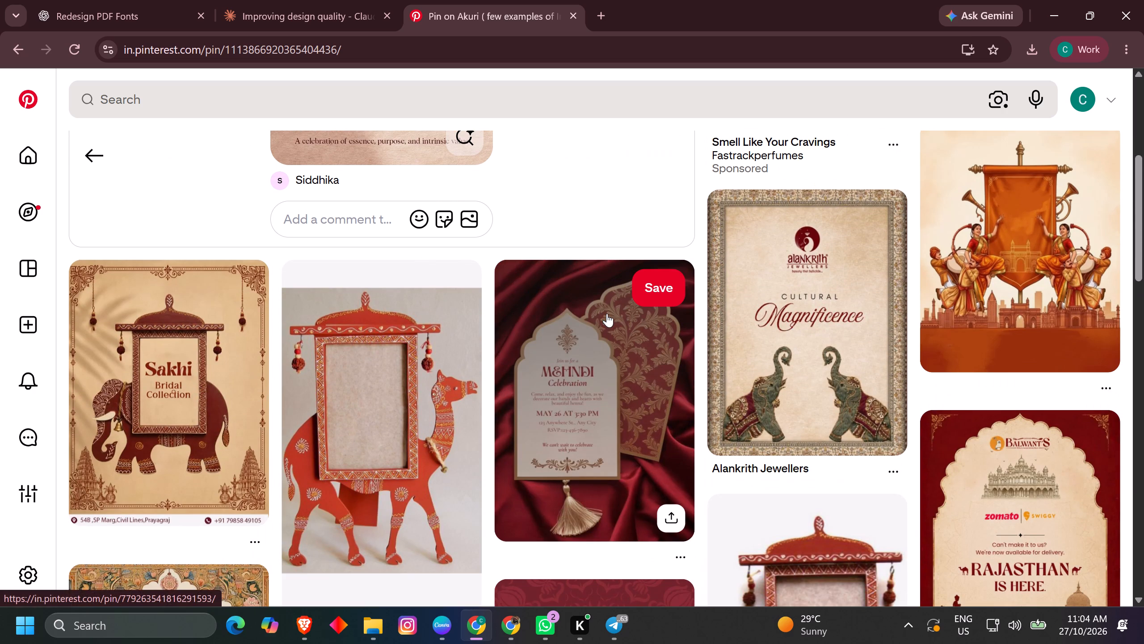
scroll(607, 314, down, 4)
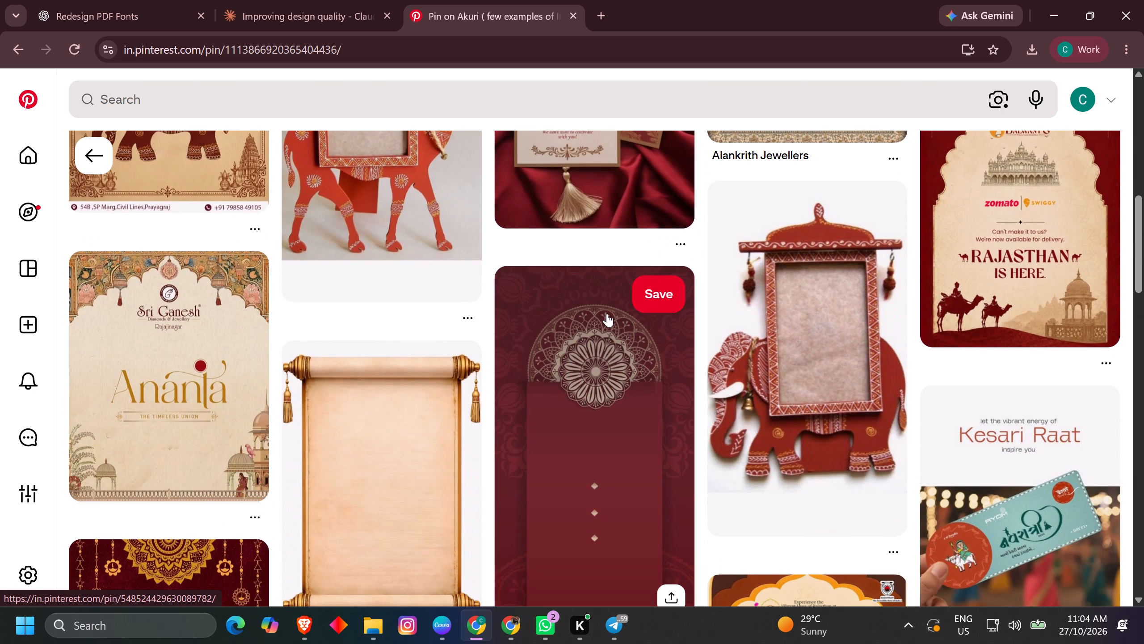
scroll(607, 314, down, 2)
scroll(607, 314, up, 1)
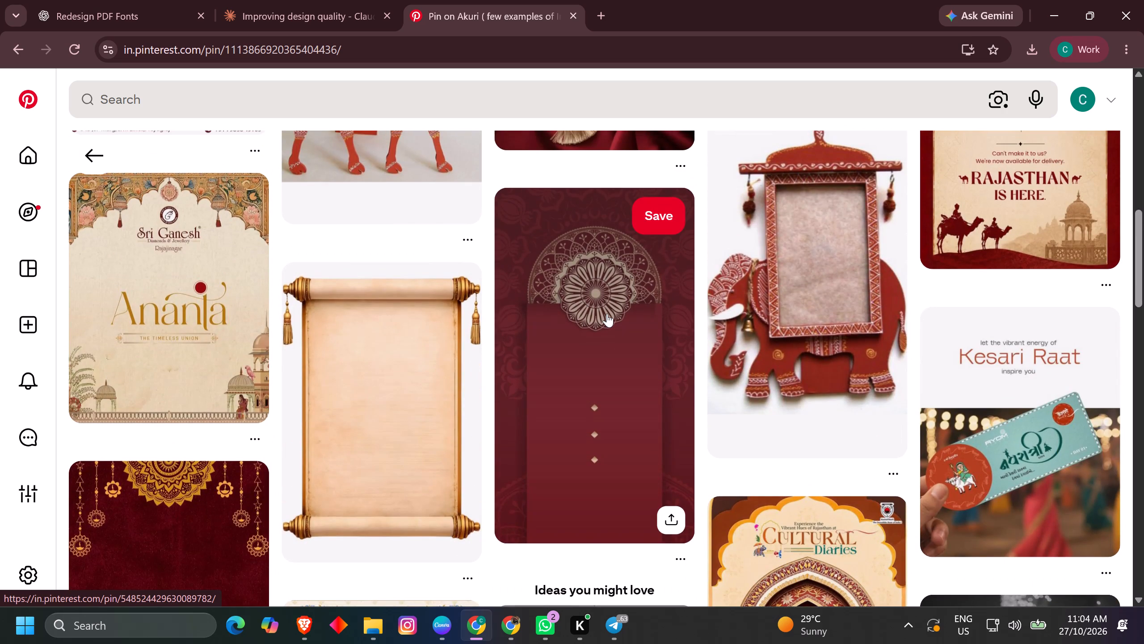
scroll(607, 314, down, 3)
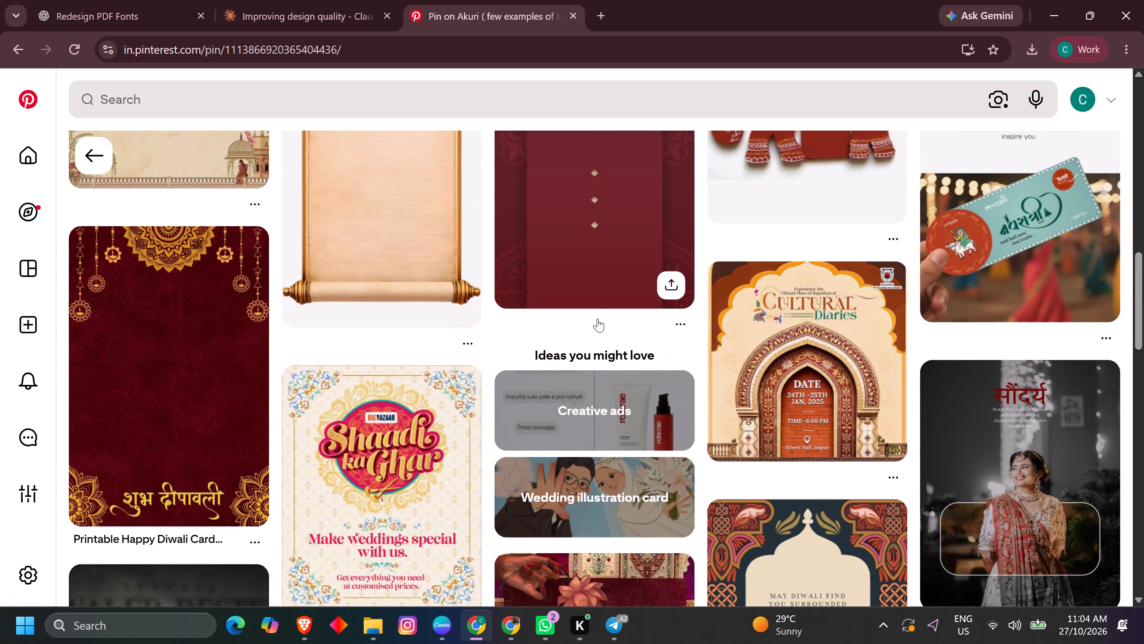
scroll(597, 318, down, 3)
scroll(597, 319, up, 4)
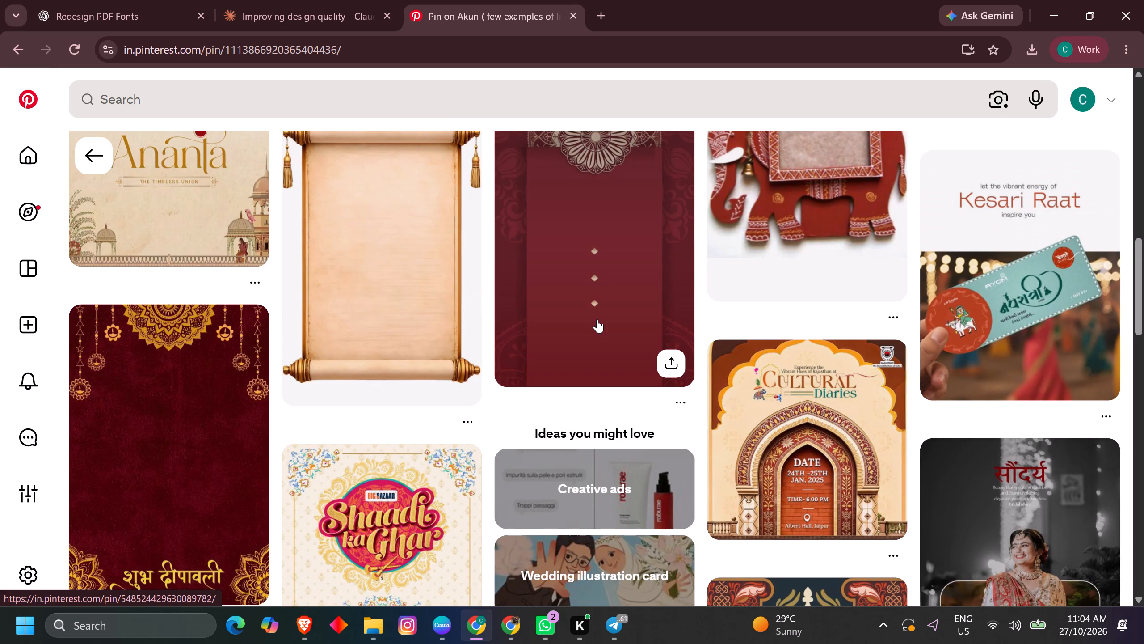
scroll(597, 319, down, 6)
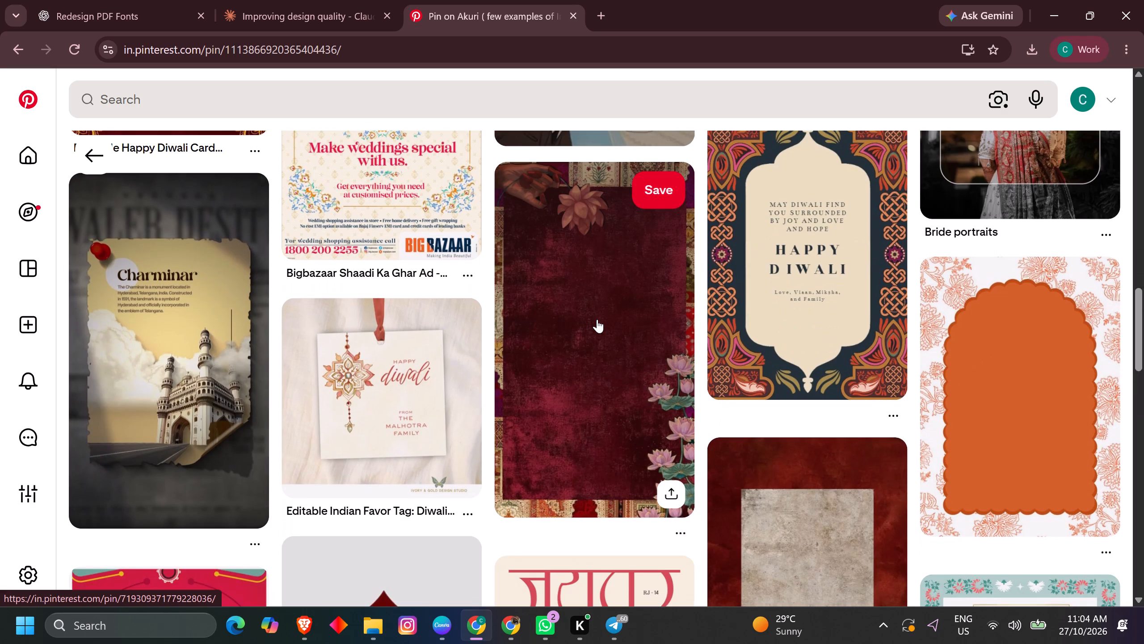
scroll(597, 319, down, 4)
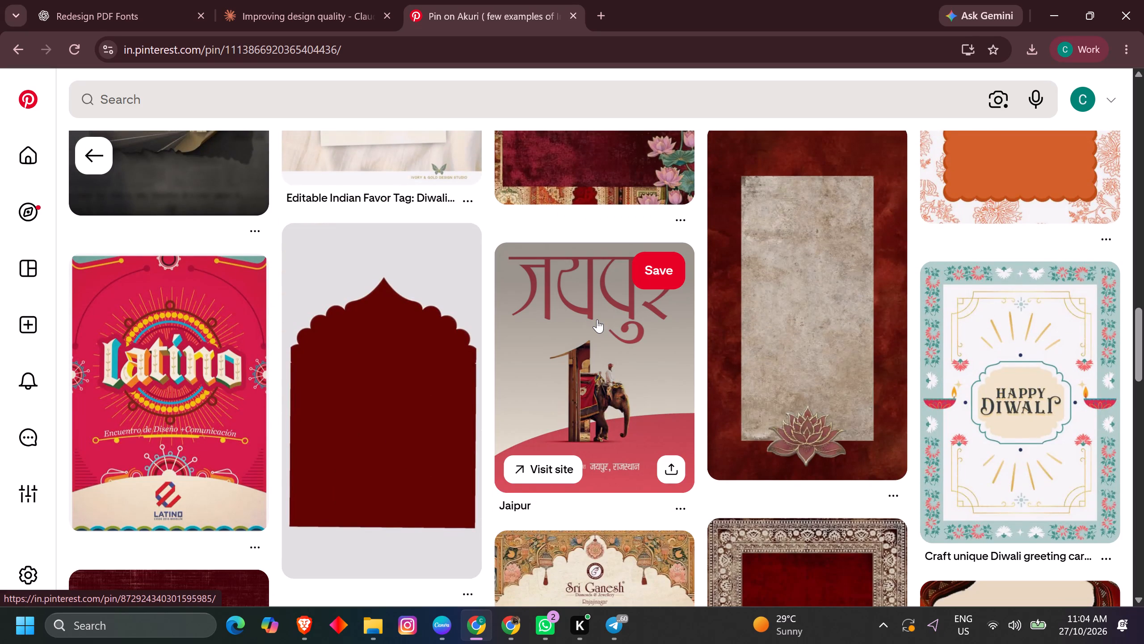
scroll(597, 319, down, 8)
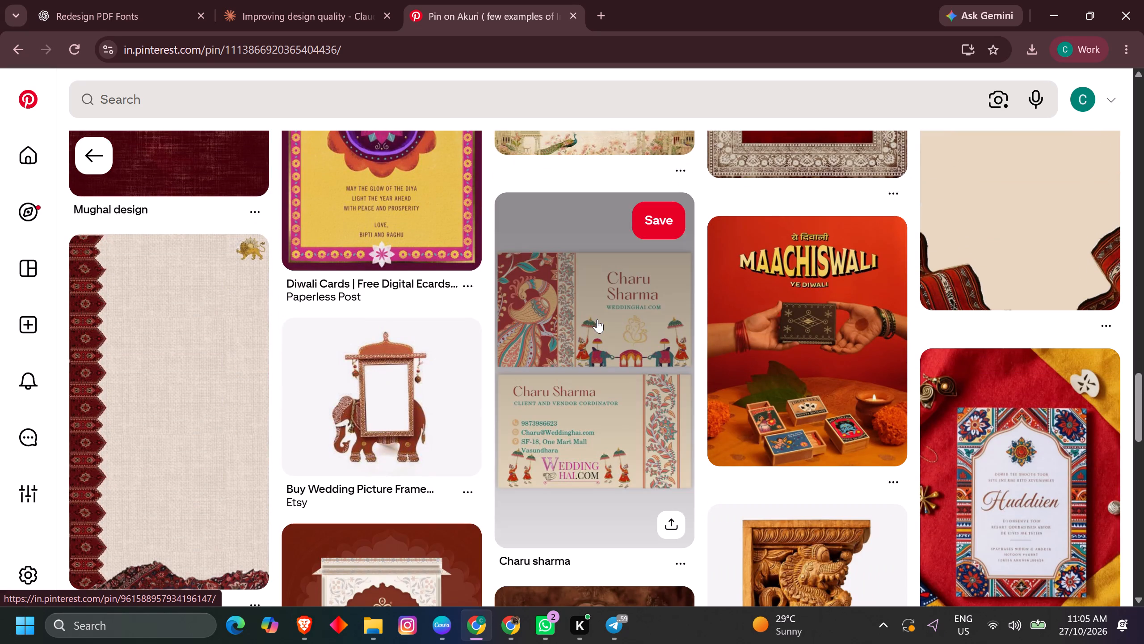
scroll(597, 319, down, 3)
scroll(375, 291, down, 3)
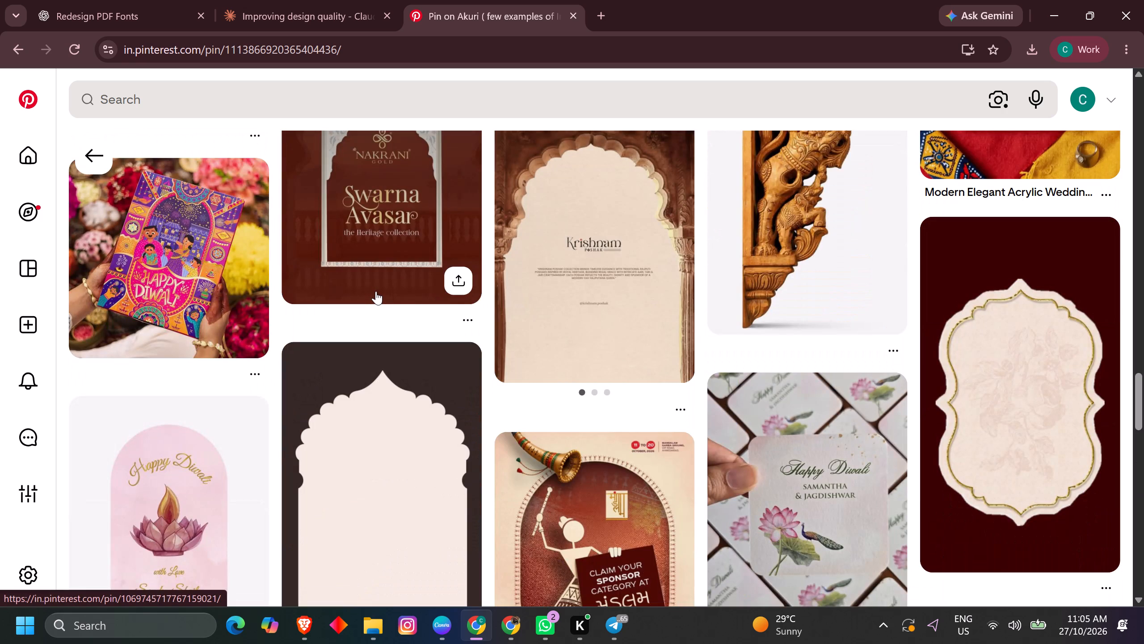
scroll(377, 291, down, 3)
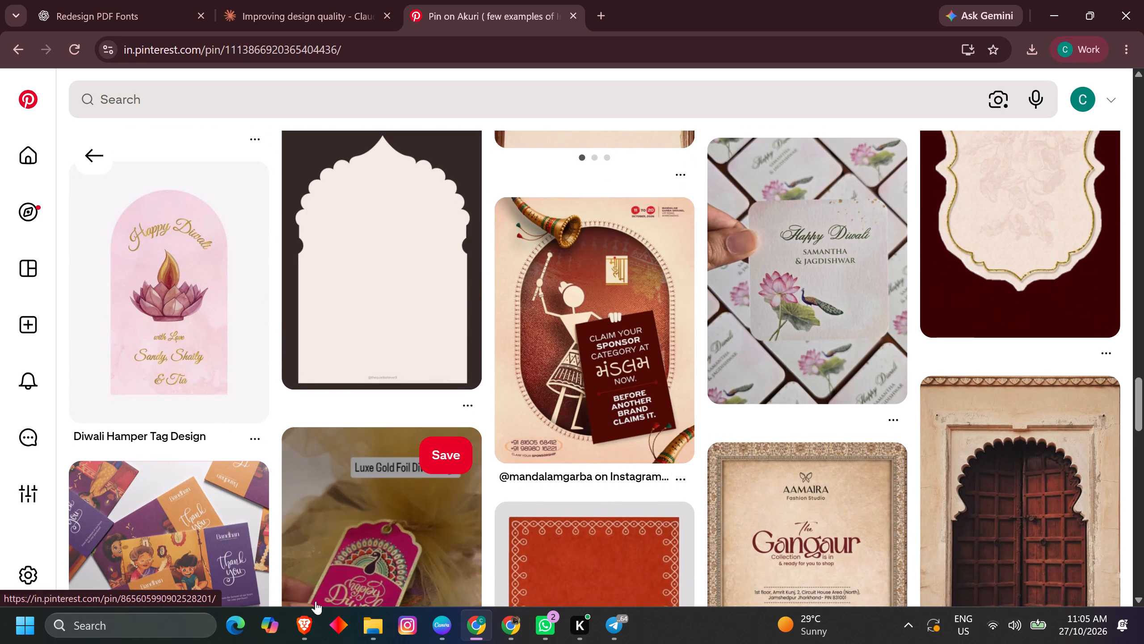
Switch to Brave and bring up the open Cheers Network video on YouTube.
click(296, 636)
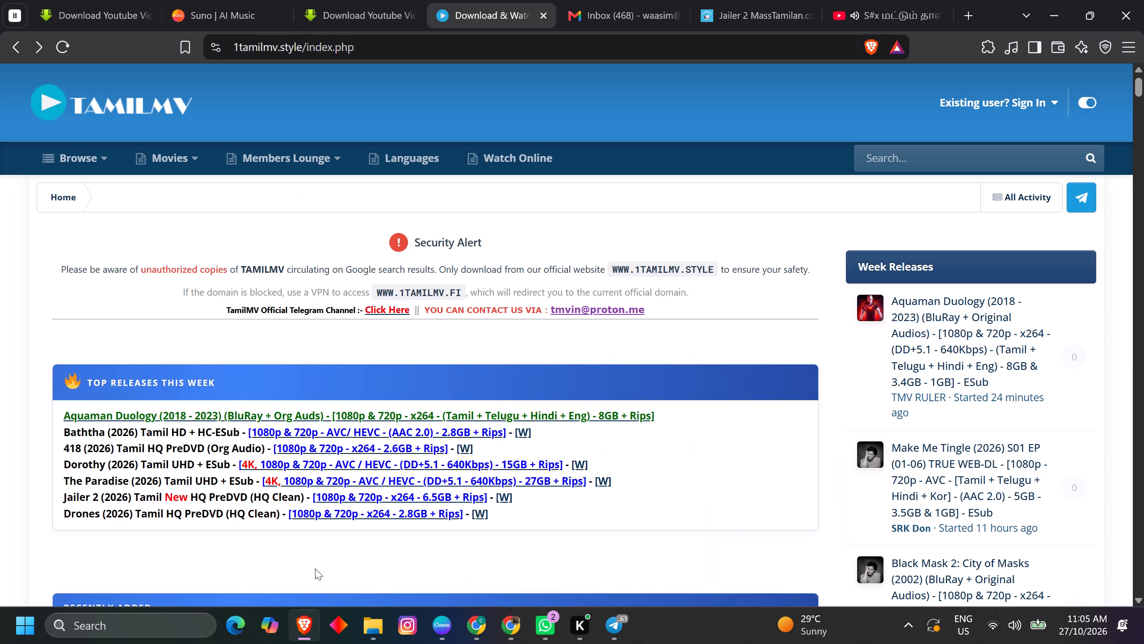
click(859, 0)
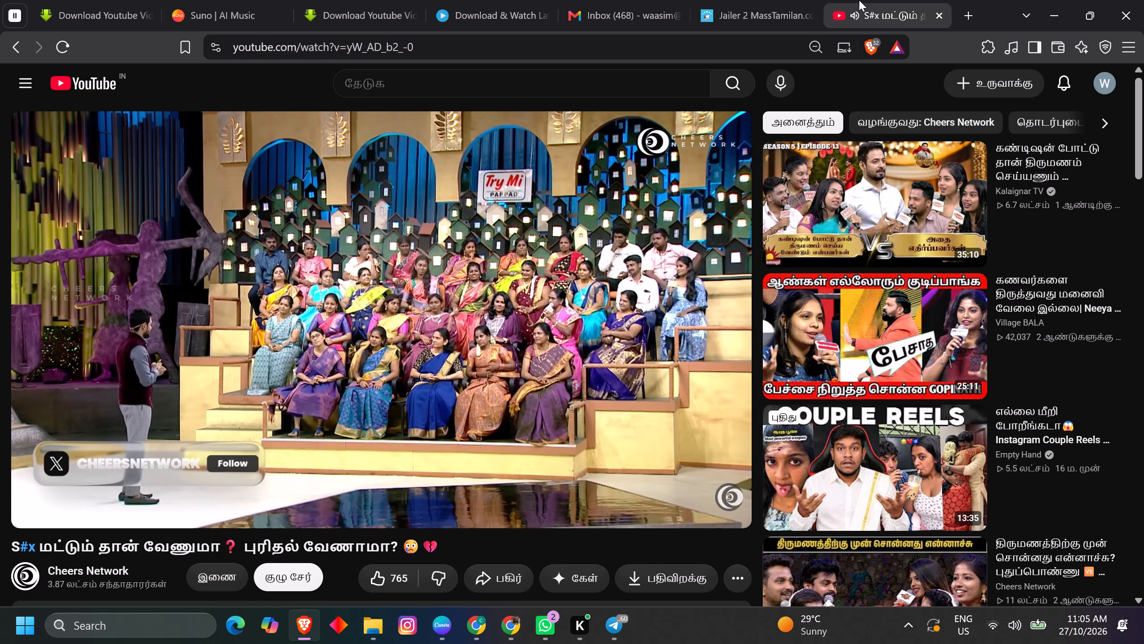
click(1047, 8)
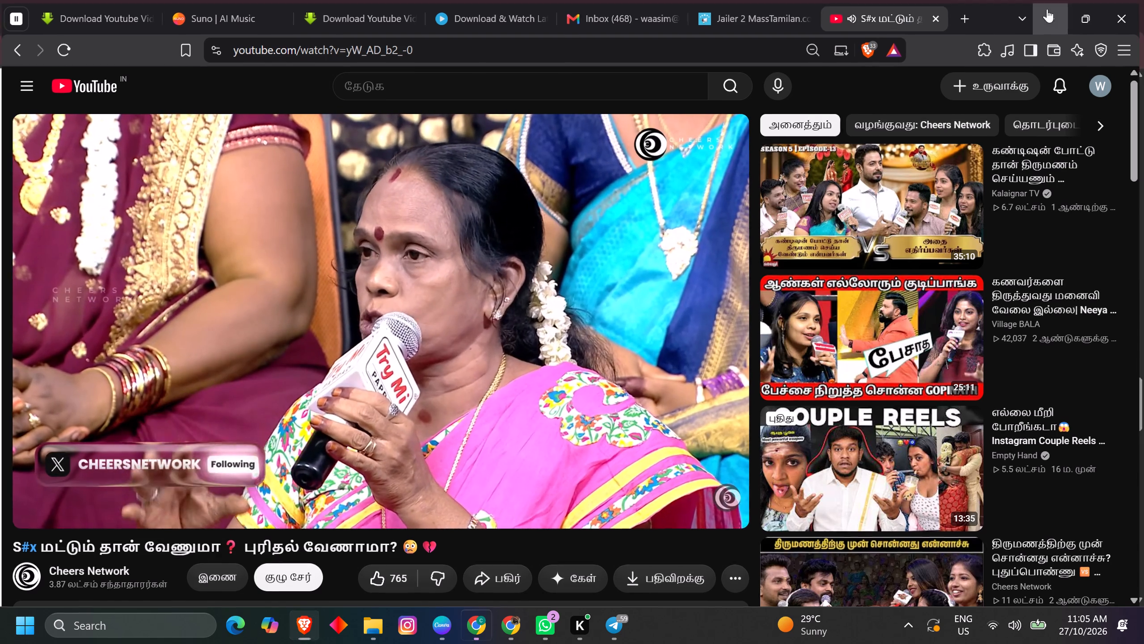
scroll(547, 372, down, 5)
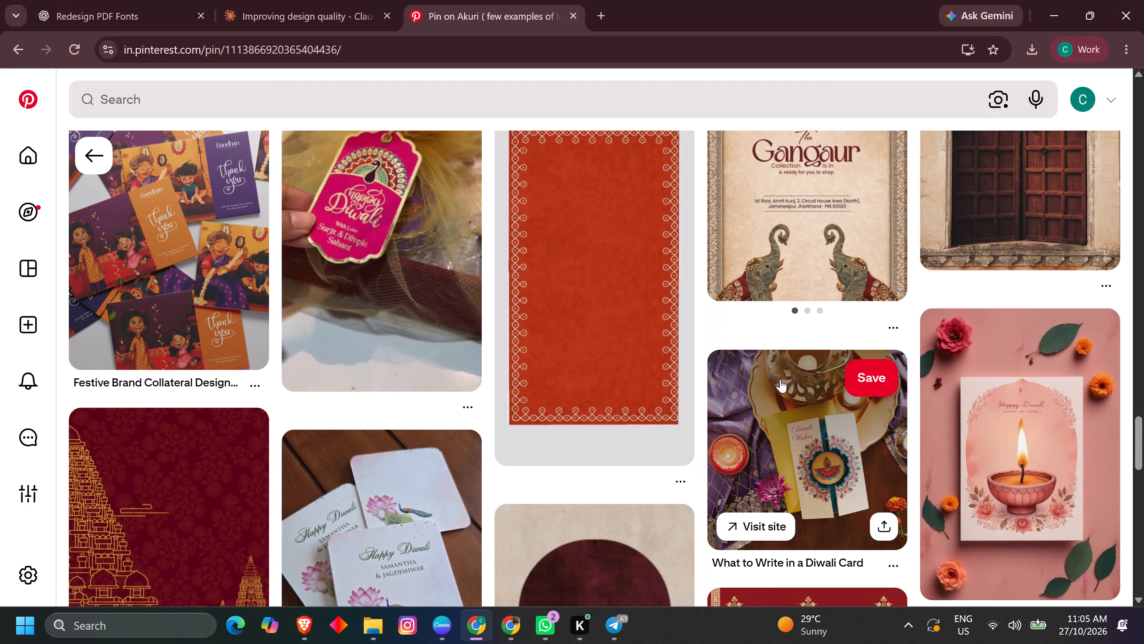
scroll(780, 379, up, 1)
scroll(780, 379, down, 2)
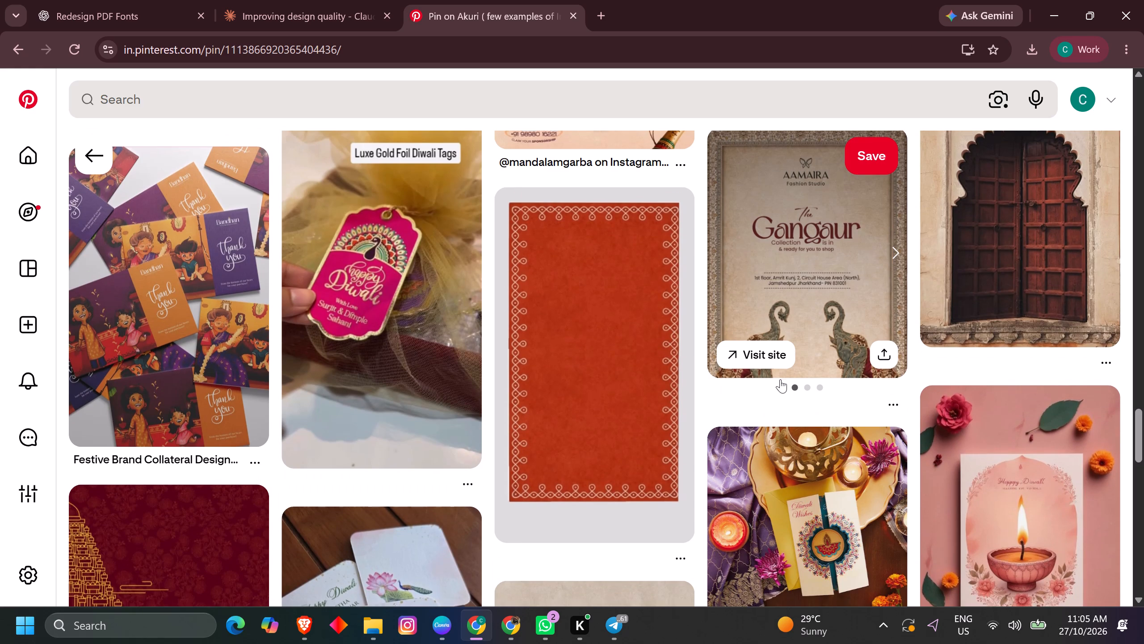
scroll(780, 379, down, 3)
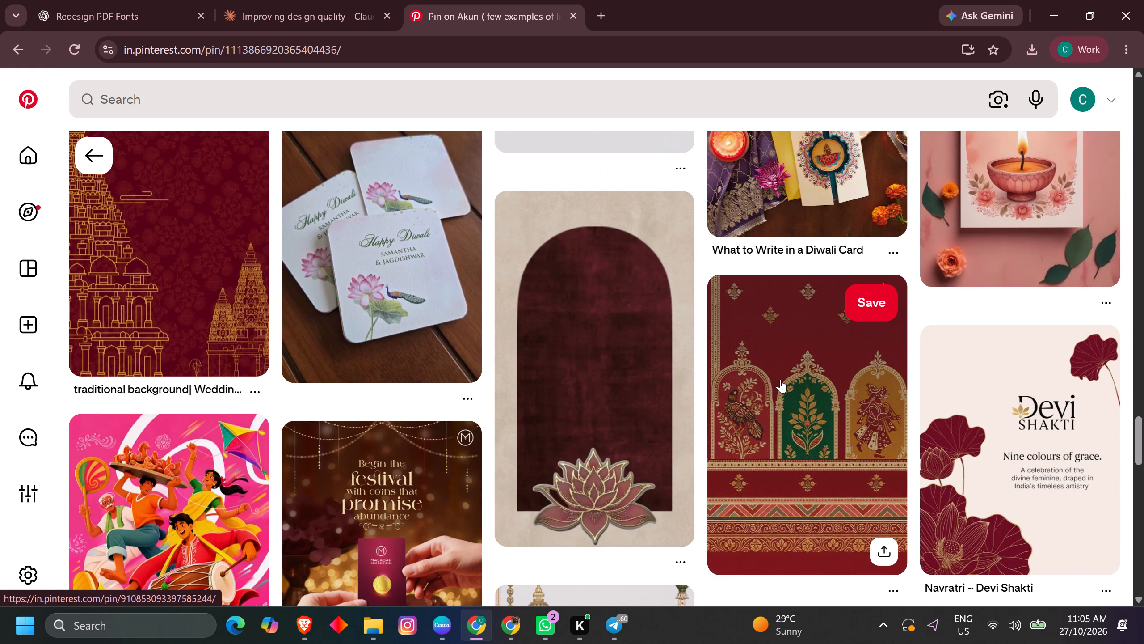
scroll(780, 379, down, 9)
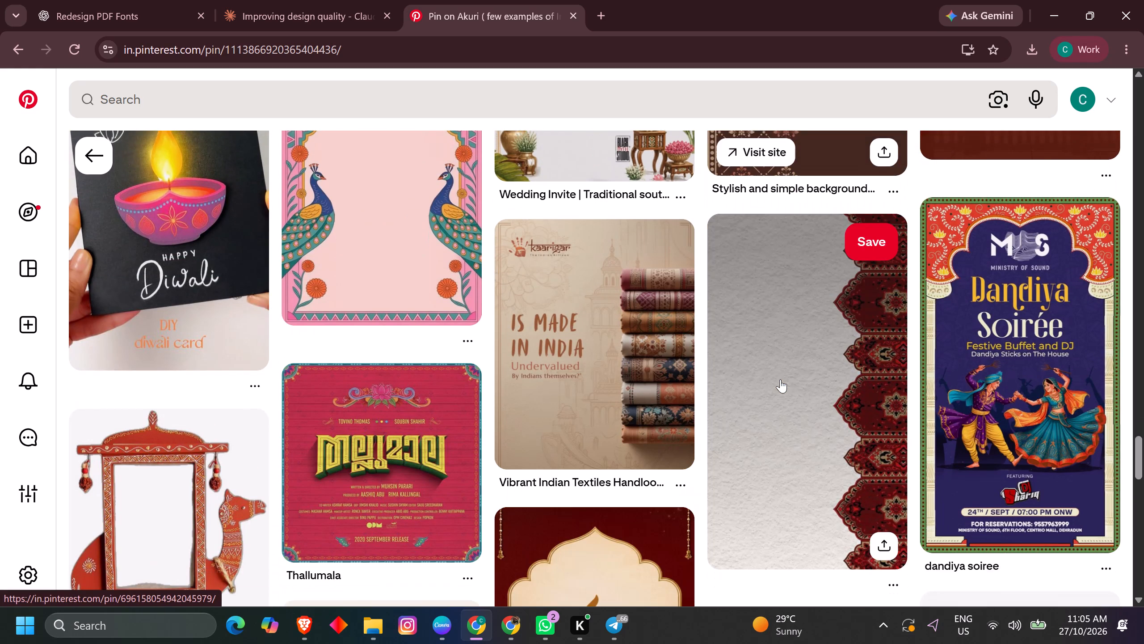
scroll(780, 379, down, 6)
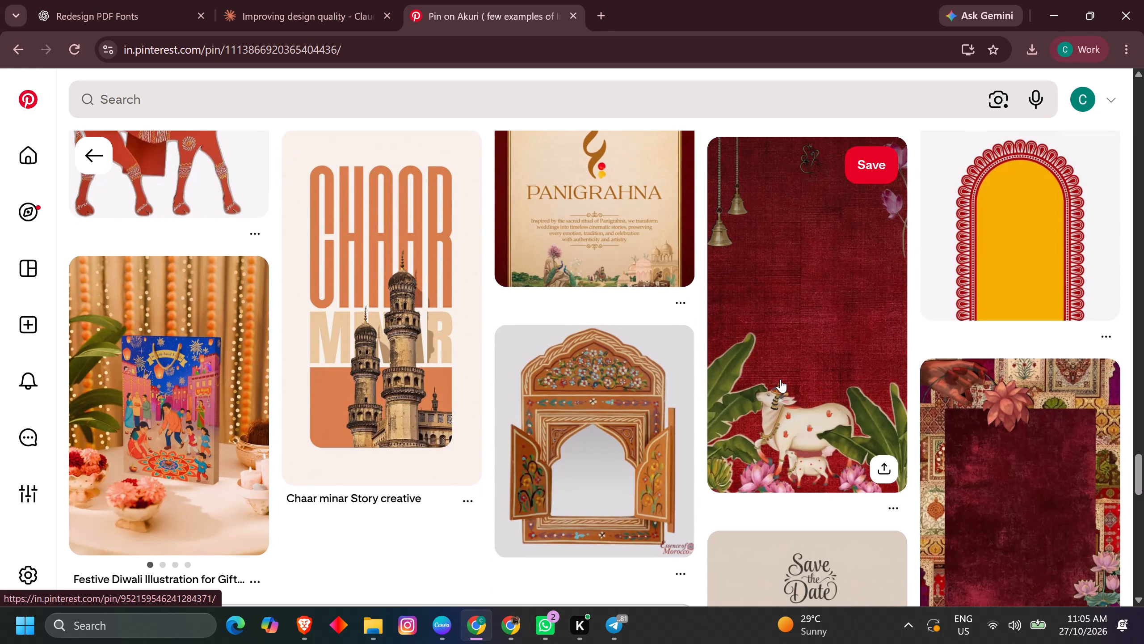
scroll(780, 379, down, 4)
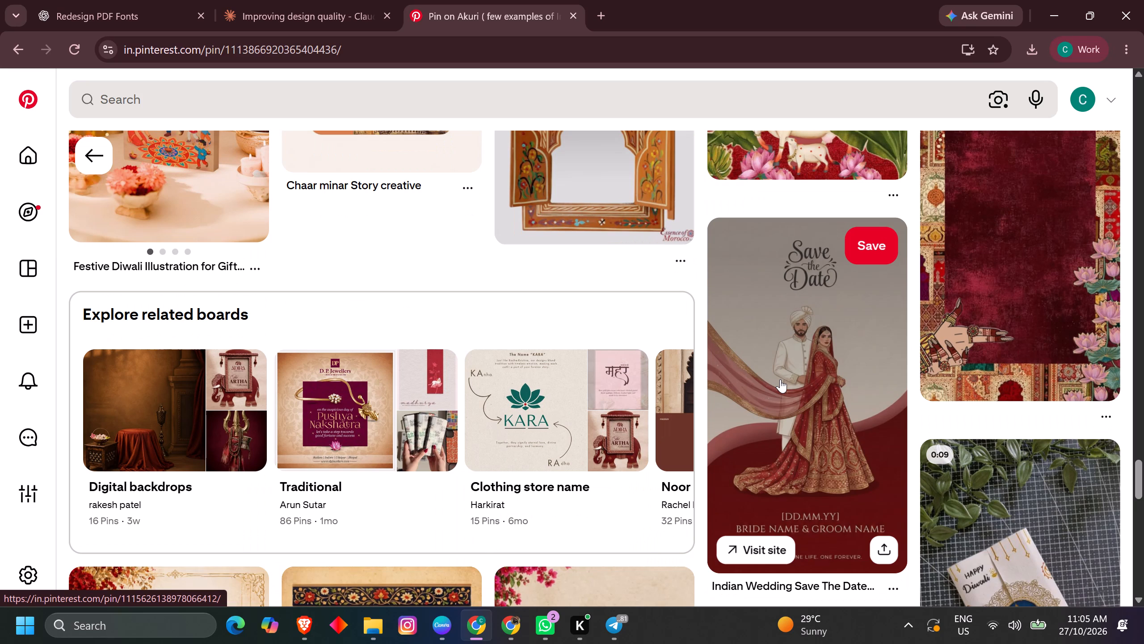
scroll(917, 347, up, 3)
scroll(911, 349, down, 6)
scroll(765, 423, down, 3)
scroll(634, 364, down, 3)
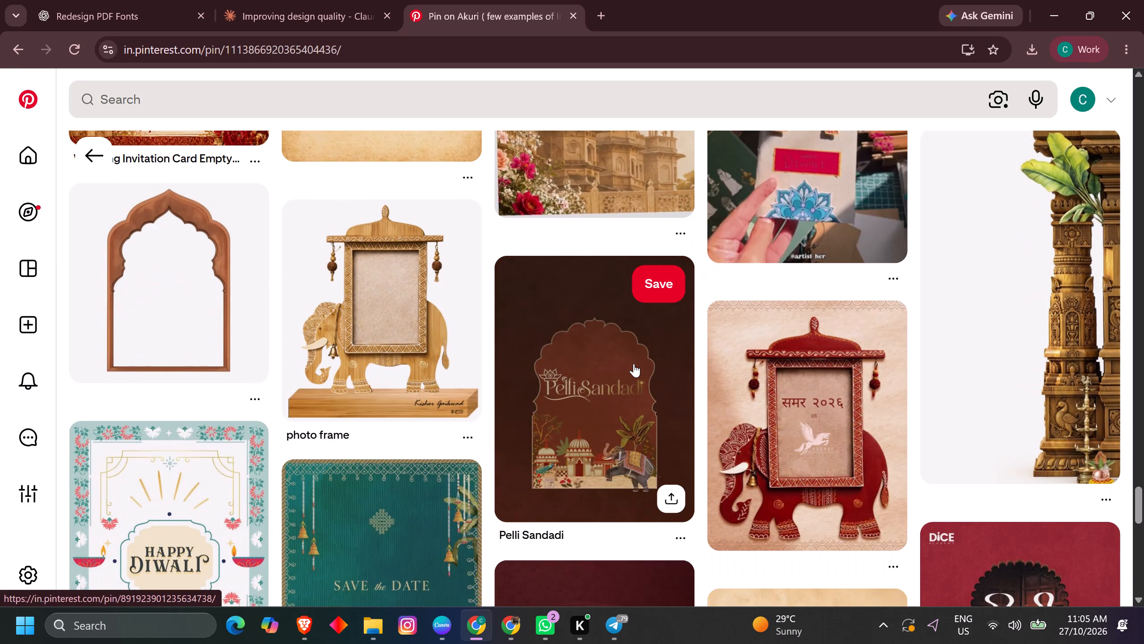
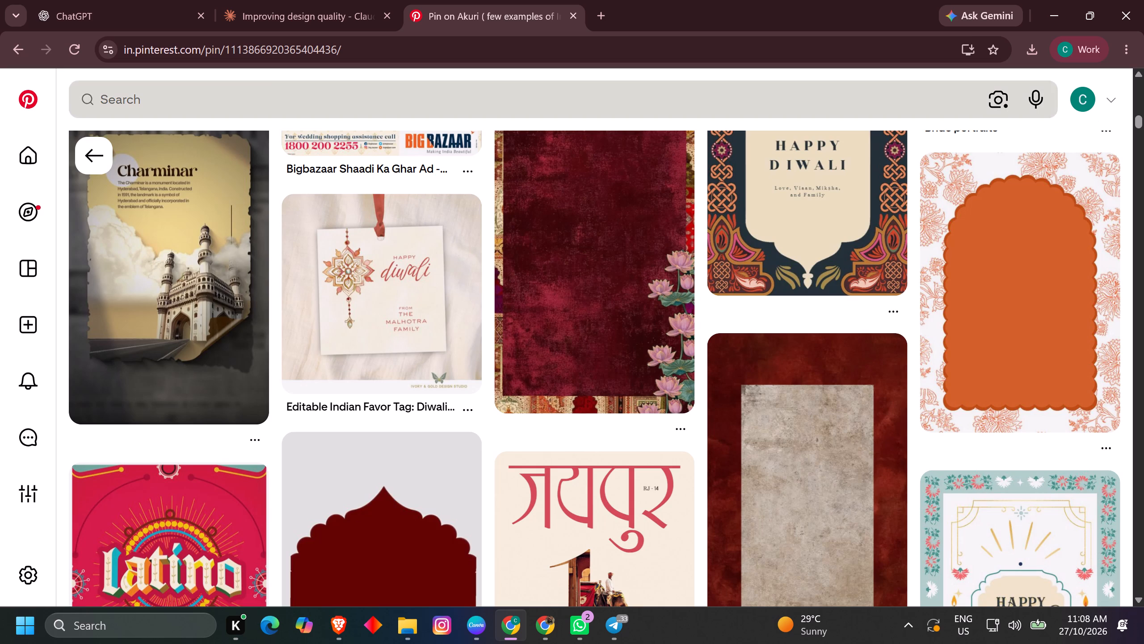
click(711, 99)
text(DIWALI GFT)
key(space)
text(CARD)
key(Return)
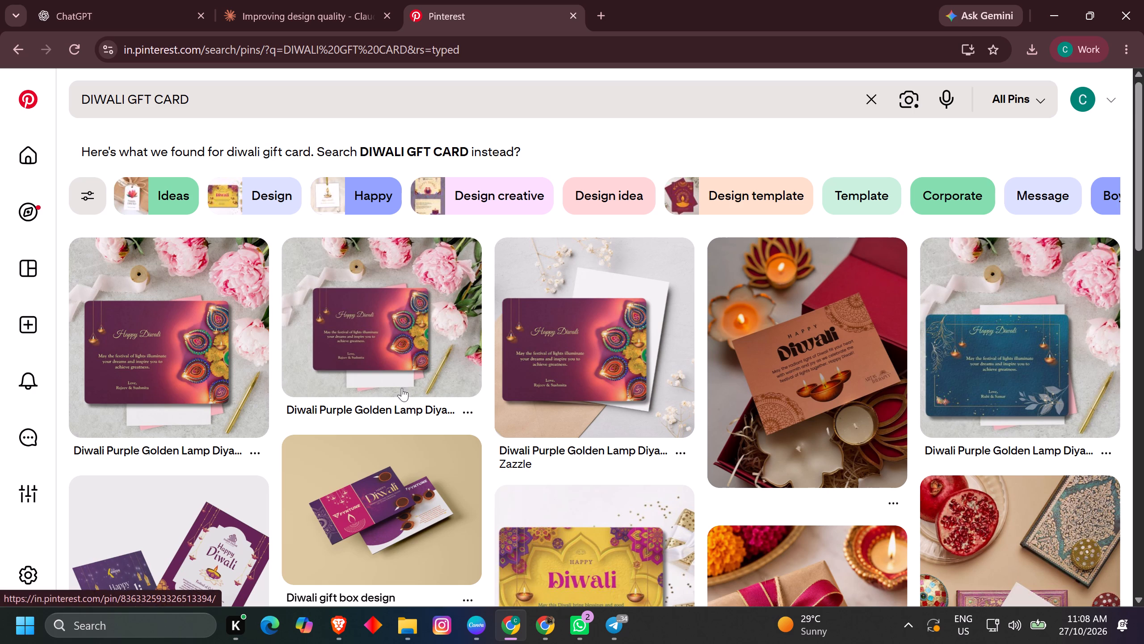
View the "Diwali Greeting Card Printable | Editable Festive Wishes Card" pin from the search results, then return to the results.
scroll(967, 345, down, 2)
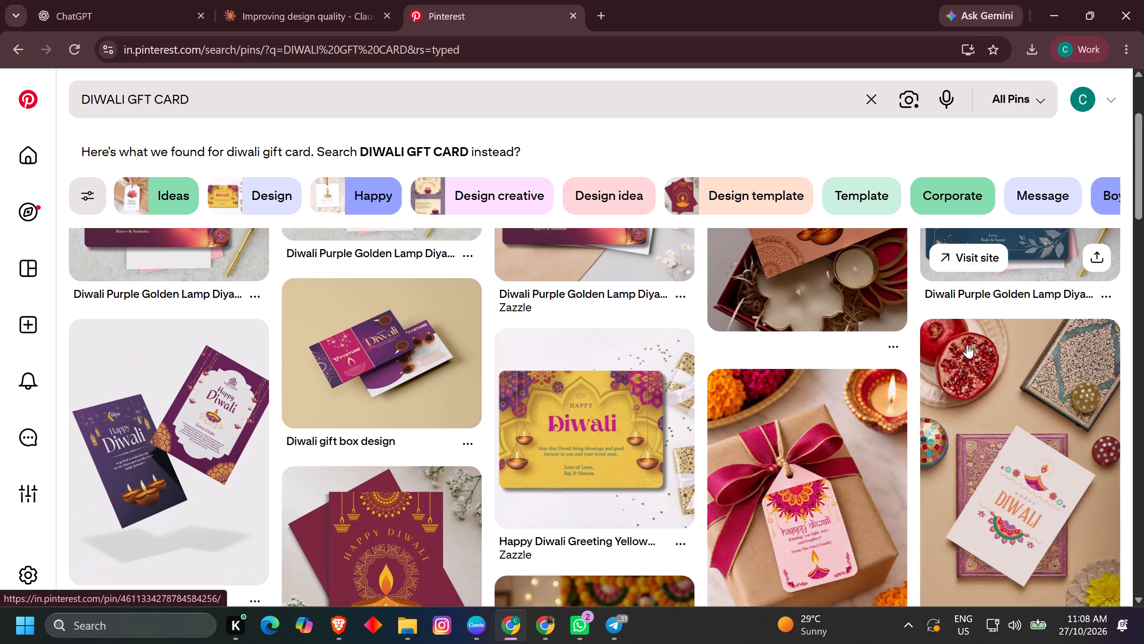
scroll(861, 429, down, 8)
scroll(861, 429, up, 2)
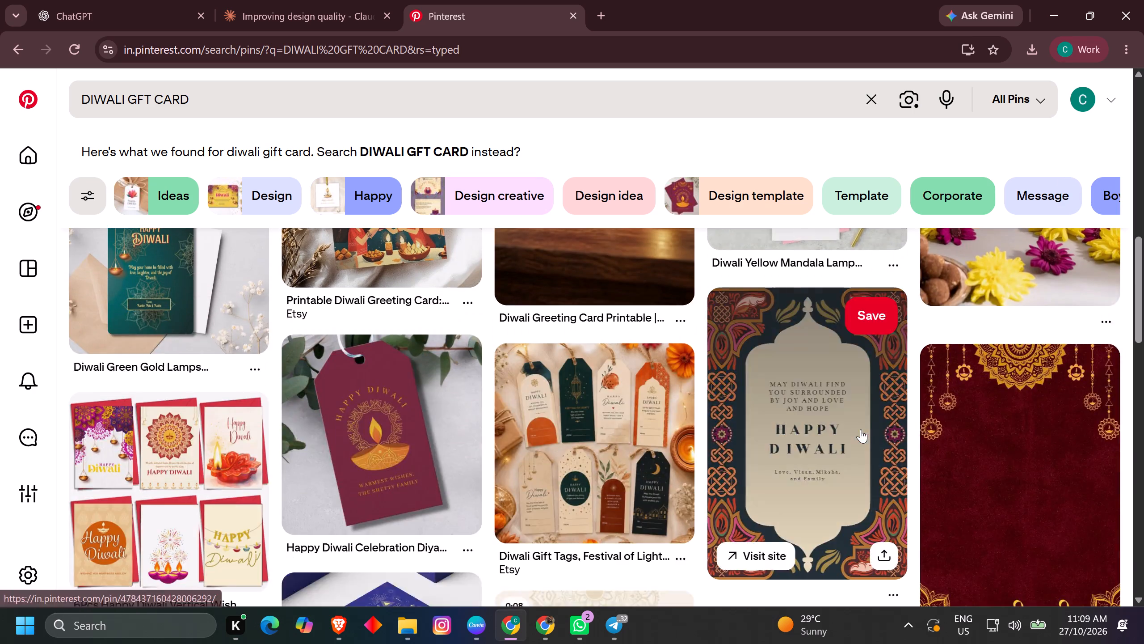
scroll(861, 429, up, 2)
click(565, 385)
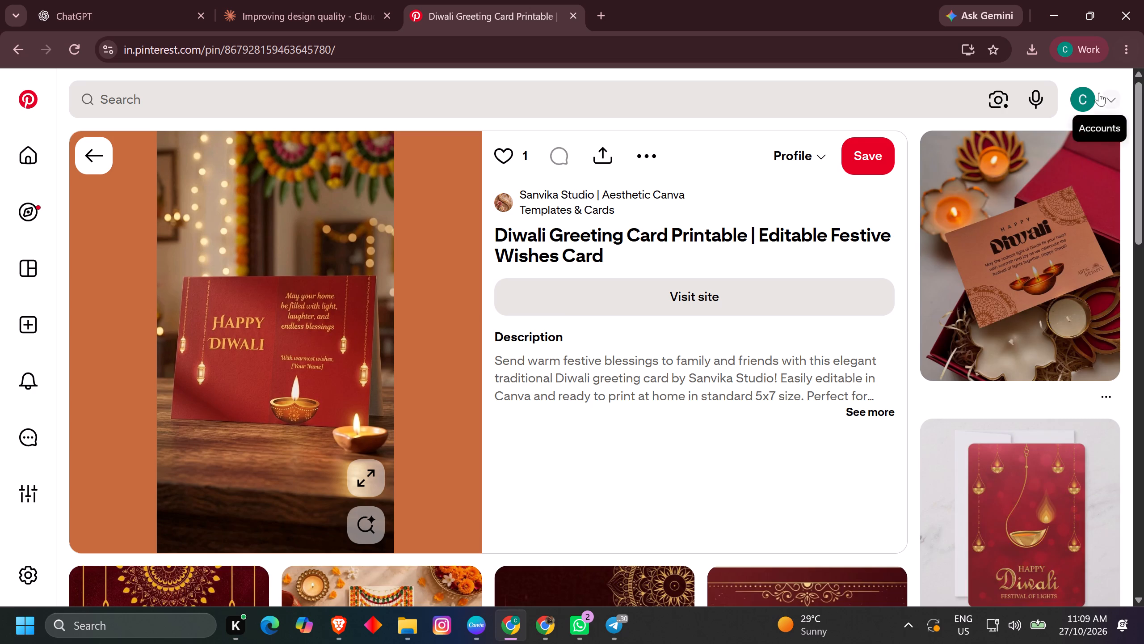
scroll(1013, 270, down, 4)
click(97, 157)
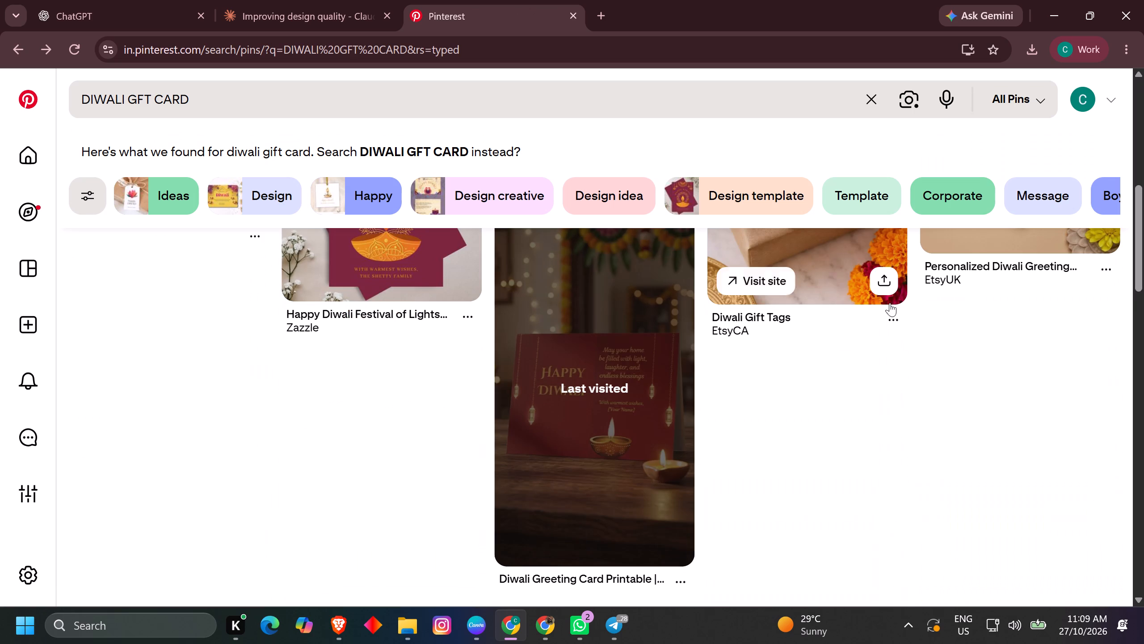
Browse the Diwali gift card search results, examining the cards' layouts, borders, diya motifs, colours and typography.
scroll(1026, 366, down, 7)
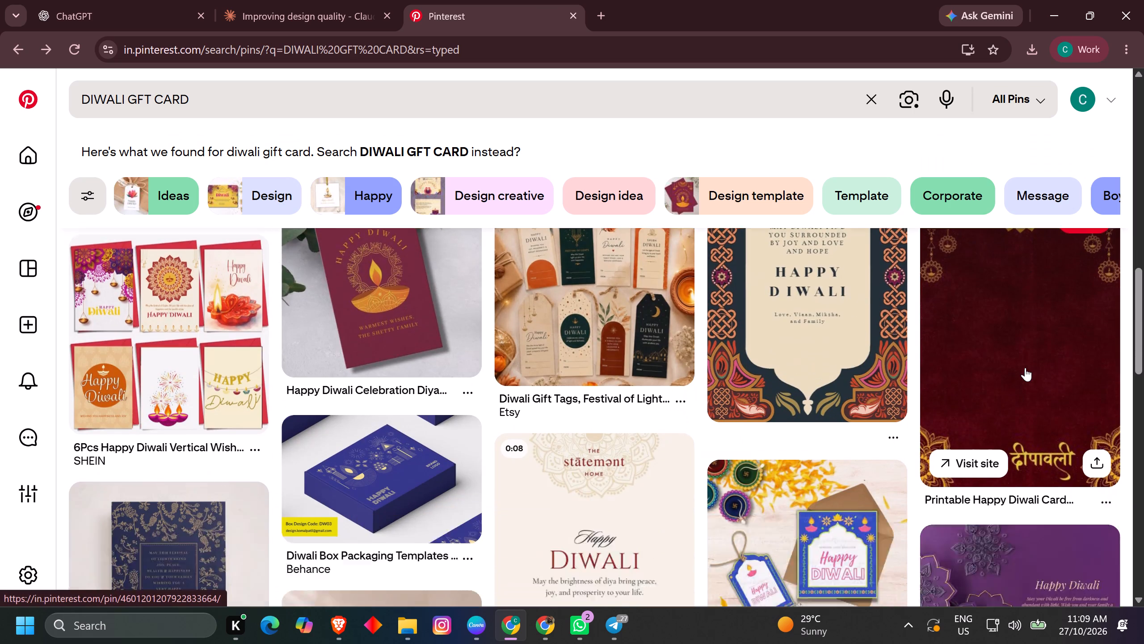
scroll(1016, 347, down, 3)
scroll(483, 327, down, 3)
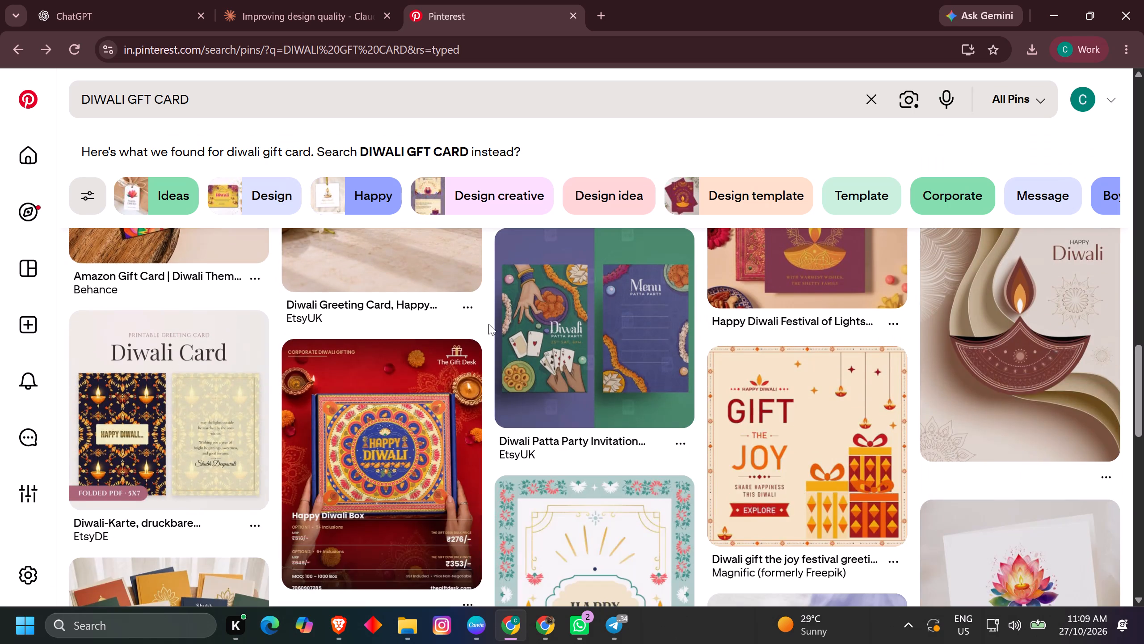
scroll(489, 324, down, 6)
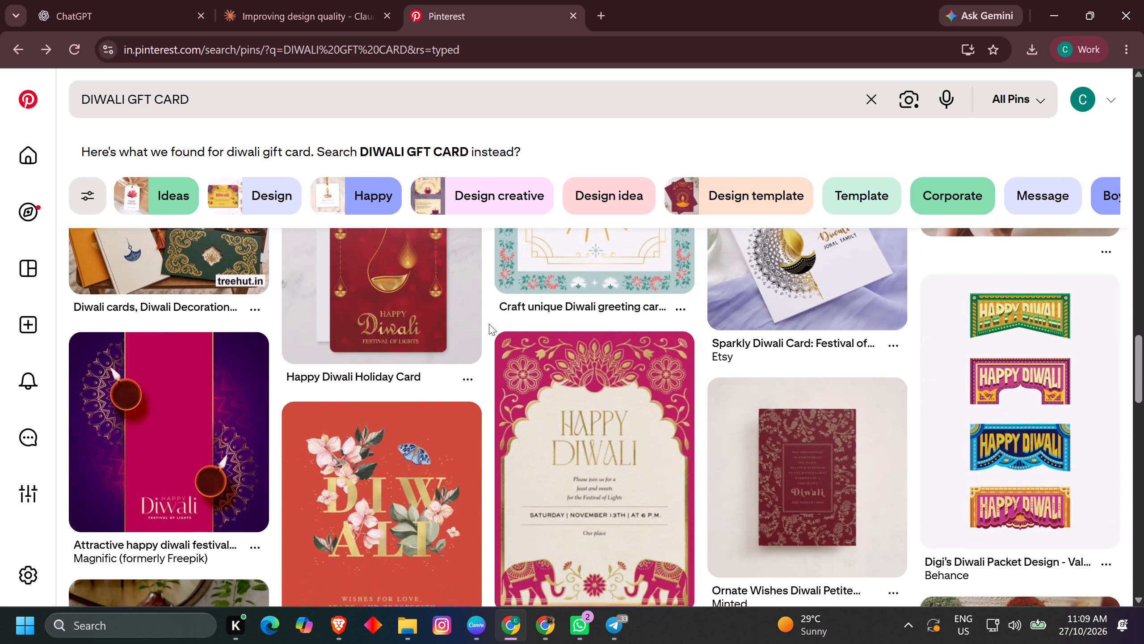
scroll(983, 287, up, 1)
scroll(983, 287, down, 4)
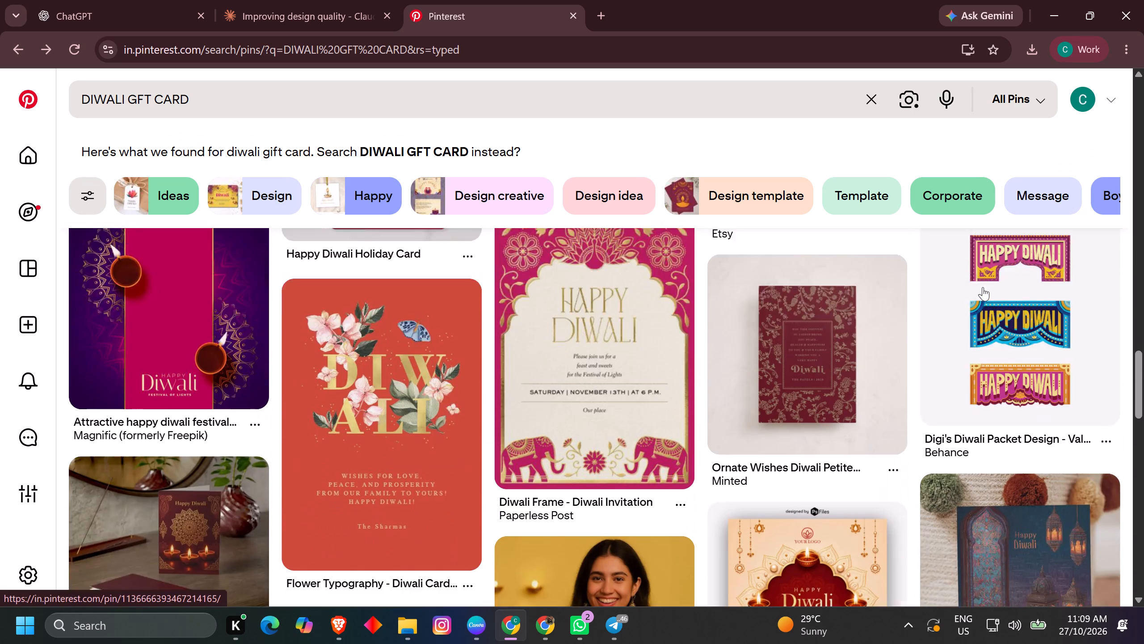
scroll(732, 361, down, 4)
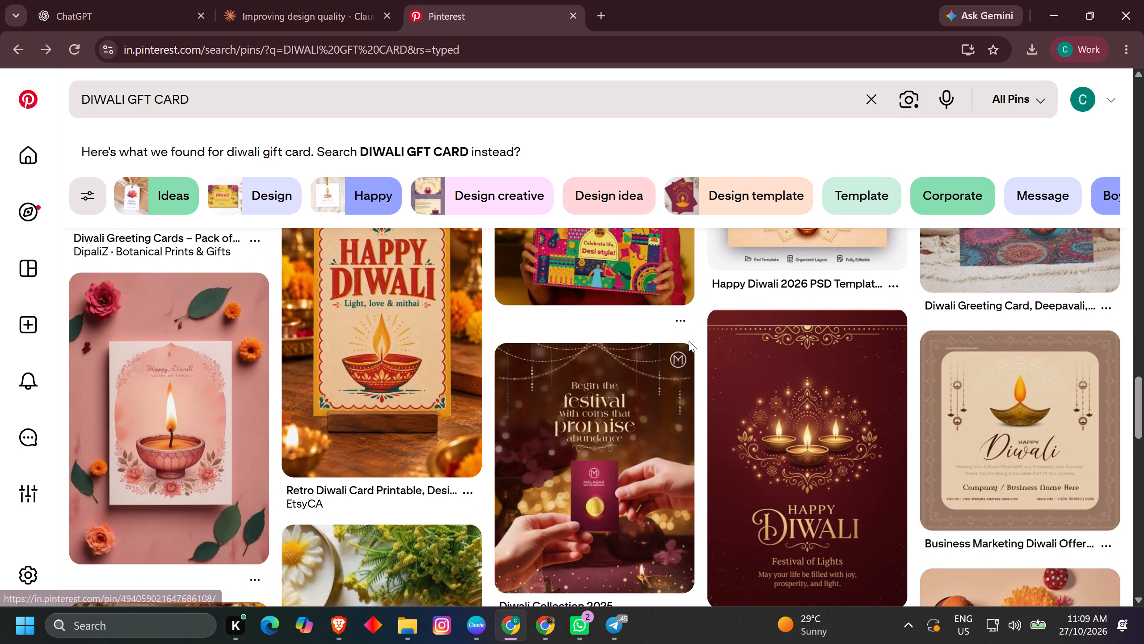
scroll(689, 341, down, 5)
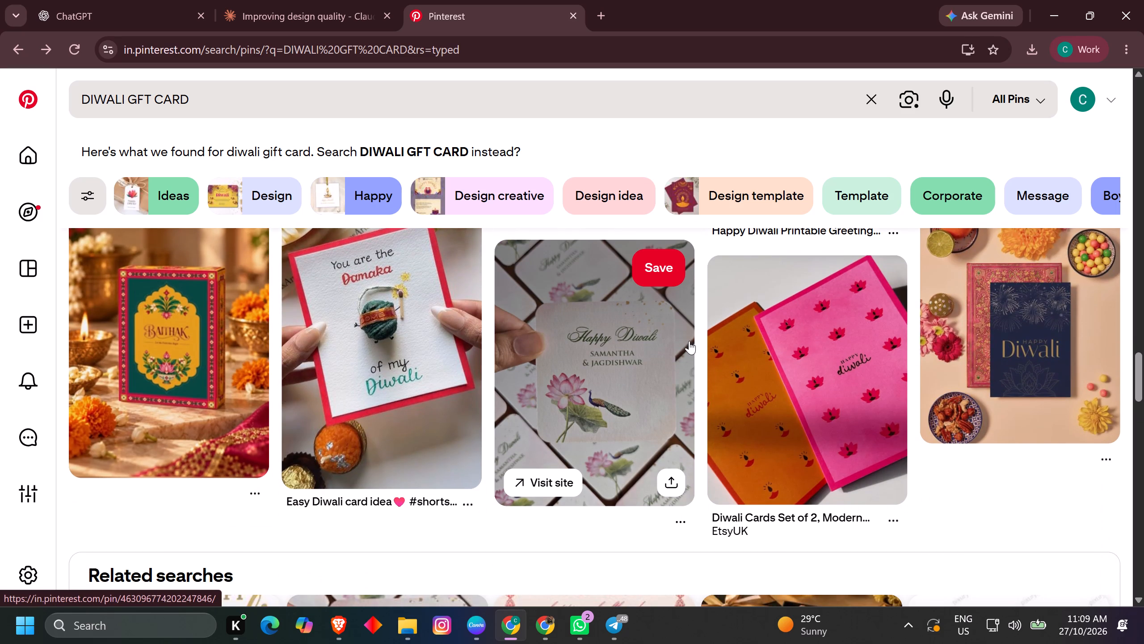
scroll(689, 341, down, 6)
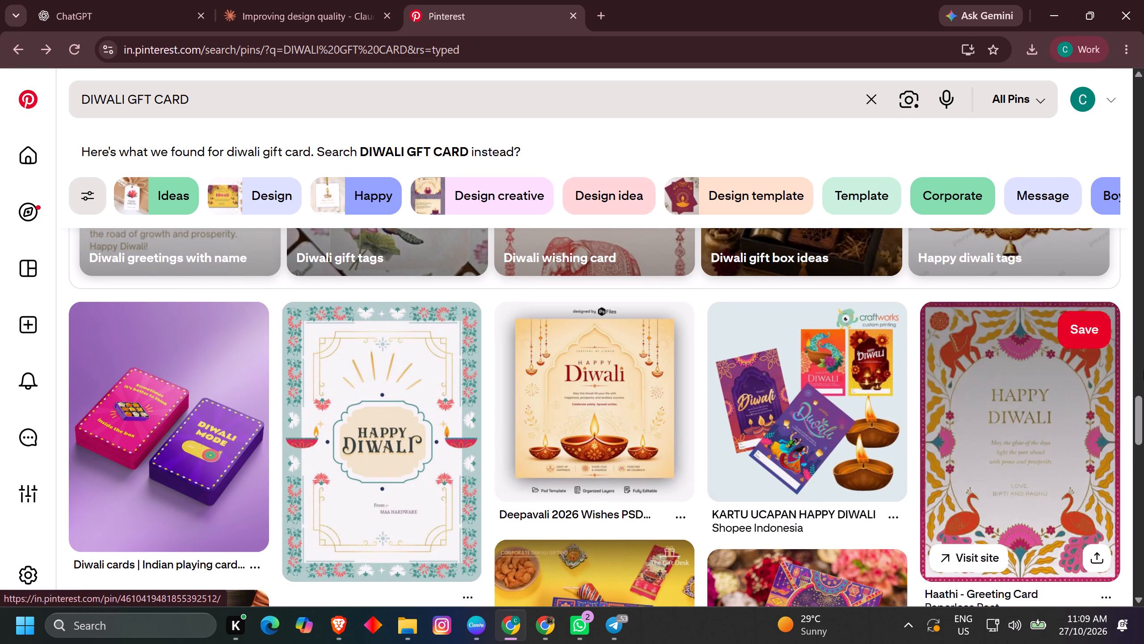
scroll(917, 378, down, 4)
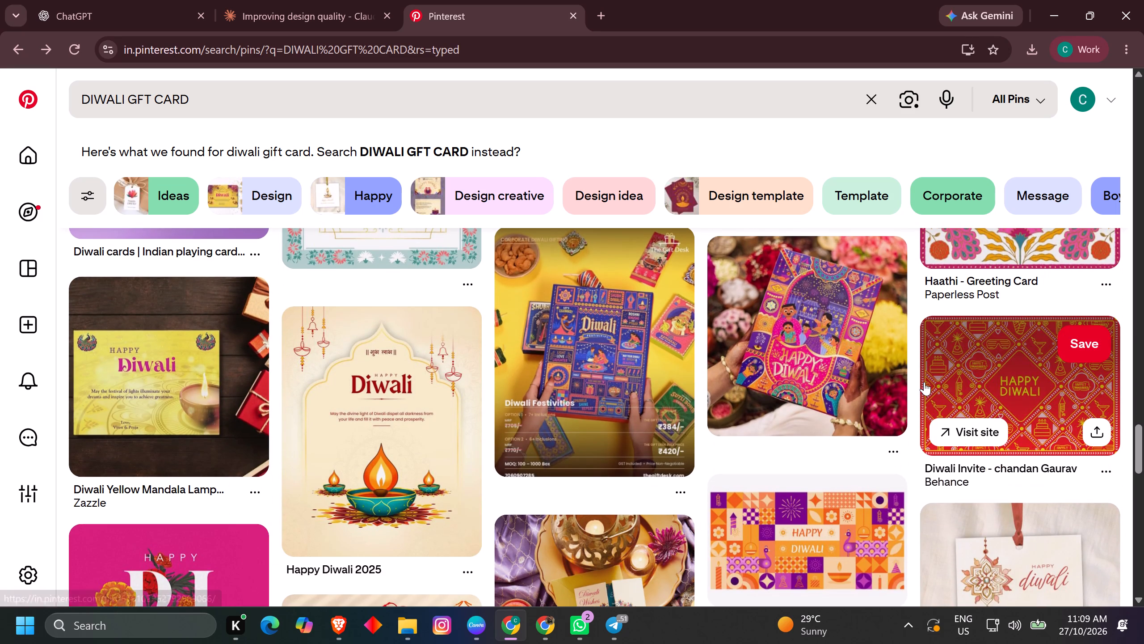
scroll(509, 357, down, 3)
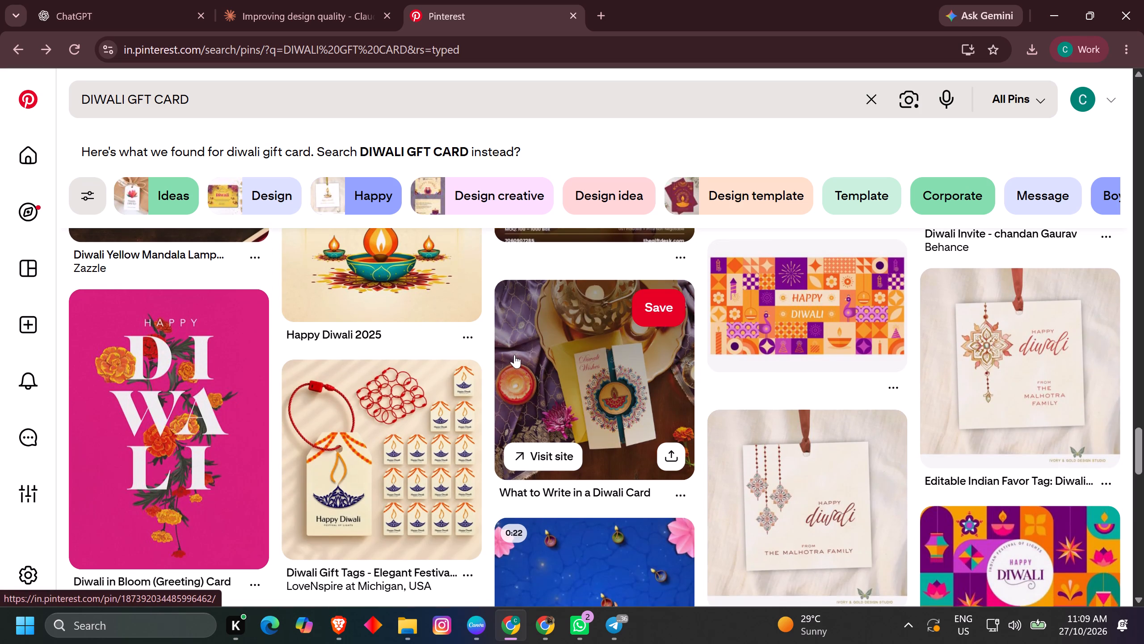
scroll(907, 362, down, 7)
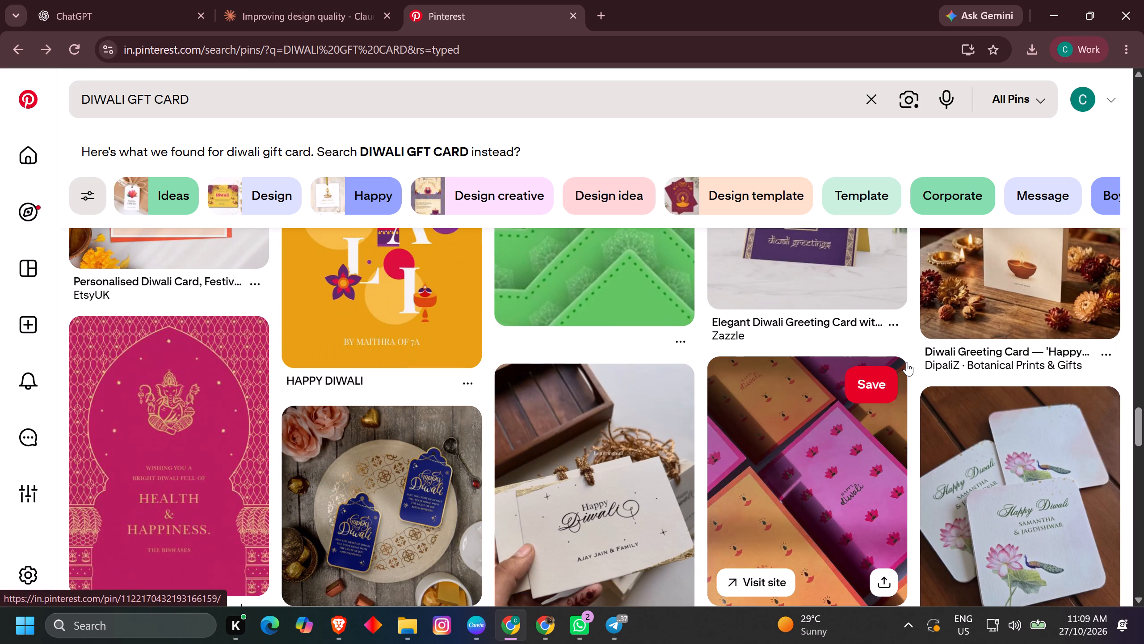
scroll(907, 362, down, 8)
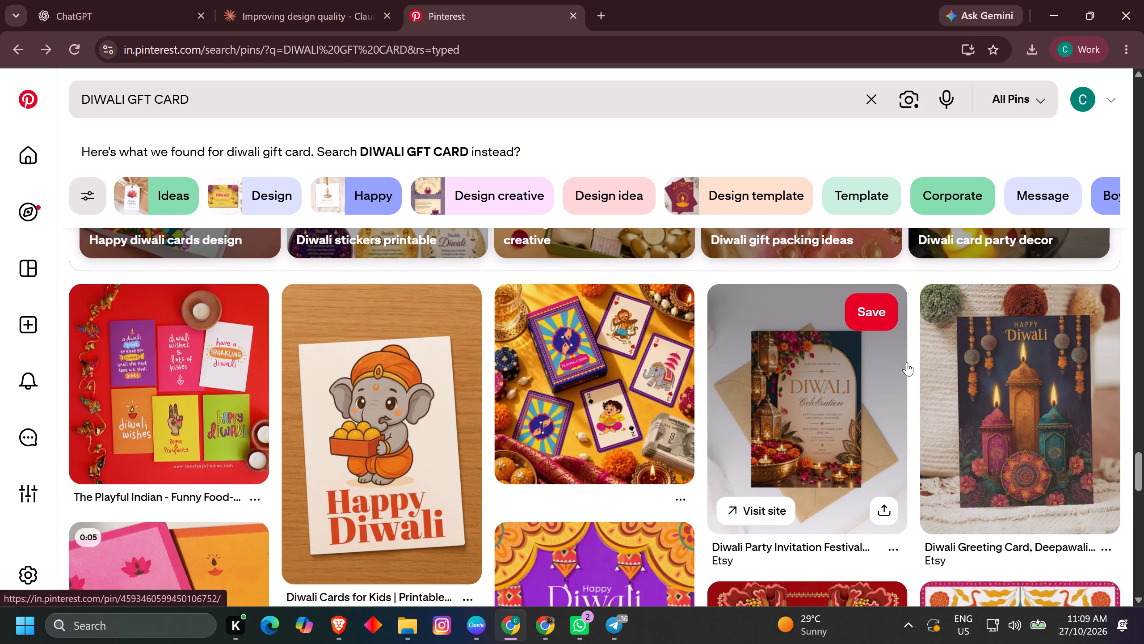
scroll(495, 379, down, 4)
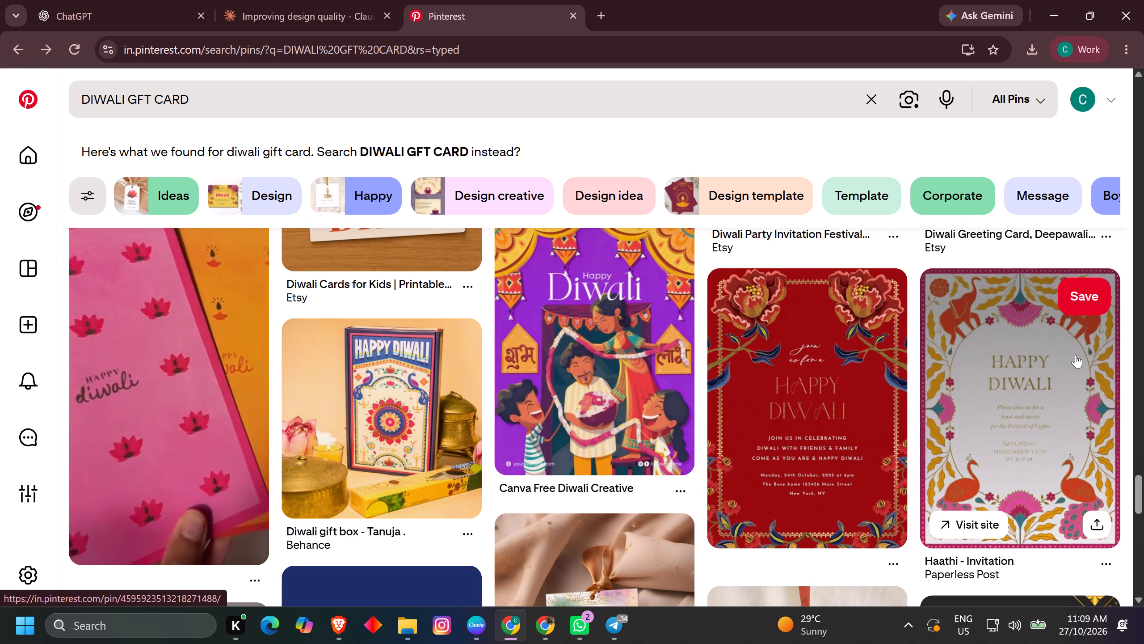
scroll(1076, 355, down, 7)
scroll(985, 343, down, 3)
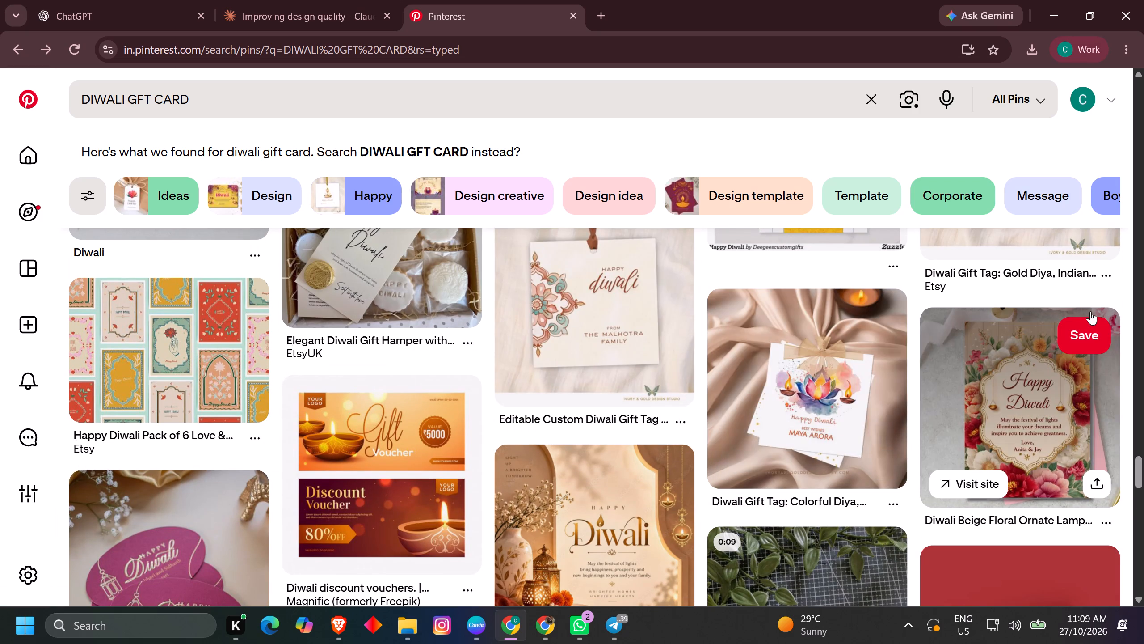
Browse further Diwali gift card results on Pinterest, examining the tags, cards and related search suggestions for design ideas.
scroll(639, 302, down, 11)
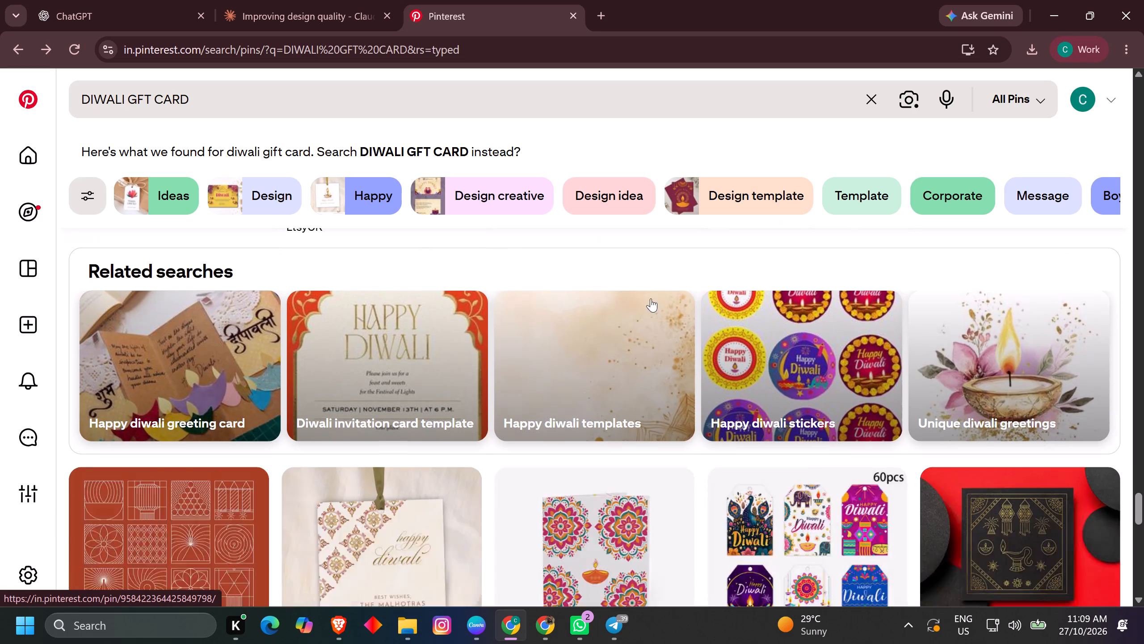
scroll(652, 298, down, 7)
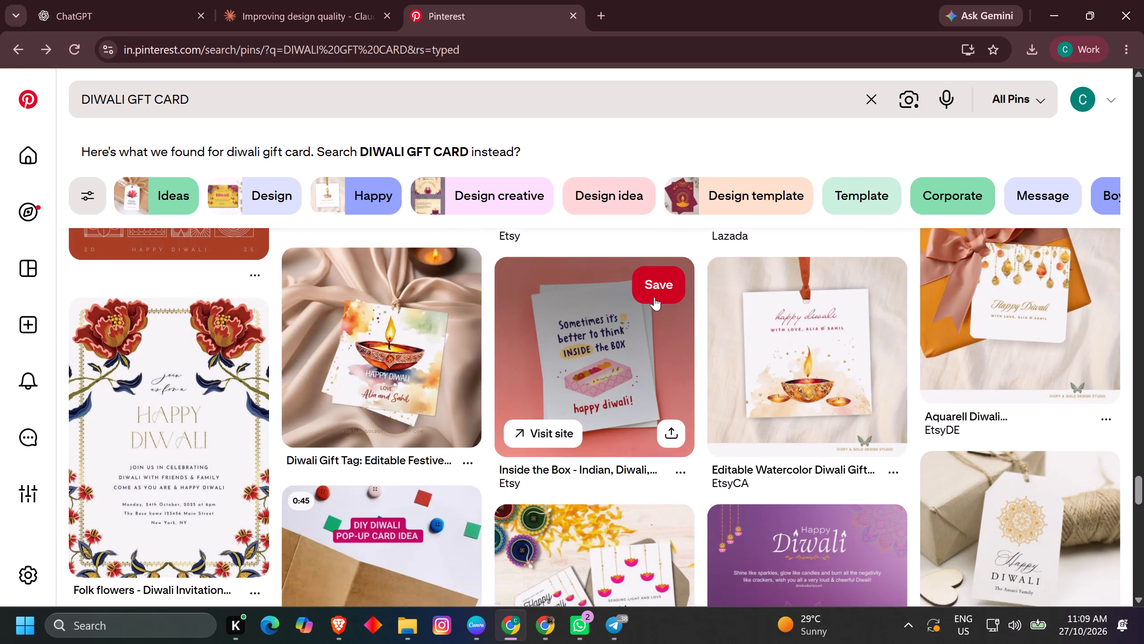
scroll(654, 297, down, 1)
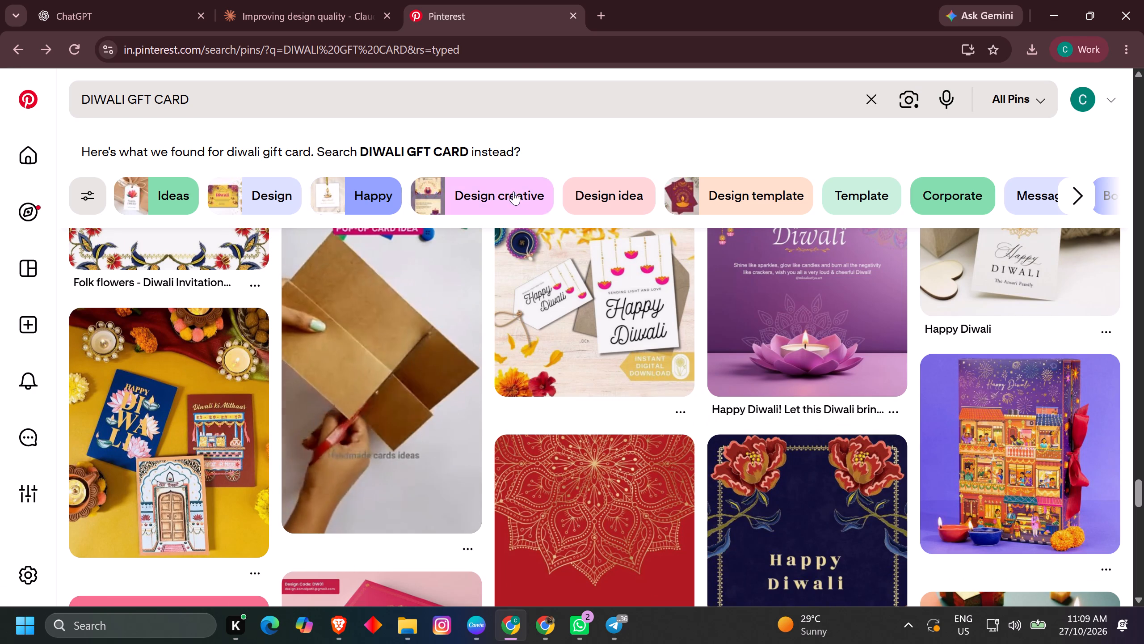
Narrow the Diwali gift card search to "Design creative" and look over the first results.
click(513, 192)
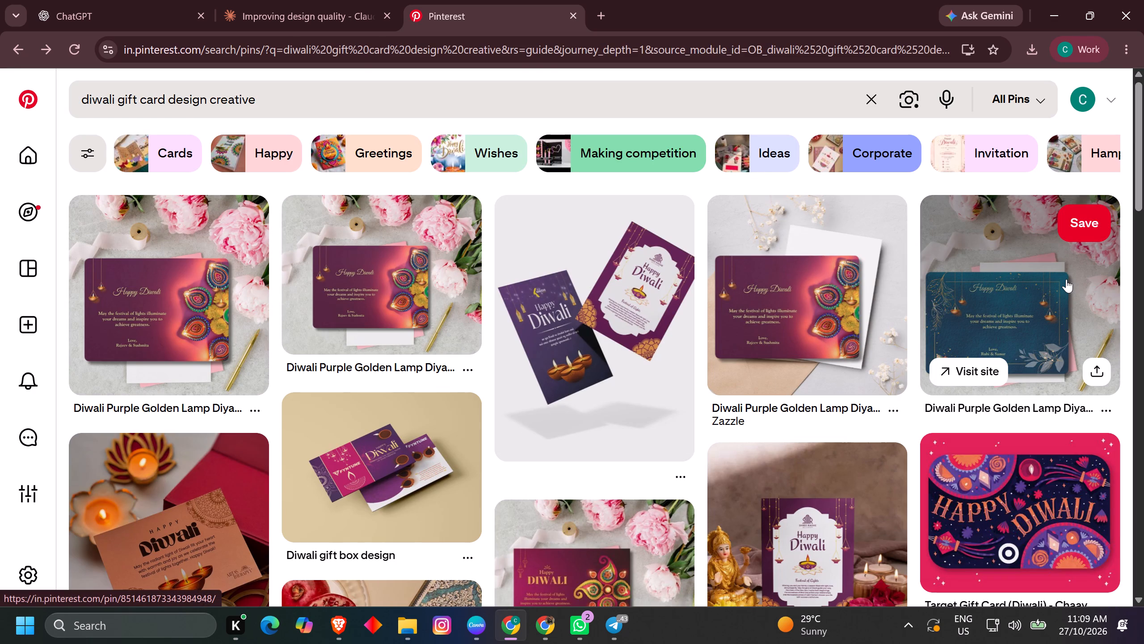
scroll(854, 321, down, 3)
scroll(854, 314, up, 1)
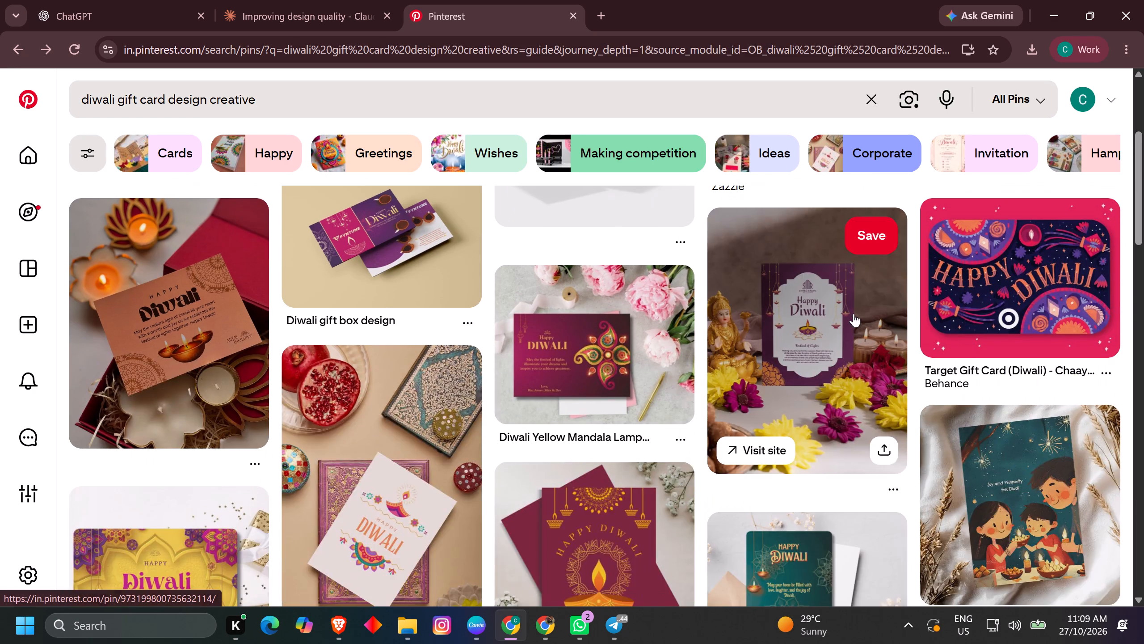
View the "Diwali Purple Golden Lamp Diyas Greeting Holiday Card" pin from Zazzle and expand its full description.
scroll(854, 314, up, 2)
click(854, 302)
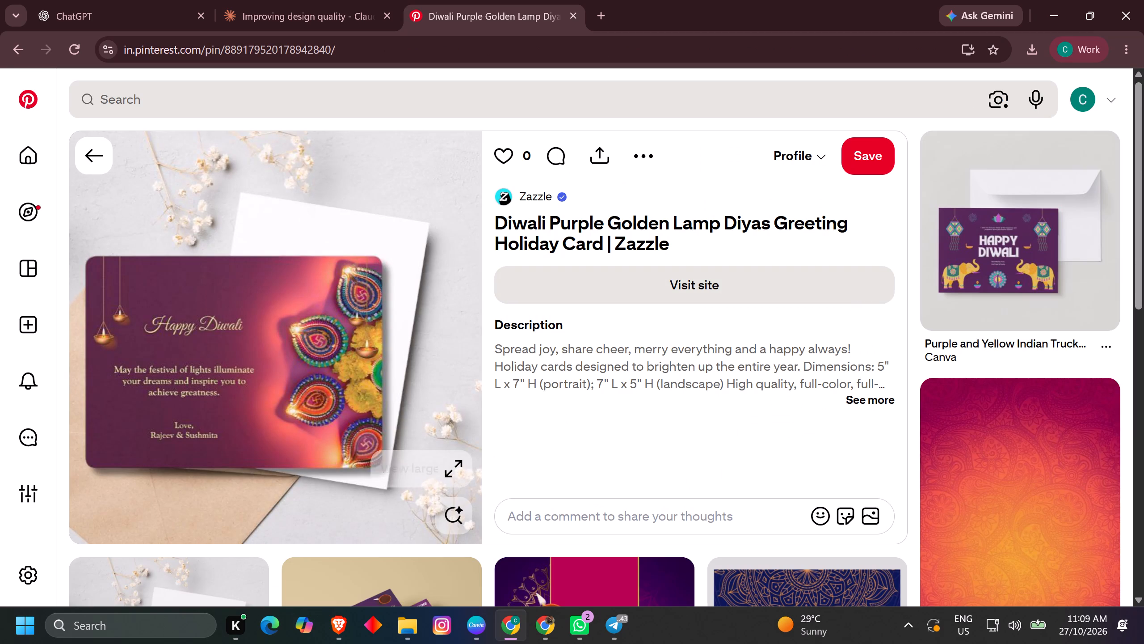
click(862, 393)
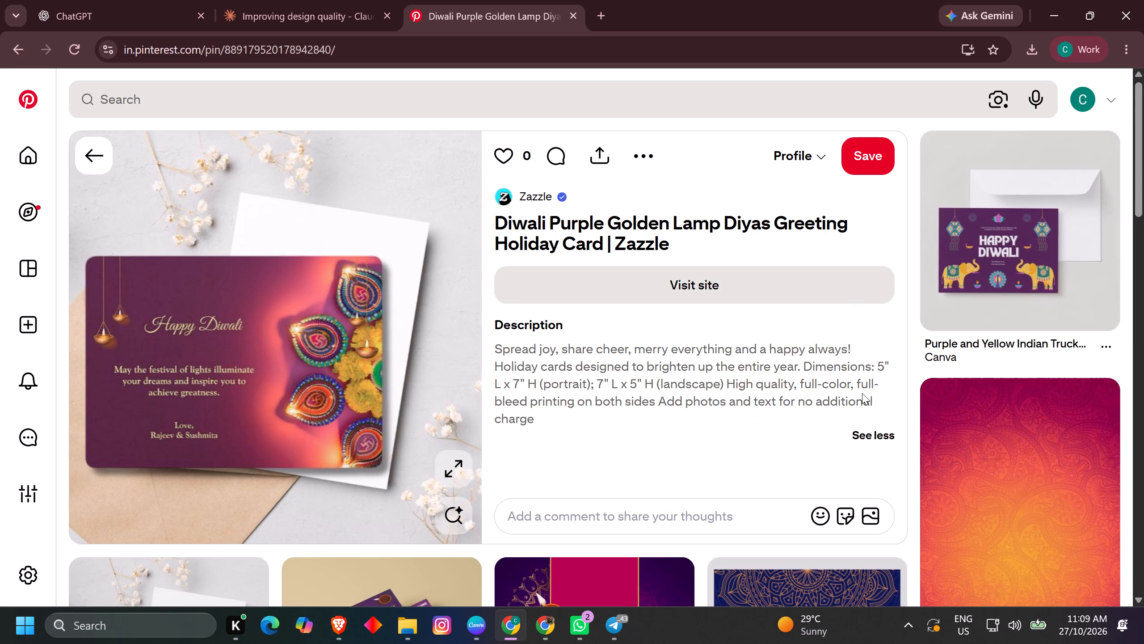
scroll(405, 417, down, 3)
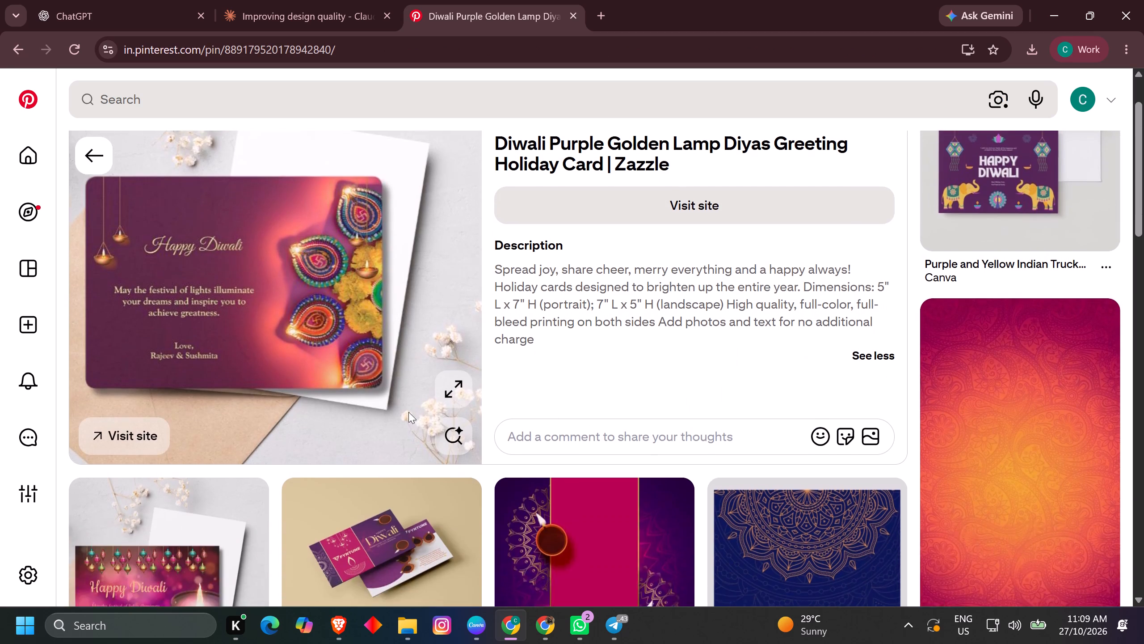
scroll(408, 412, down, 1)
scroll(417, 407, up, 5)
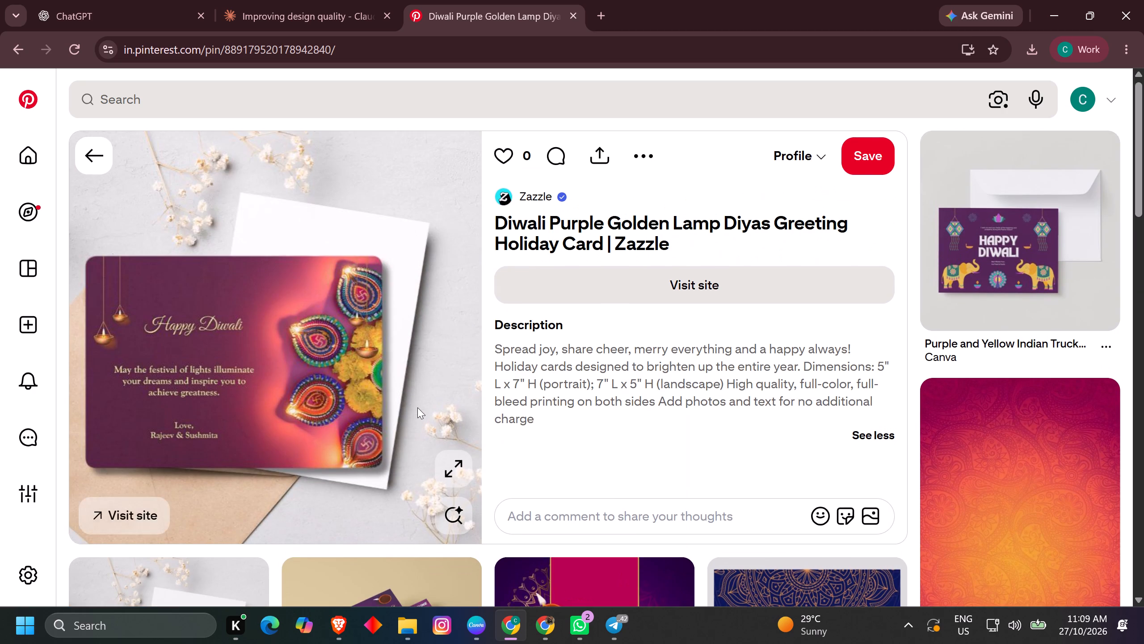
scroll(417, 407, down, 10)
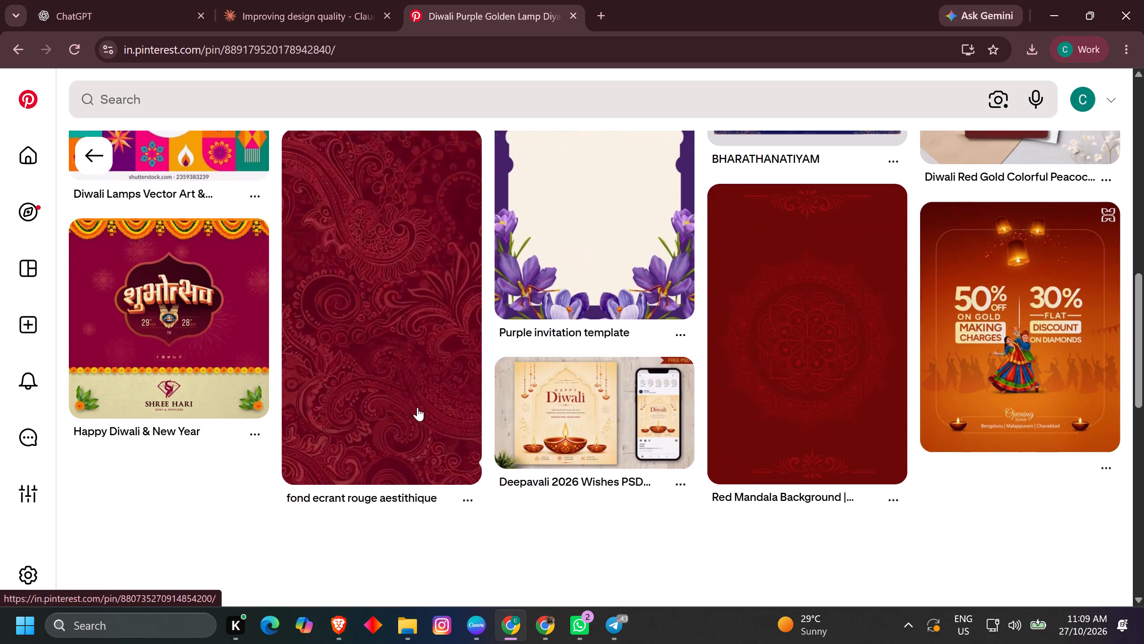
scroll(420, 405, down, 10)
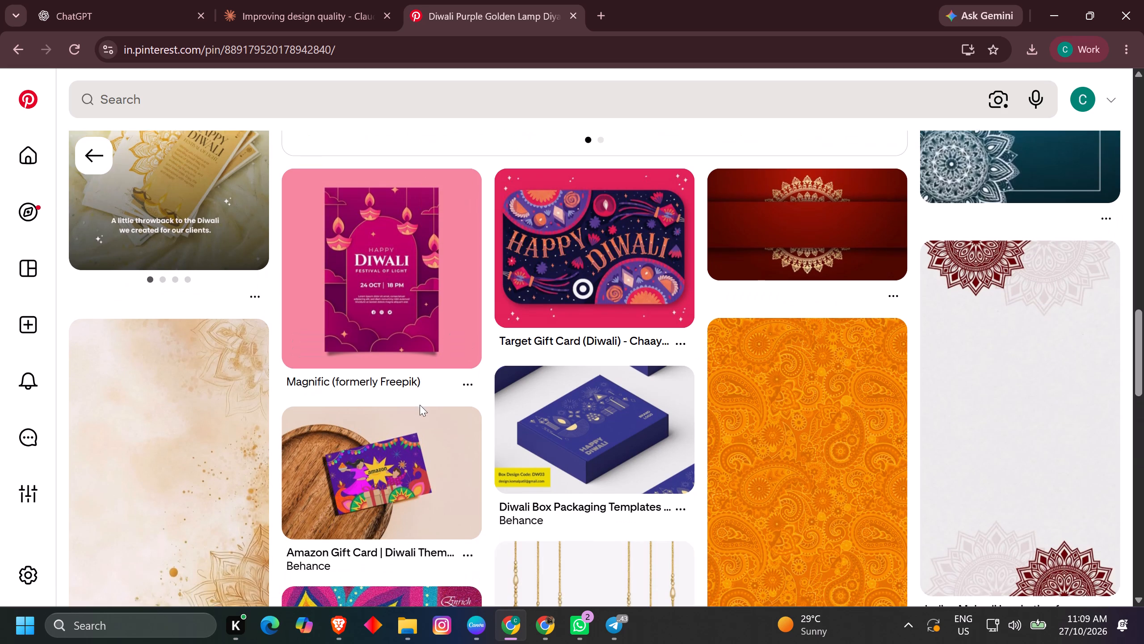
scroll(420, 405, down, 12)
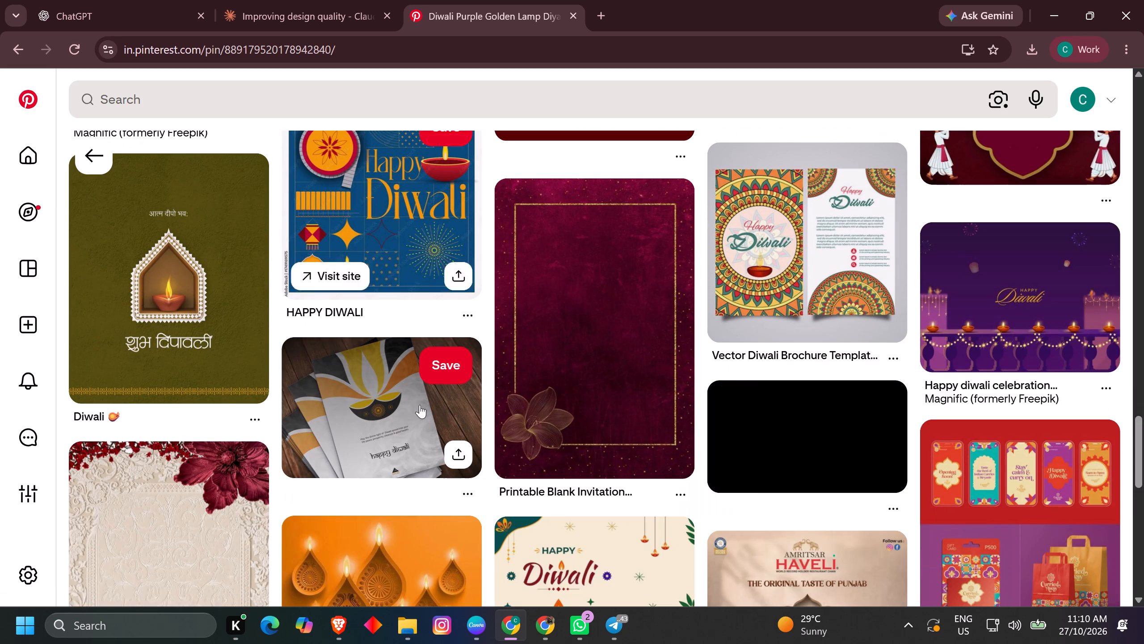
scroll(420, 405, down, 4)
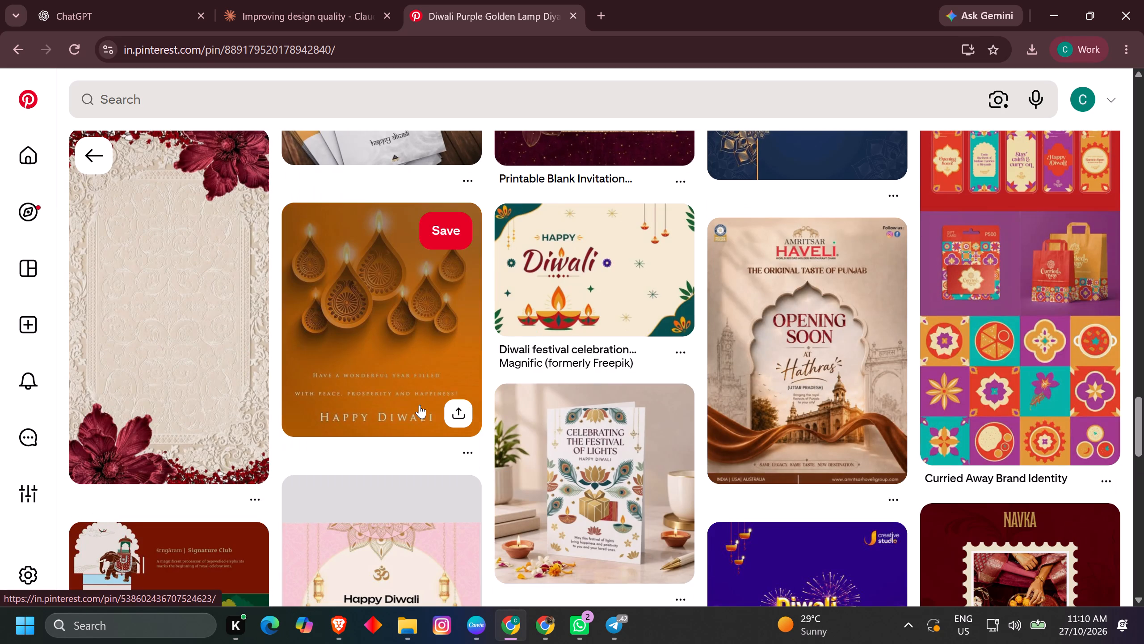
scroll(420, 405, down, 3)
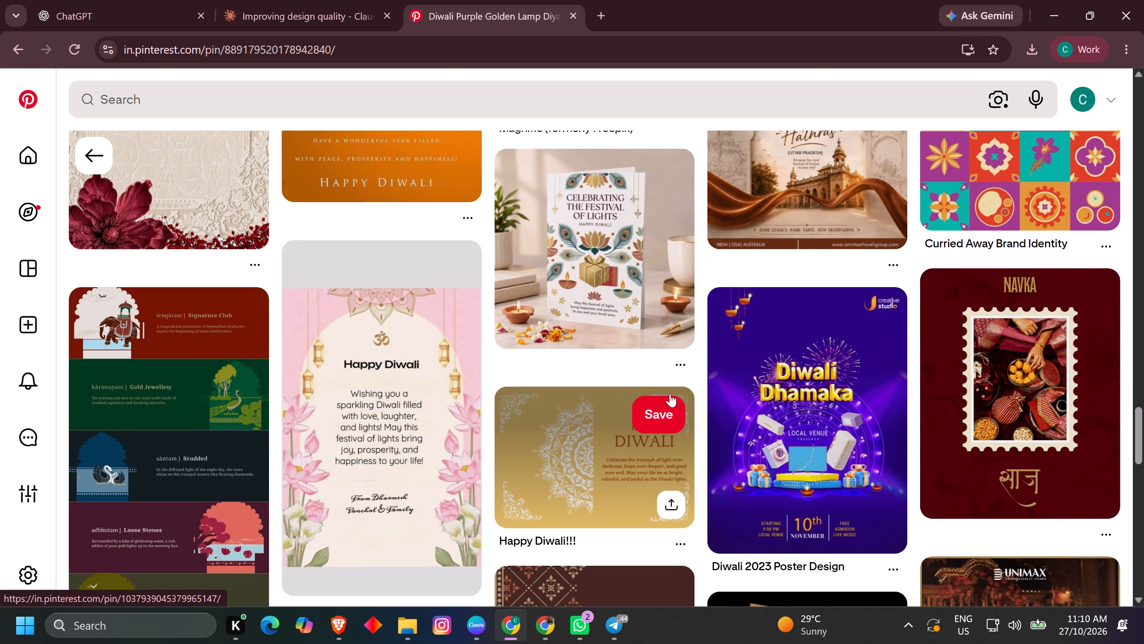
scroll(859, 390, down, 3)
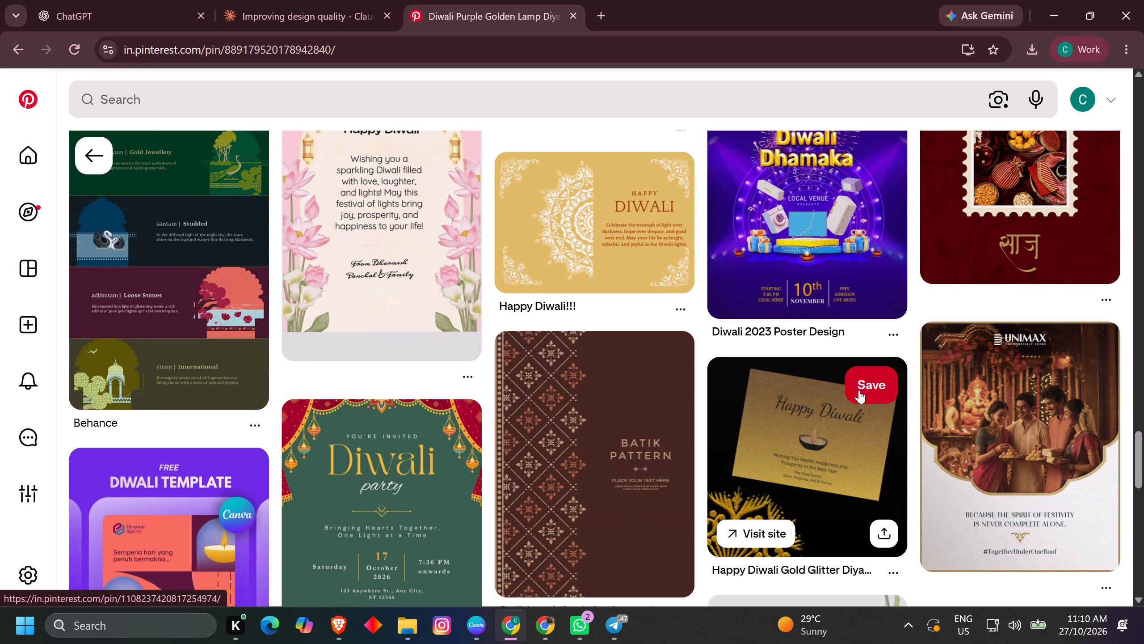
scroll(859, 390, down, 3)
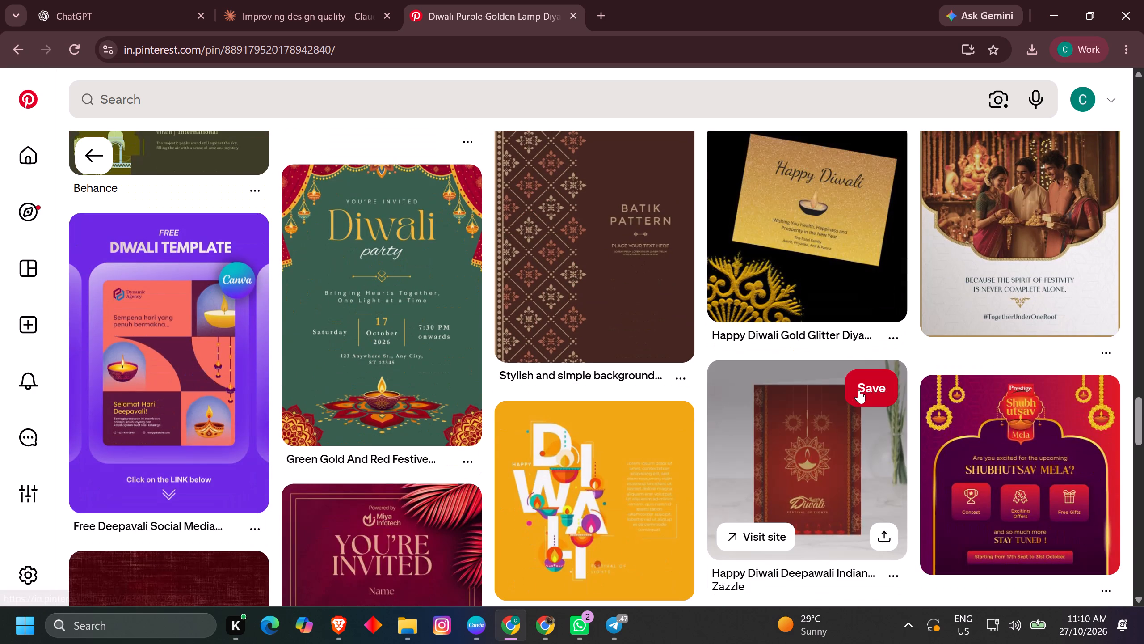
scroll(859, 390, down, 8)
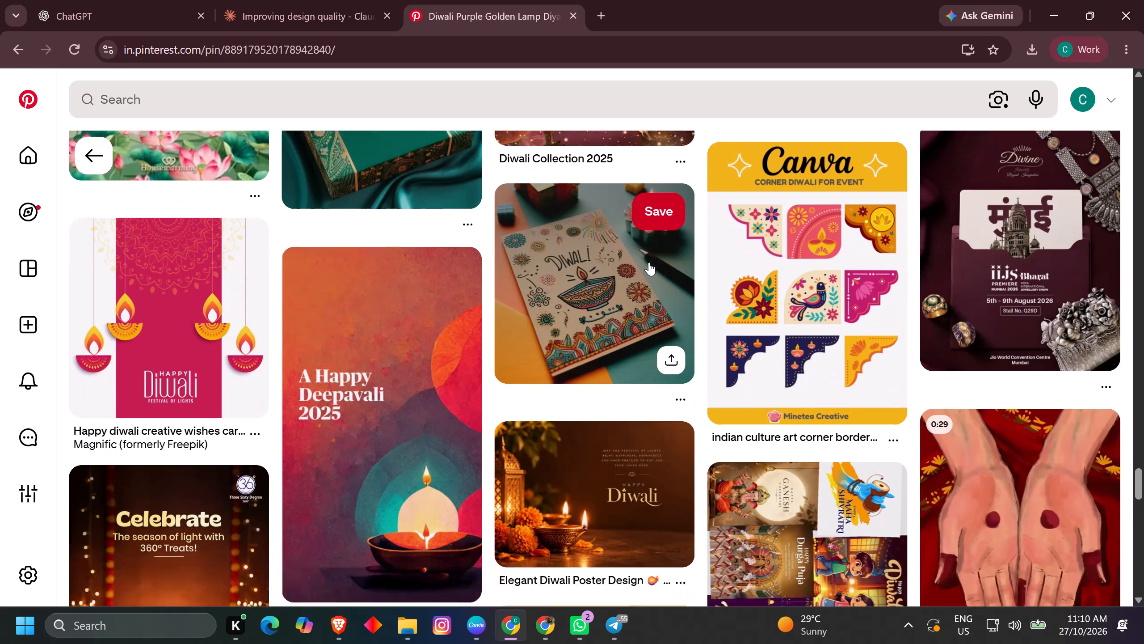
scroll(649, 262, down, 6)
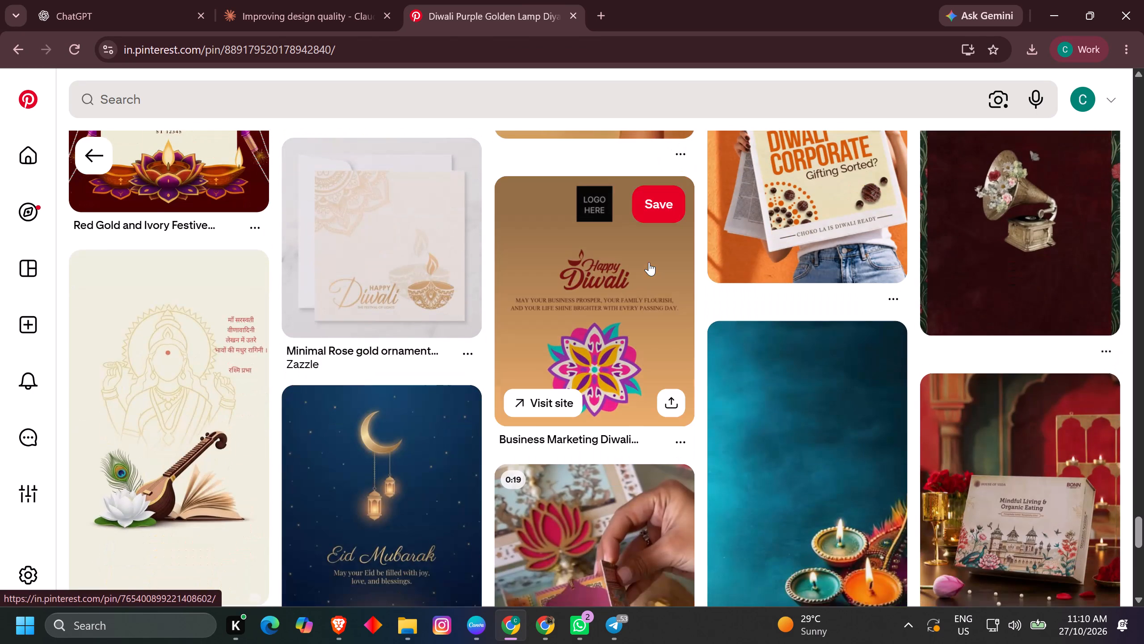
scroll(649, 262, down, 4)
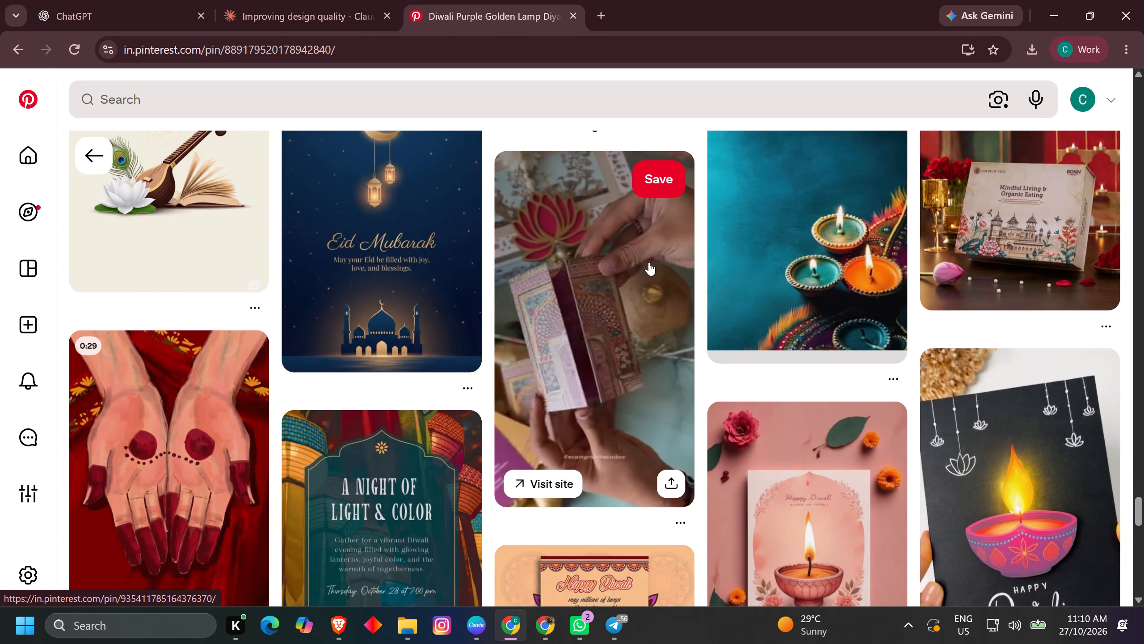
scroll(649, 262, down, 9)
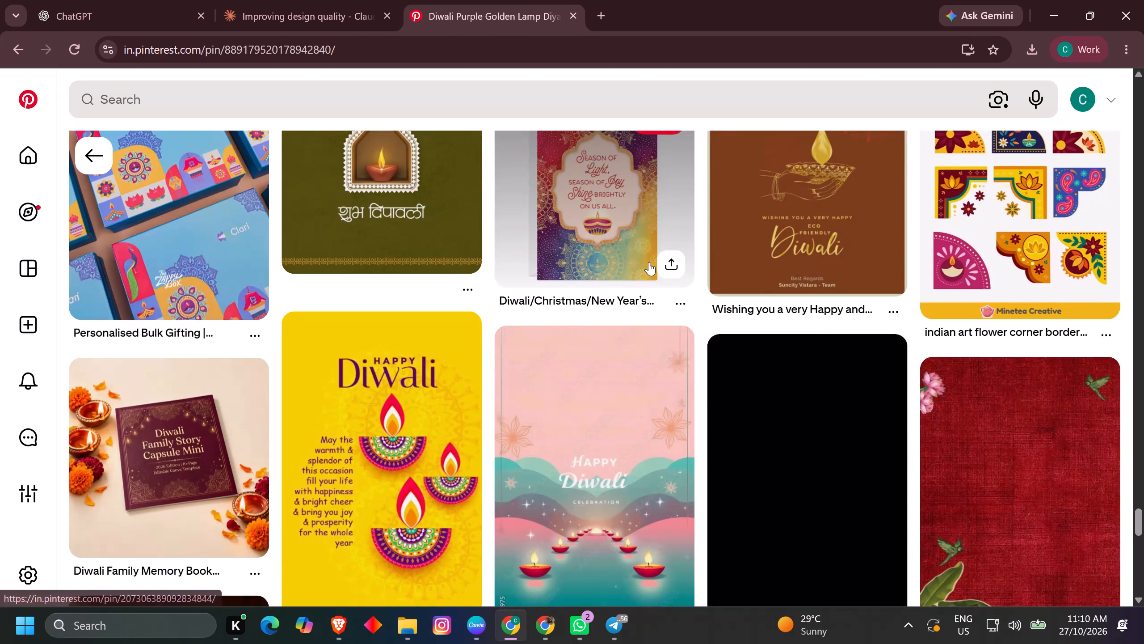
scroll(649, 262, down, 6)
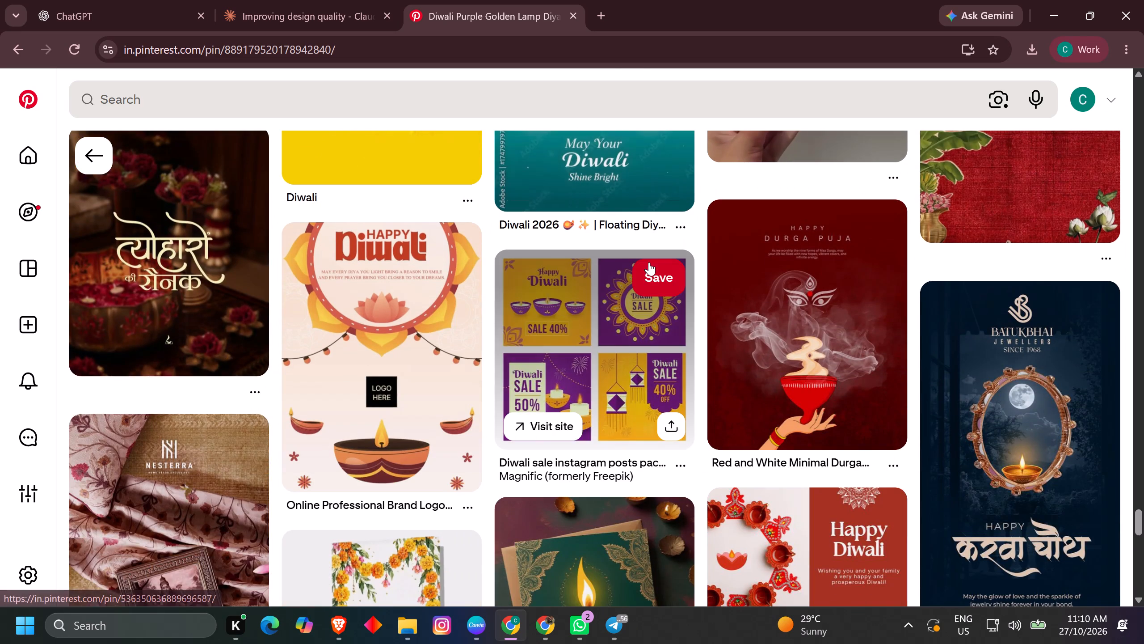
scroll(649, 262, down, 4)
scroll(649, 262, up, 8)
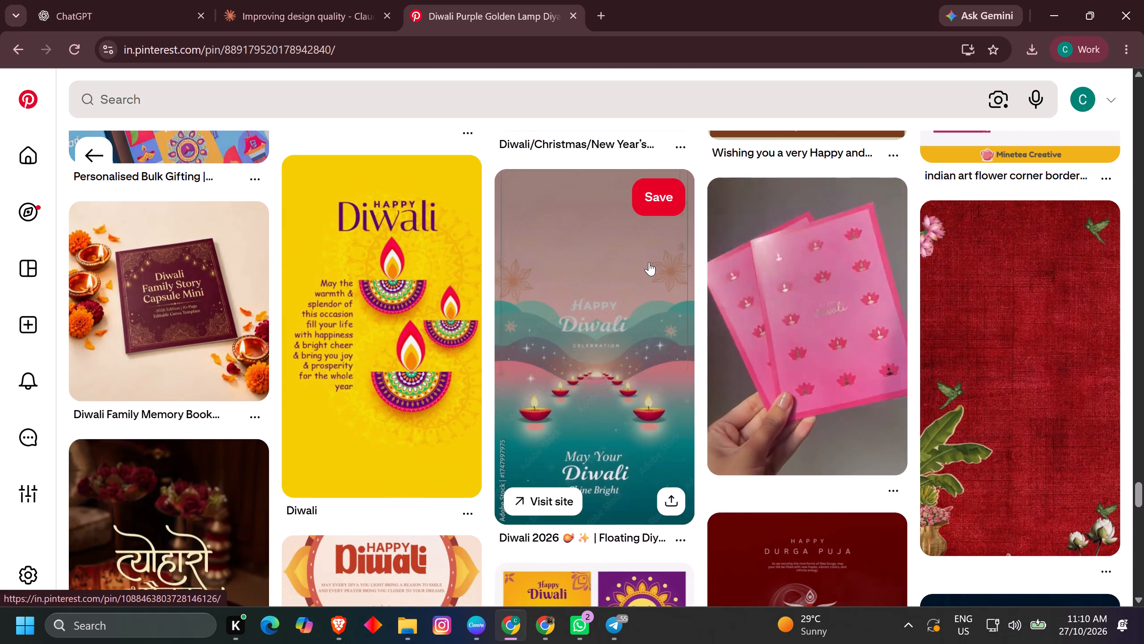
scroll(649, 262, down, 12)
scroll(575, 295, down, 2)
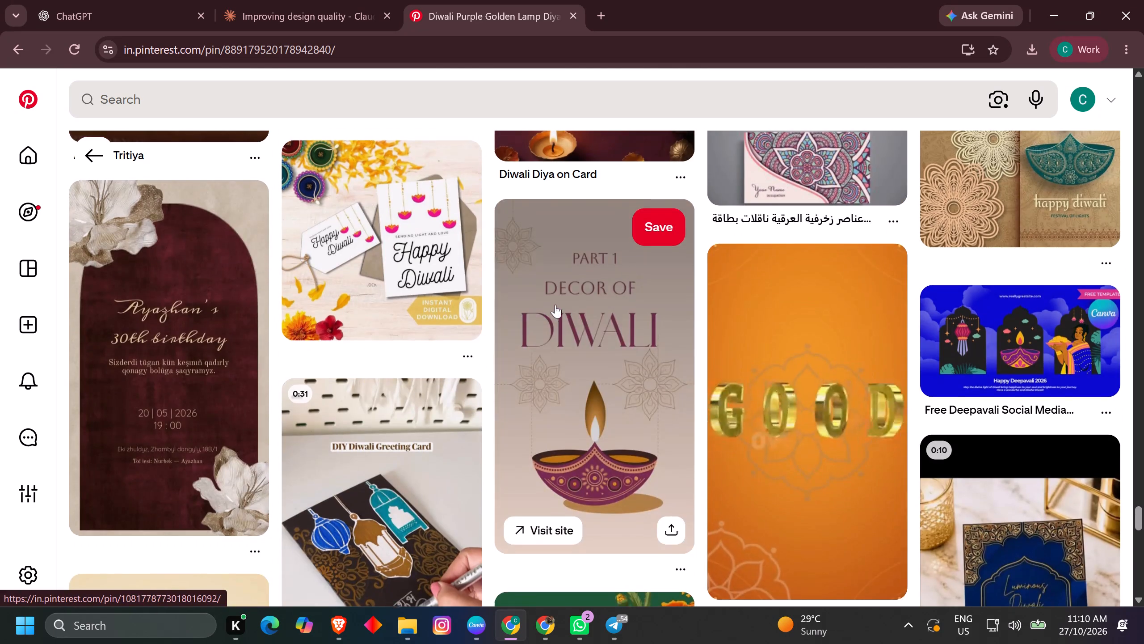
scroll(555, 305, down, 3)
scroll(480, 322, down, 6)
scroll(466, 361, down, 3)
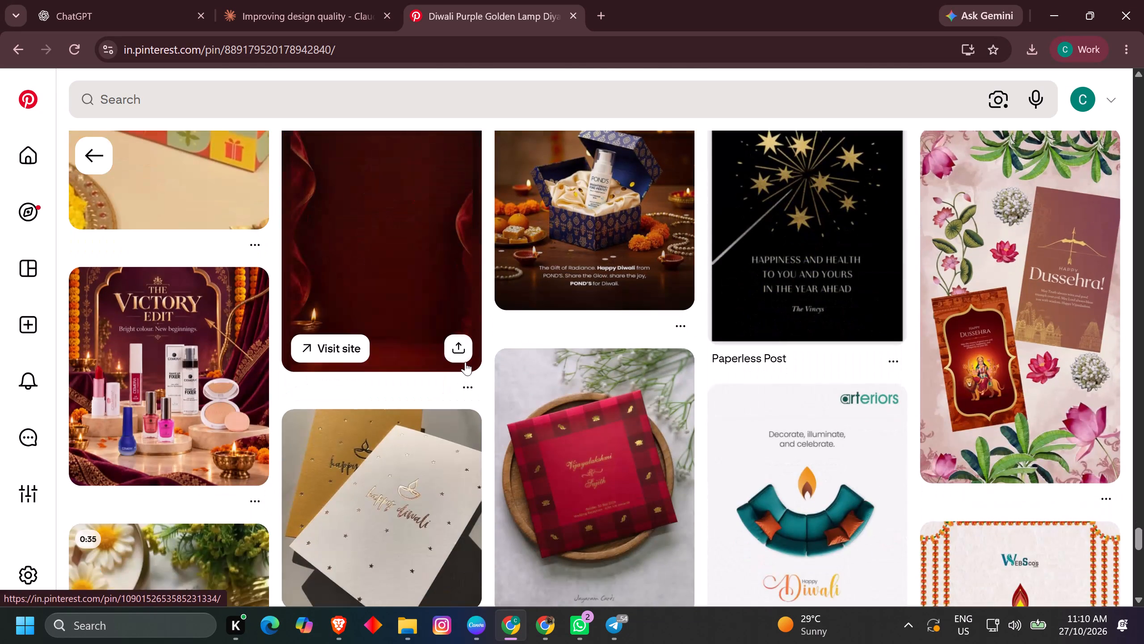
scroll(465, 362, down, 5)
Switch to Canva and browse the happy diwali card templates, examining their layouts, colour schemes, borders, diya artwork and lettering.
click(477, 643)
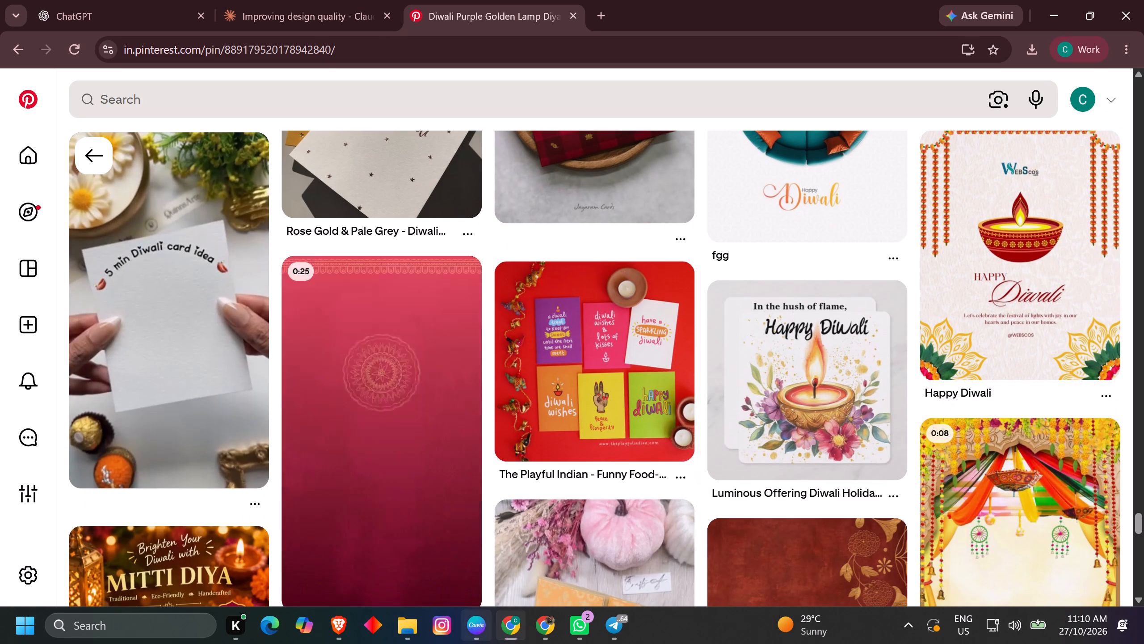
scroll(437, 477, down, 4)
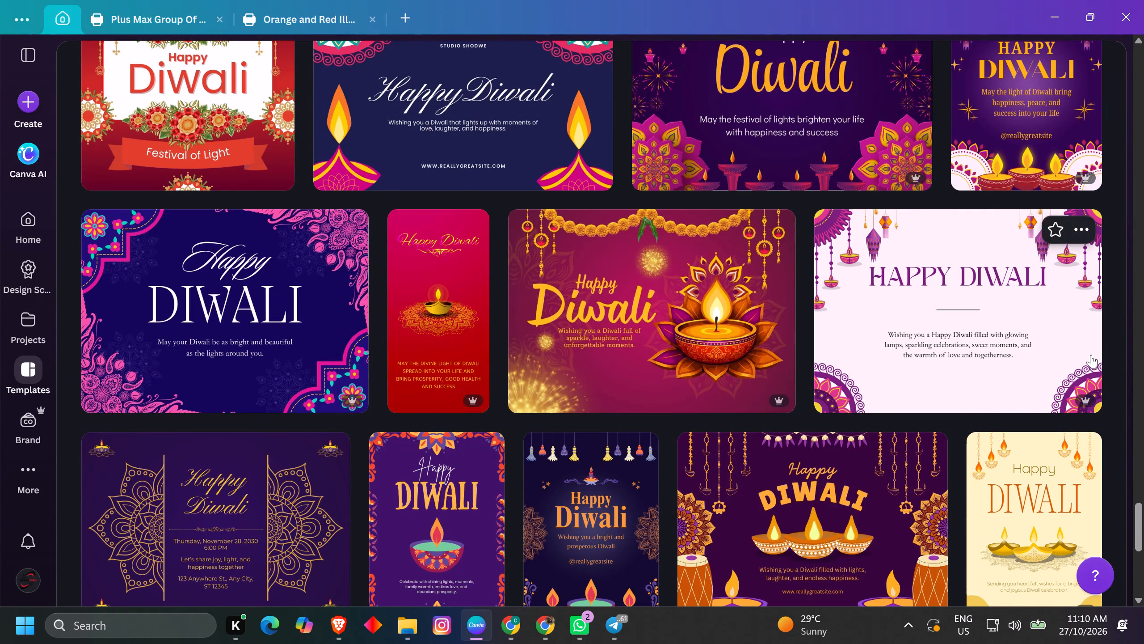
scroll(979, 375, down, 4)
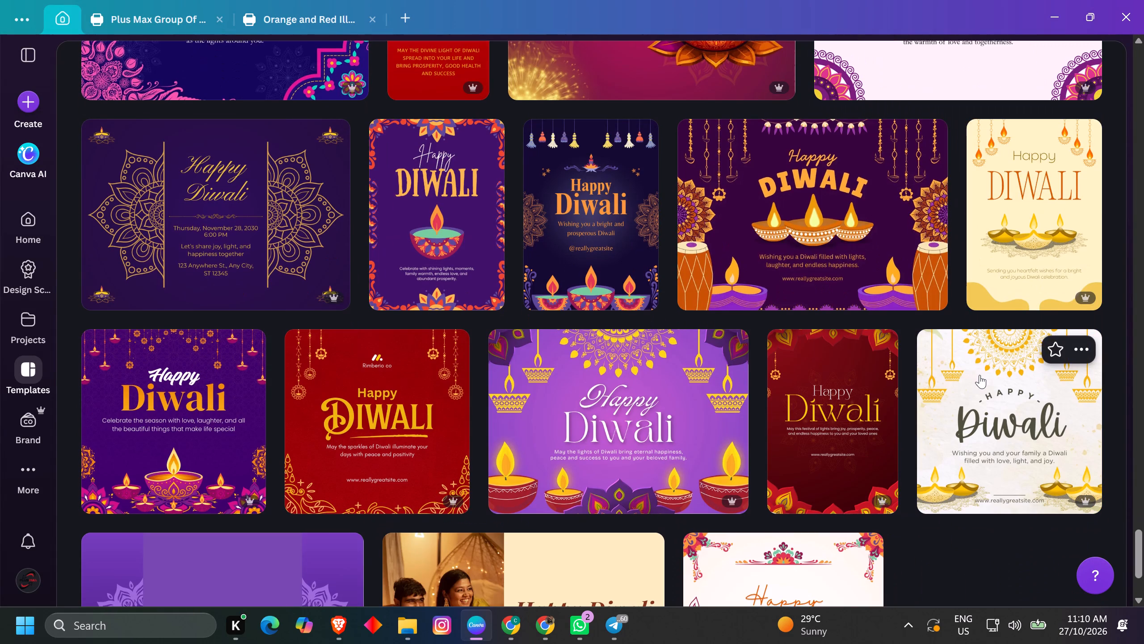
scroll(980, 375, down, 5)
scroll(980, 375, up, 6)
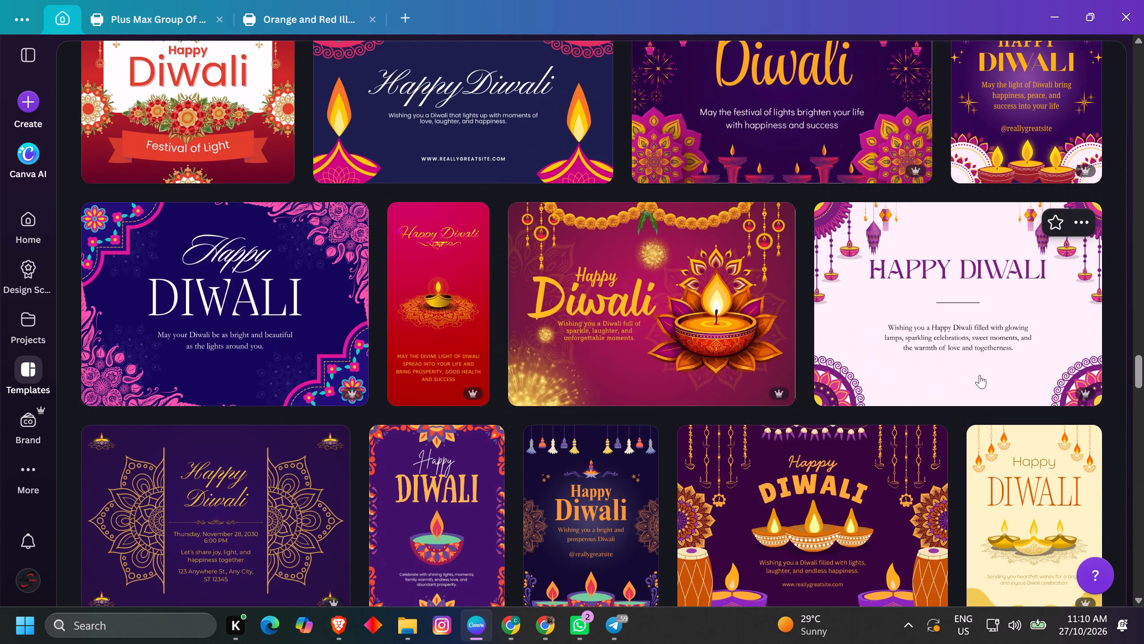
scroll(980, 375, down, 15)
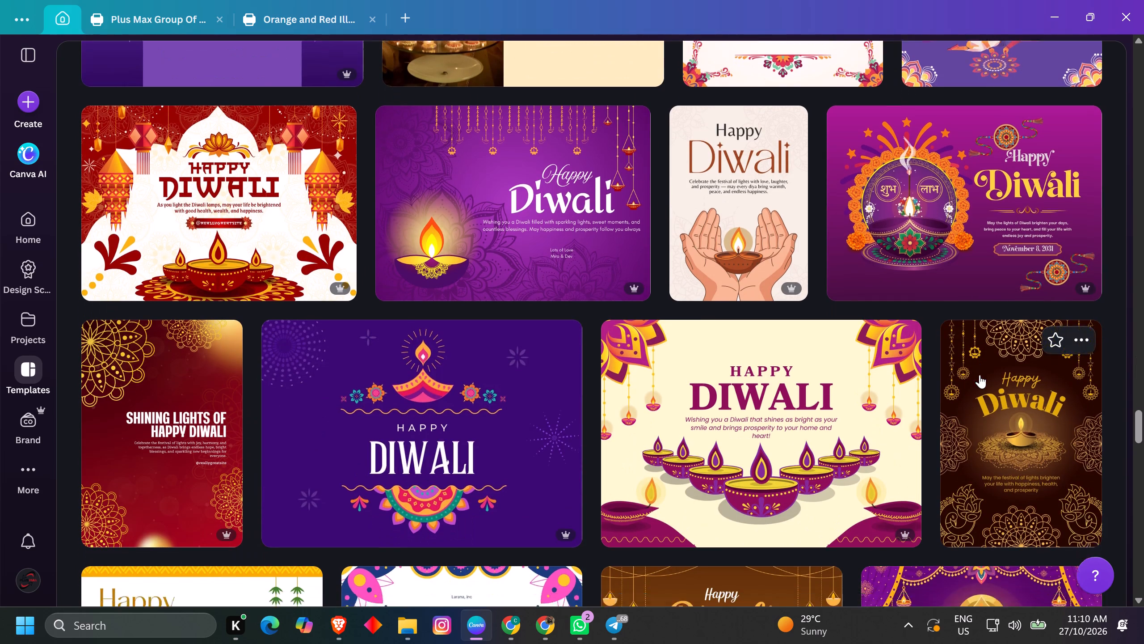
scroll(980, 375, down, 6)
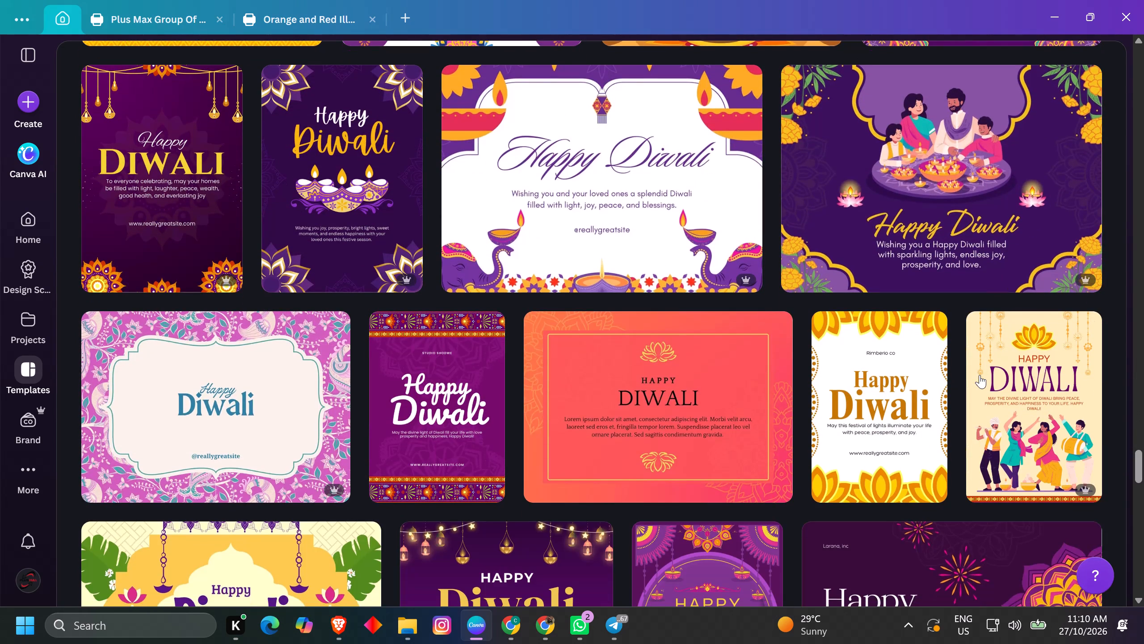
scroll(980, 375, down, 8)
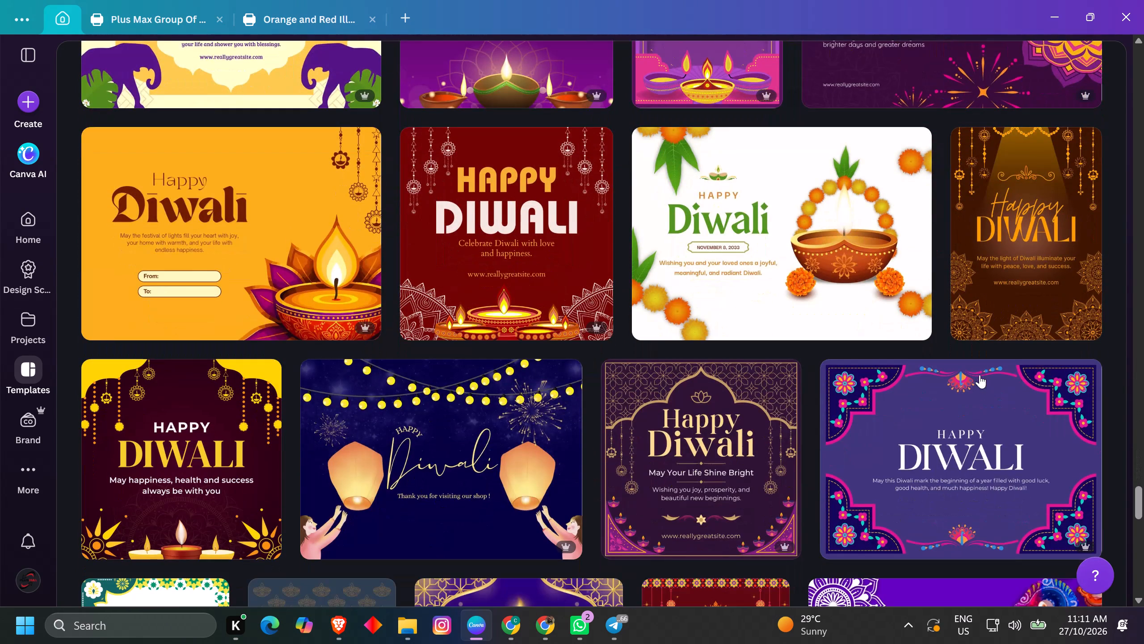
scroll(980, 375, down, 5)
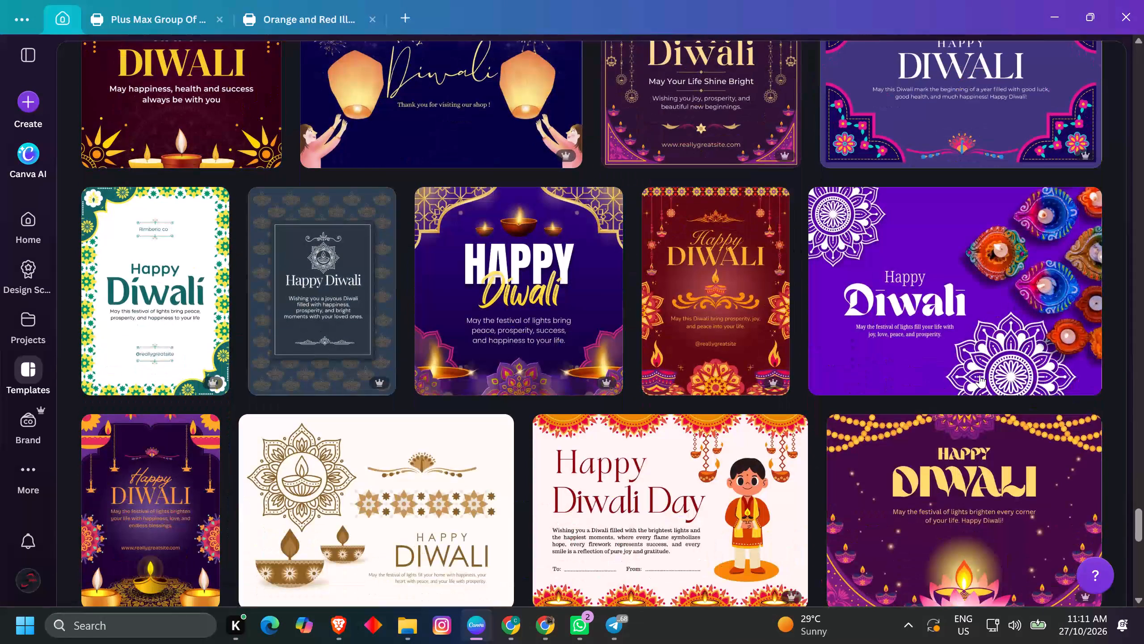
scroll(942, 354, down, 4)
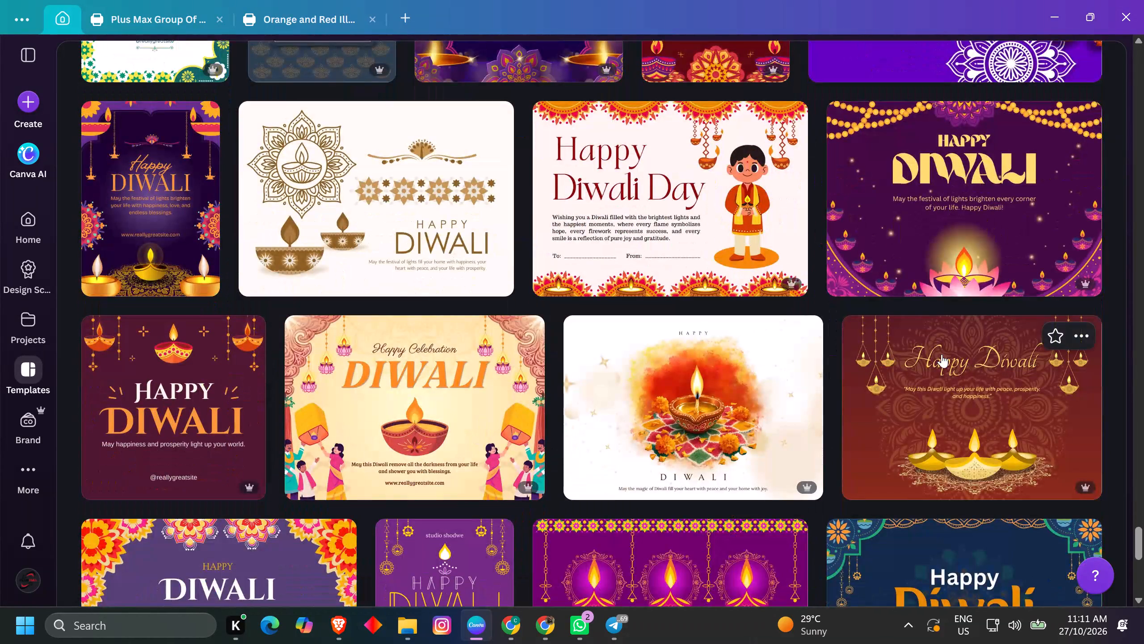
scroll(942, 354, down, 4)
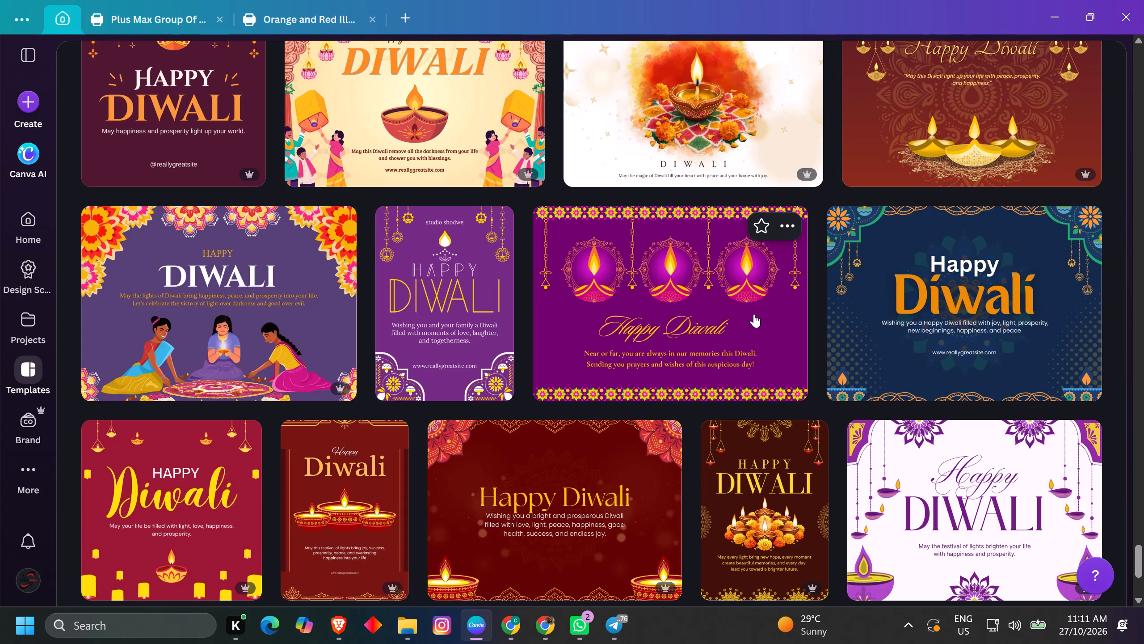
scroll(1143, 209, down, 3)
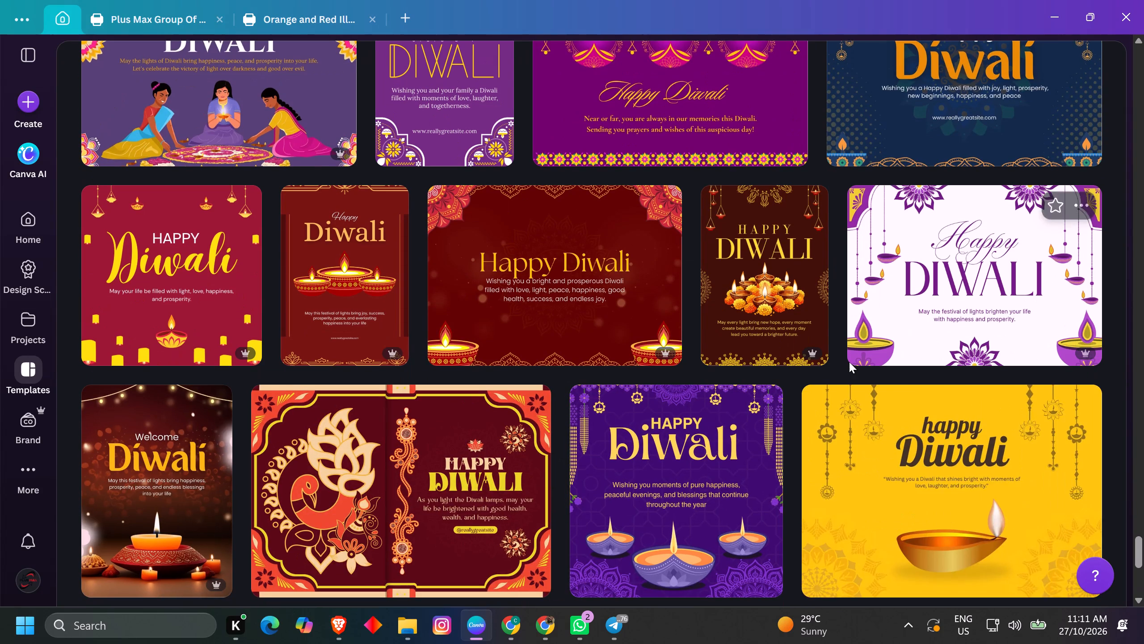
scroll(845, 383, down, 3)
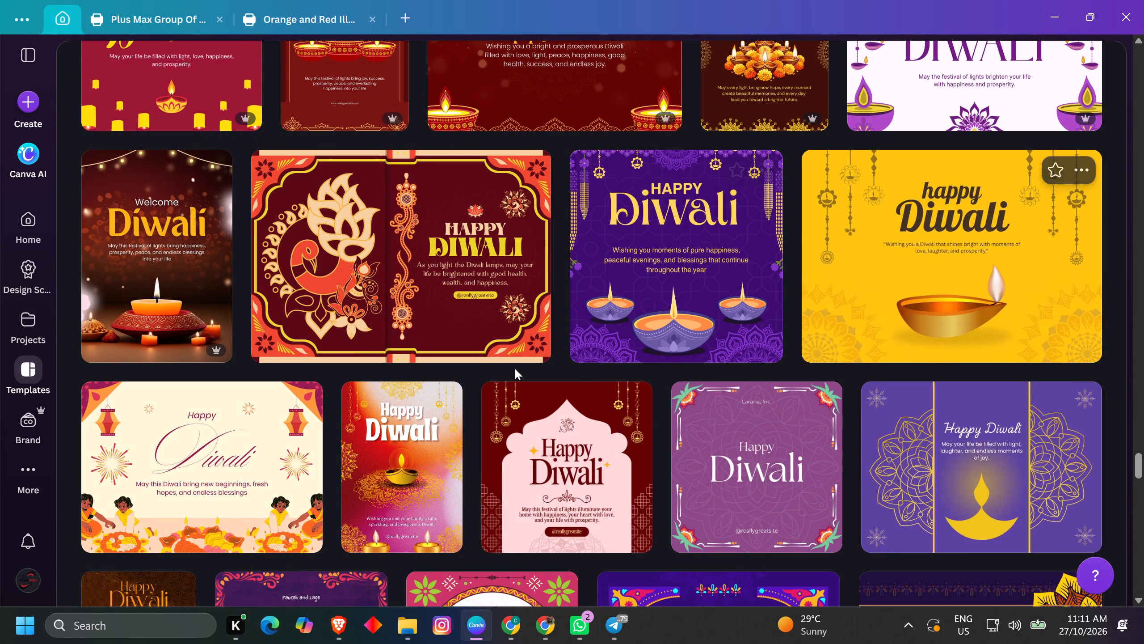
scroll(513, 370, down, 3)
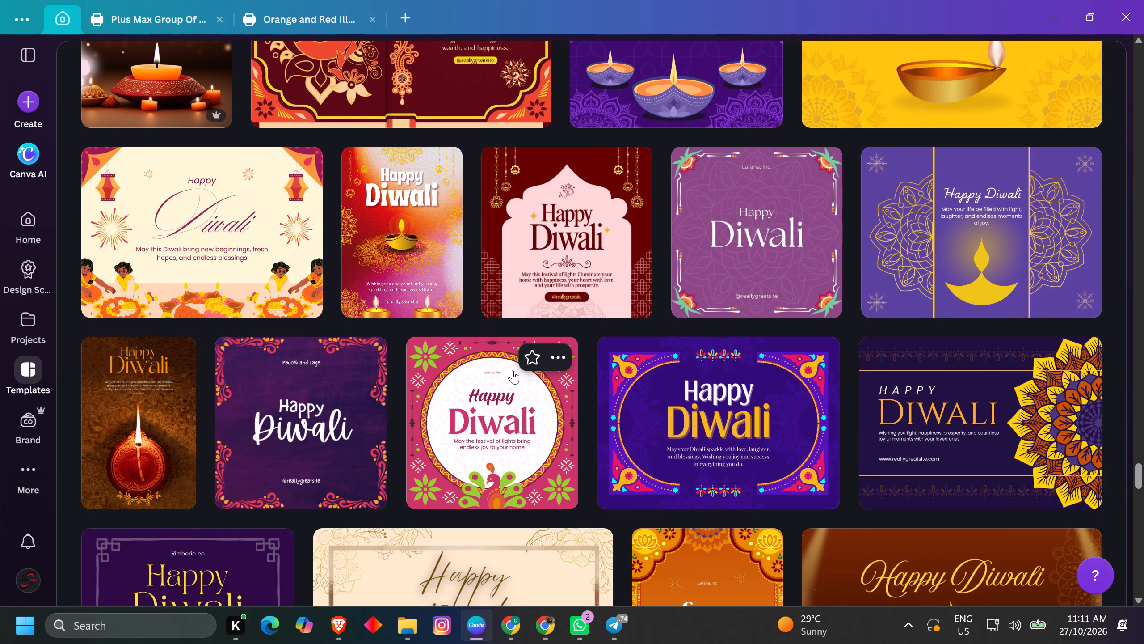
scroll(513, 370, down, 5)
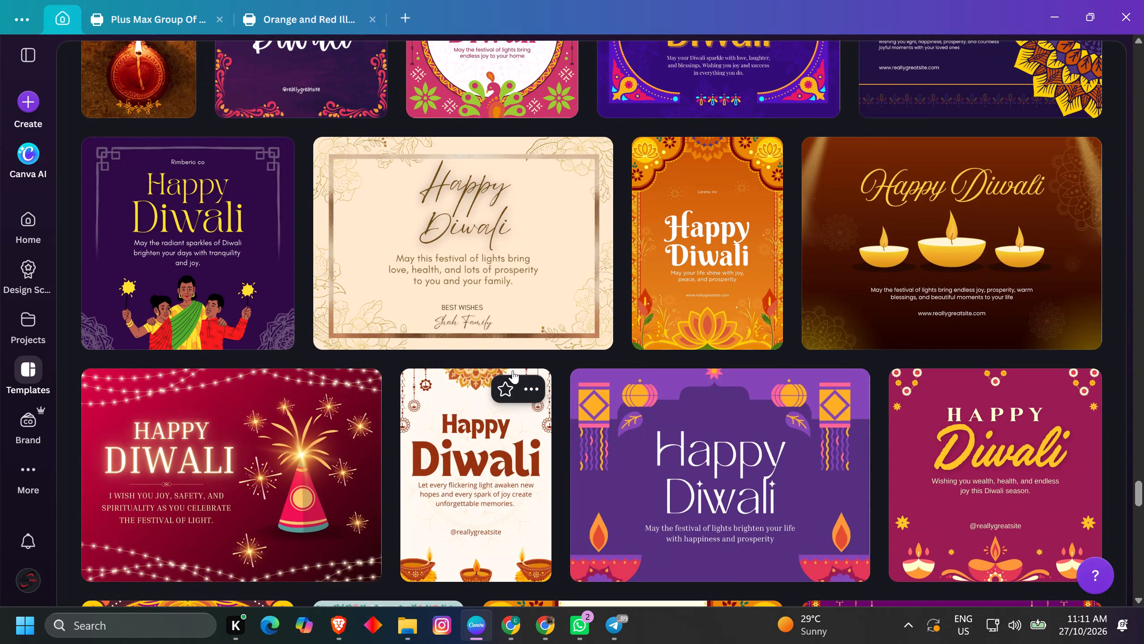
Shorten the template search to "happy diwali" and run it.
text(89)
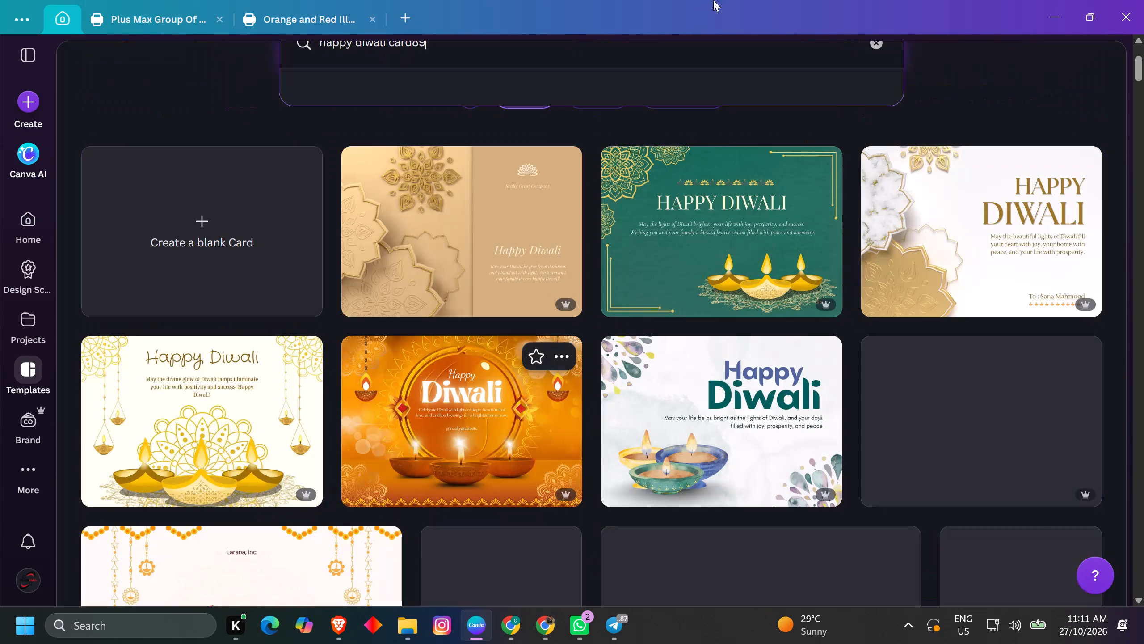
scroll(629, 332, up, 4)
click(562, 200)
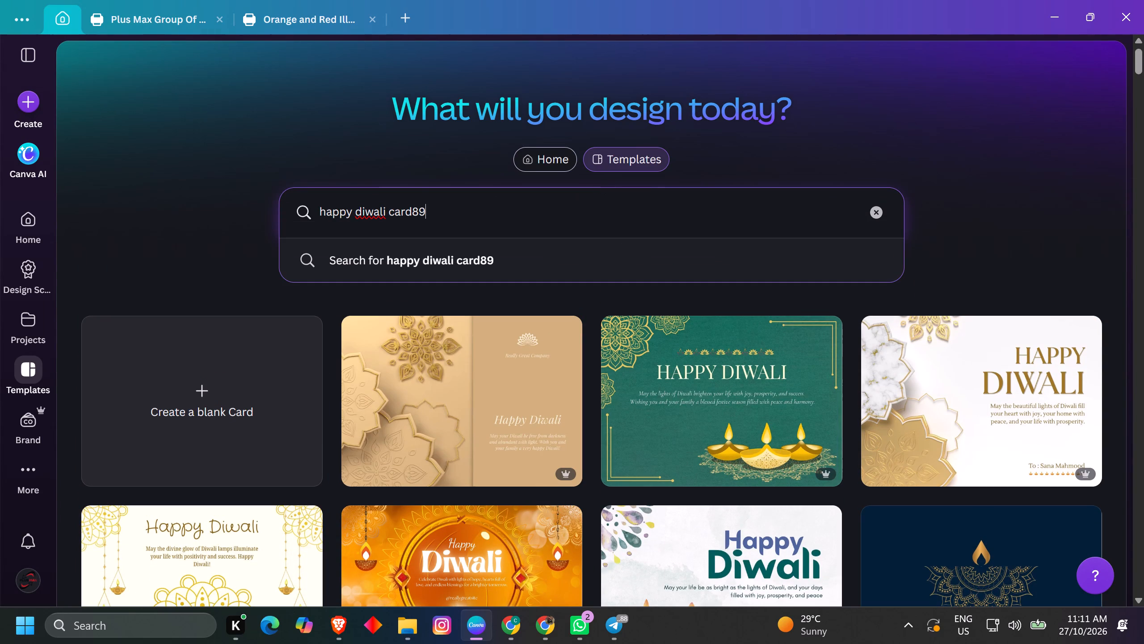
key(BackSpace)
key(BackSpace)
key(BackSpace)
key(BackSpace)
key(BackSpace)
key(BackSpace)
key(Return)
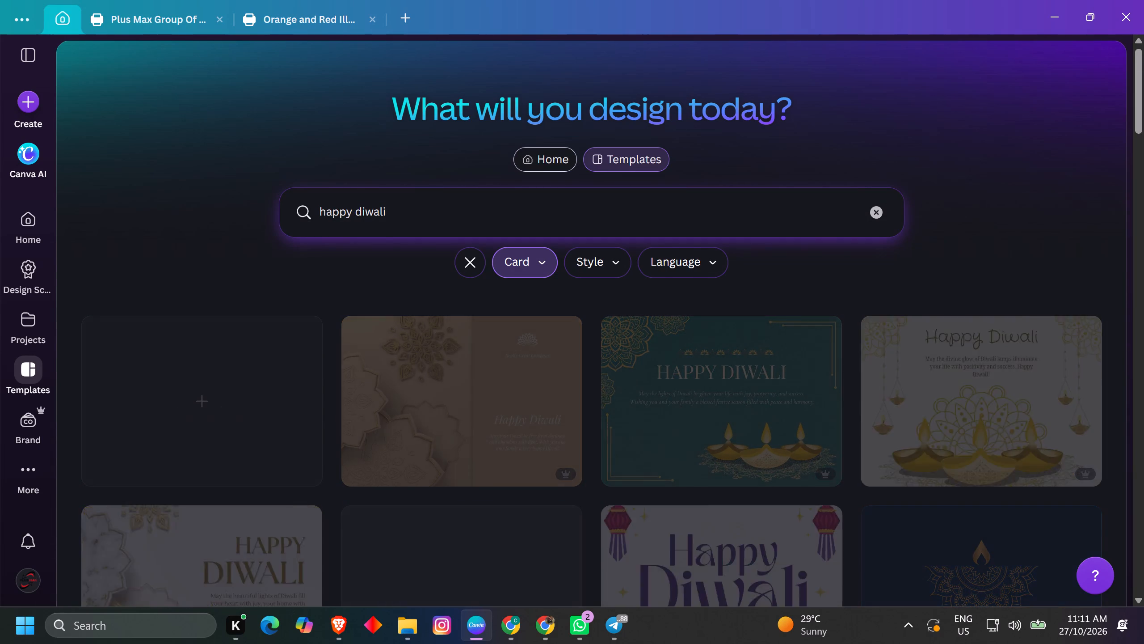
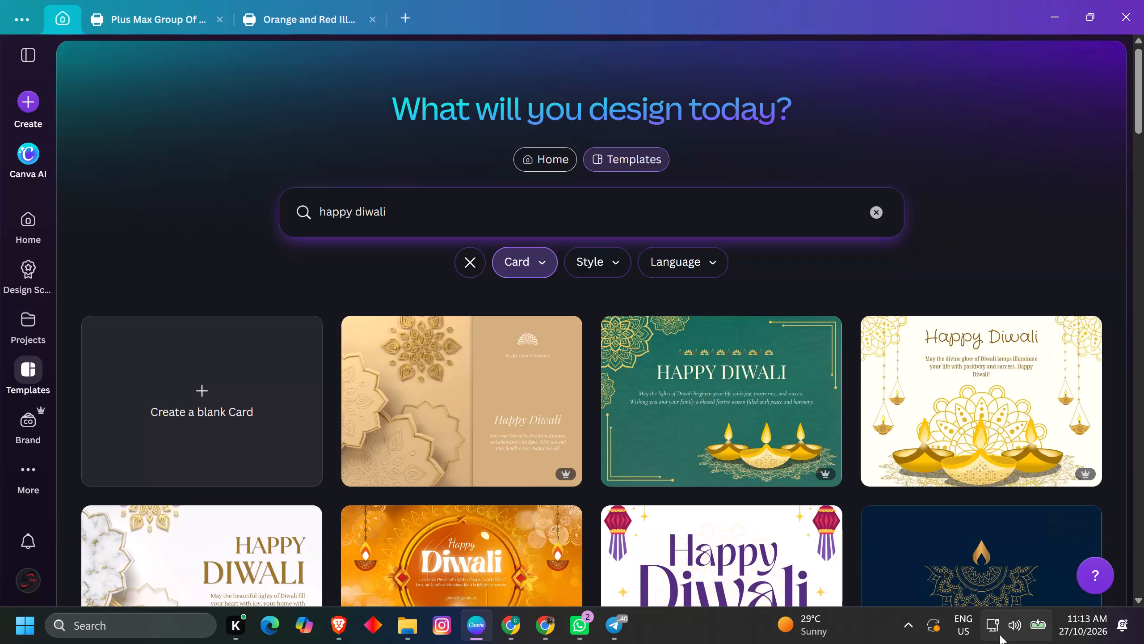
Adjust the computer's sound volume in the system quick settings to slightly above half.
click(1000, 634)
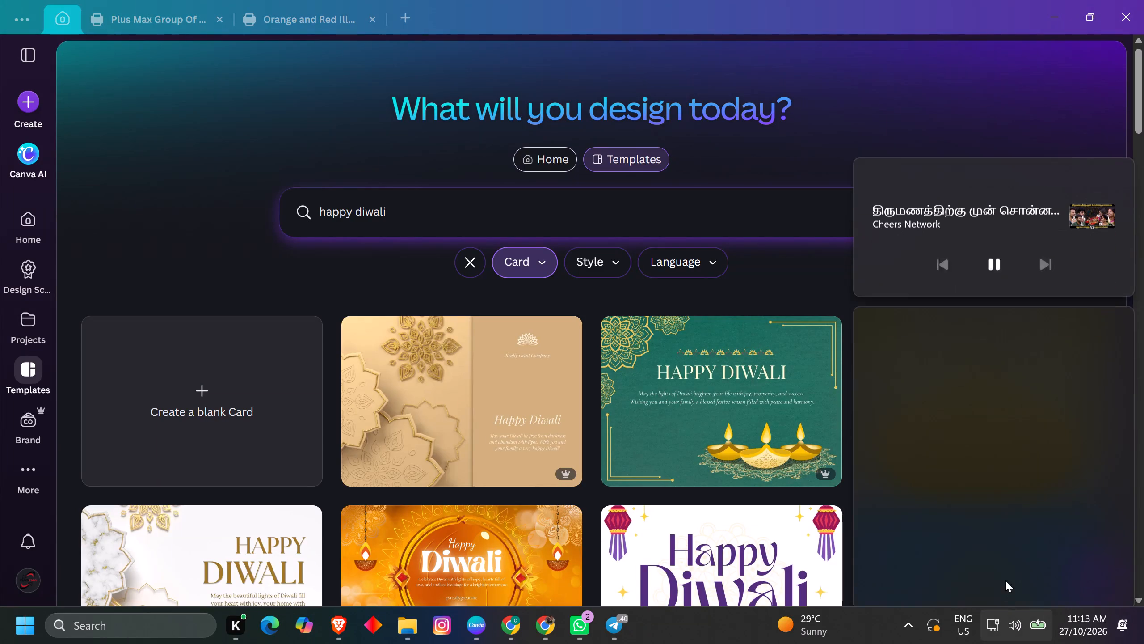
click(966, 532)
click(976, 536)
click(994, 534)
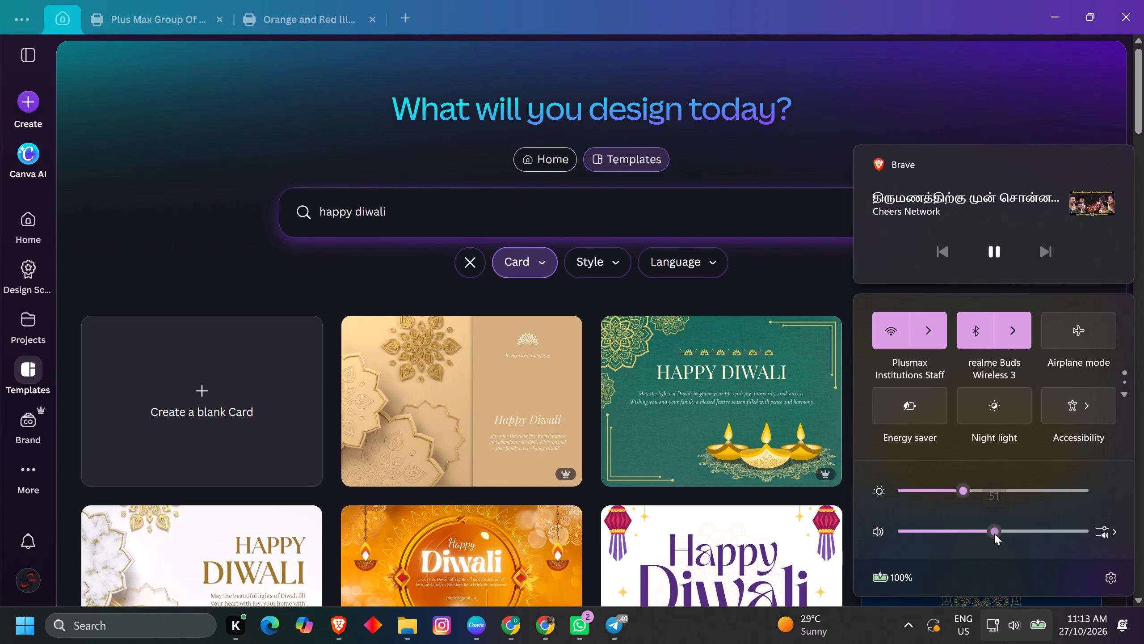
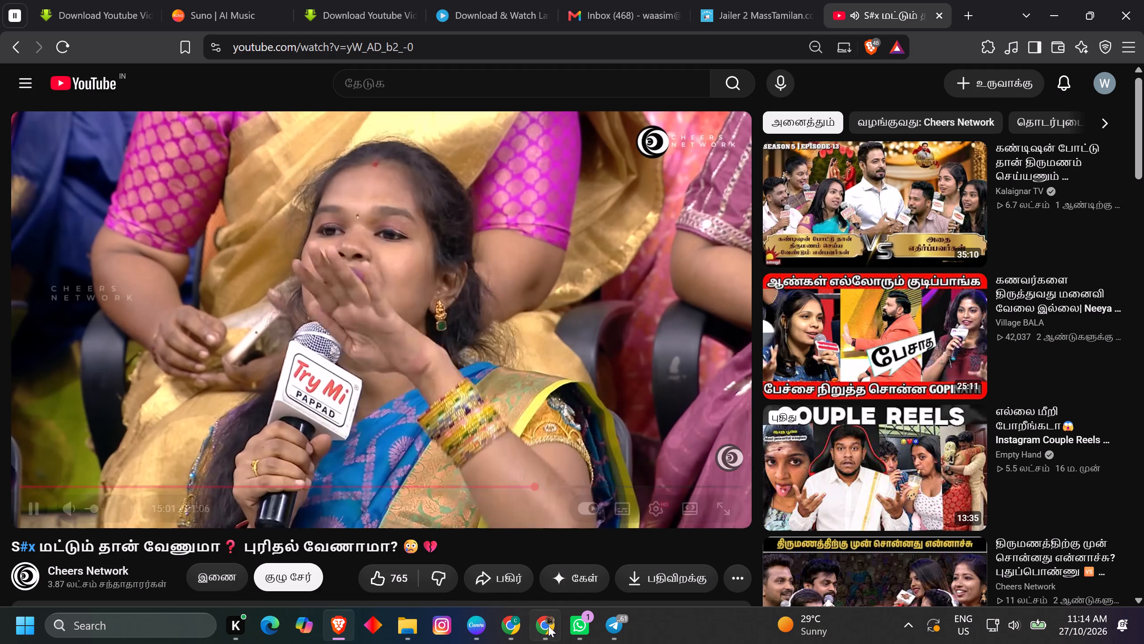
click(478, 630)
click(300, 17)
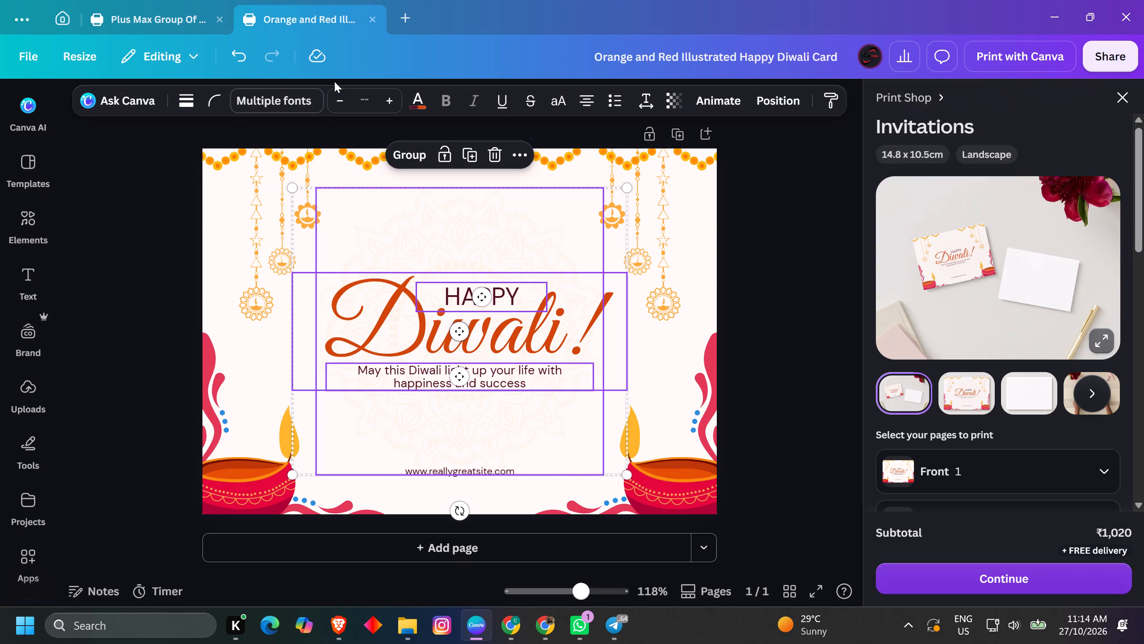
click(175, 17)
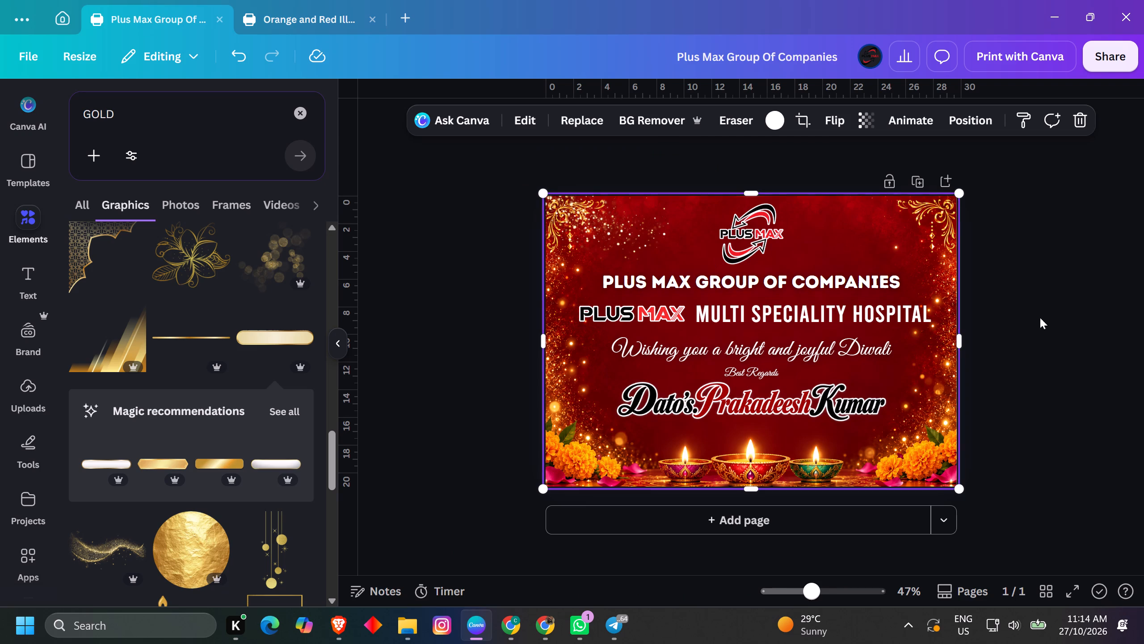
Nudge the sender's name graphic beneath Best Regards slightly downward on the red Diwali greeting, and reselect it.
click(1085, 294)
click(822, 425)
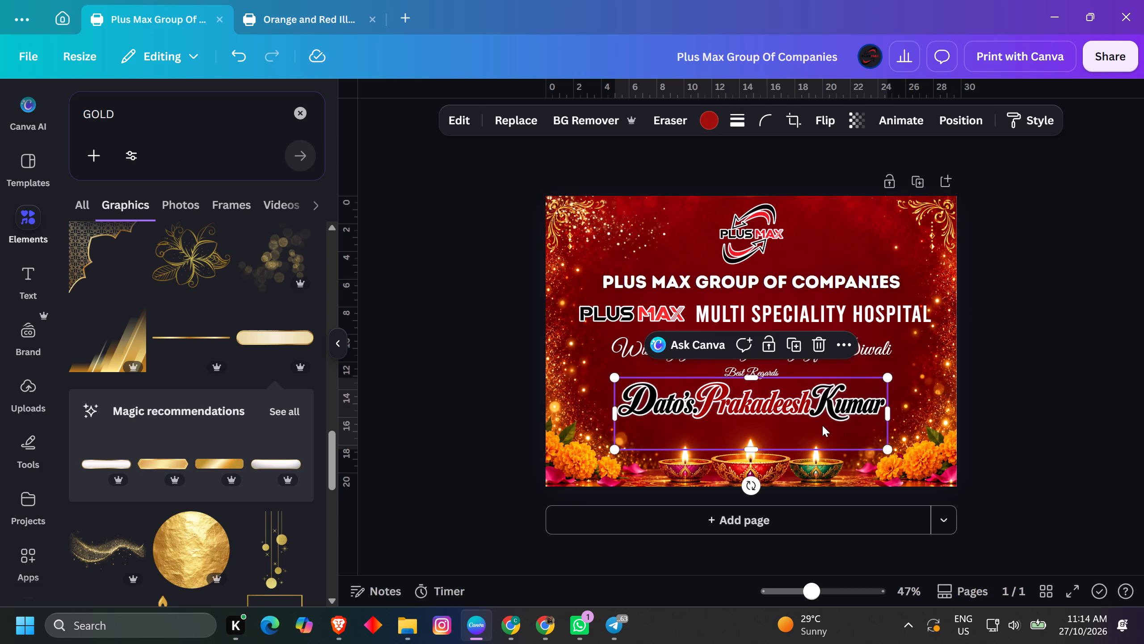
key(Down)
key(Down)
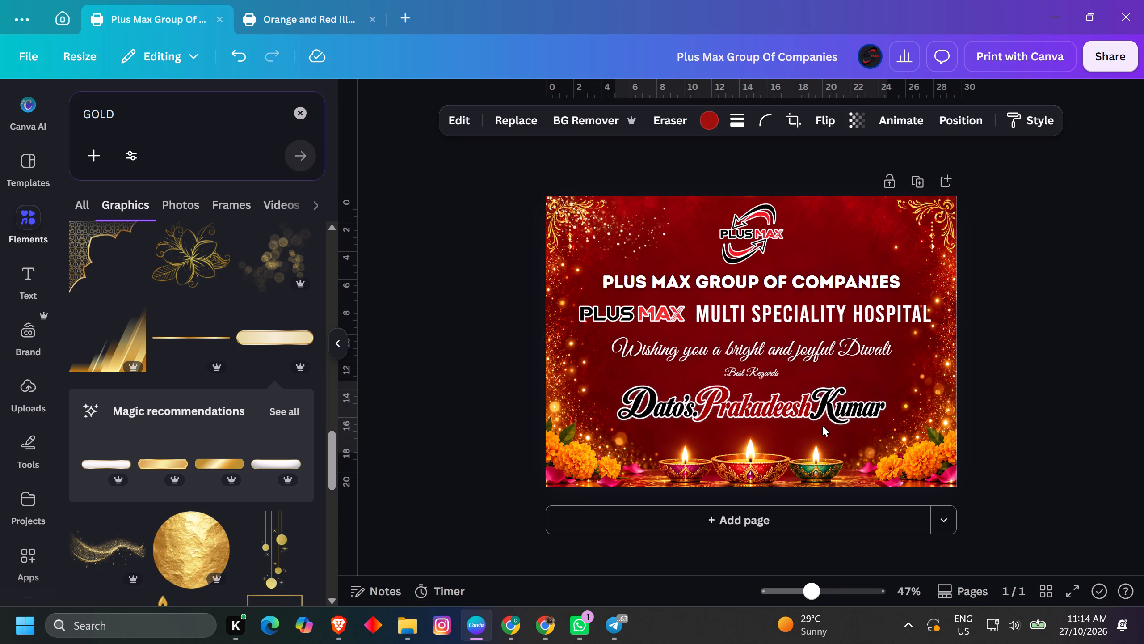
click(1001, 378)
click(773, 425)
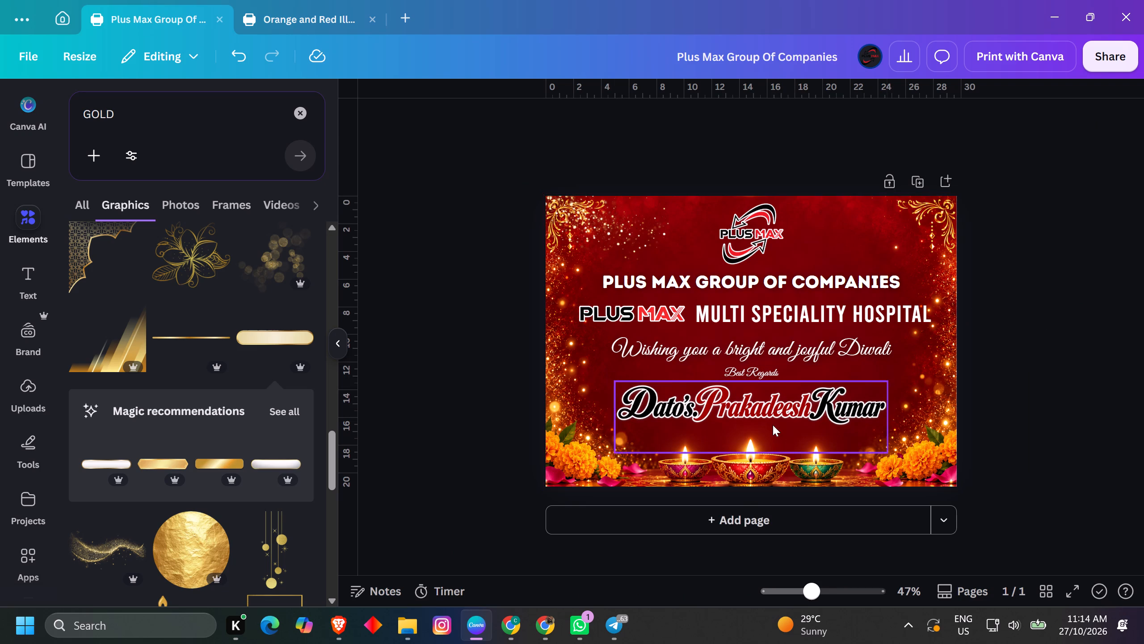